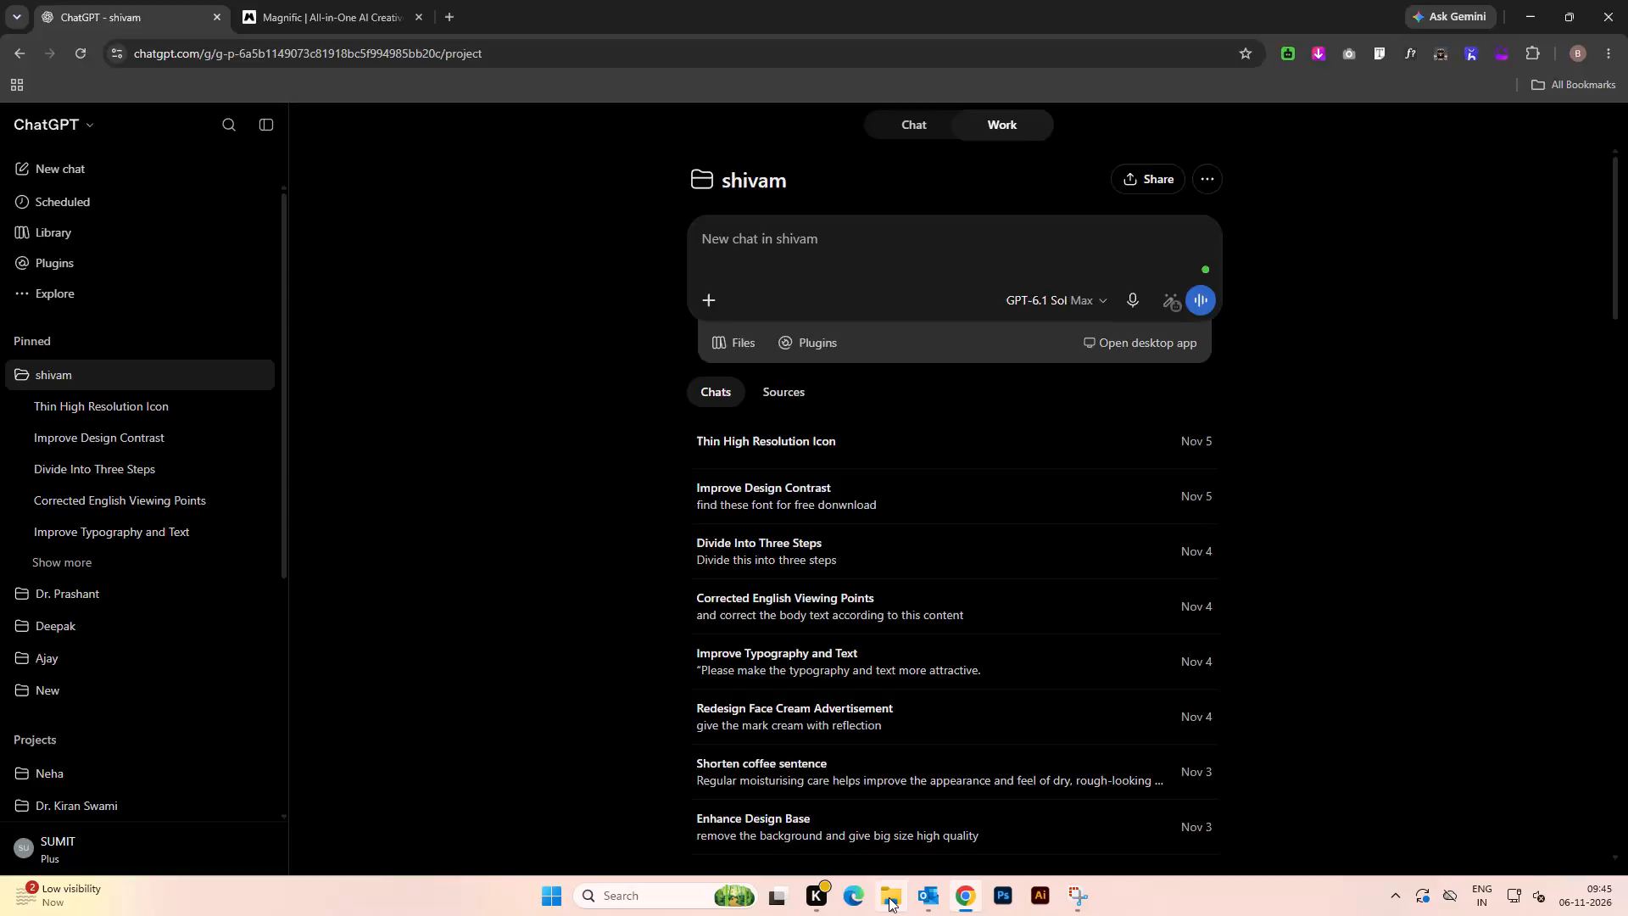
Open Illustrator file 1 from omeo cosmatic > New Omeo Design > Face Cream > Aloe Vera Cream > 1500x1500.
left_click(888, 897)
left_click(1582, 203)
double_click(1405, 205)
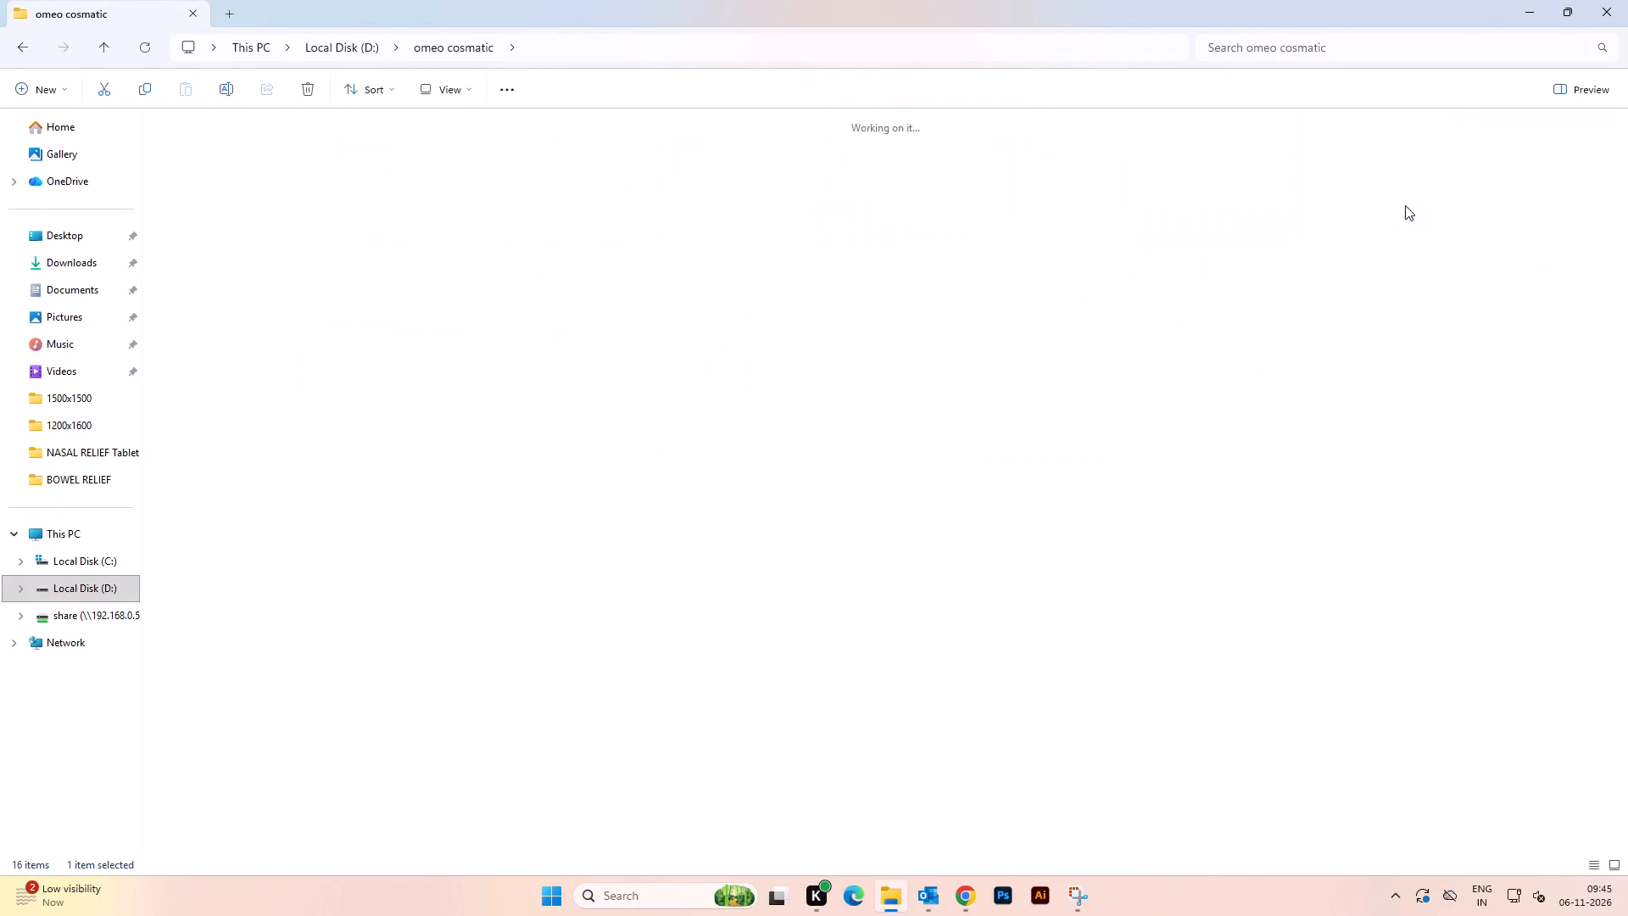
left_click(1209, 481)
left_click(1013, 479)
left_click(933, 251)
left_click(737, 263)
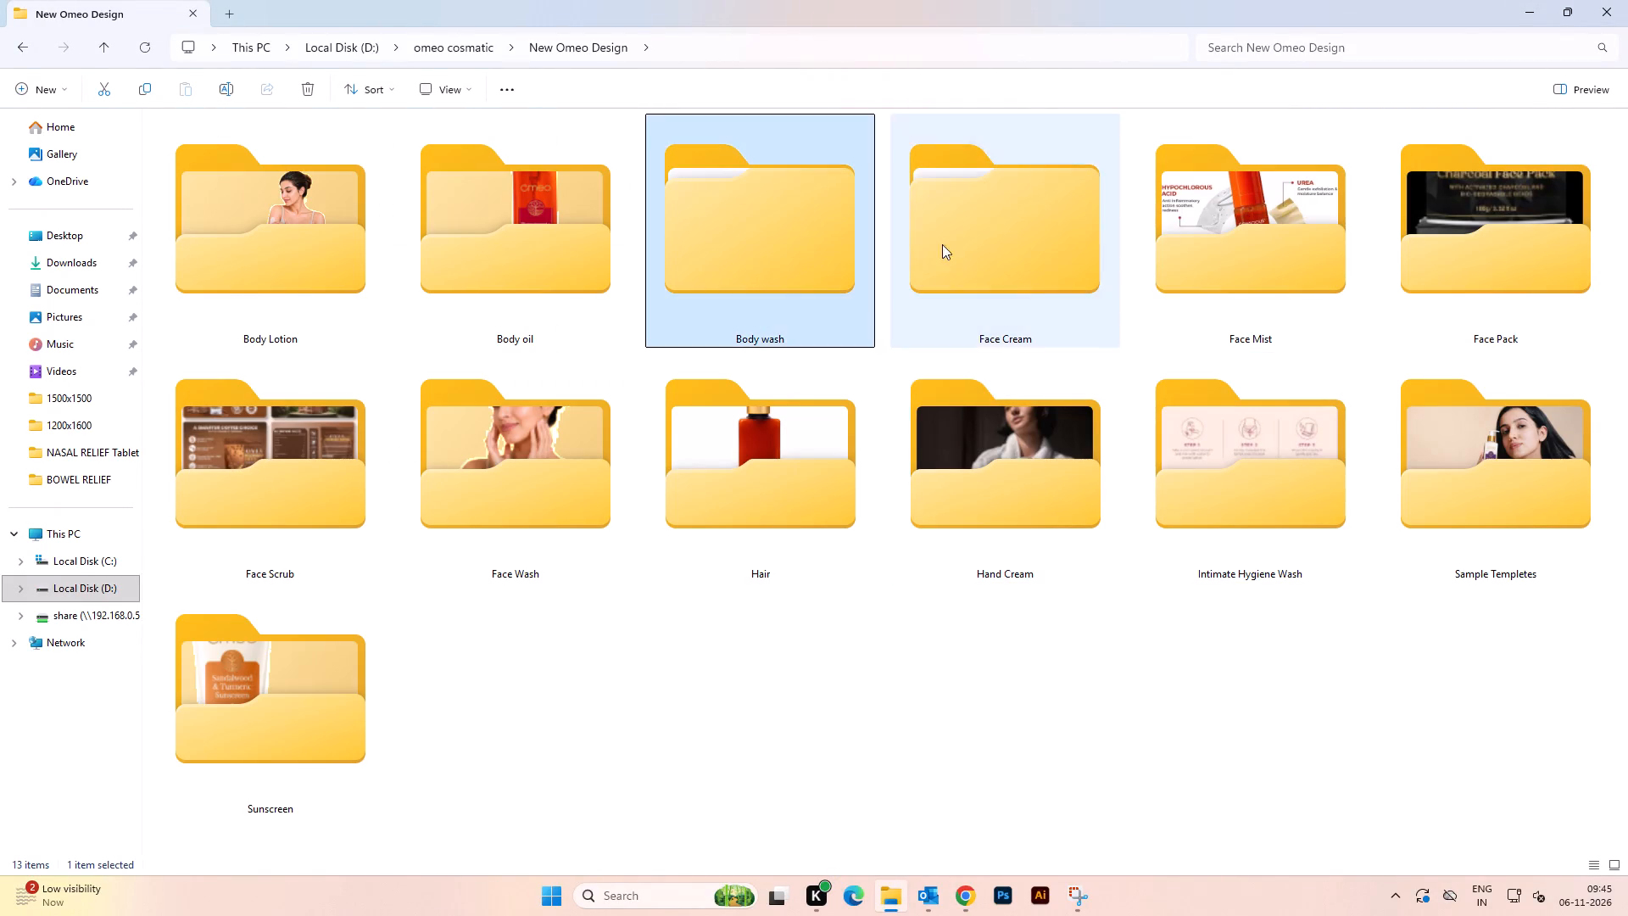
double_click(968, 240)
double_click(299, 236)
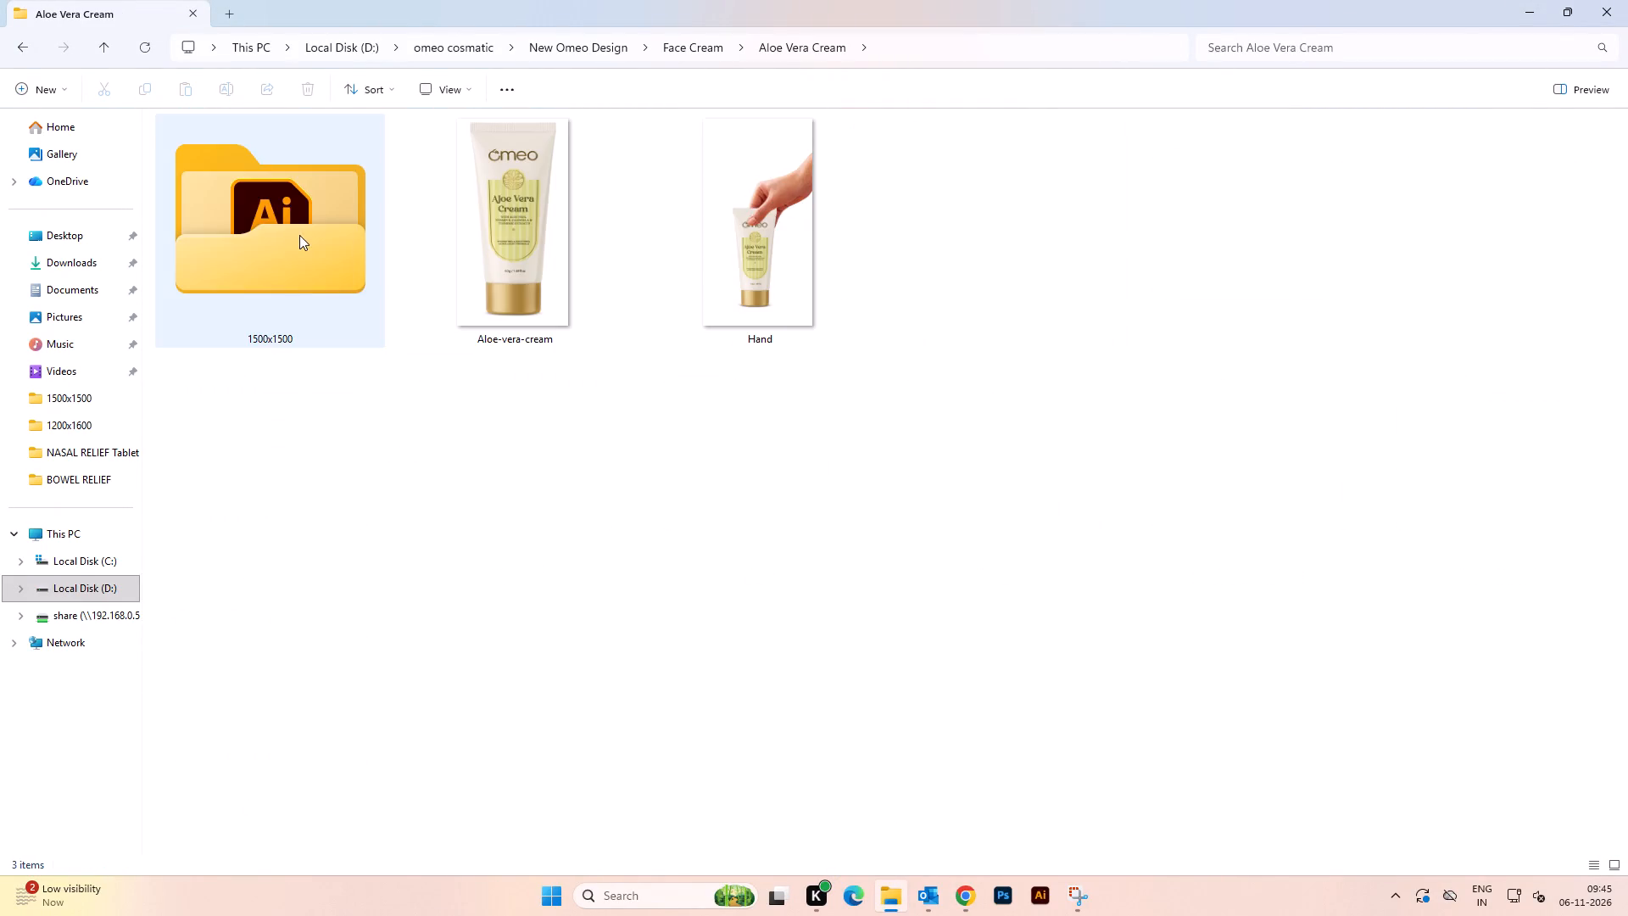
double_click(290, 226)
scroll(785, 341, "down", 4)
scroll(785, 341, "up", 4)
scroll(785, 341, "down", 3)
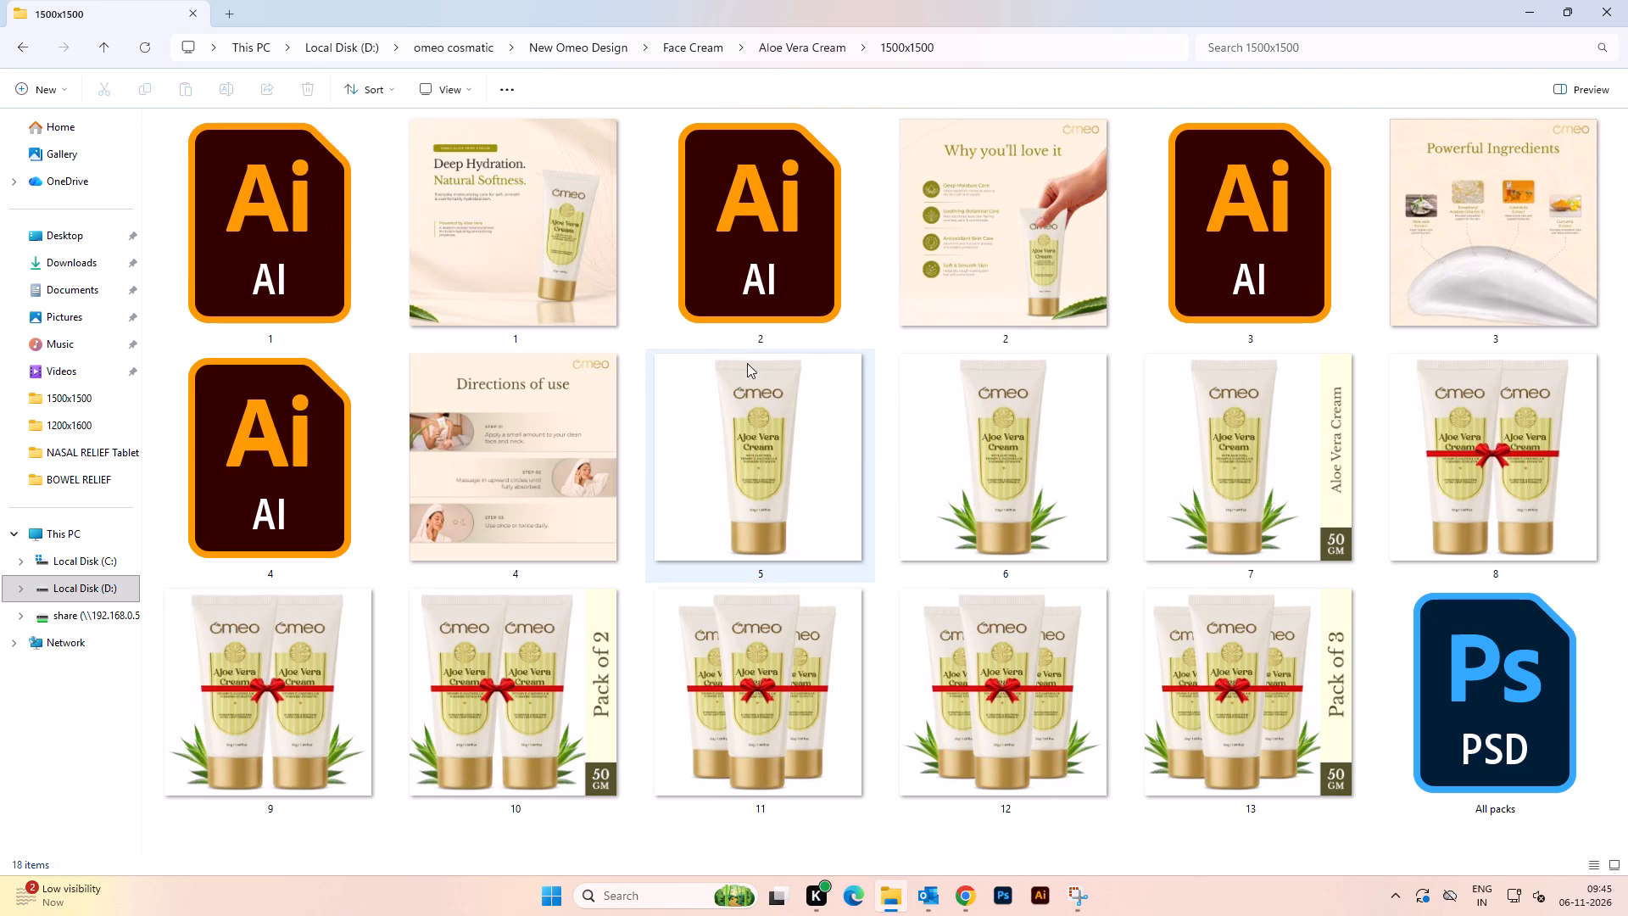
double_click(227, 232)
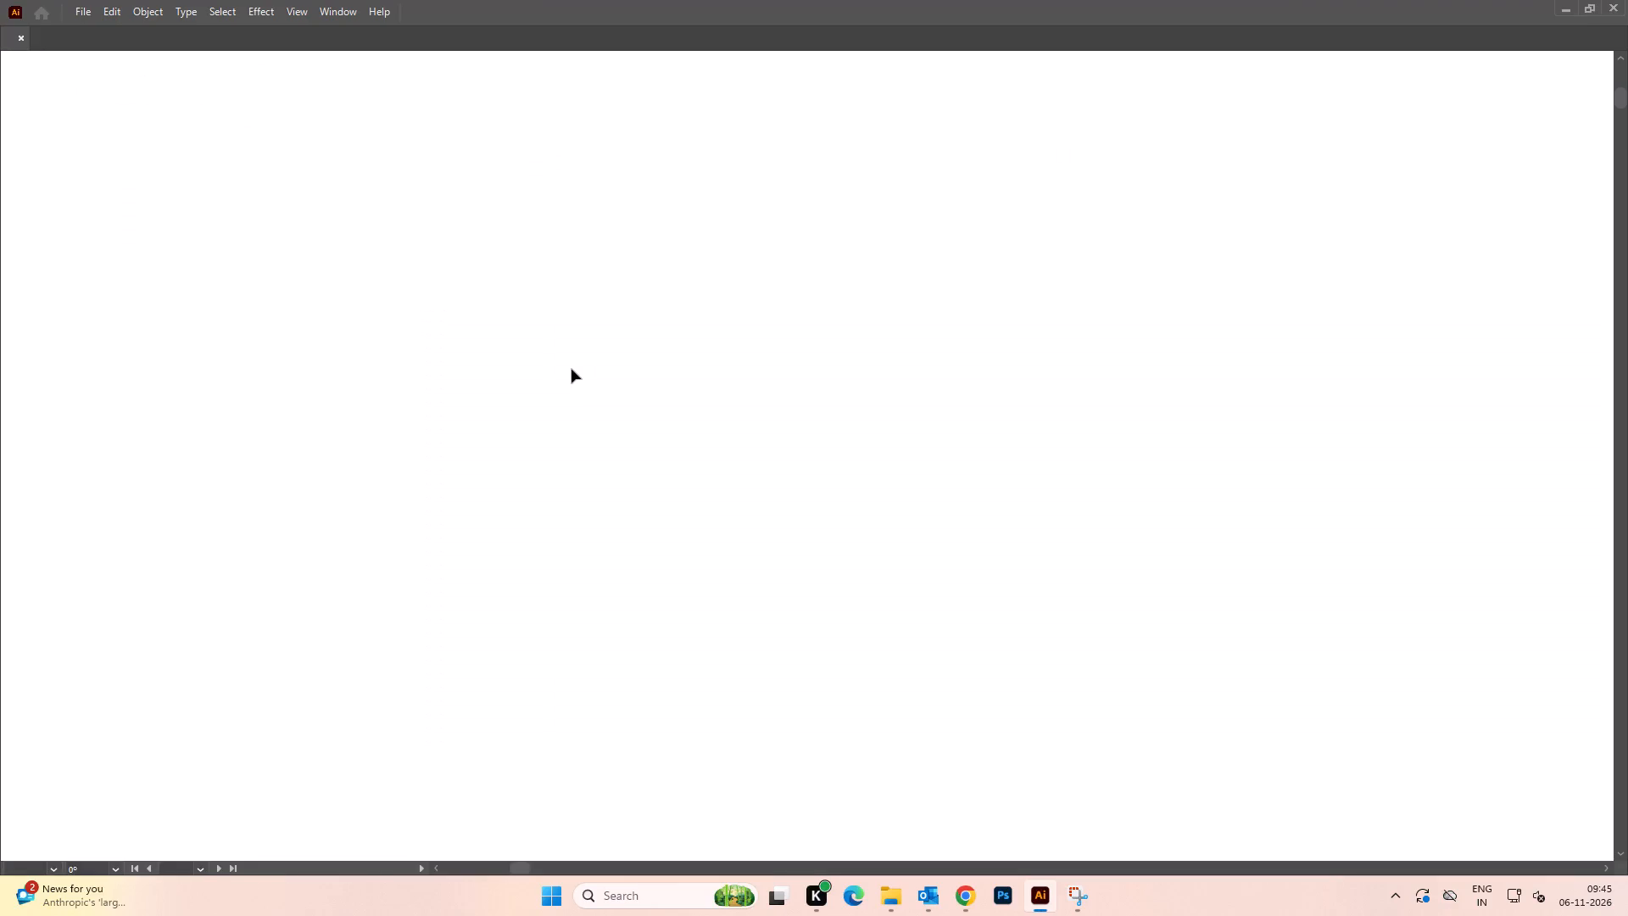
key("alt+Tab")
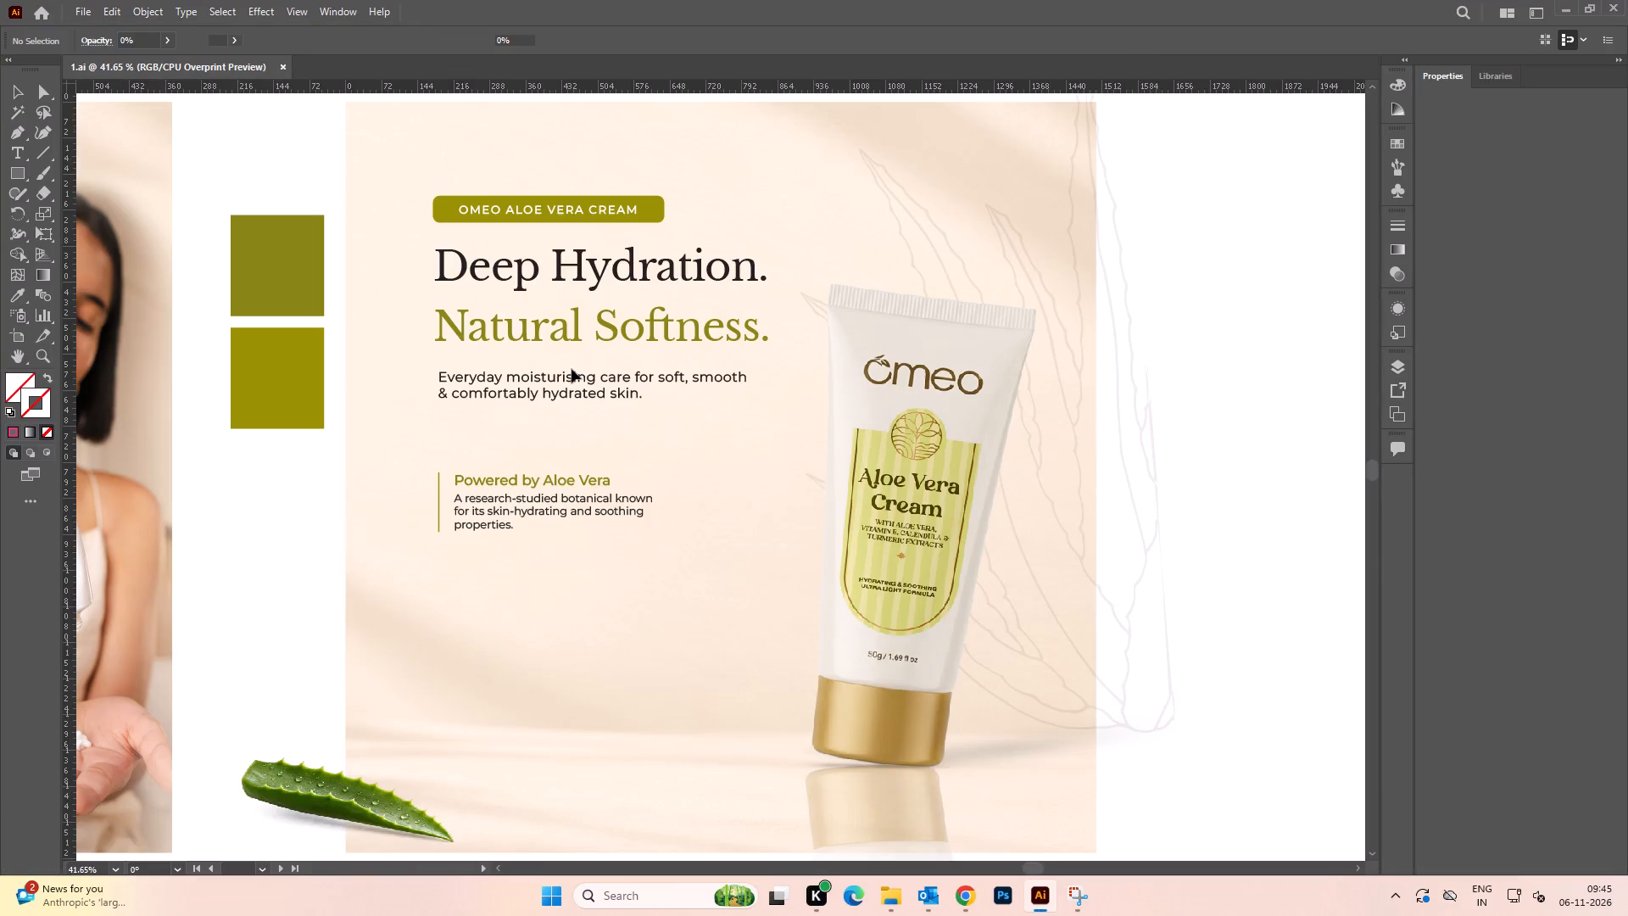
scroll(811, 484, "down", 4, "alt")
key("alt+Tab")
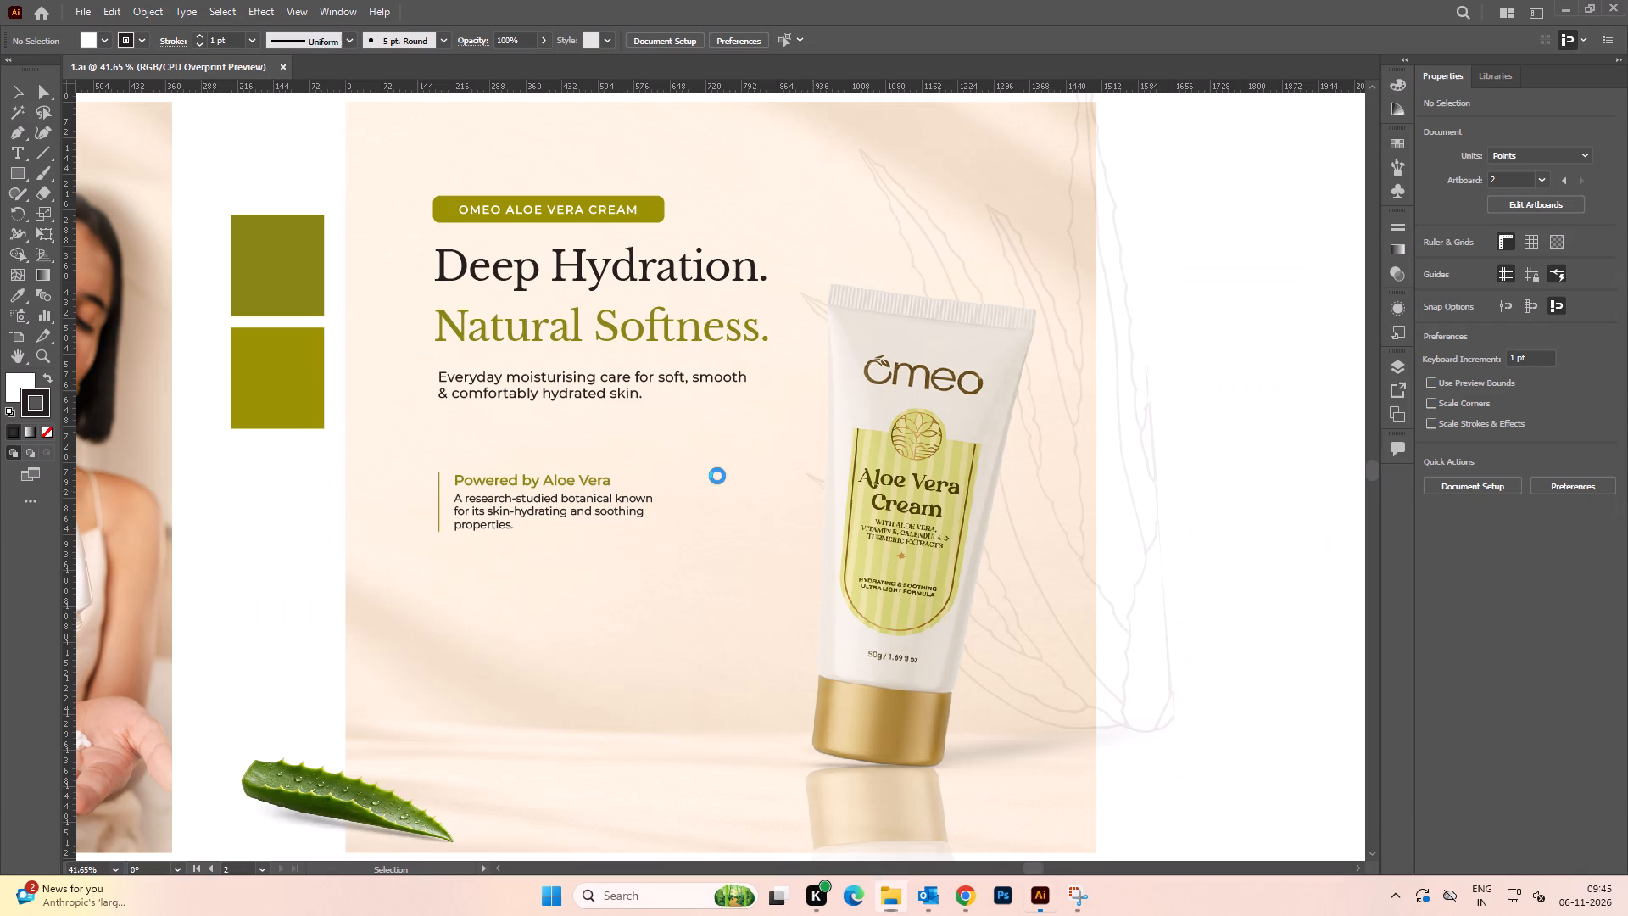
Capture a screenshot of the canvas area containing both Deep Hydration artboards and the loose artwork around them.
scroll(717, 476, "down", 3, "alt")
key("space")
left_click_drag(667, 528, 724, 522)
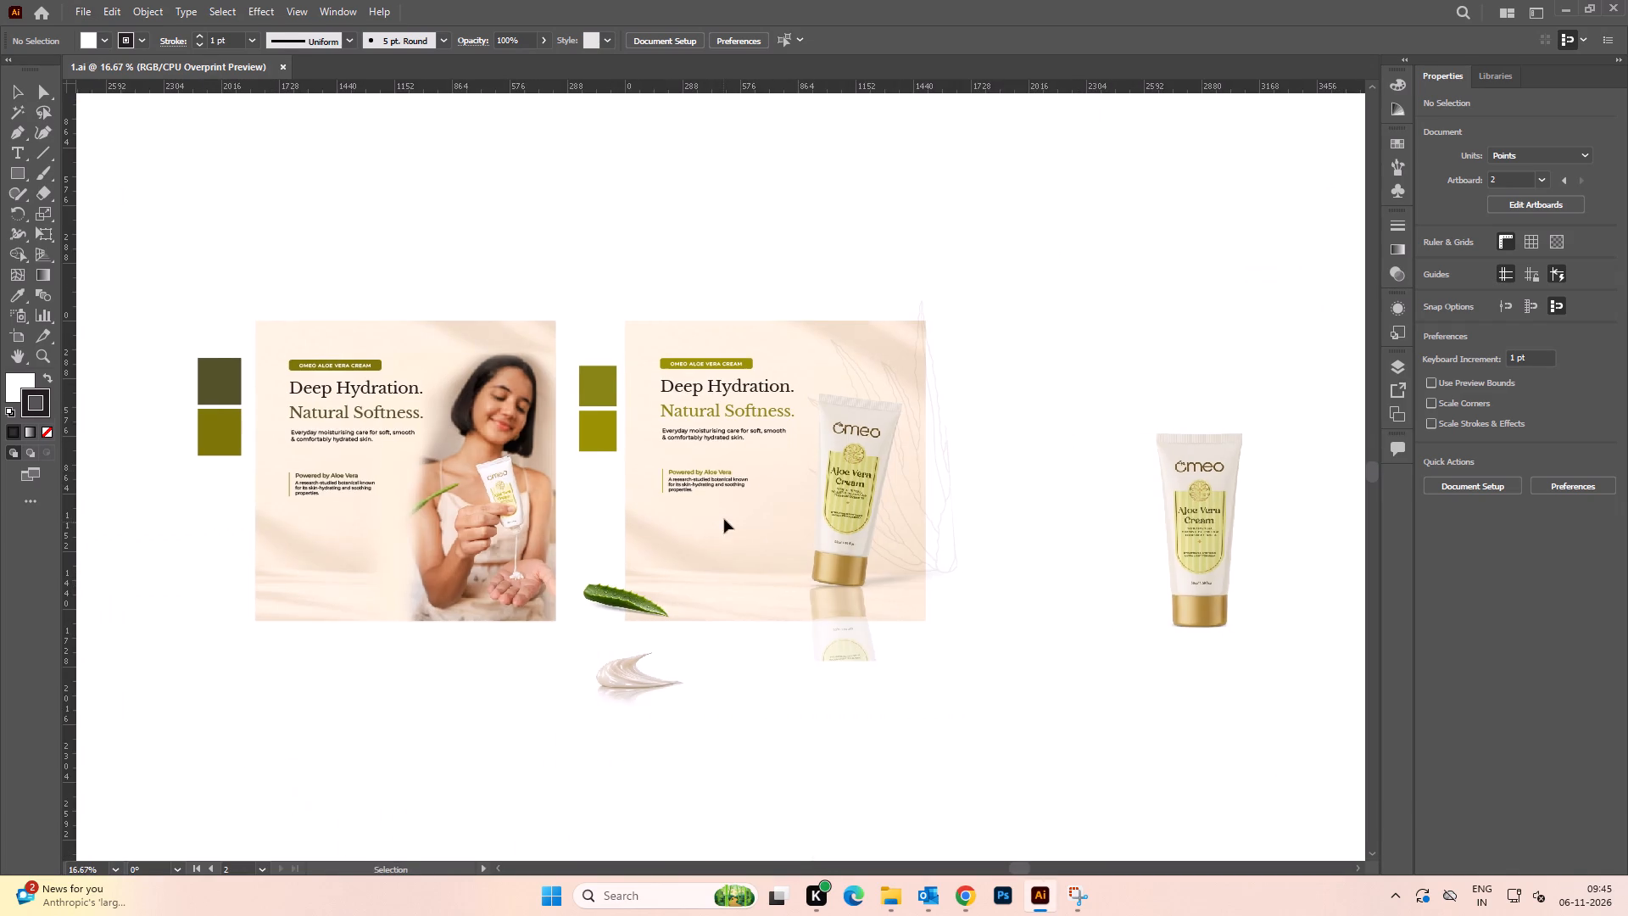
scroll(715, 505, "down", 3, "alt")
scroll(715, 505, "up", 2, "alt")
key("space")
key("space")
key("space")
left_click_drag(942, 500, 523, 493)
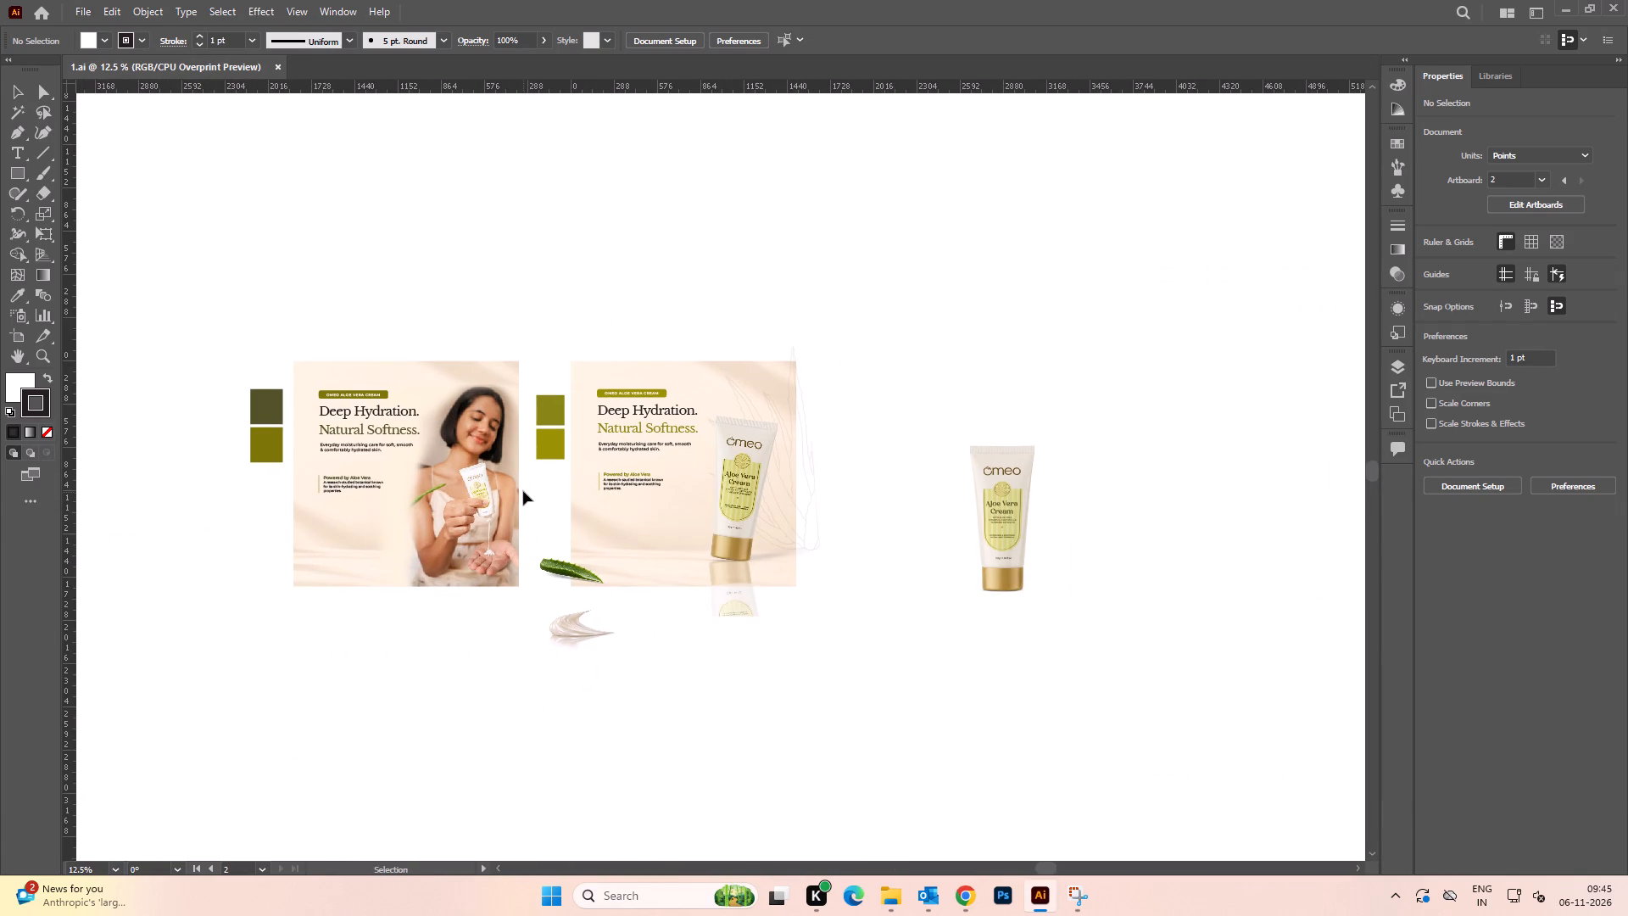
key("alt+shift+s")
left_click(625, 249)
key("shift+super+s")
left_click_drag(159, 171, 936, 701)
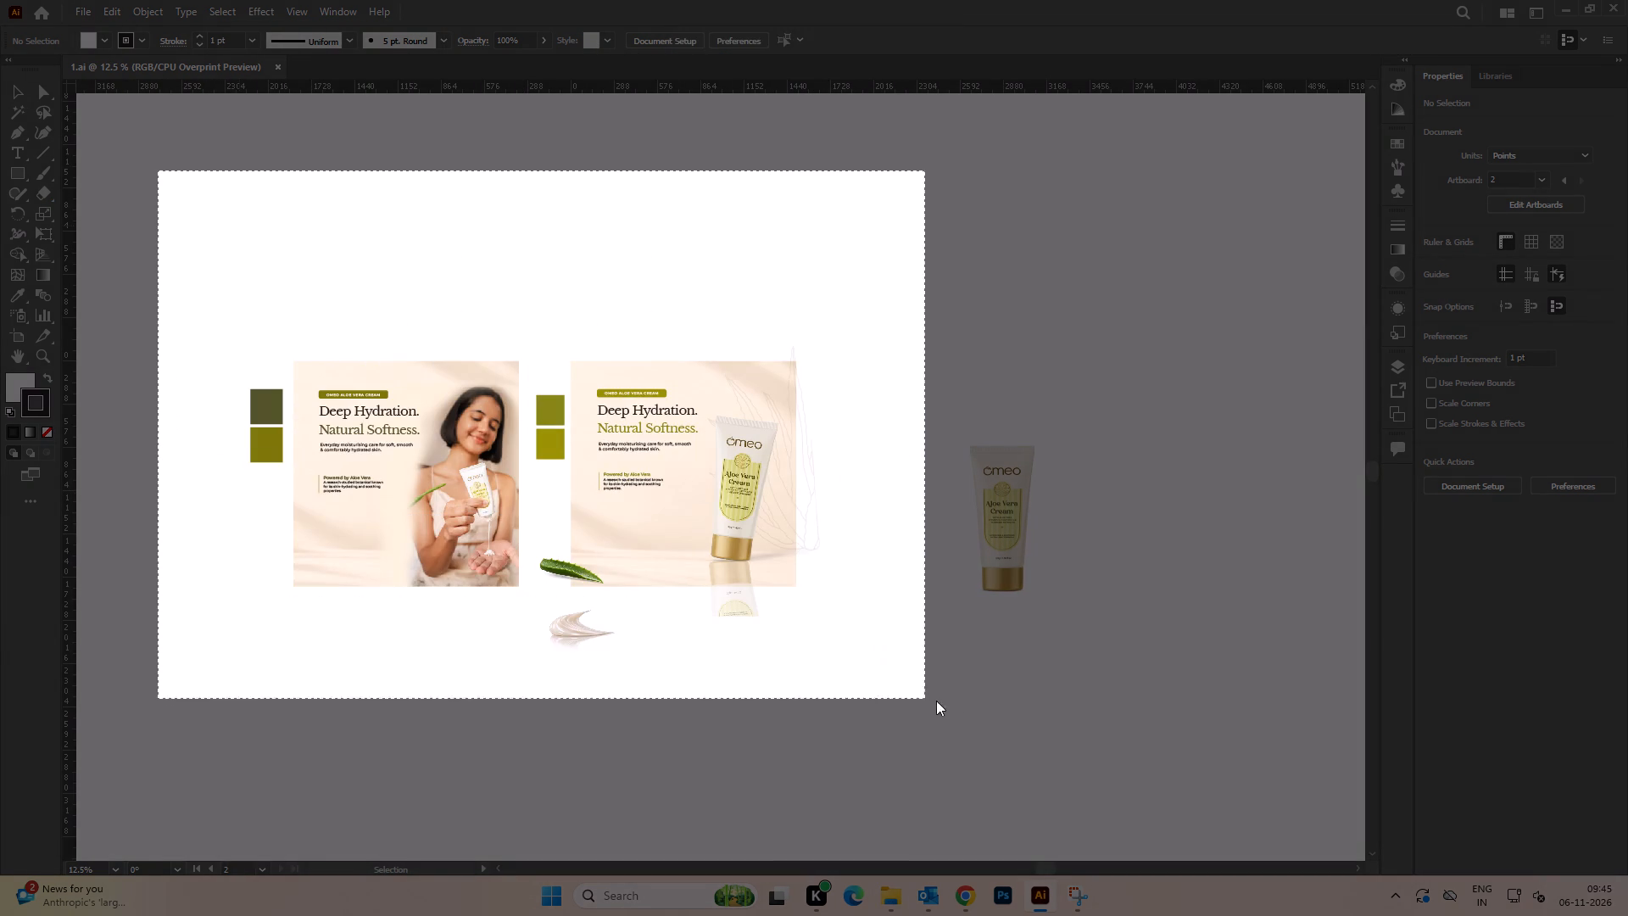
left_click_drag(936, 701, 972, 722)
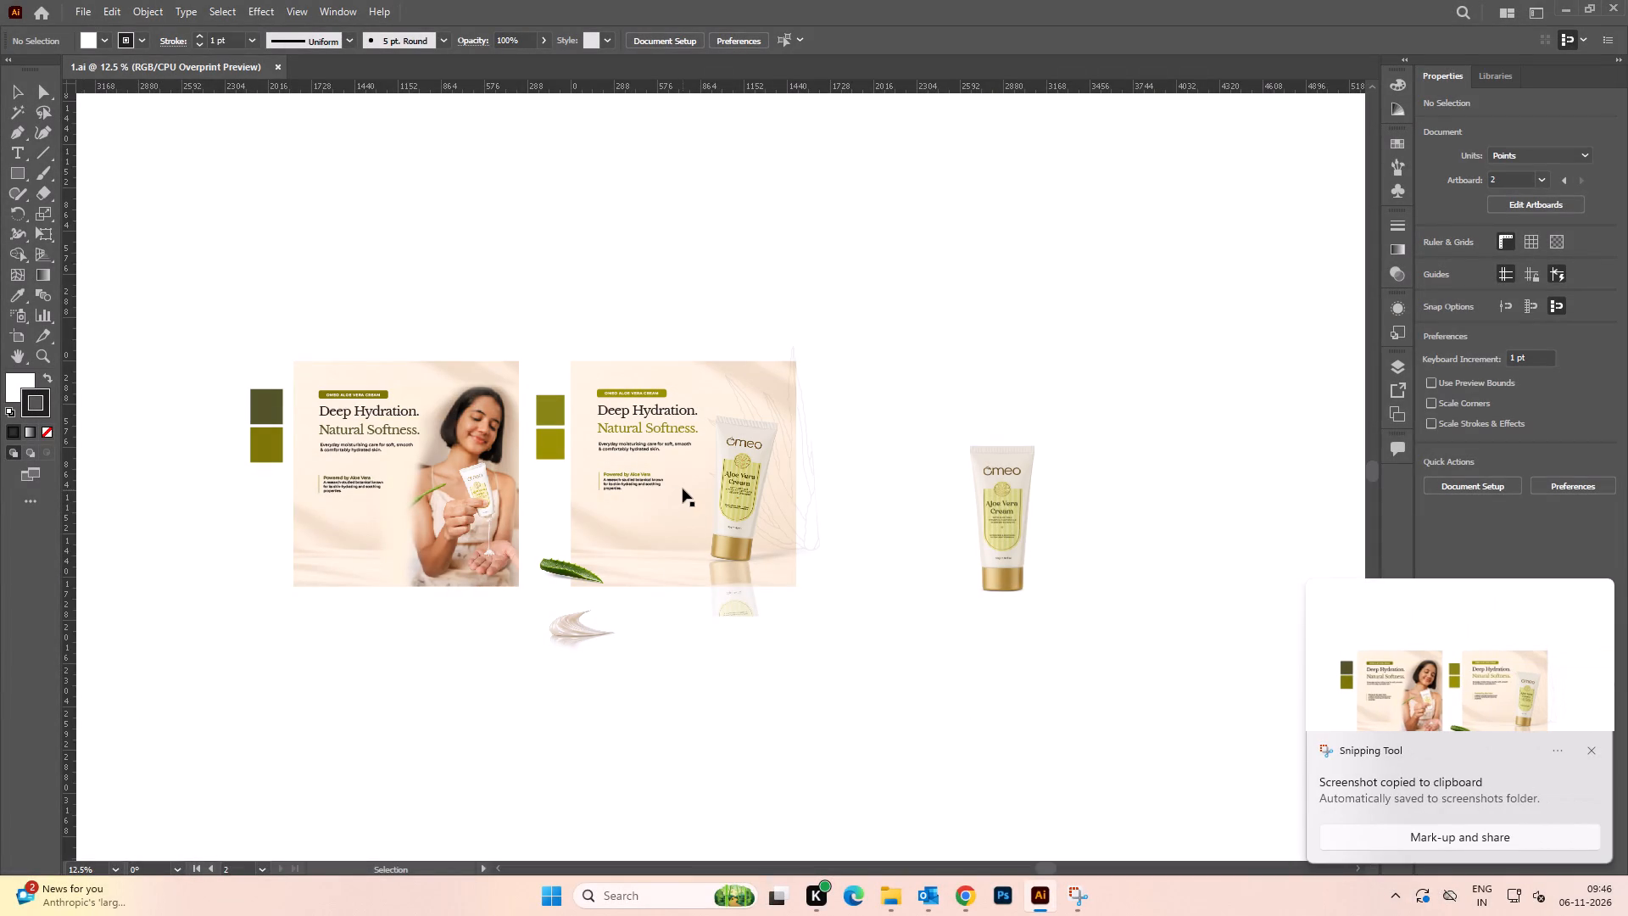
key("ctrl+shift+h")
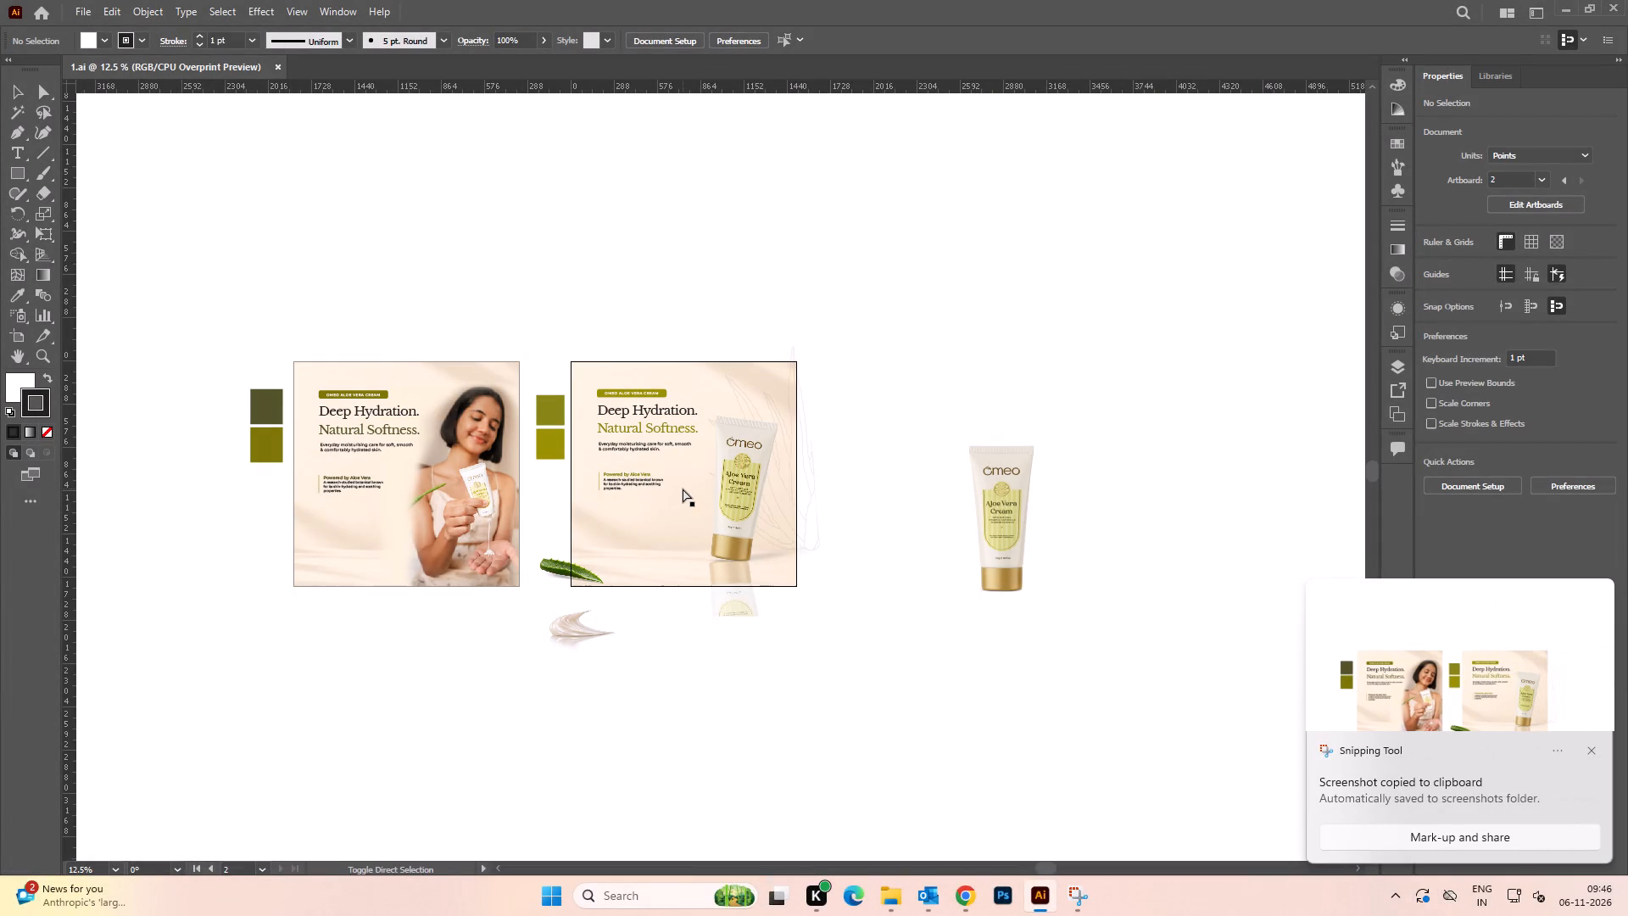
key("ctrl+alt+shift+h")
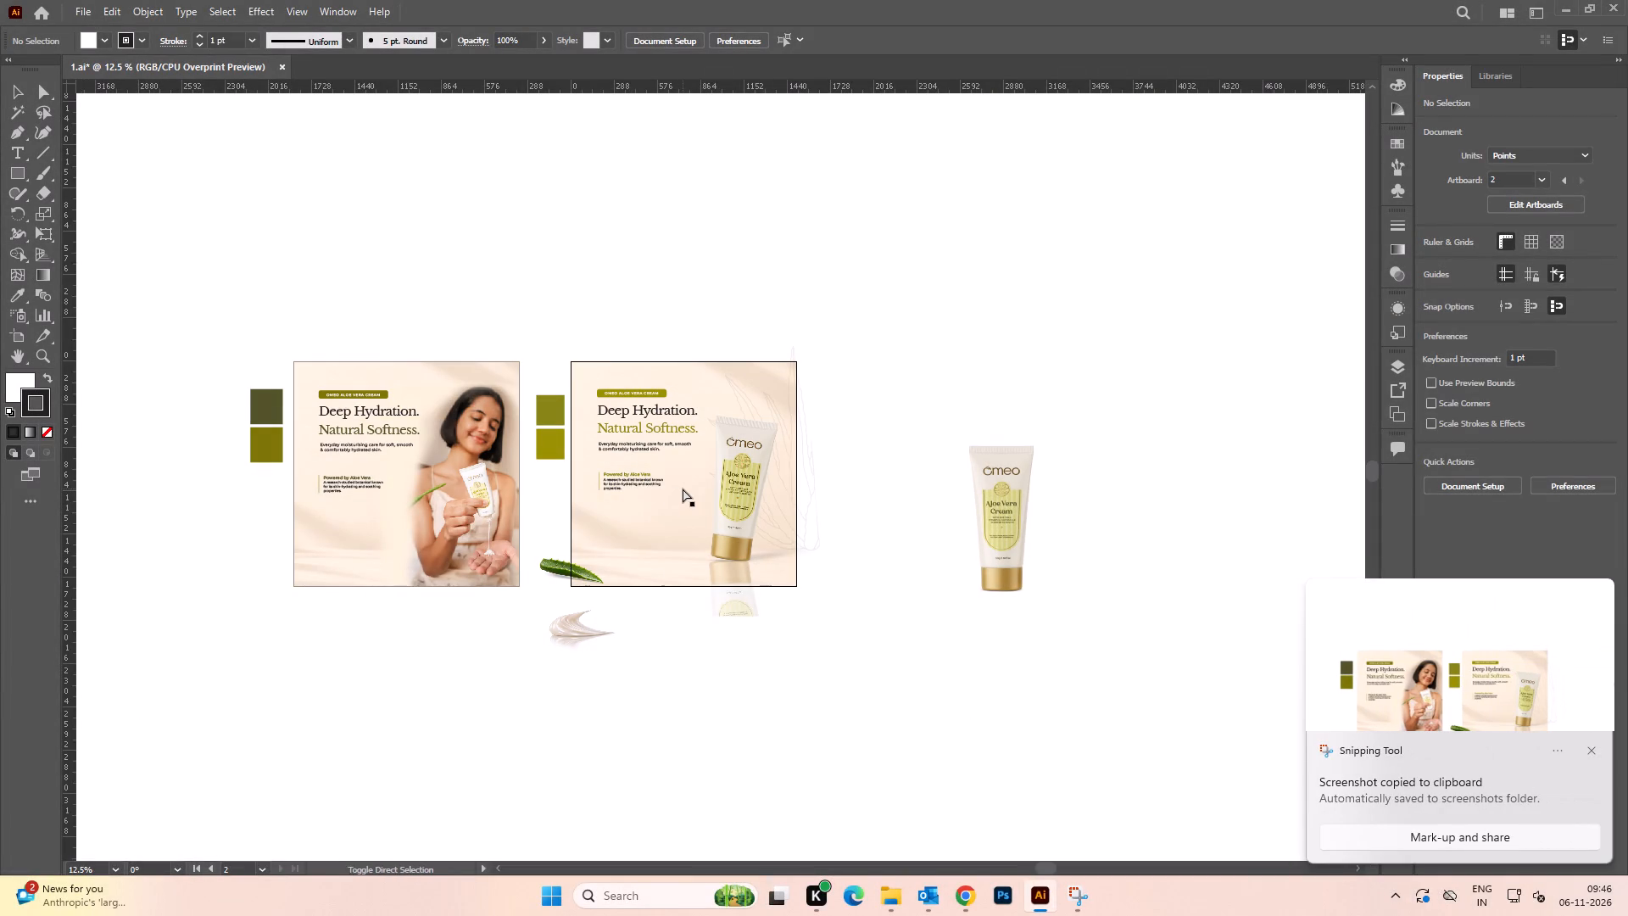
key("alt+shift+h")
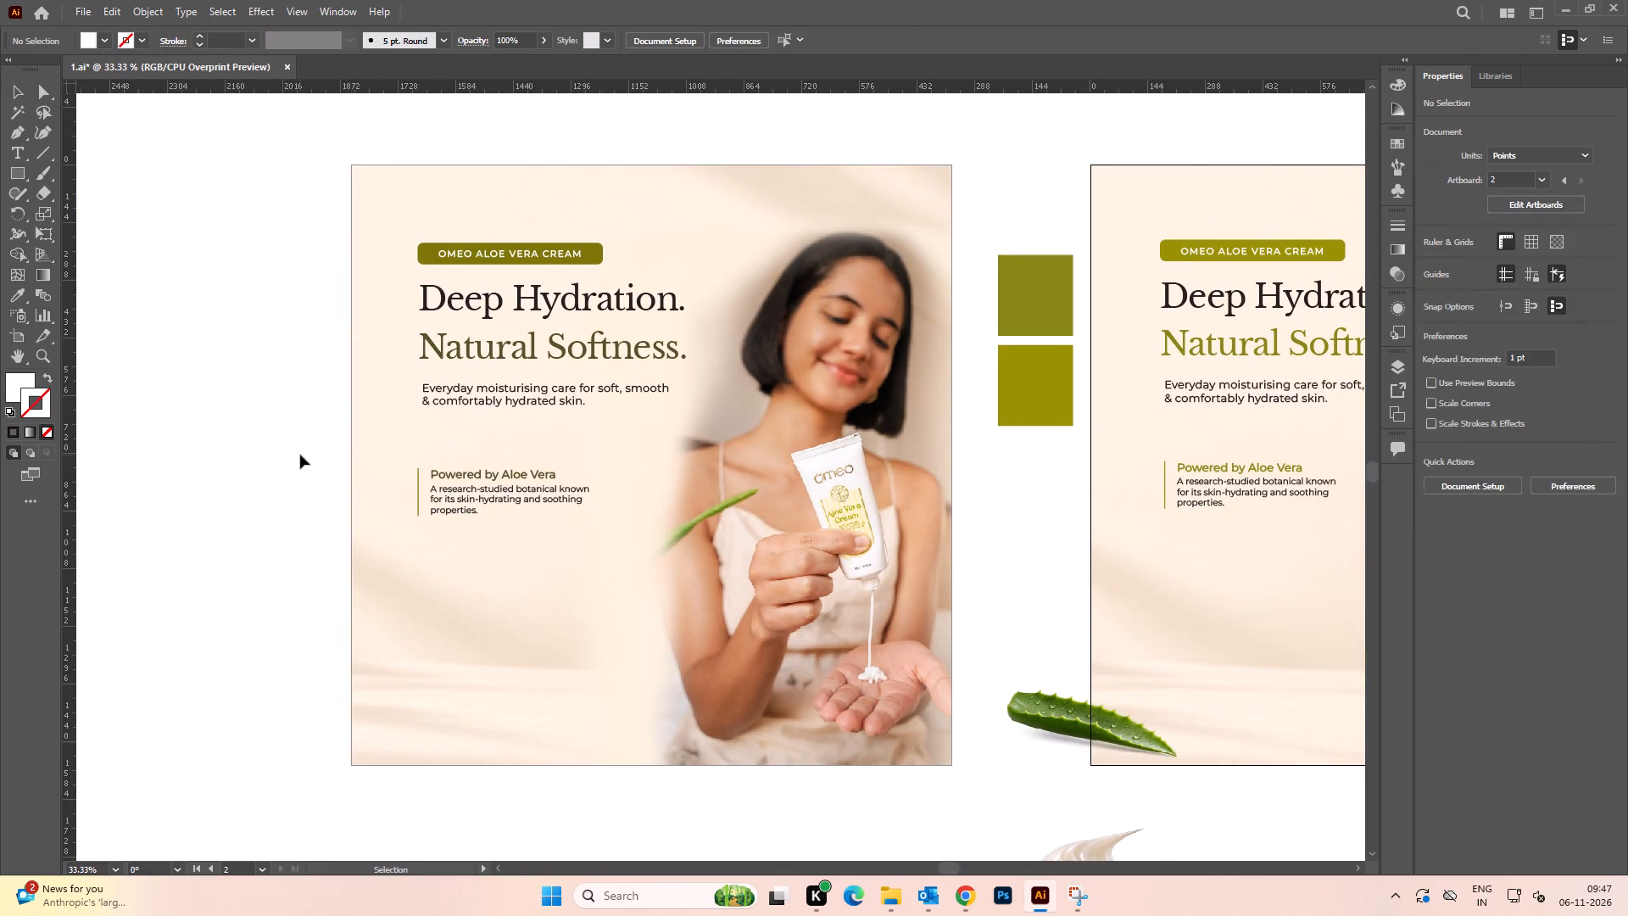
Copy the two olive swatches placed between the two artboards.
key("space")
key("space")
key("space")
left_click_drag(750, 383, 460, 385)
left_click_drag(698, 209, 758, 480)
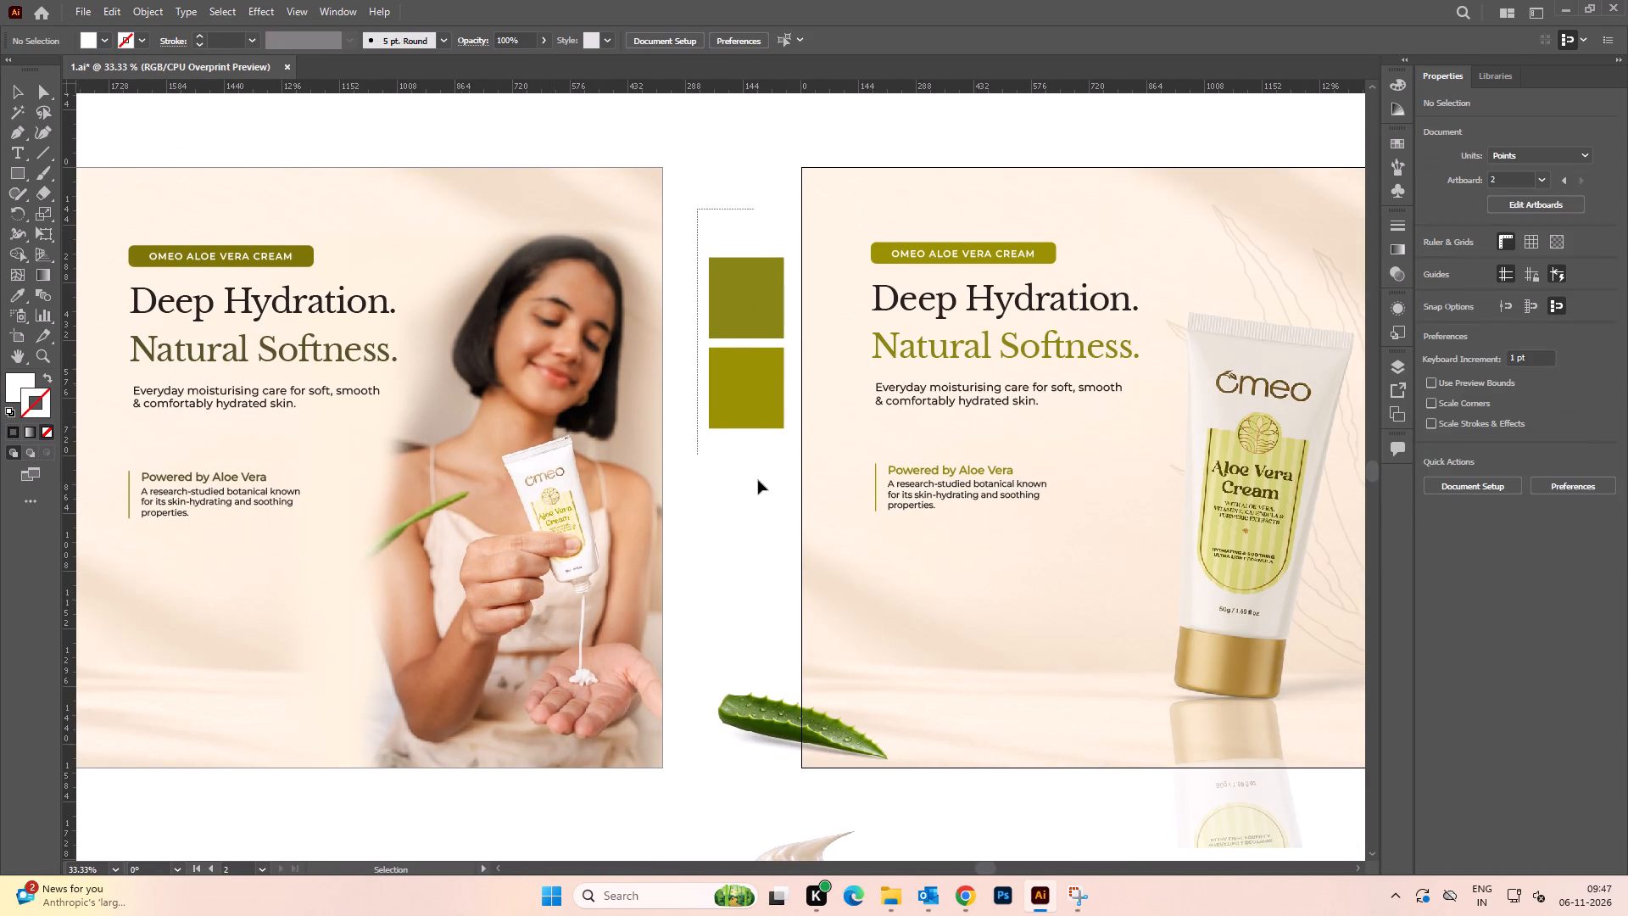
left_click_drag(758, 480, 758, 483)
key("ctrl+c")
key("ctrl+c")
left_click(735, 554)
Fit the Deep Hydration product-tube artboard in the window and save the 1.ai document.
key("space")
left_click_drag(806, 544, 428, 531)
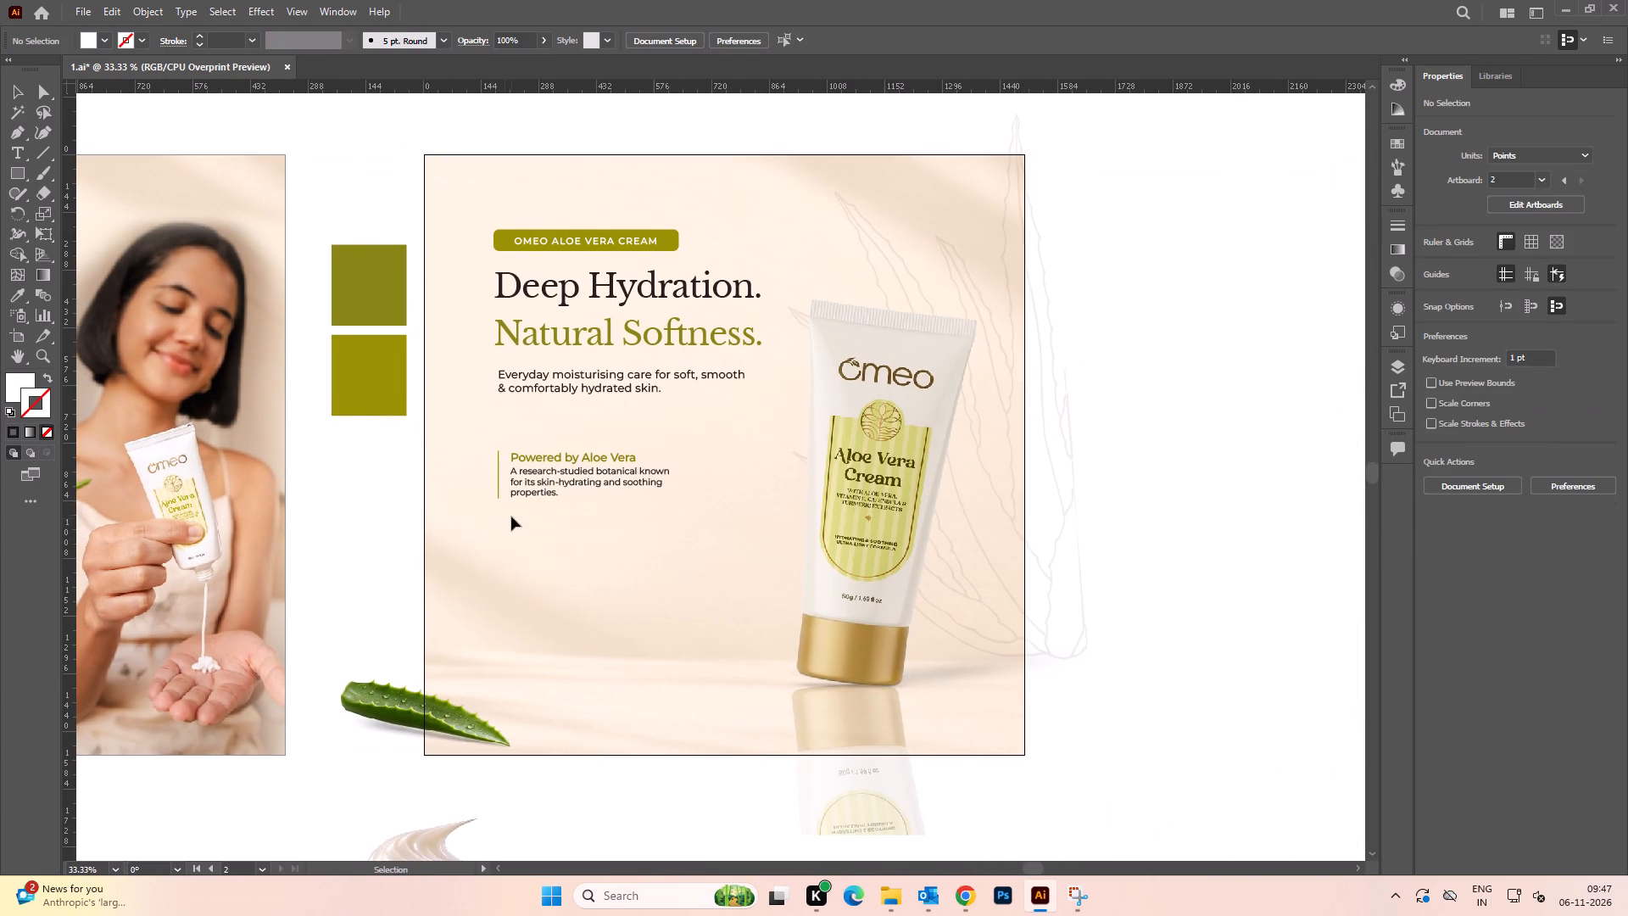
key("ctrl+0")
scroll(519, 581, "down", 1, "alt")
key("space")
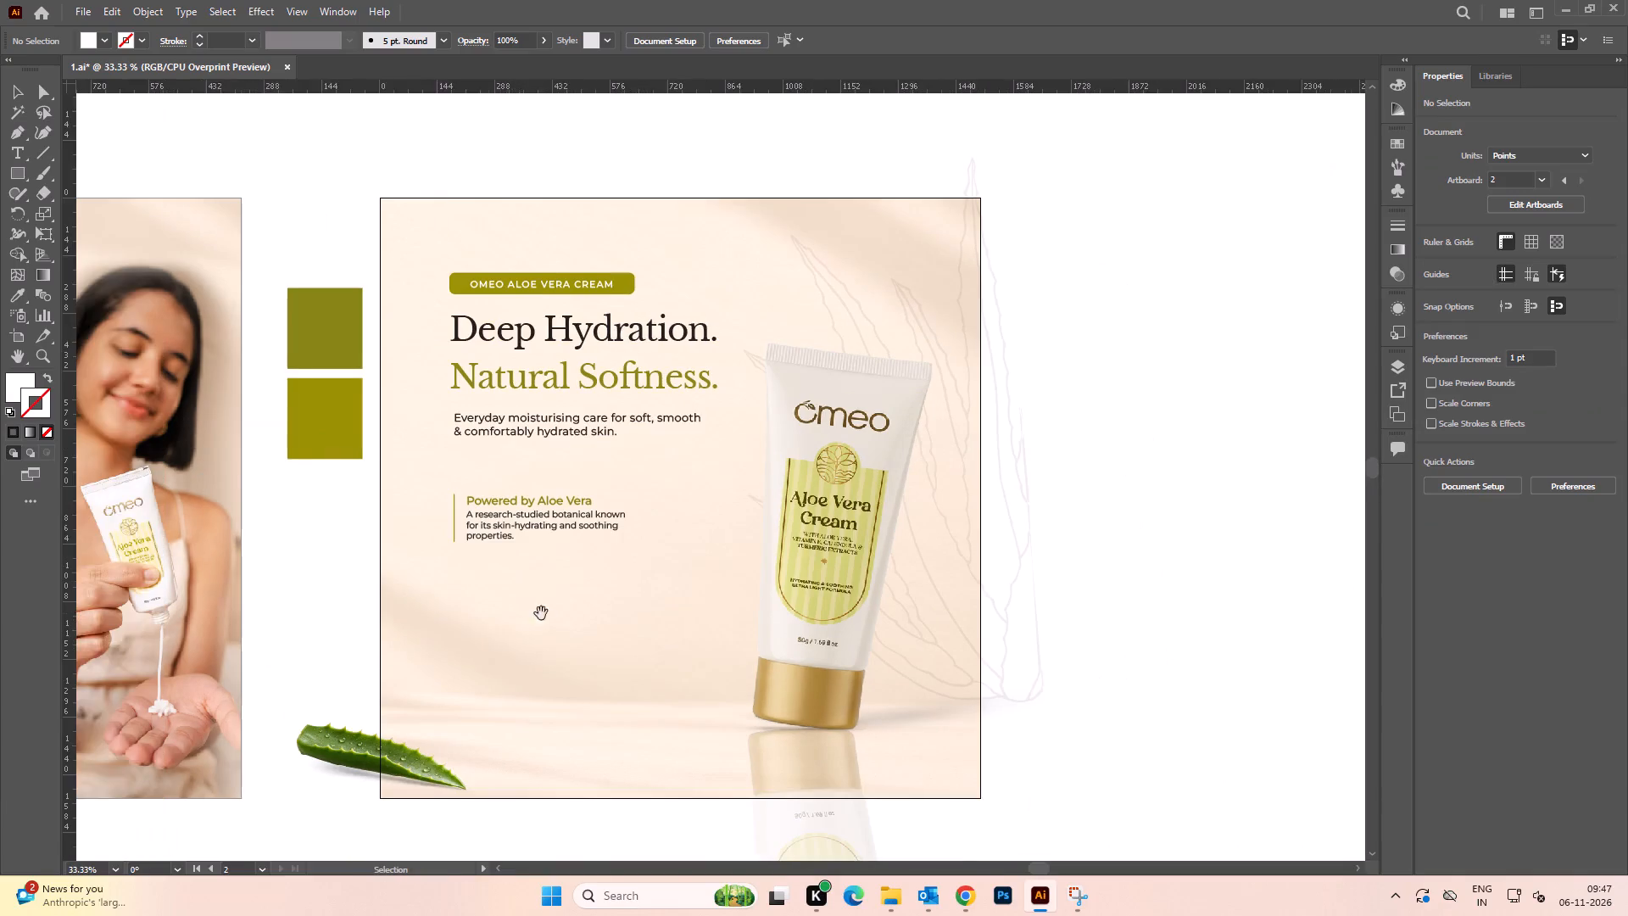
left_click_drag(538, 613, 481, 607)
left_click(484, 602)
key("ctrl+0")
key("ctrl+s")
key("ctrl+s")
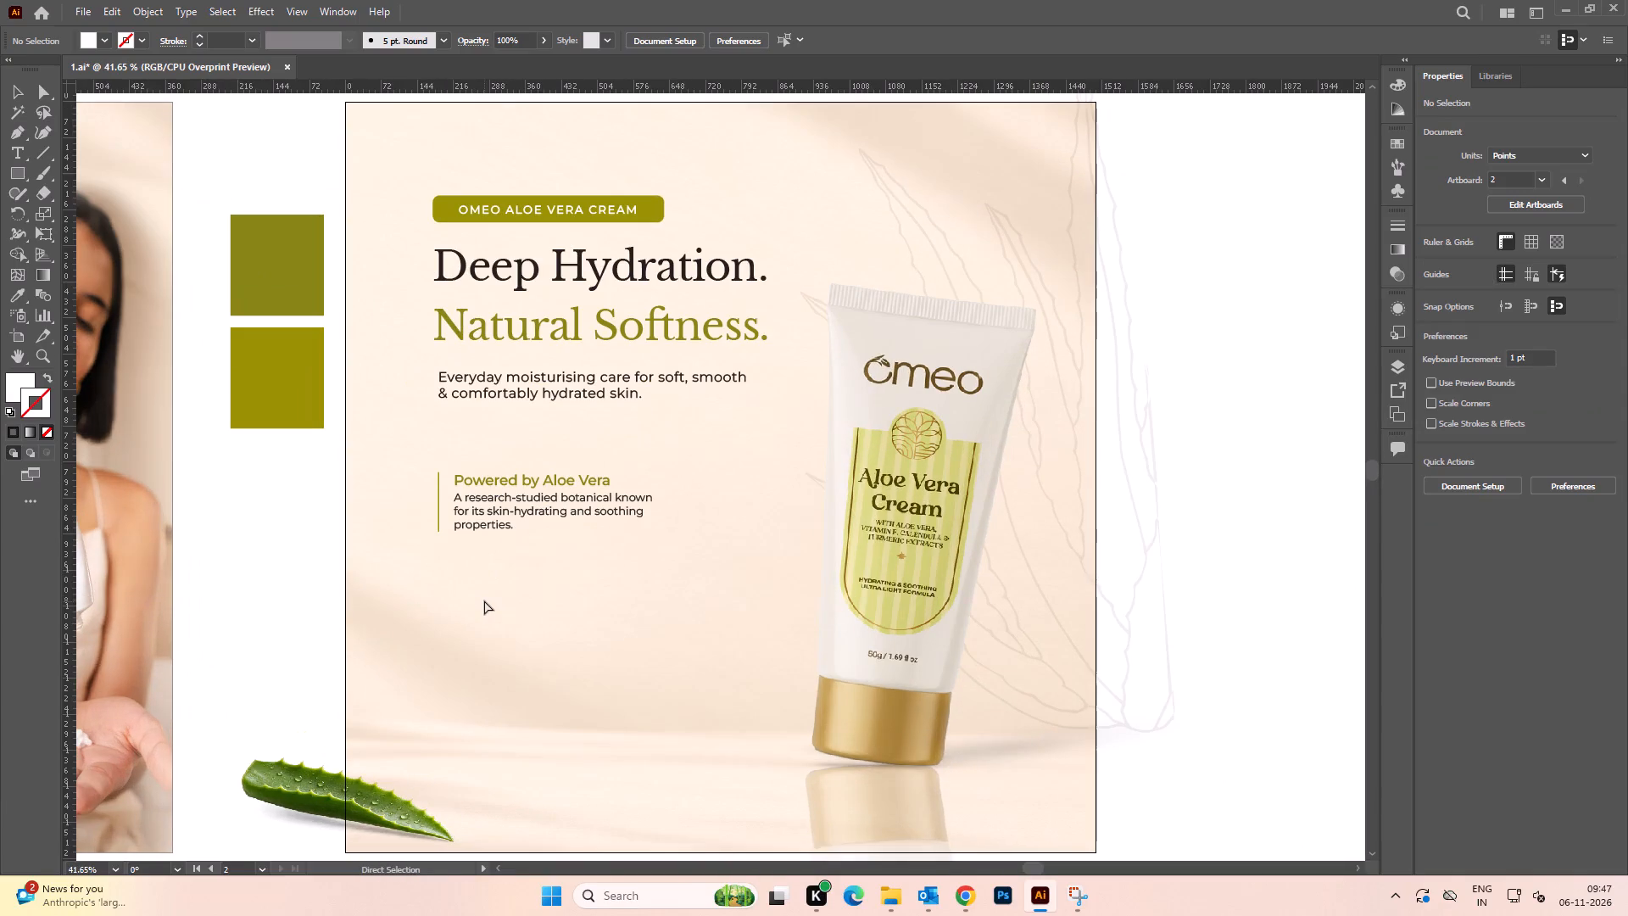
Open the 2 Illustrator file from the 1500x1500 folder in File Explorer.
key("alt+Tab")
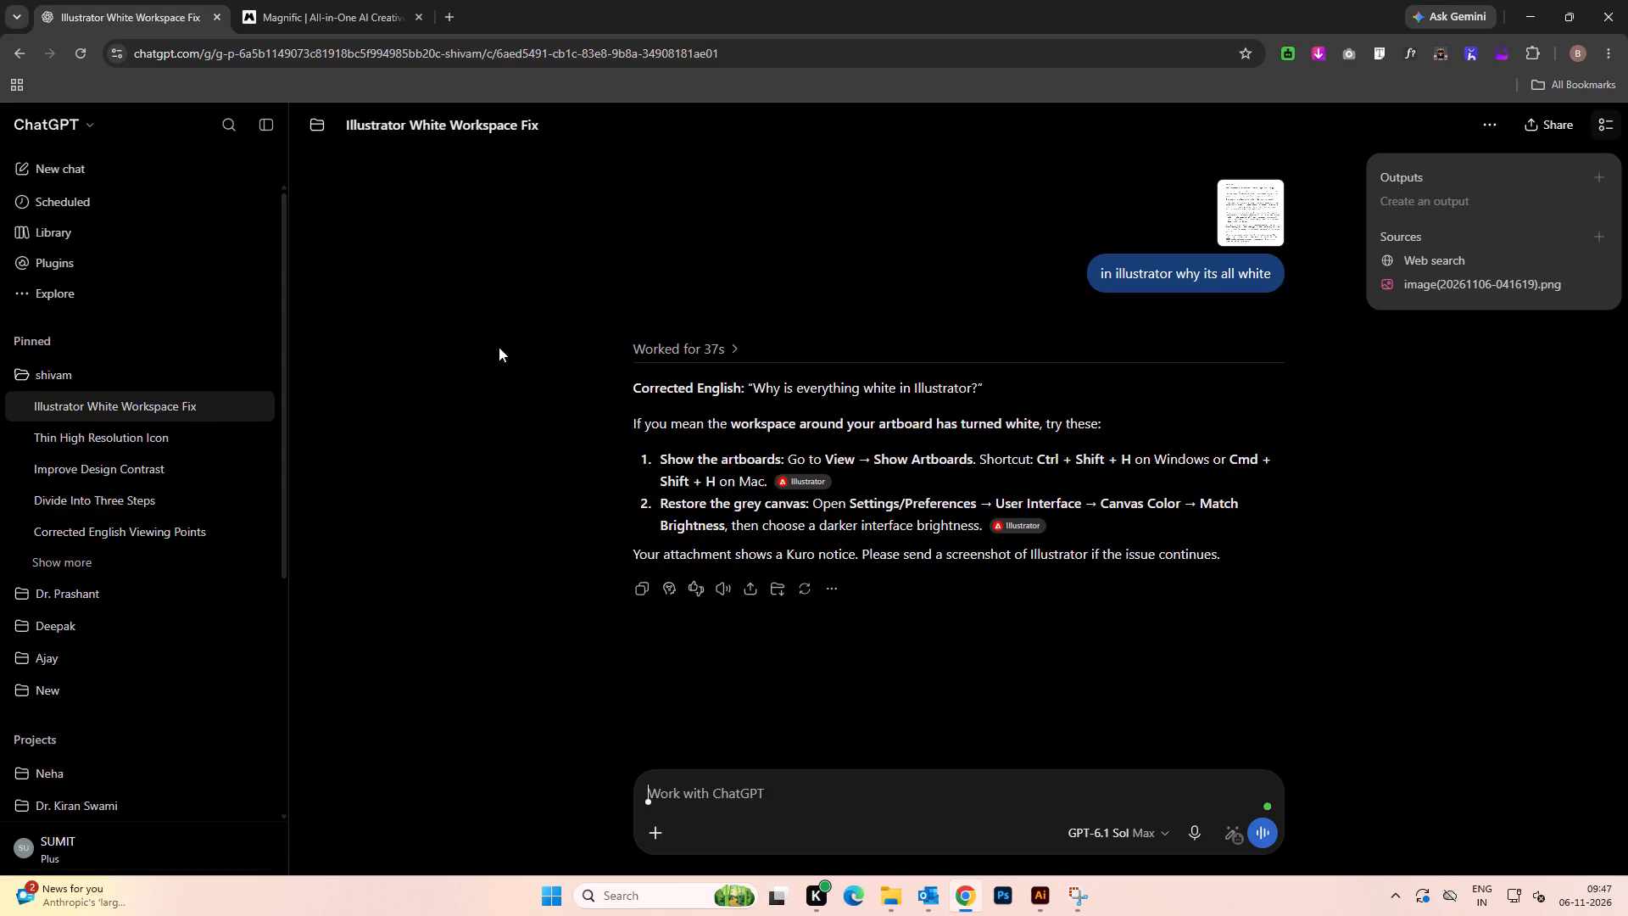
key("alt+Tab")
key("alt+Tab")
key("alt+Tab")
left_click(862, 251)
double_click(764, 240)
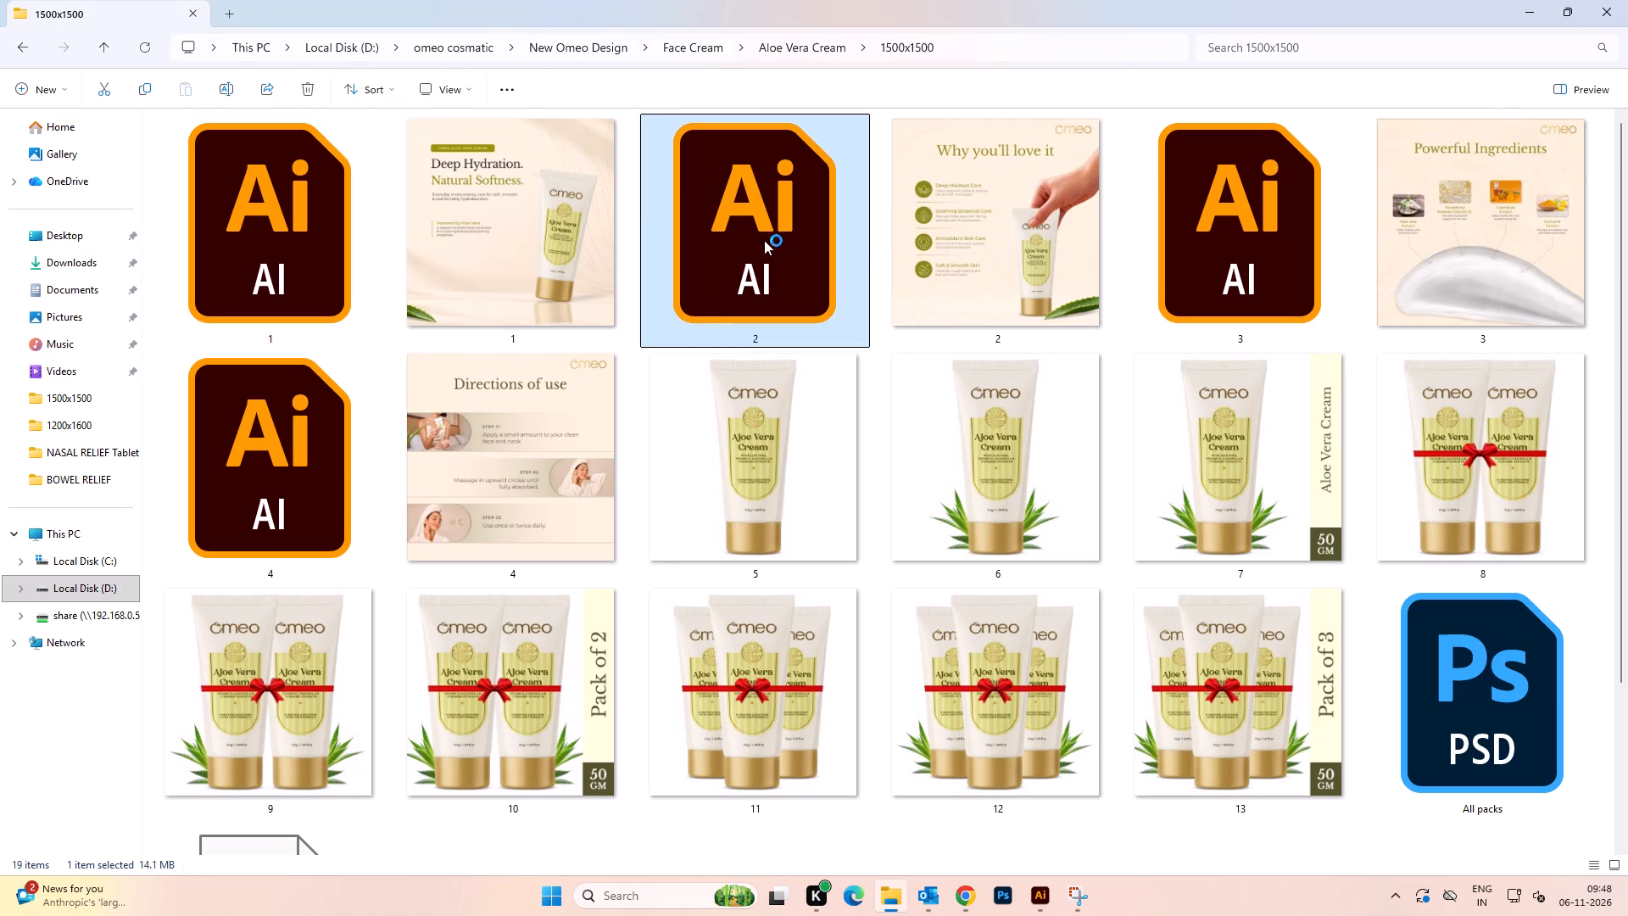
Replace the green and olive swatches beside the "Why you'll love it" artboard with the two copied olive swatches.
scroll(688, 348, "down", 1, "alt")
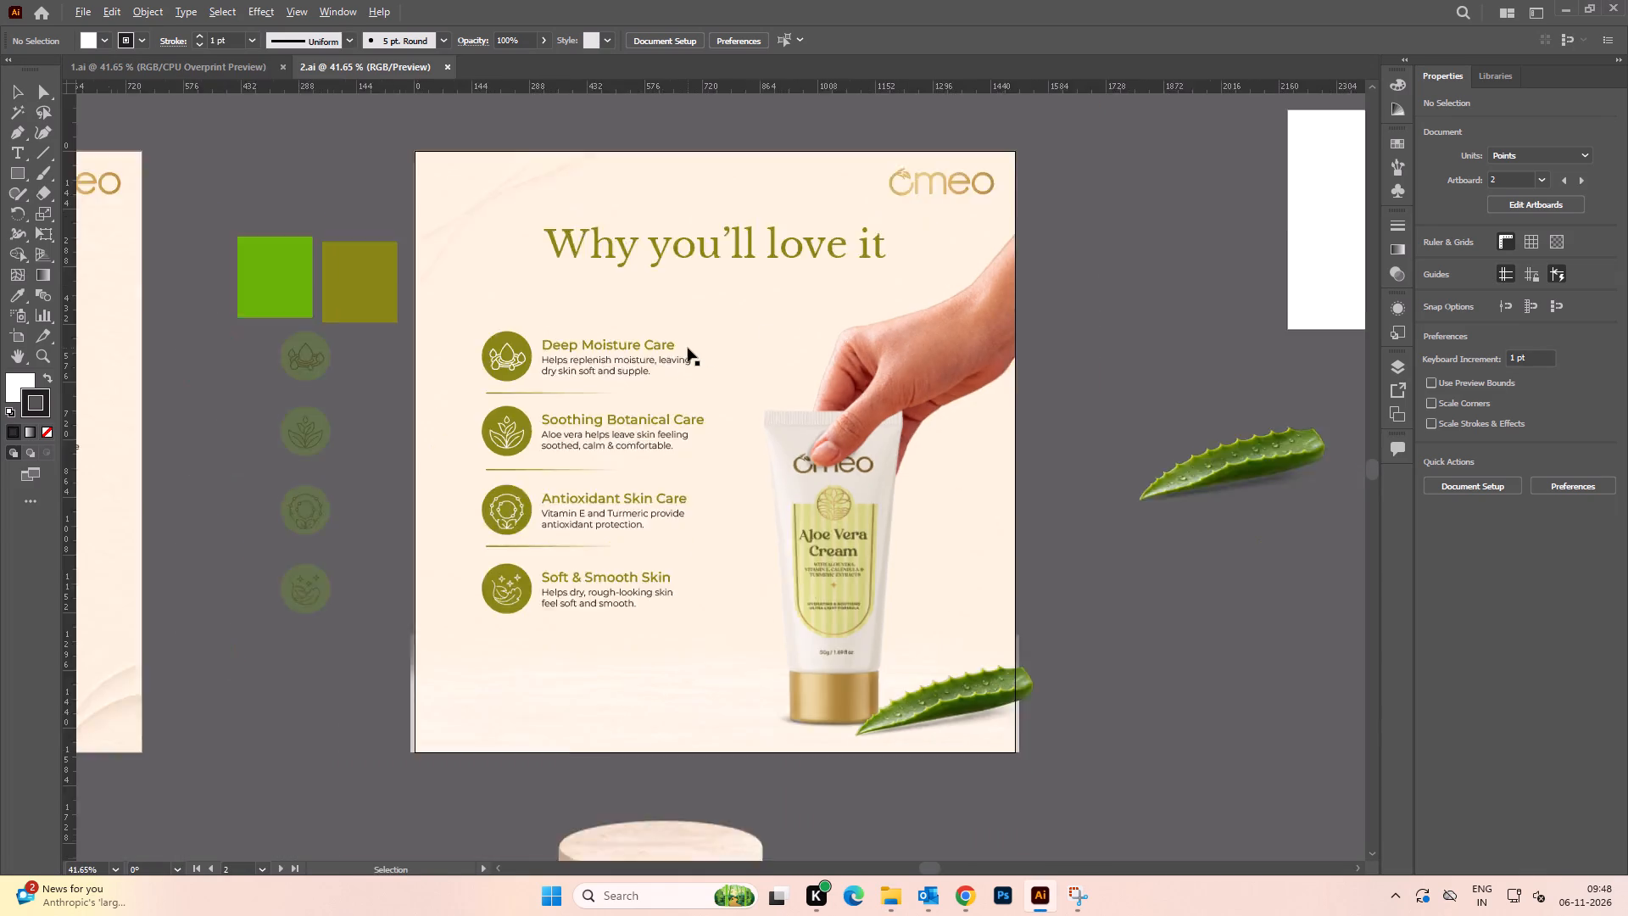
scroll(688, 348, "down", 1, "alt")
key("space")
left_click_drag(571, 377, 724, 349)
left_click(482, 209)
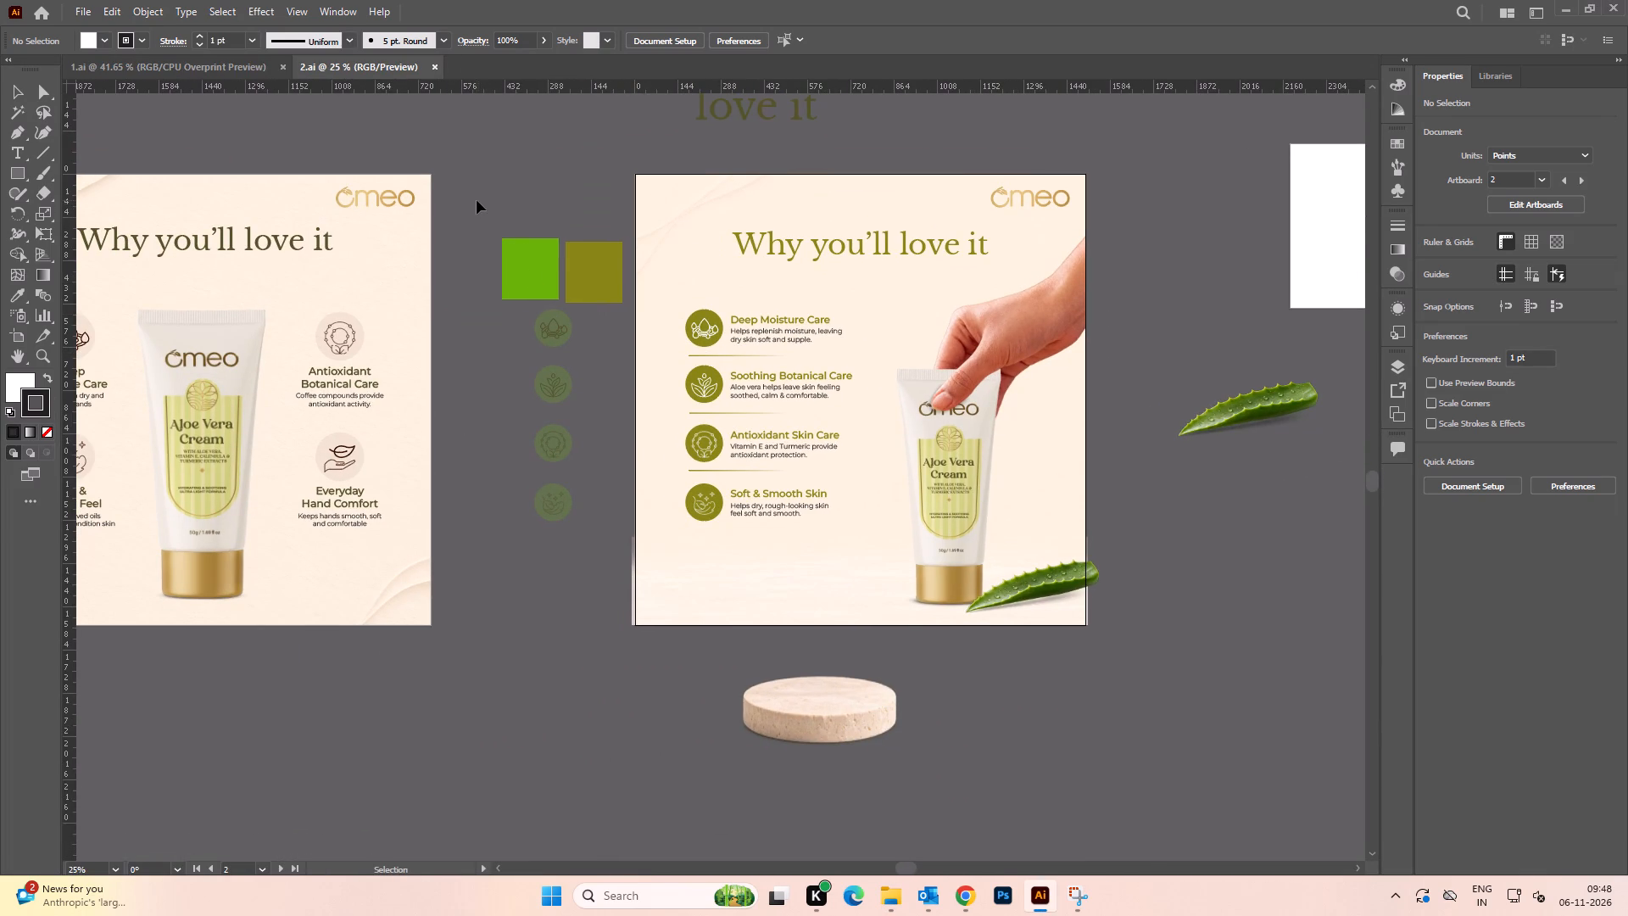
left_click_drag(477, 200, 616, 588)
left_click(466, 384)
left_click_drag(487, 252, 631, 279)
key("Delete")
key("ctrl+f")
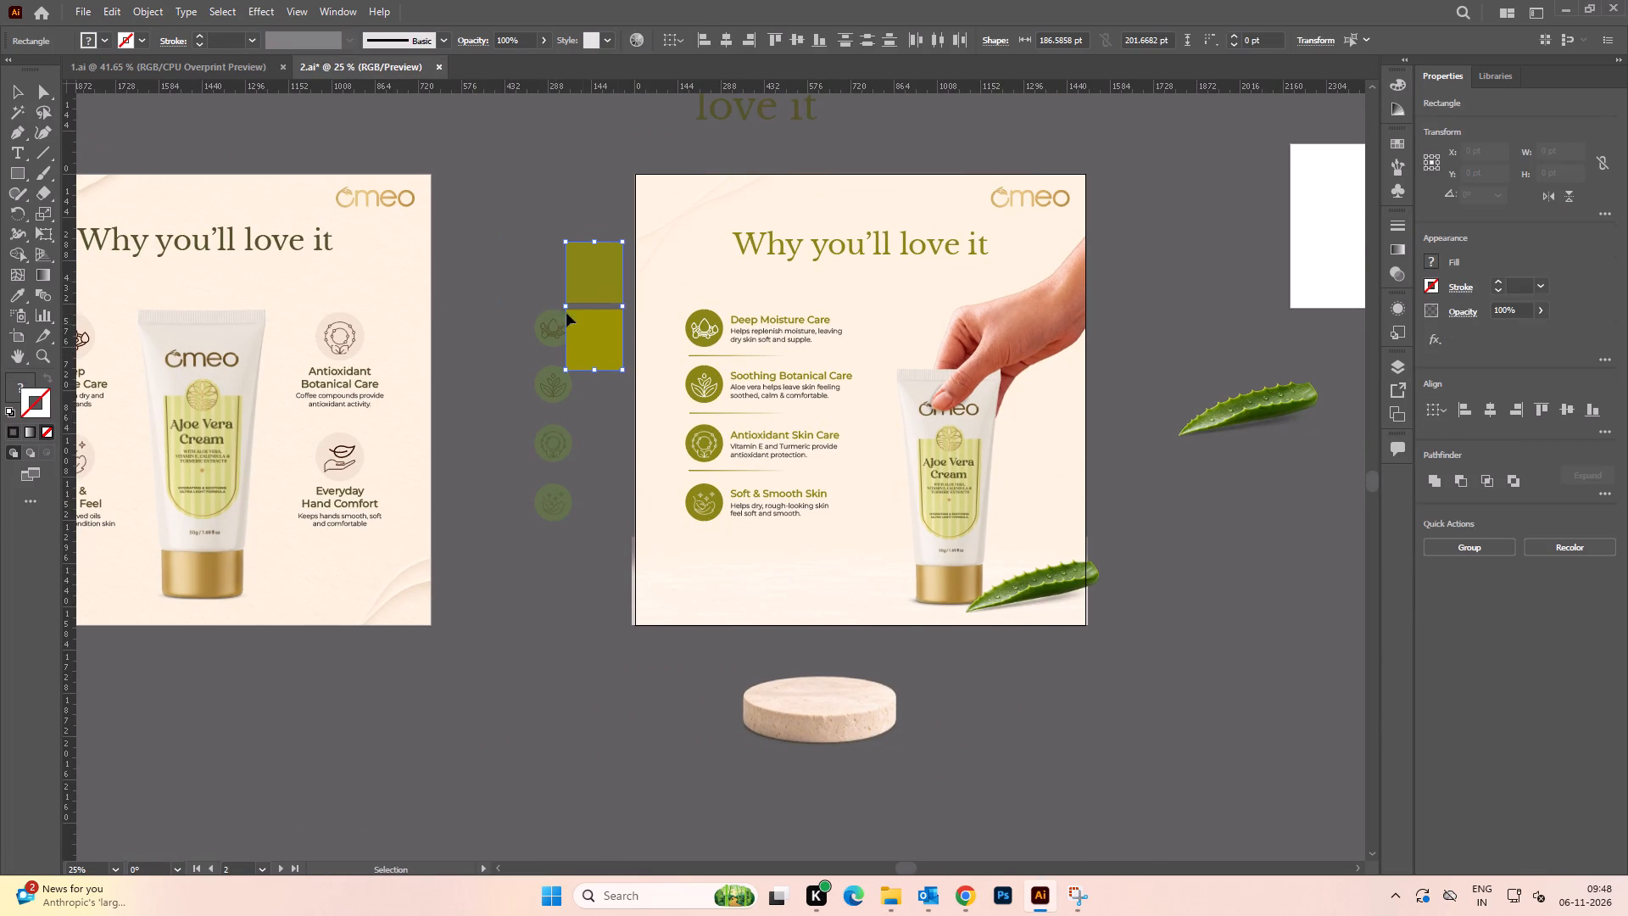
Move both pasted olive swatches together slightly higher beside the "Why you'll love it" artboard.
left_click(472, 375)
left_click_drag(596, 340, 609, 290)
key("ctrl+z")
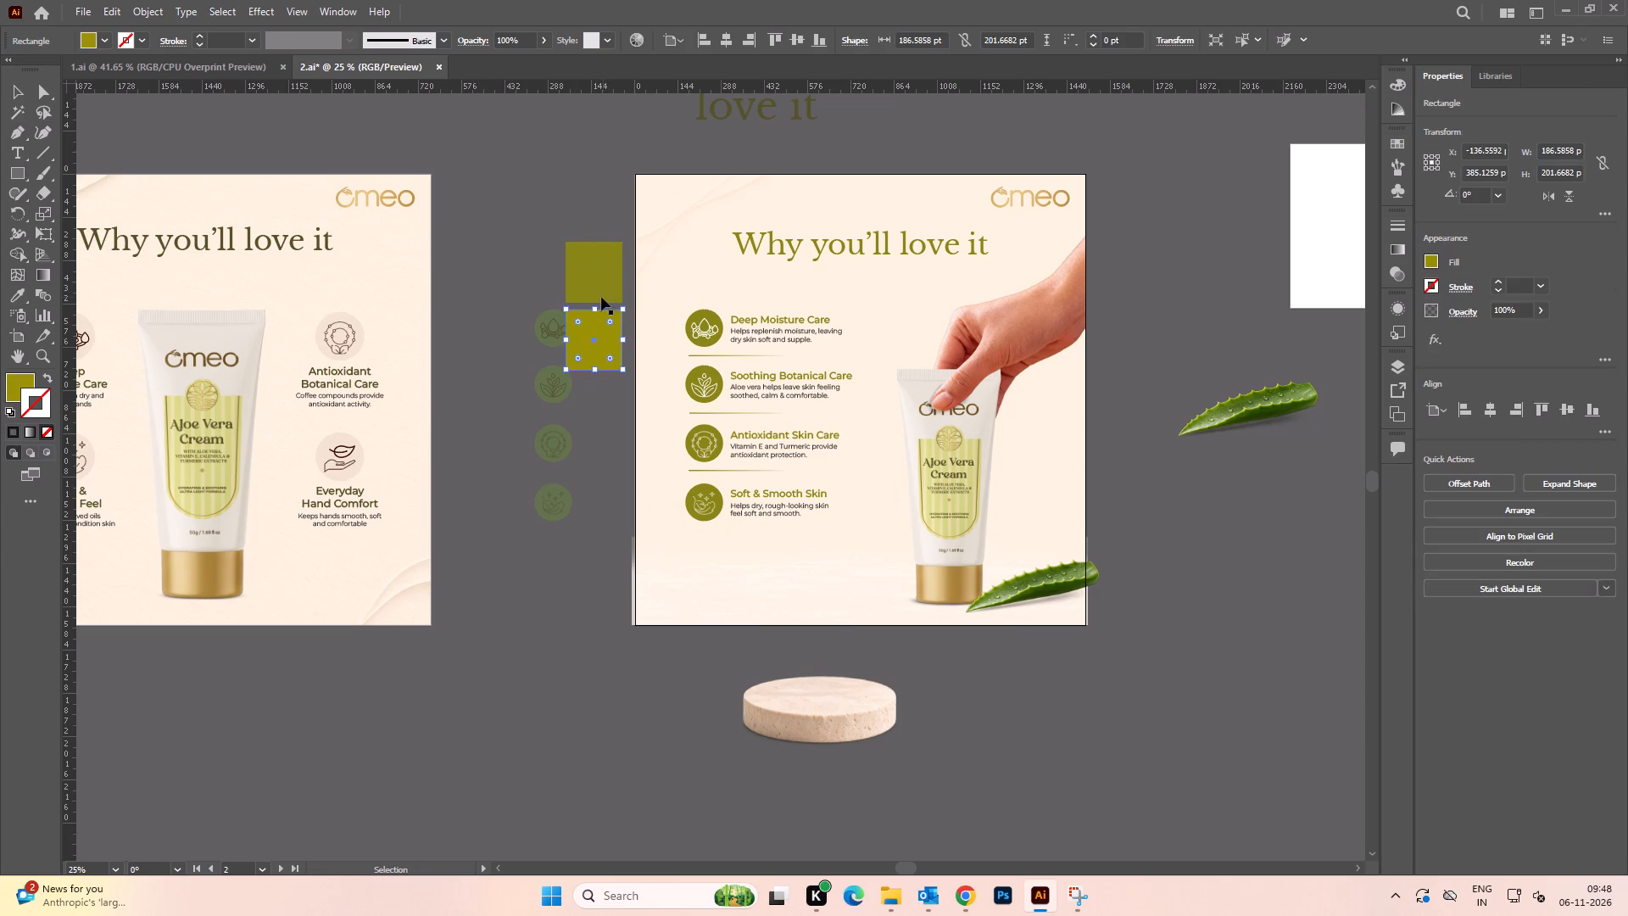
left_click(595, 270, "shift")
left_click_drag(593, 327, 595, 277)
left_click(588, 360)
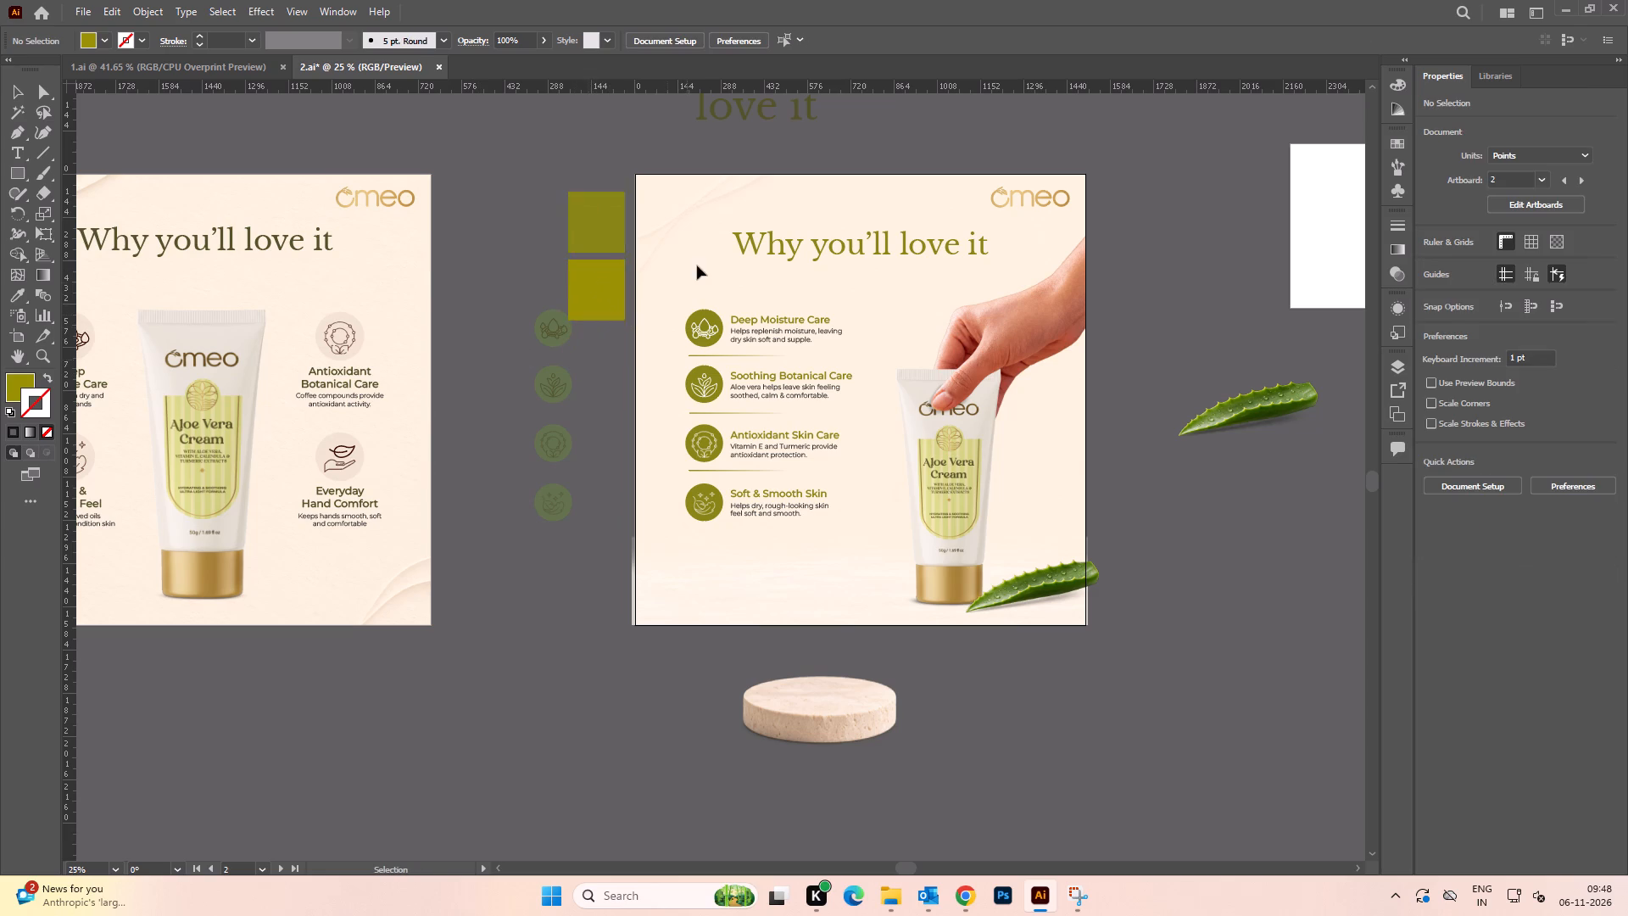
Apply the upper olive swatch's colour to the "Why you'll love it" heading with the Eyedropper.
scroll(705, 254, "up", 4, "alt")
left_click(851, 235)
scroll(816, 286, "down", 2, "alt")
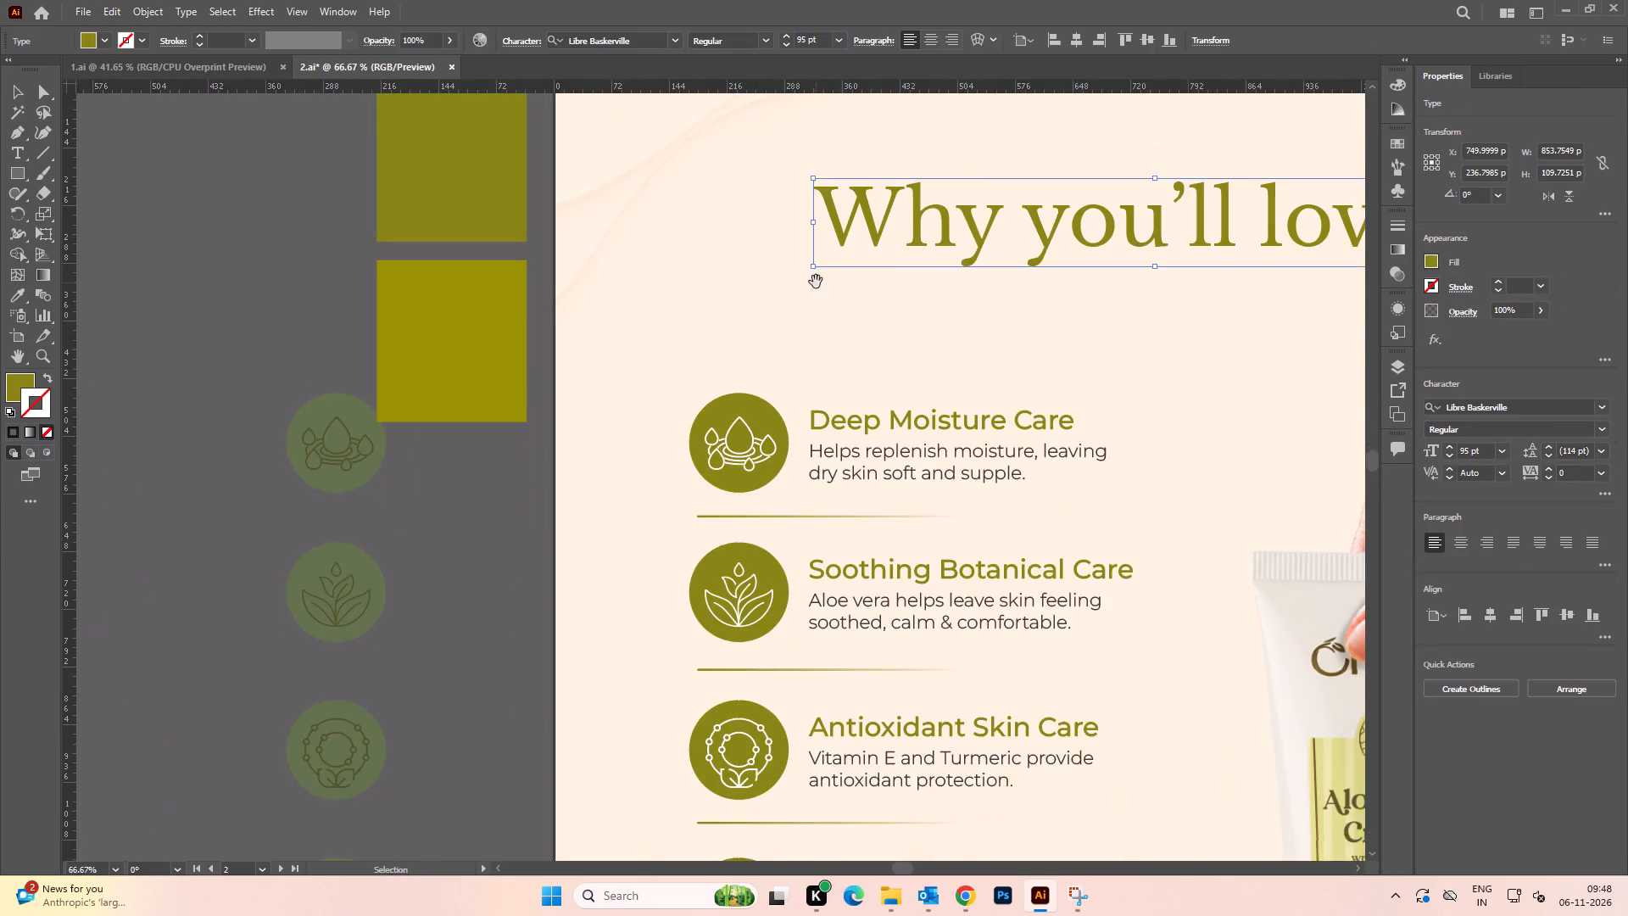
key("space")
key("space")
key("space")
key("space")
key("space")
key("space")
left_click_drag(790, 288, 661, 416)
key("i")
left_click(351, 294)
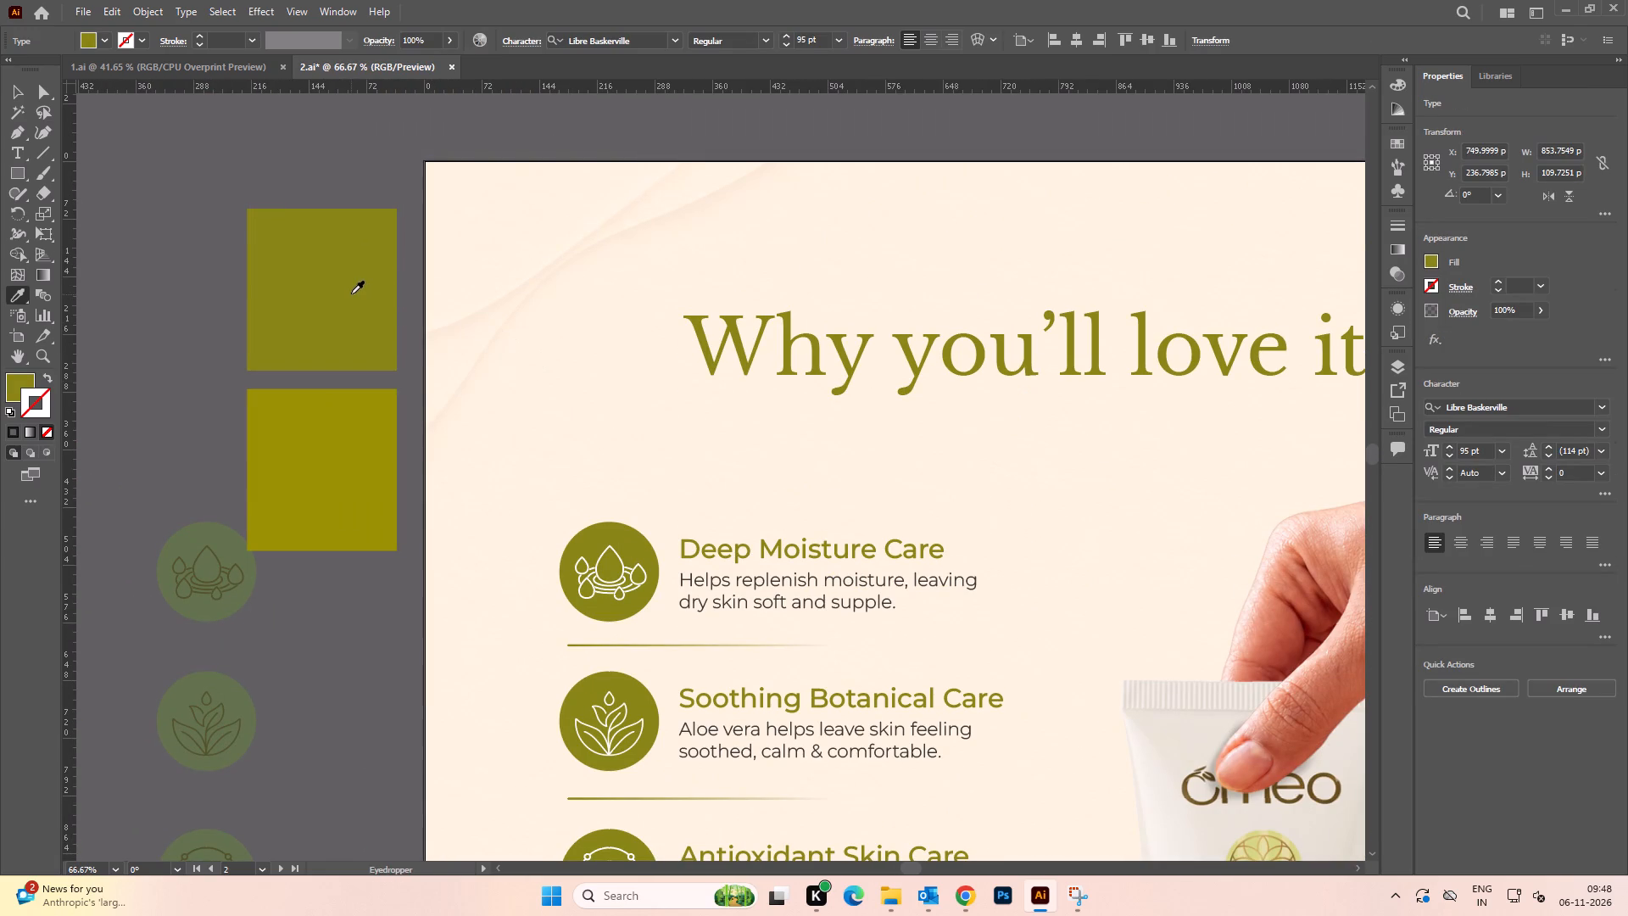
key("v")
key("space")
left_click_drag(377, 690, 404, 479)
left_click(378, 510)
Apply the upper olive swatch's colour to the circles behind the four benefit icons with the Eyedropper.
left_click(633, 320)
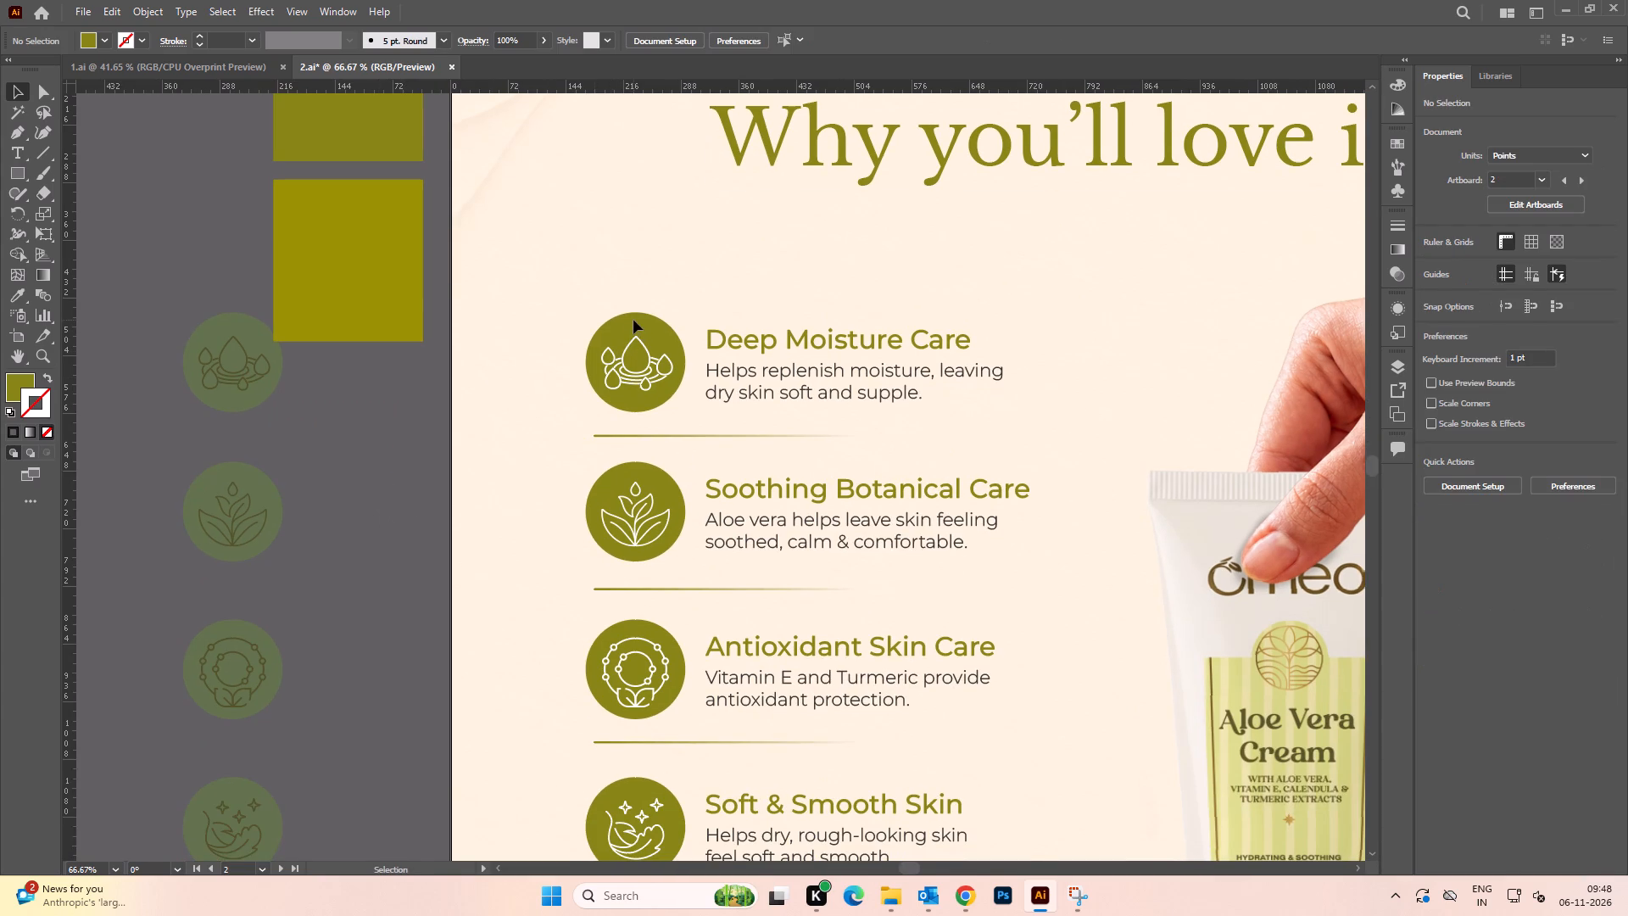
left_click_drag(638, 322, 644, 310)
key("ctrl+z")
left_click(406, 428)
key("a")
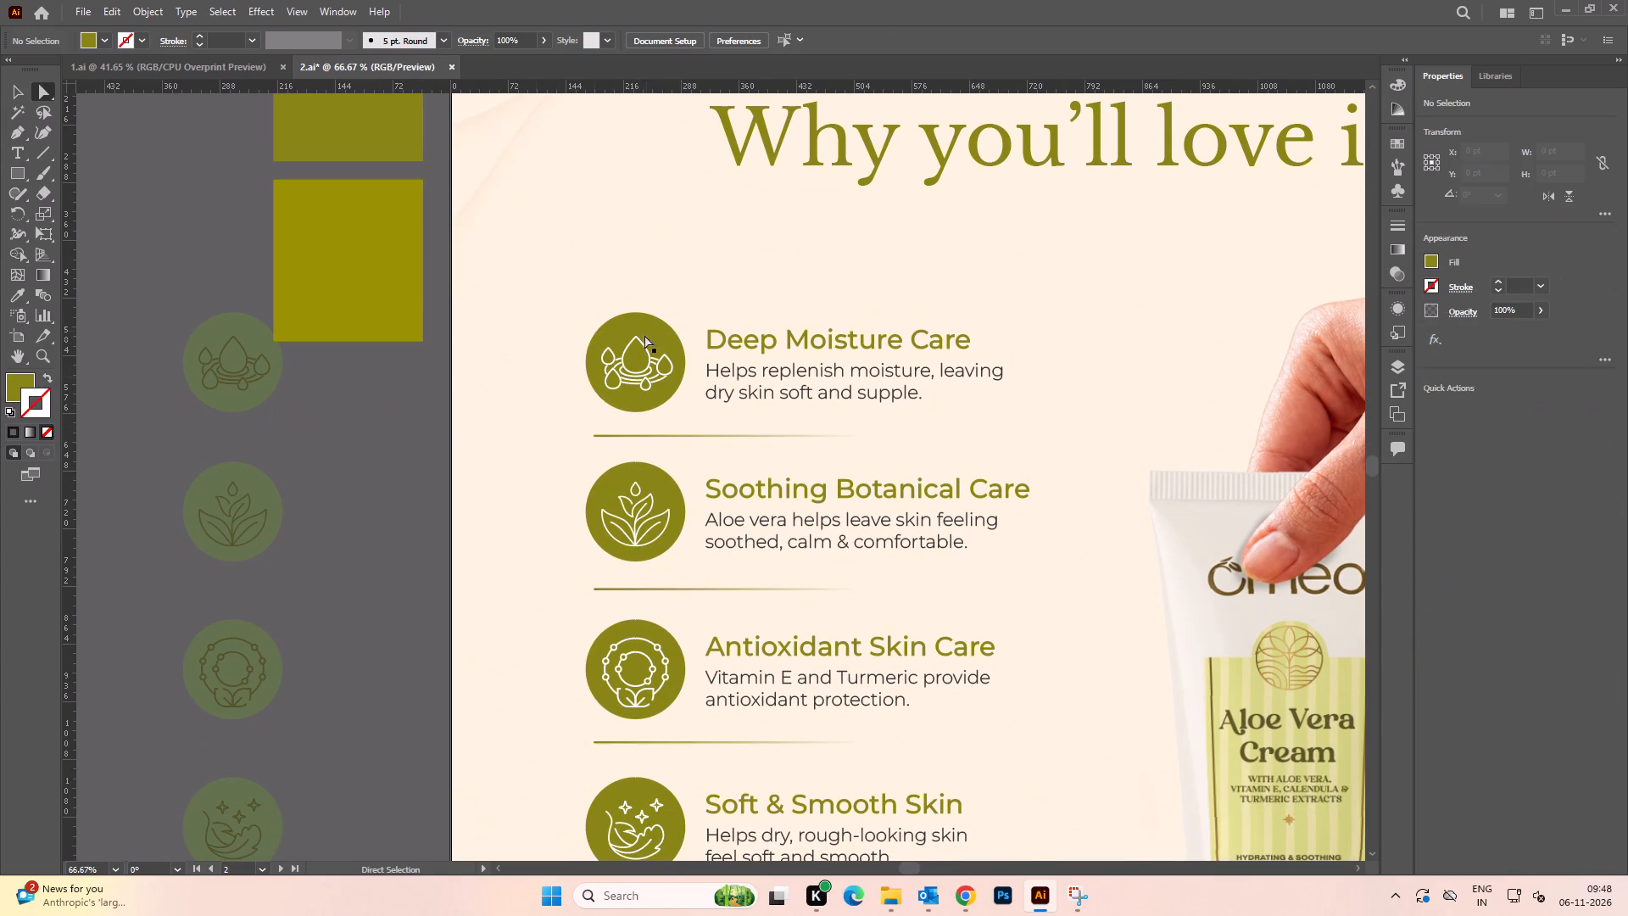
left_click(654, 321)
left_click(668, 483, "shift")
key("space")
left_click_drag(691, 619, 626, 365)
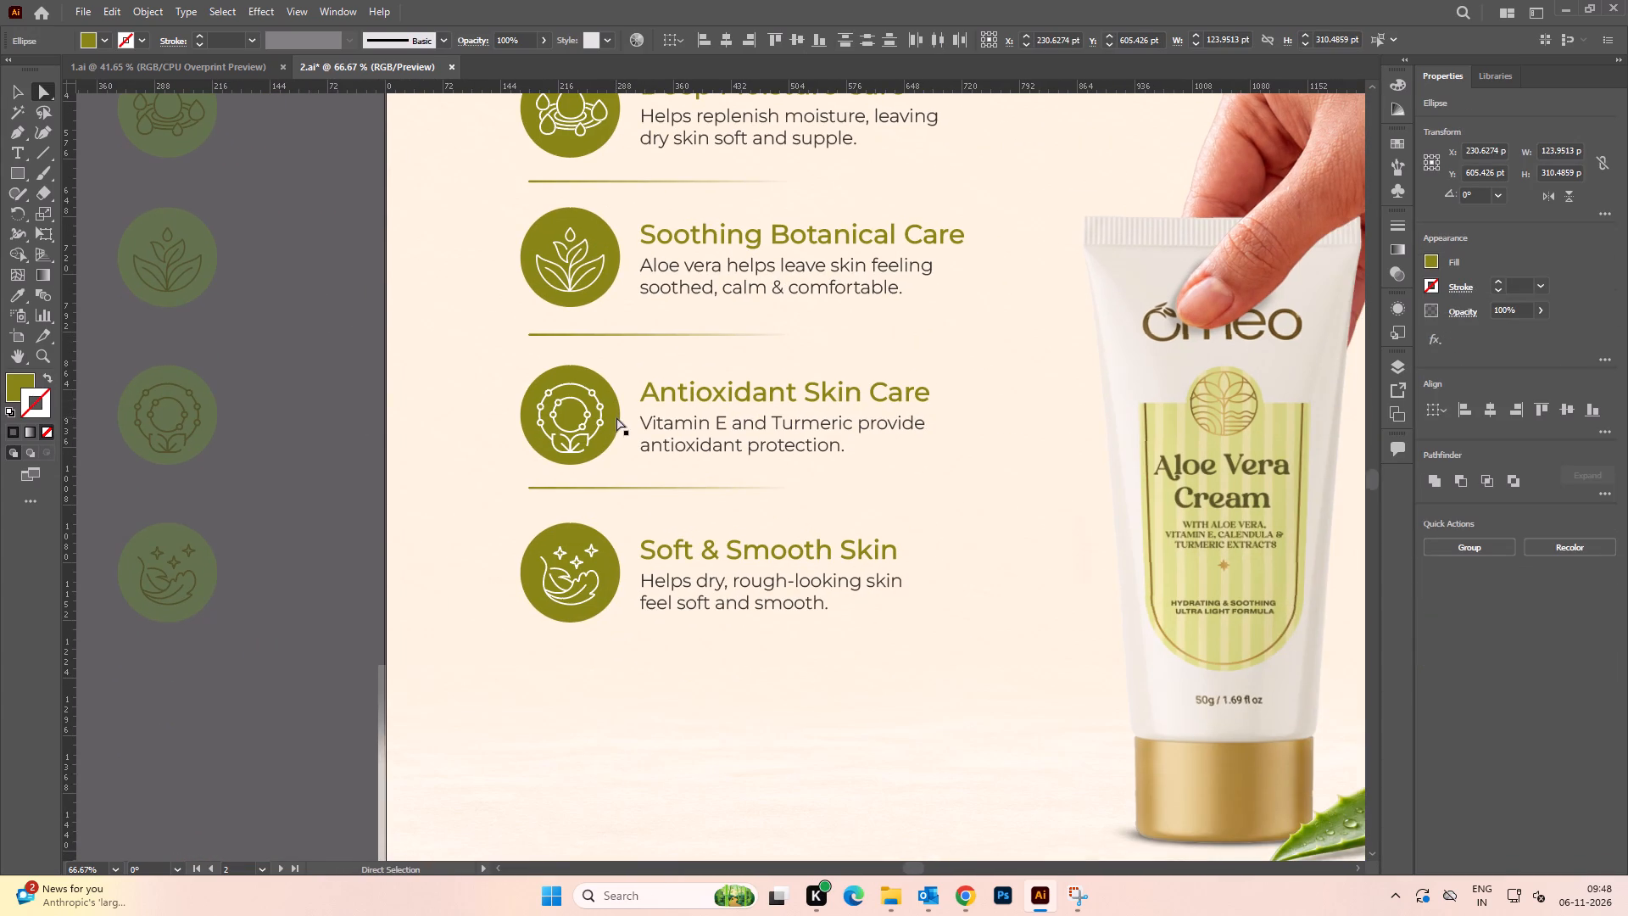
left_click(615, 419, "shift")
left_click(611, 564, "shift")
scroll(594, 419, "down", 3, "alt")
key("space")
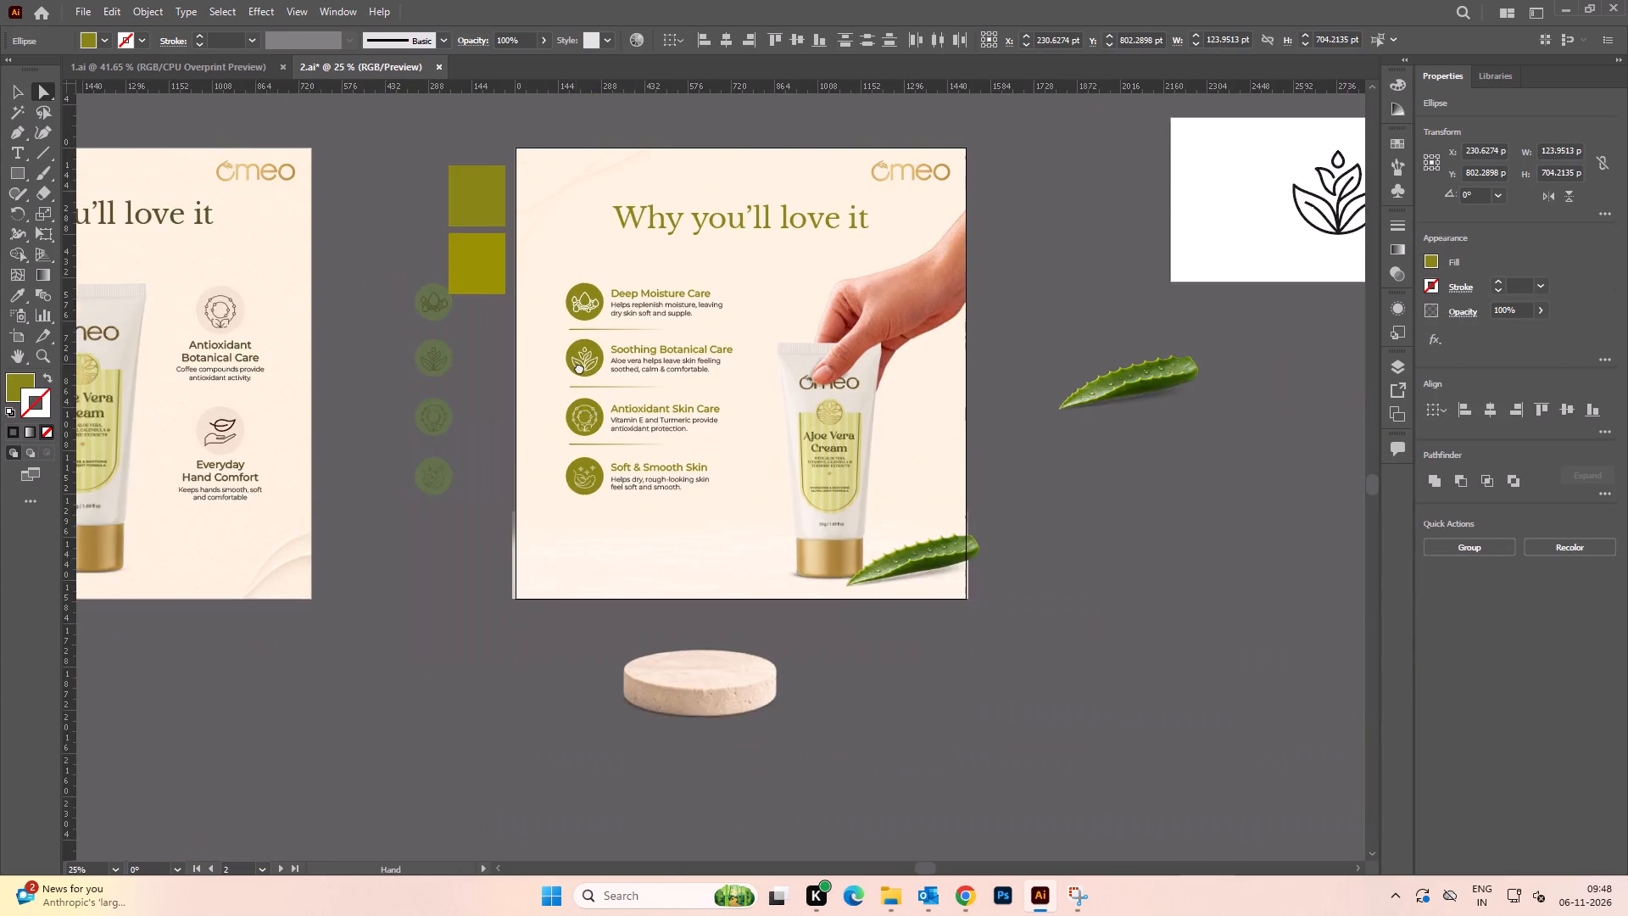
left_click_drag(576, 347, 591, 487)
scroll(560, 386, "up", 2, "alt")
key("i")
left_click(438, 271)
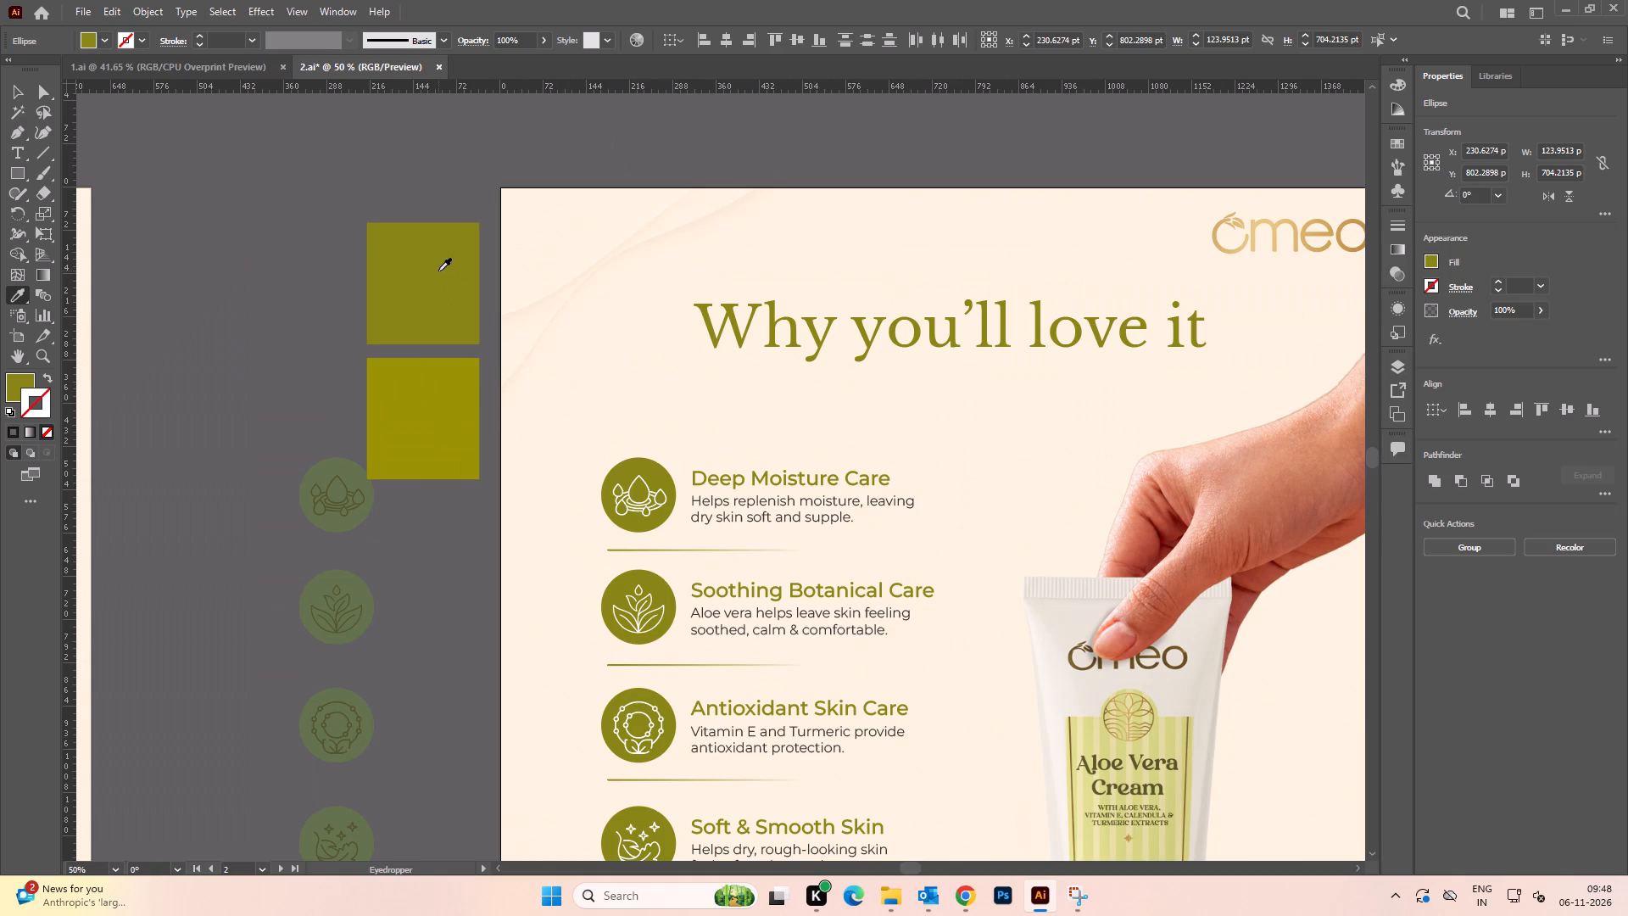
key("v")
scroll(608, 409, "down", 3, "alt")
key("space")
left_click_drag(684, 427, 663, 414)
left_click(1040, 551)
Apply the upper olive swatch's colour to the four benefit titles, from Deep Moisture Care to Soft & Smooth Skin.
scroll(599, 397, "up", 3, "alt")
key("space")
left_click_drag(838, 567, 739, 433)
left_click(664, 328)
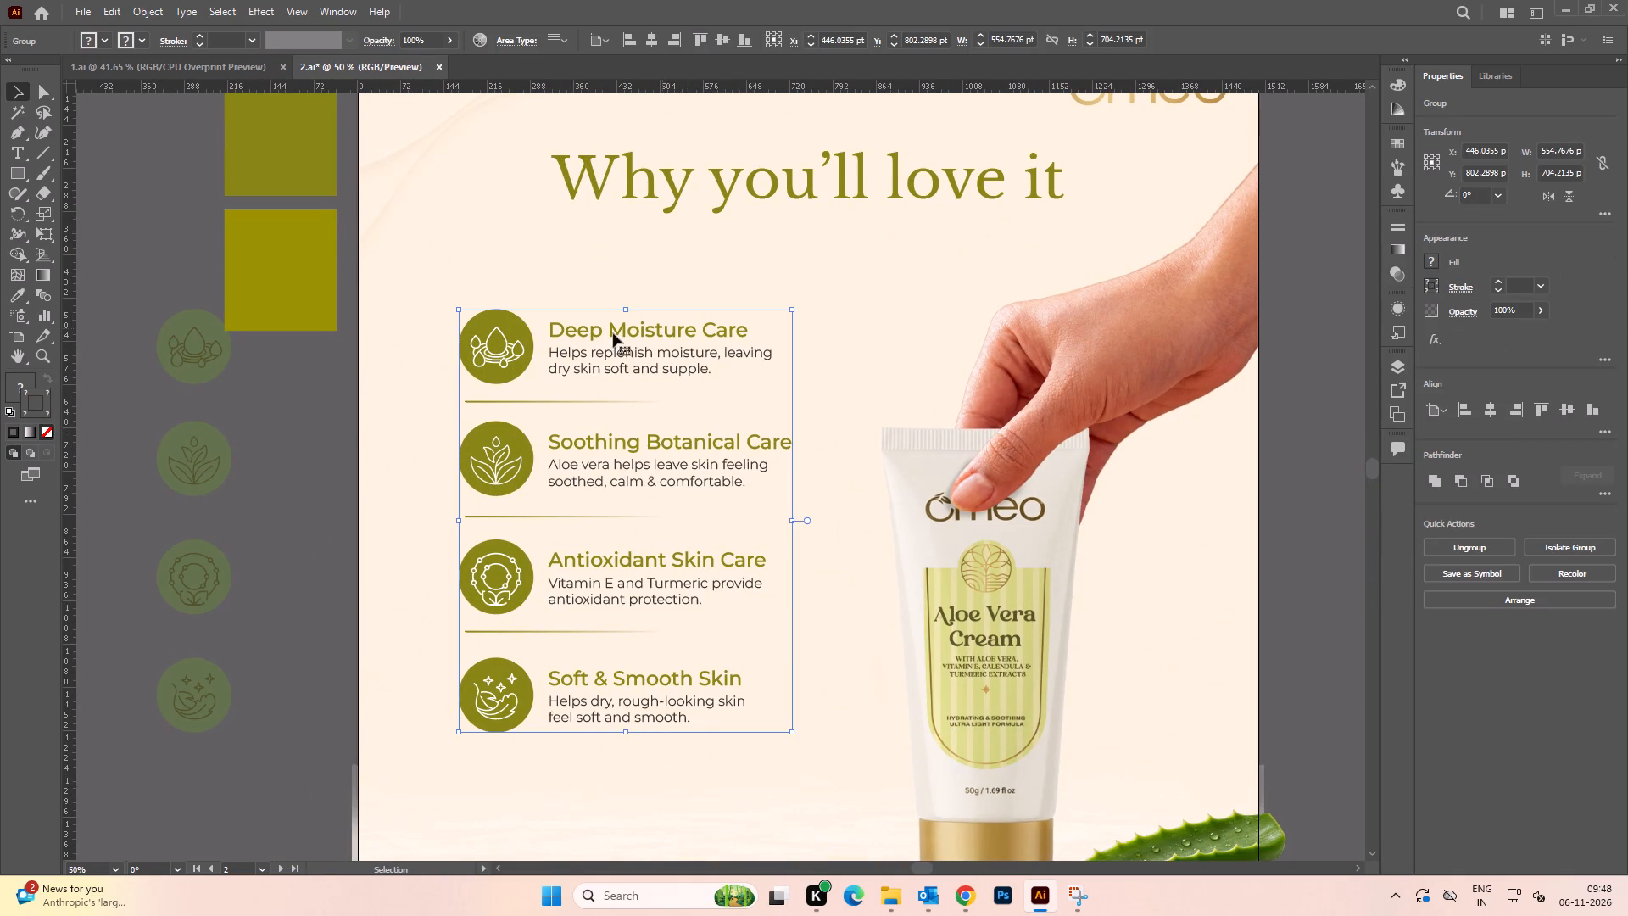
left_click(315, 446)
key("a")
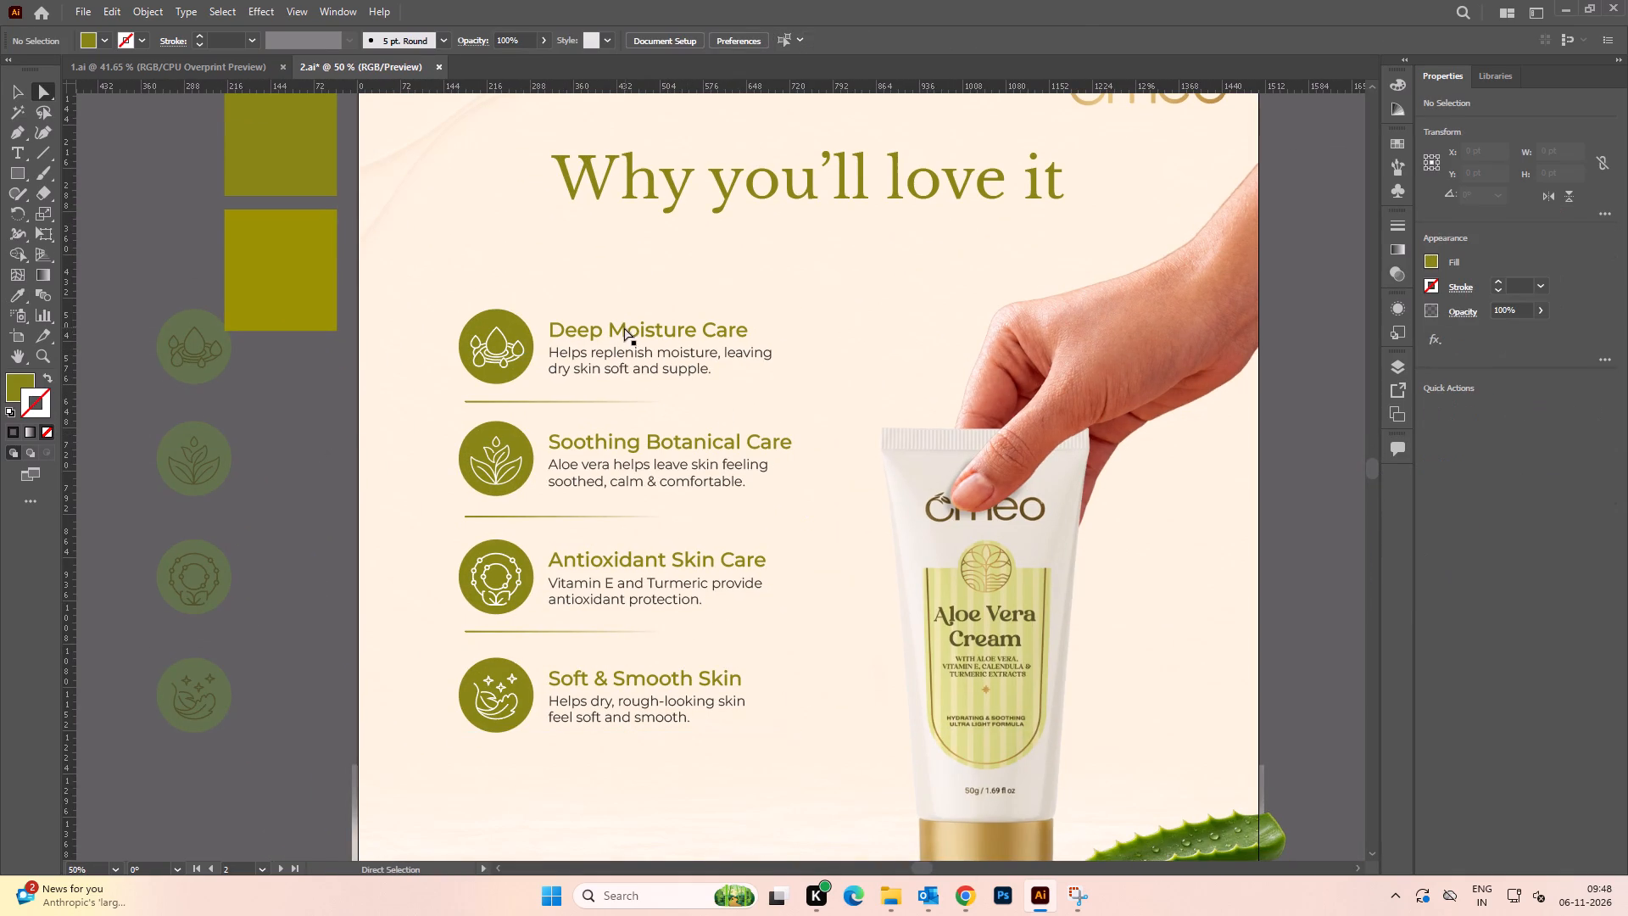
left_click(624, 327)
left_click(638, 442, "shift")
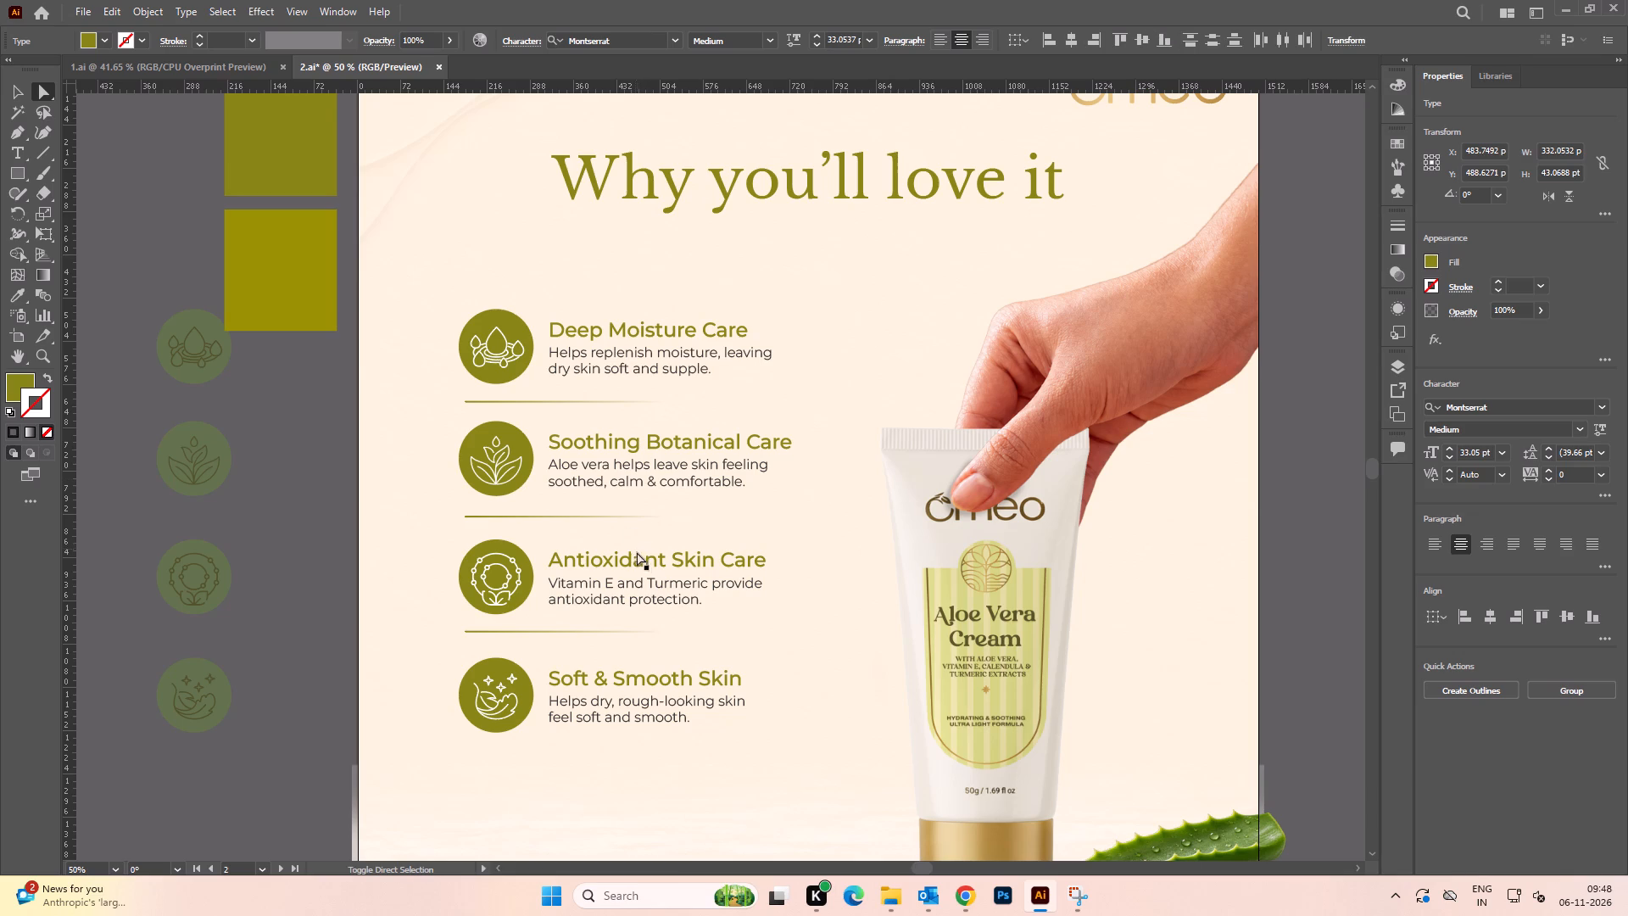
left_click(641, 561, "shift")
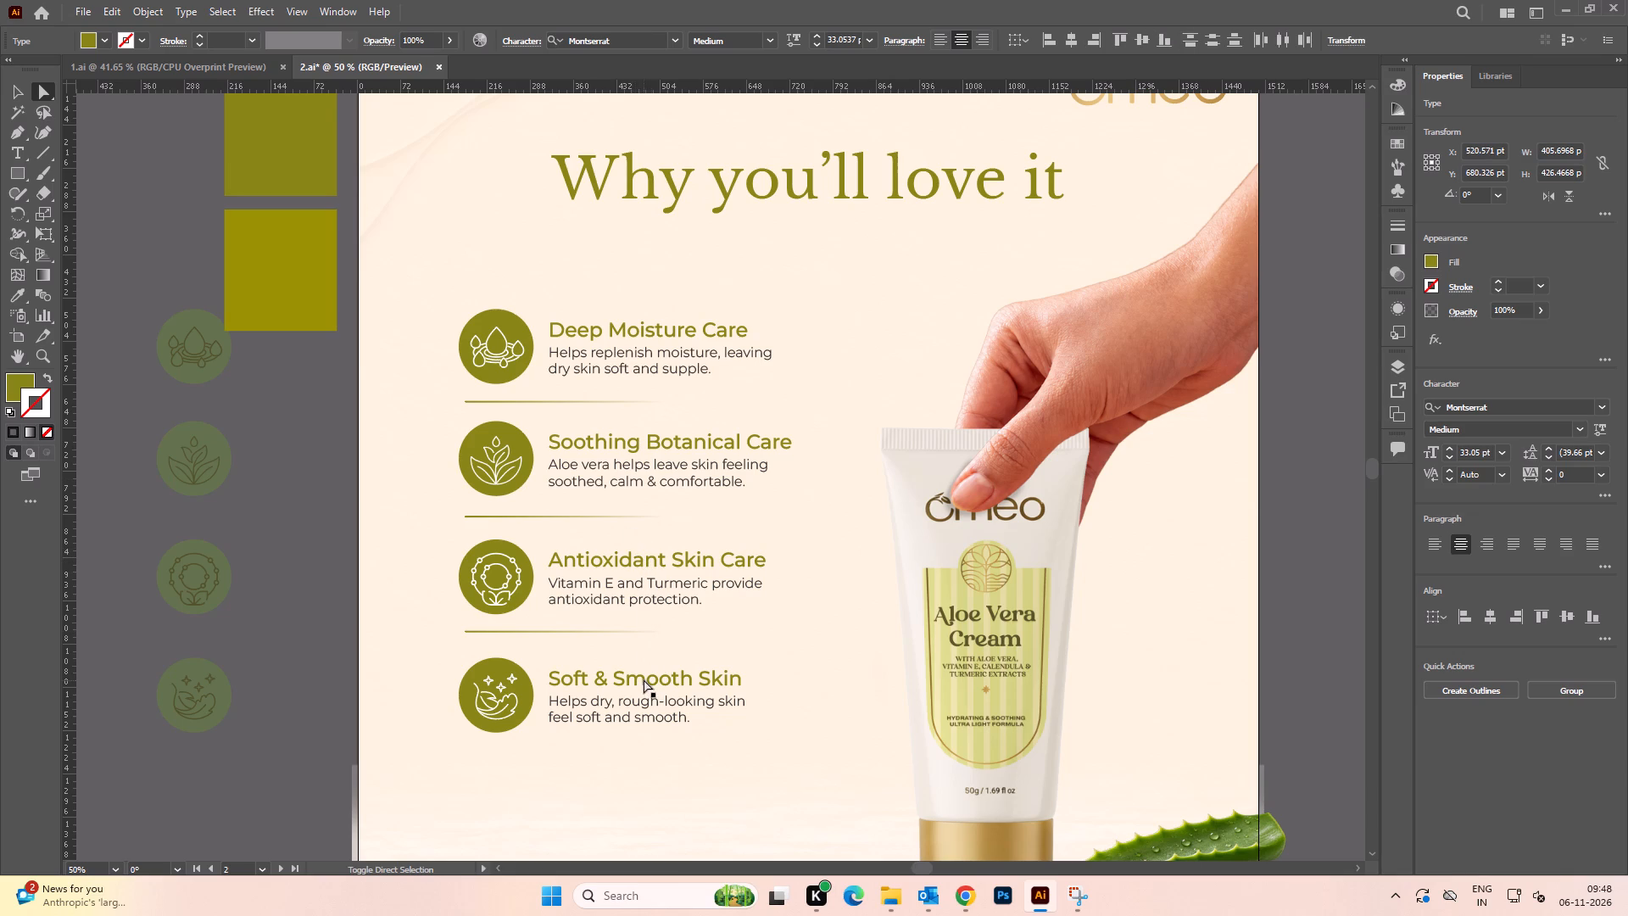
left_click(644, 679, "shift")
key("space")
left_click_drag(287, 436, 360, 538)
key("i")
left_click(337, 228)
key("v")
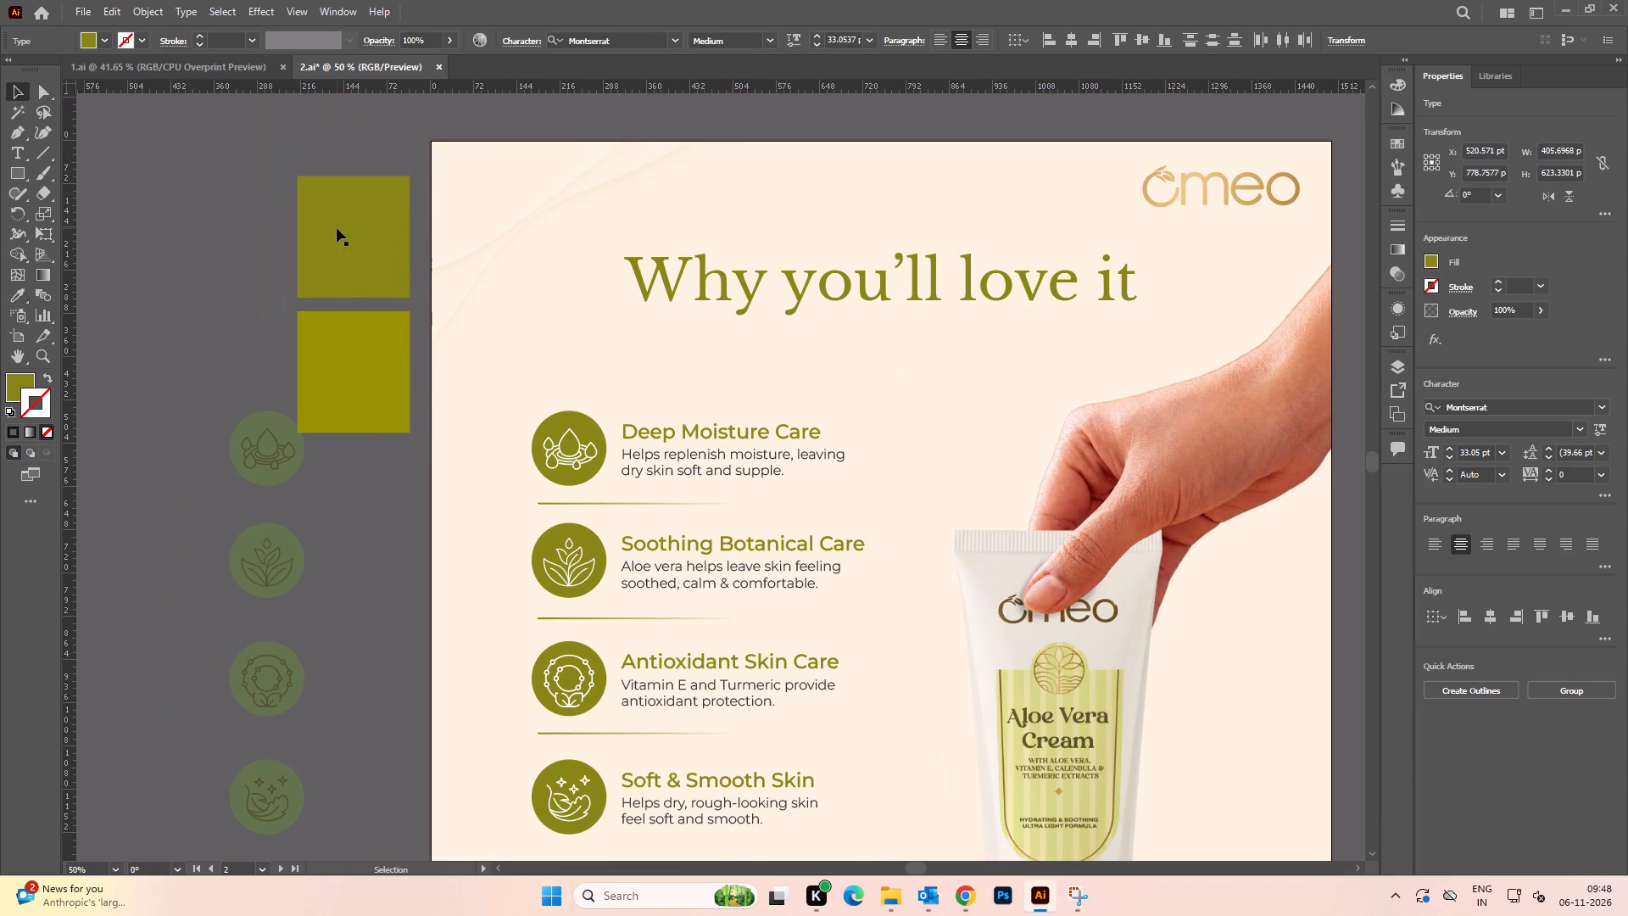
scroll(441, 399, "down", 2, "alt")
left_click(301, 342)
Fit the artboard in the window and save the 2.ai document.
key("ctrl+0")
key("ctrl+s")
key("ctrl+s")
key("ctrl+s")
key("ctrl+s")
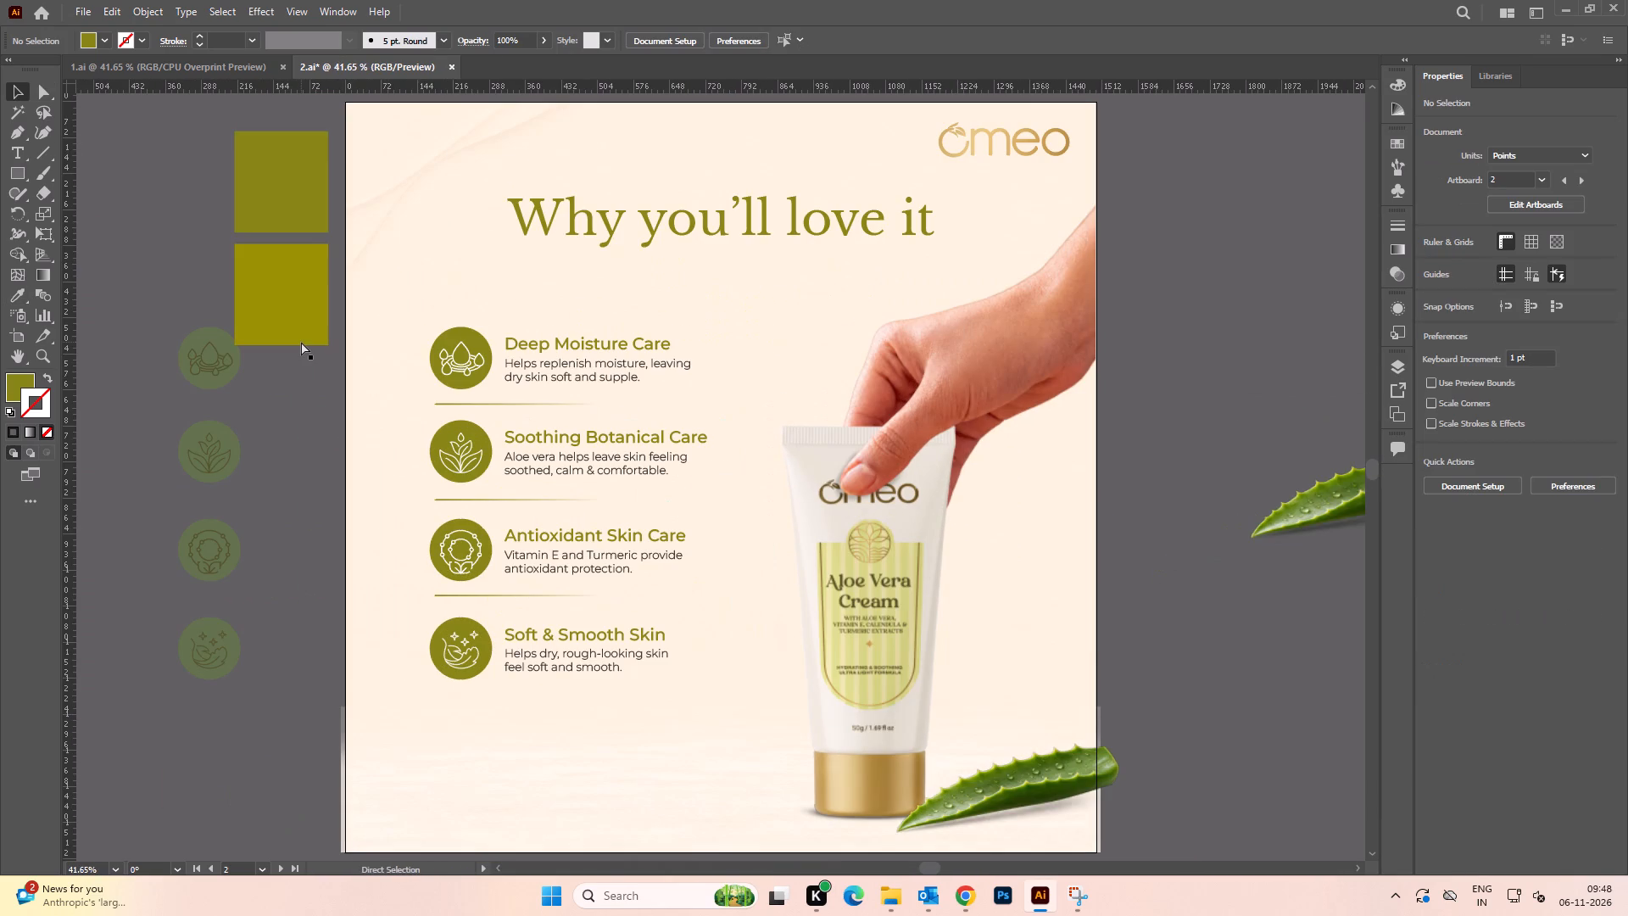
key("ctrl+s")
key("ctrl+s")
left_click(418, 285)
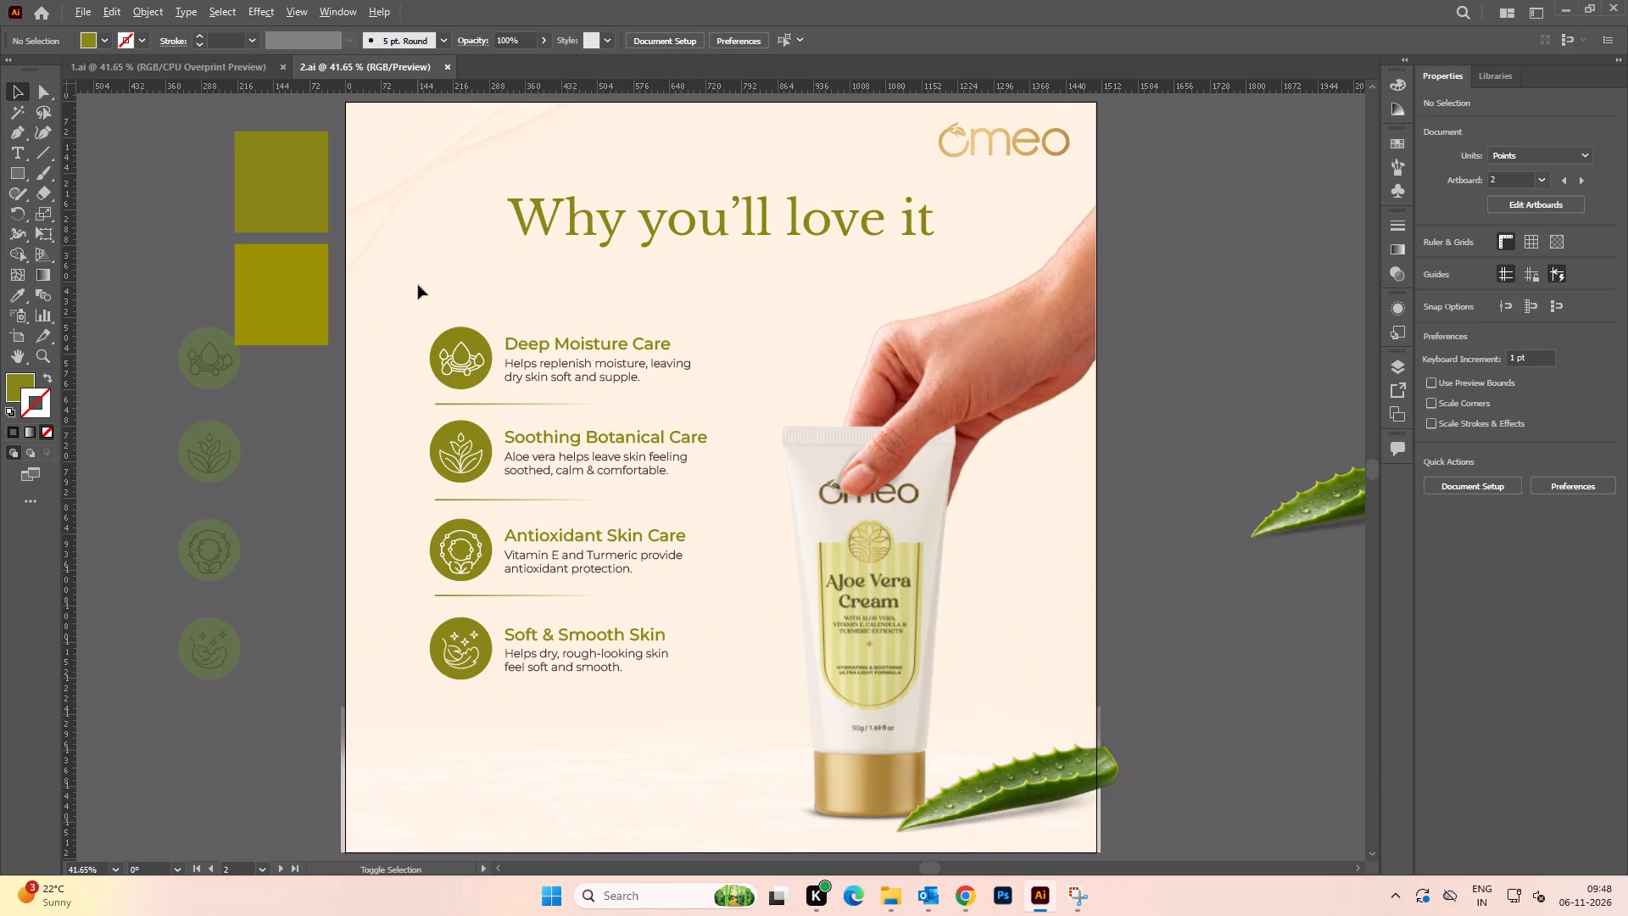
Export the artboard for web as a 1500 x 1500 px JPEG replacing 2.jpg in the 1500x1500 folder, and save 2.ai again.
key("ctrl+alt+shift+s")
left_click(1395, 829)
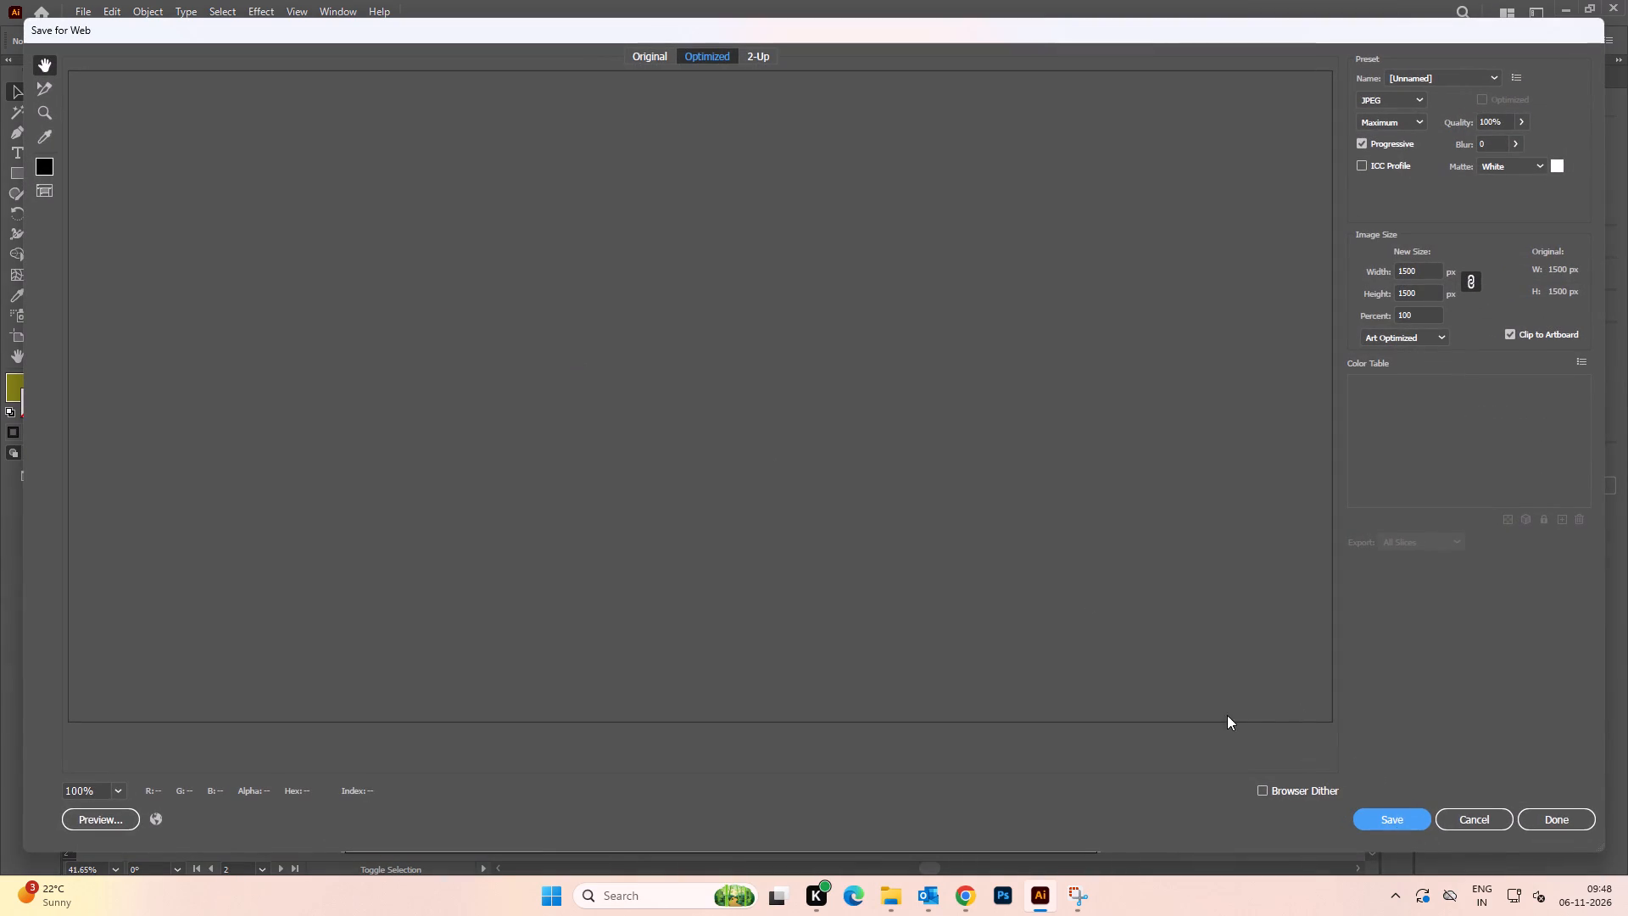
left_click(878, 596)
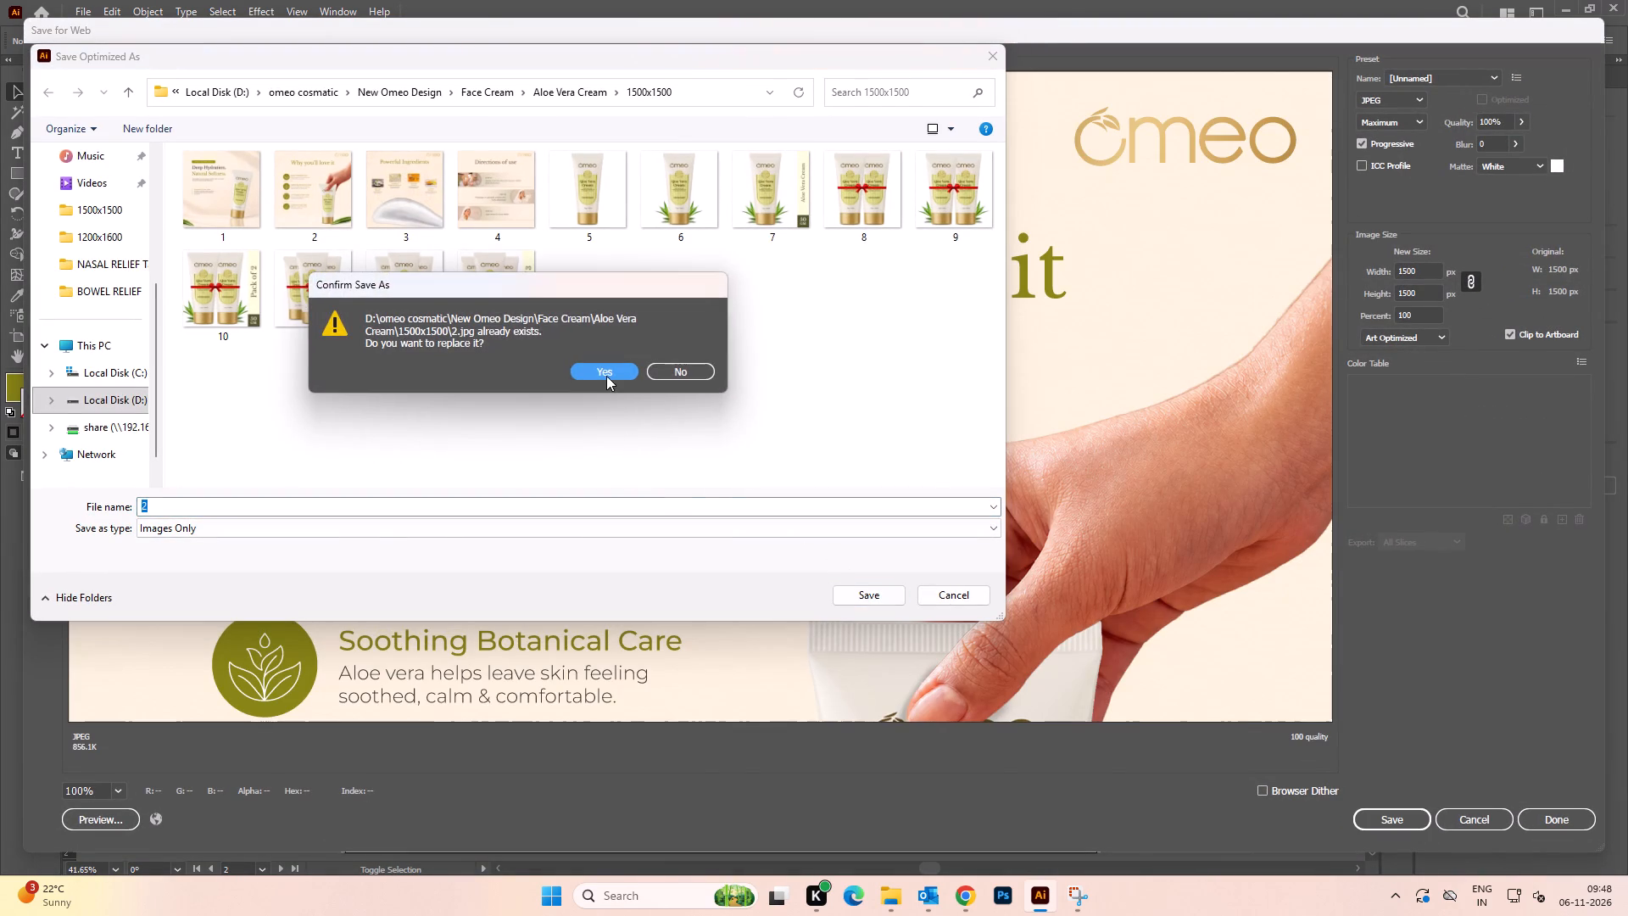
left_click(606, 376)
key("ctrl+s")
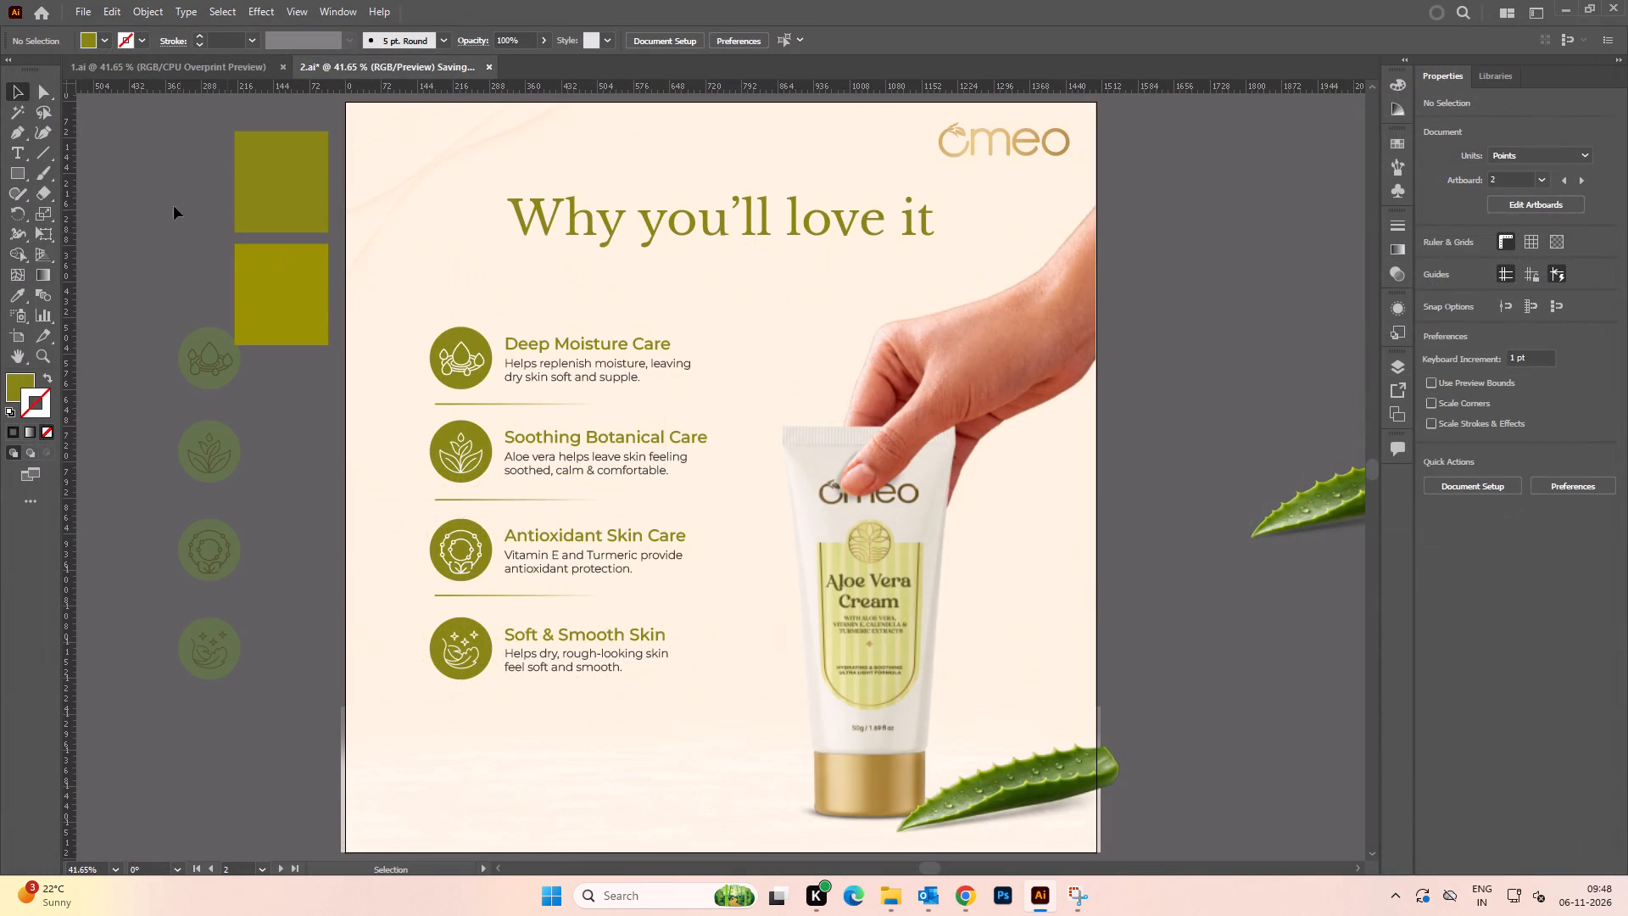
Group the four faded spare icons beside the artboard and move them slightly down, clear of the two olive swatches.
left_click(136, 327)
left_click_drag(207, 376, 177, 400)
key("ctrl+z")
left_click(172, 297)
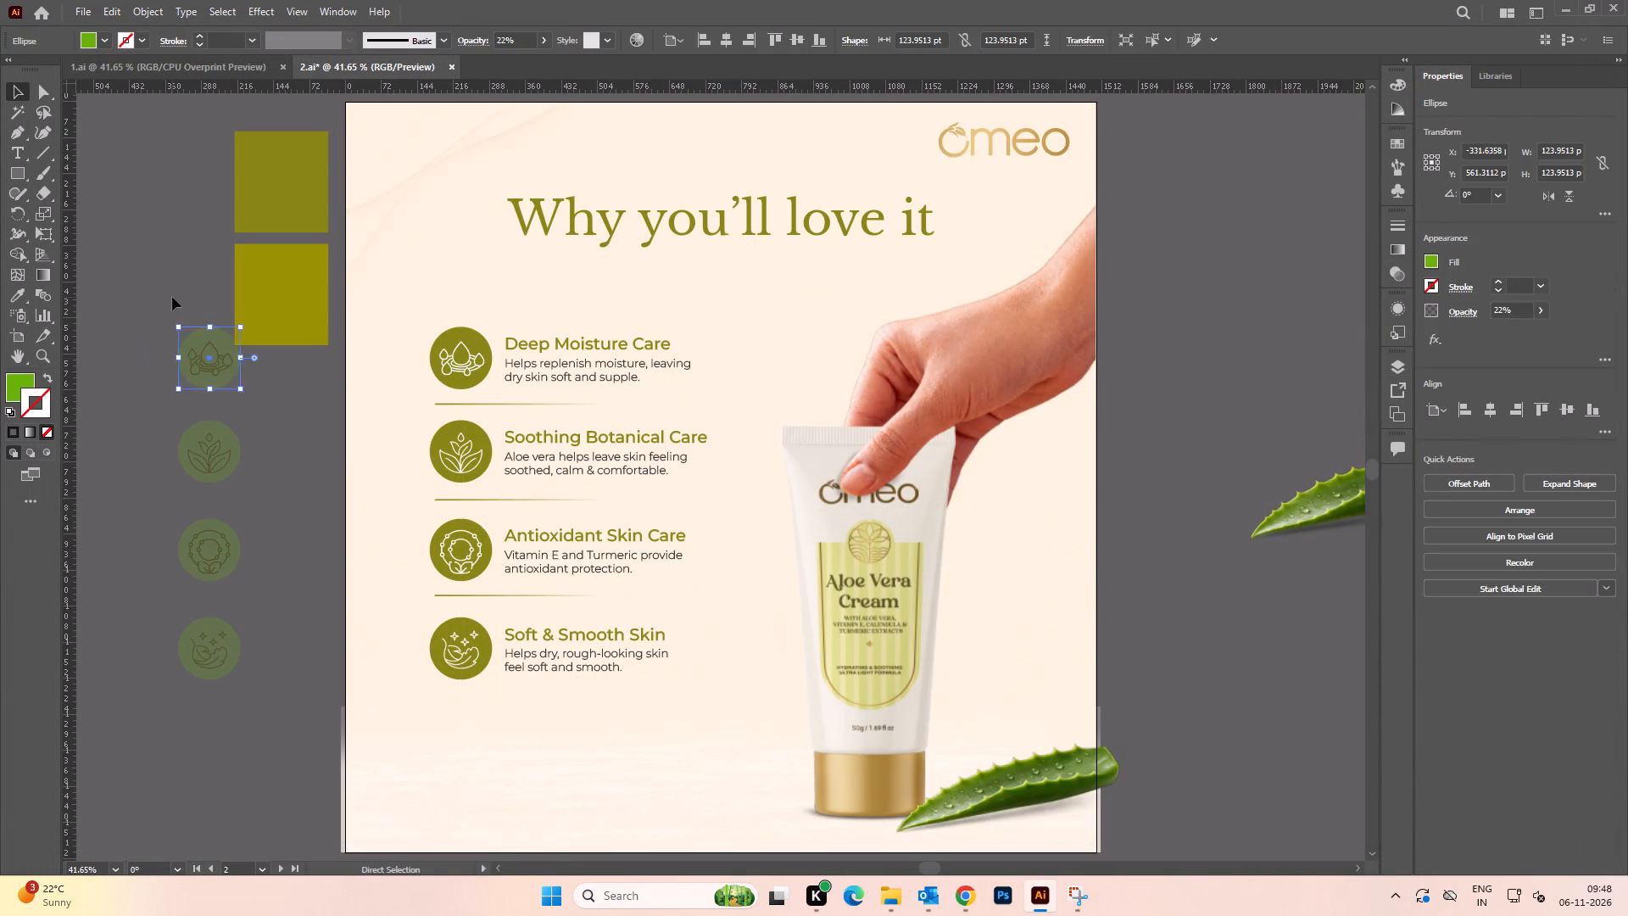
key("space")
left_click_drag(164, 391, 387, 290)
left_click_drag(348, 220, 442, 581)
left_click_drag(435, 364, 391, 388)
key("ctrl+g")
left_click_drag(393, 383, 418, 413)
left_click(333, 289)
key("space")
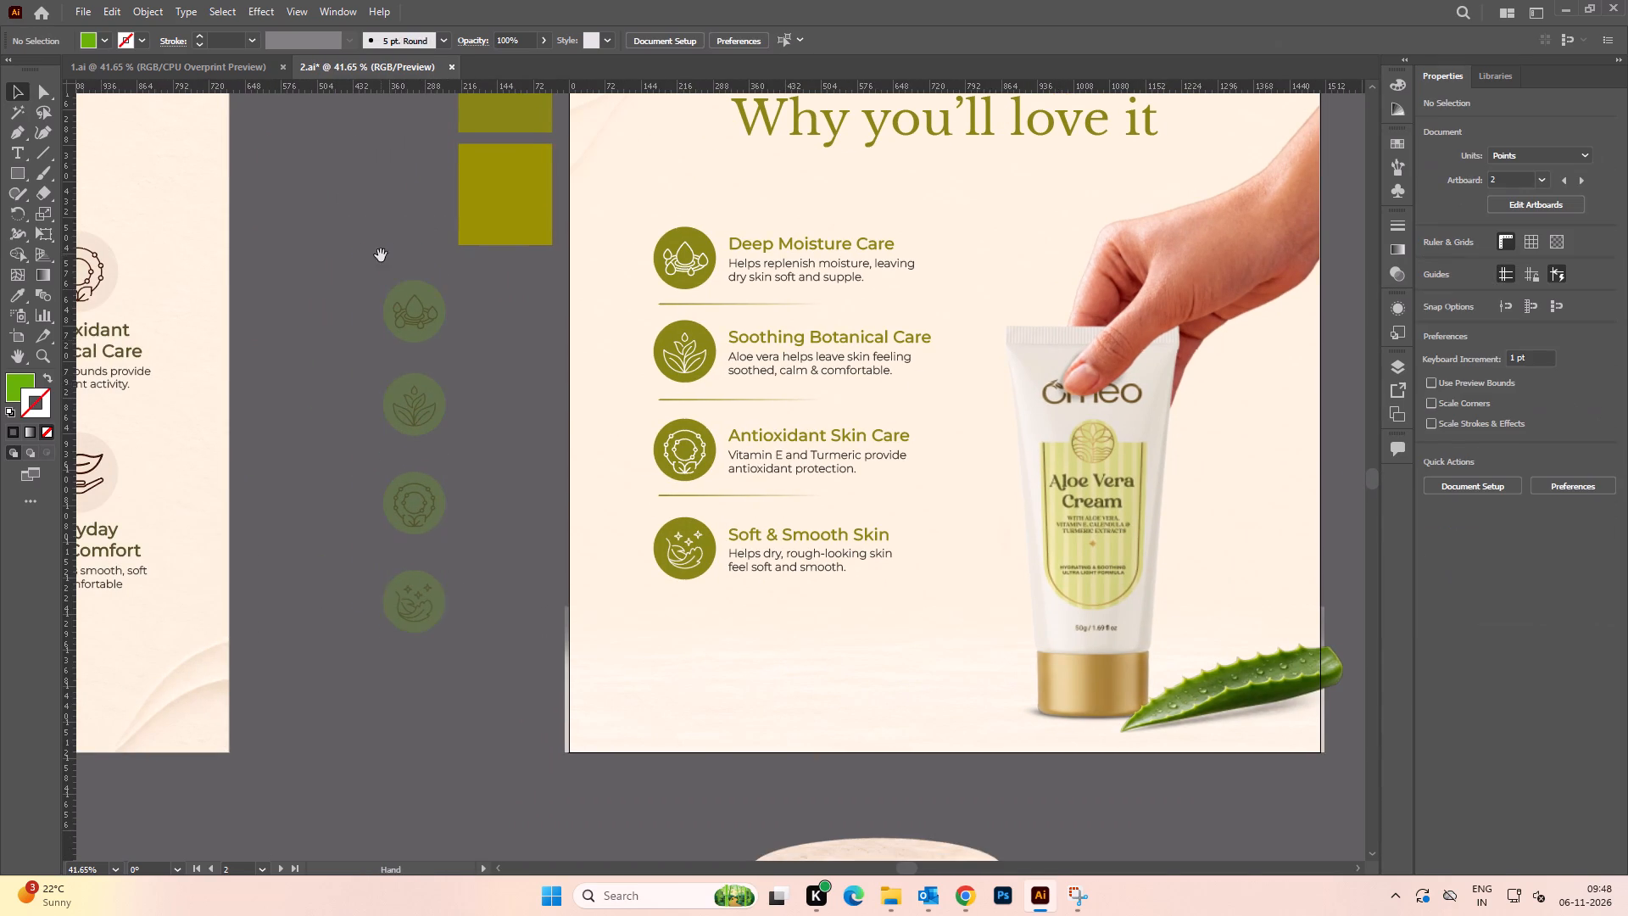
left_click_drag(371, 267, 319, 304)
Save the 2.ai document and close it.
key("ctrl+s")
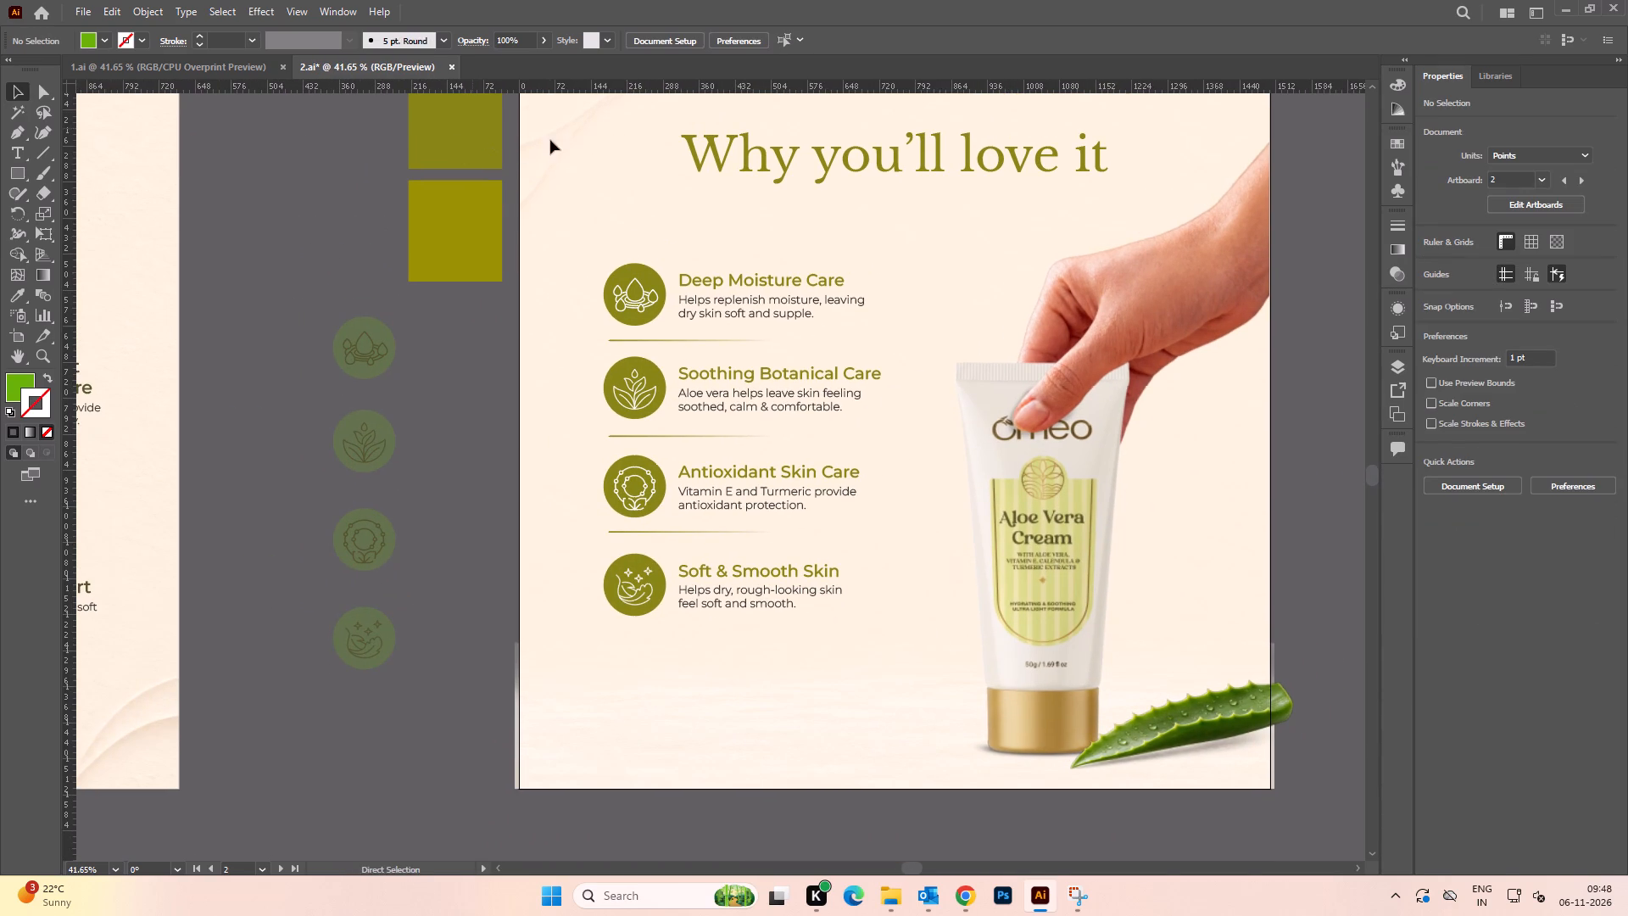
left_click(444, 65)
Switch to File Explorer and open 3.ai from the 1500x1500 folder.
key("alt+Tab")
left_click(468, 466, "alt")
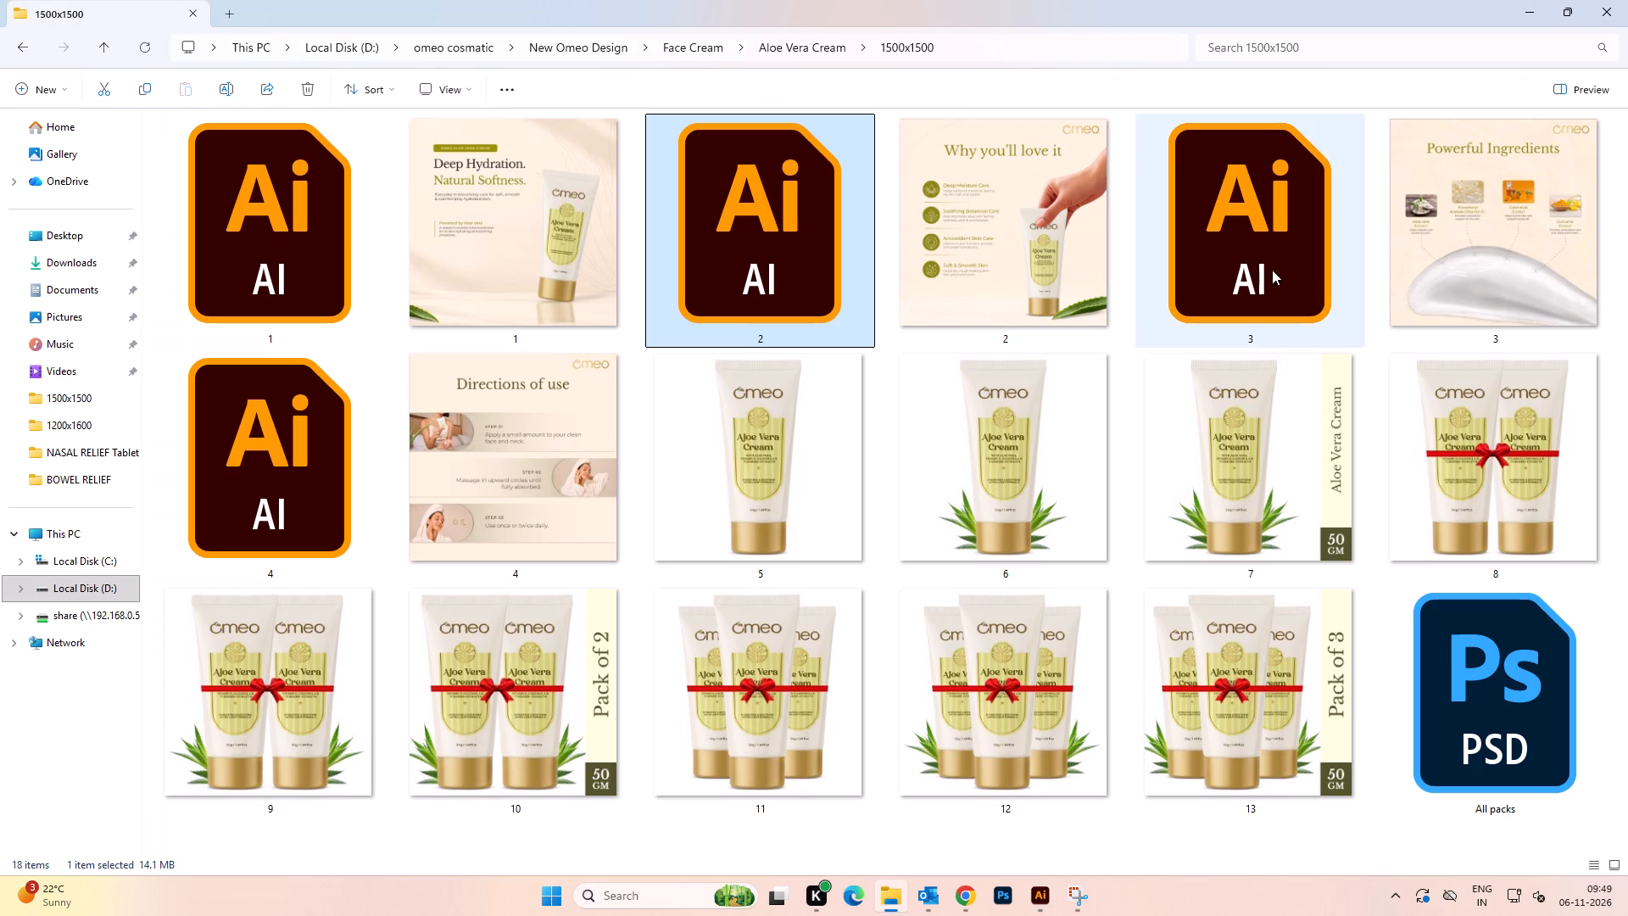
left_click(1277, 266)
double_click(1276, 257)
Delete the old olive swatch beside the Powerful Ingredients artboard and paste the two copied olive swatches in its place.
key("space")
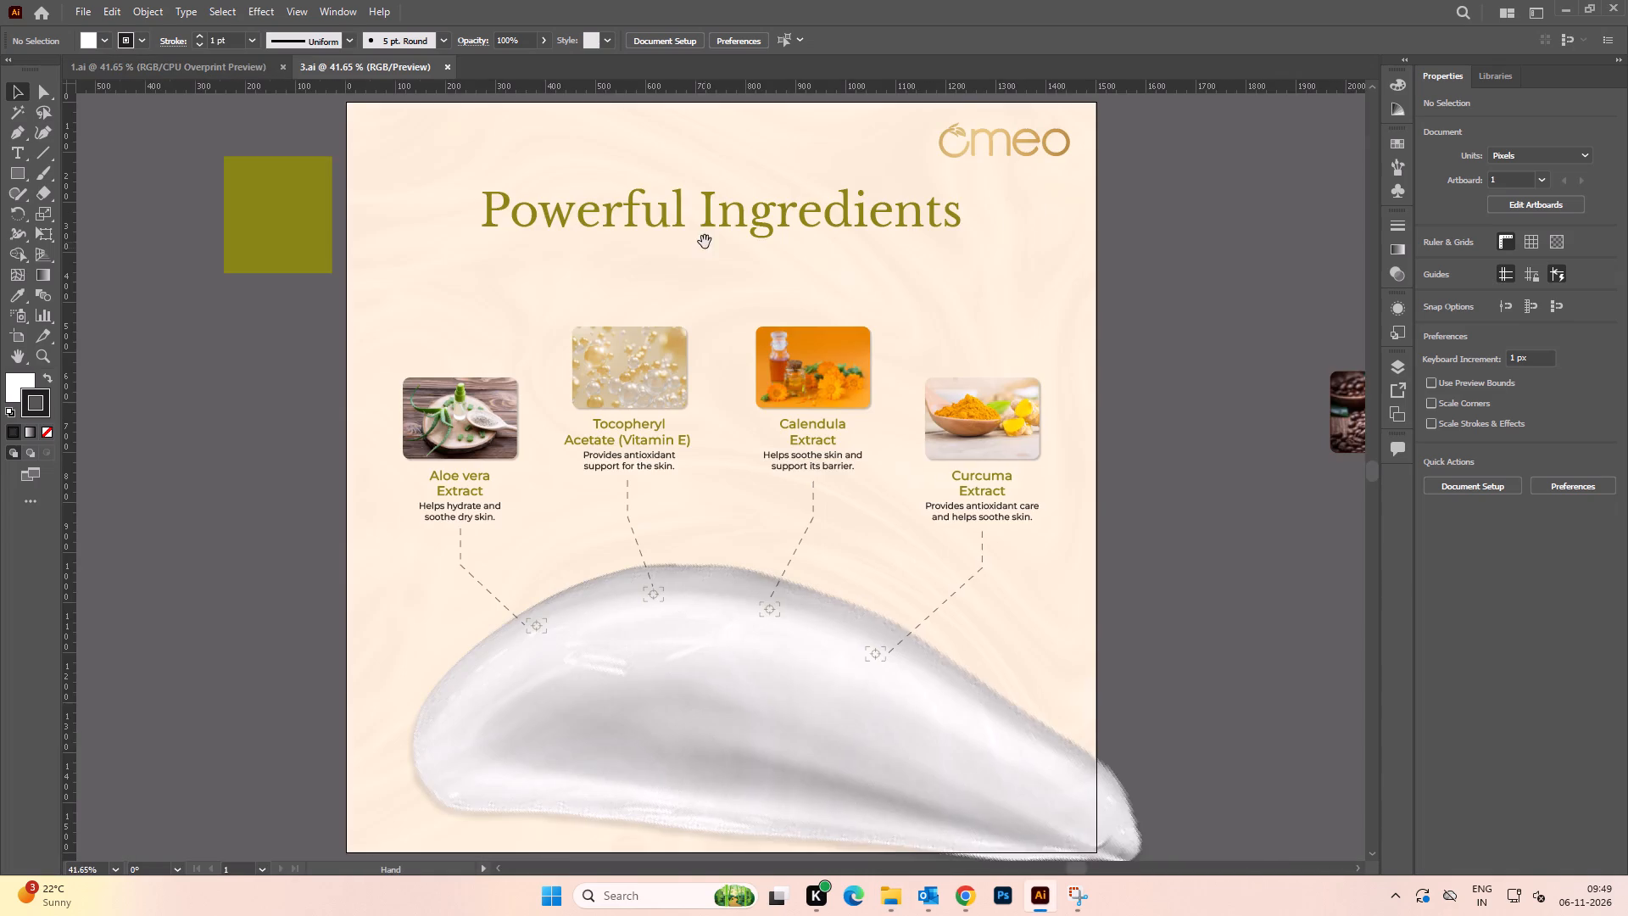
left_click_drag(724, 244, 872, 260)
left_click(449, 234)
key("Delete")
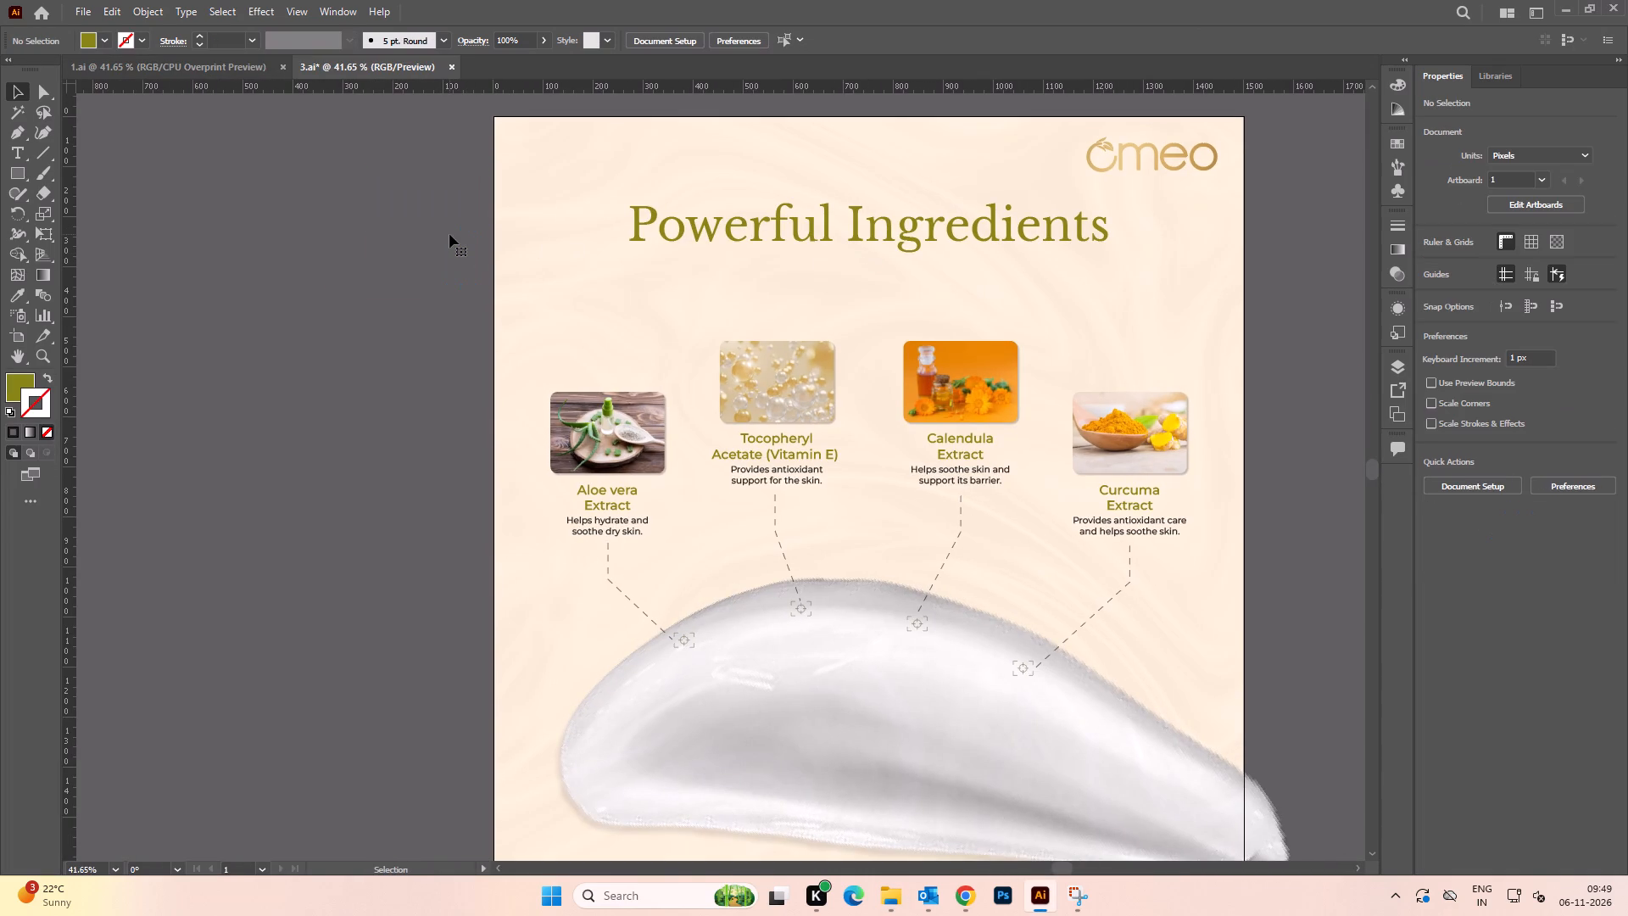
key("ctrl+f")
left_click(321, 437)
Apply the upper olive swatch's colour to the Powerful Ingredients heading with the Eyedropper.
key("space")
left_click_drag(304, 421, 269, 437)
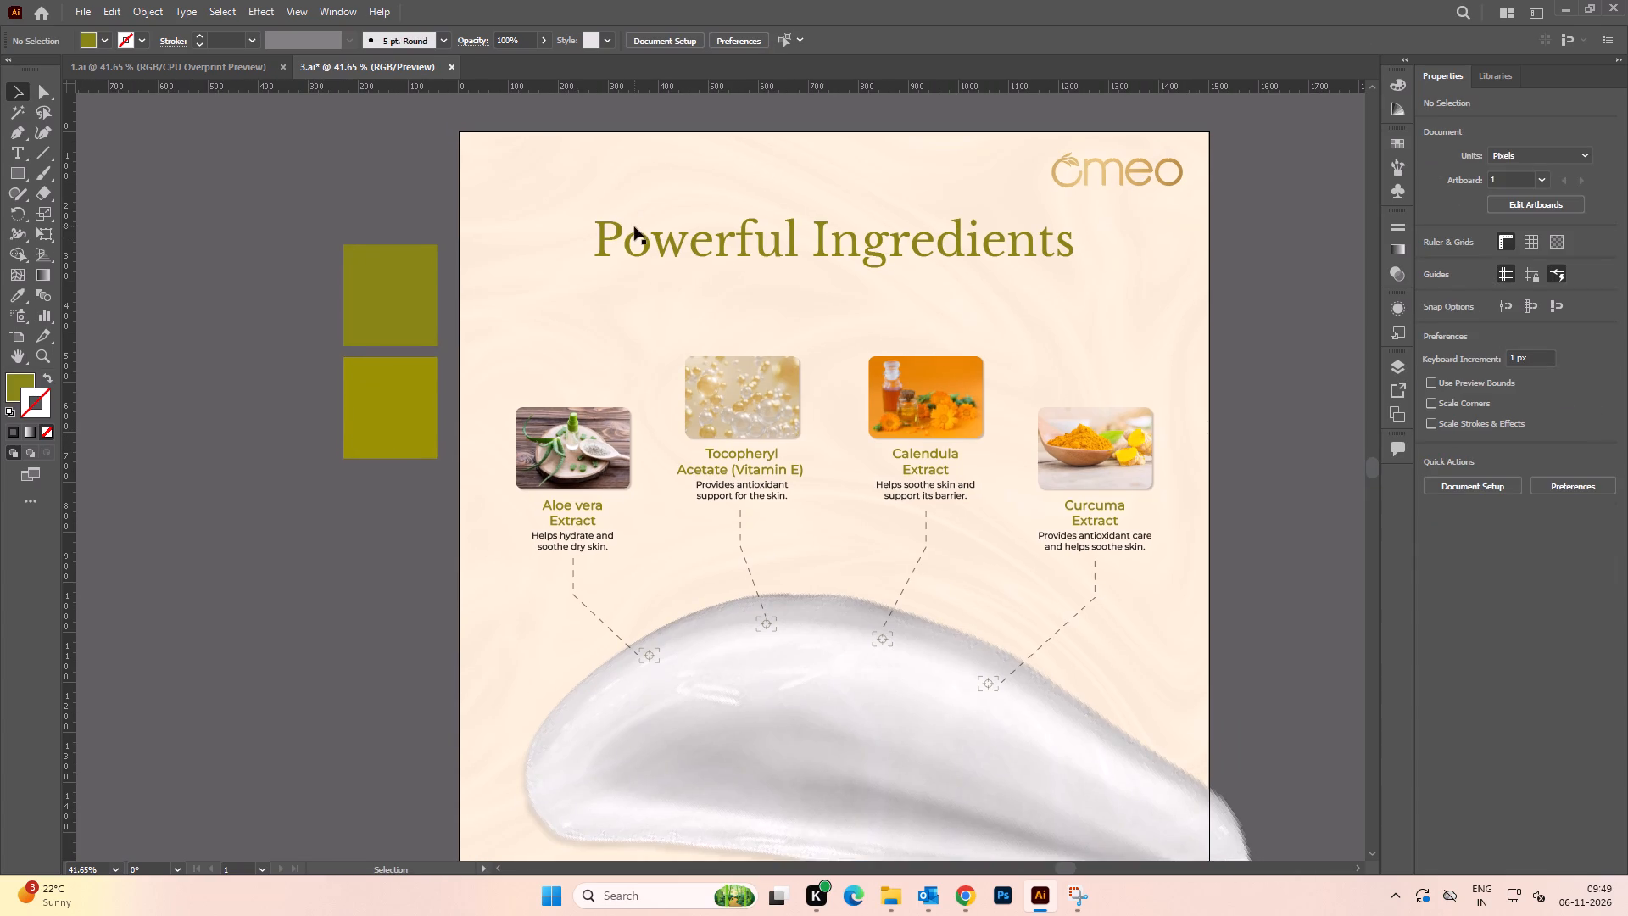
scroll(635, 228, "up", 1, "alt")
left_click(634, 255)
key("i")
left_click(365, 299)
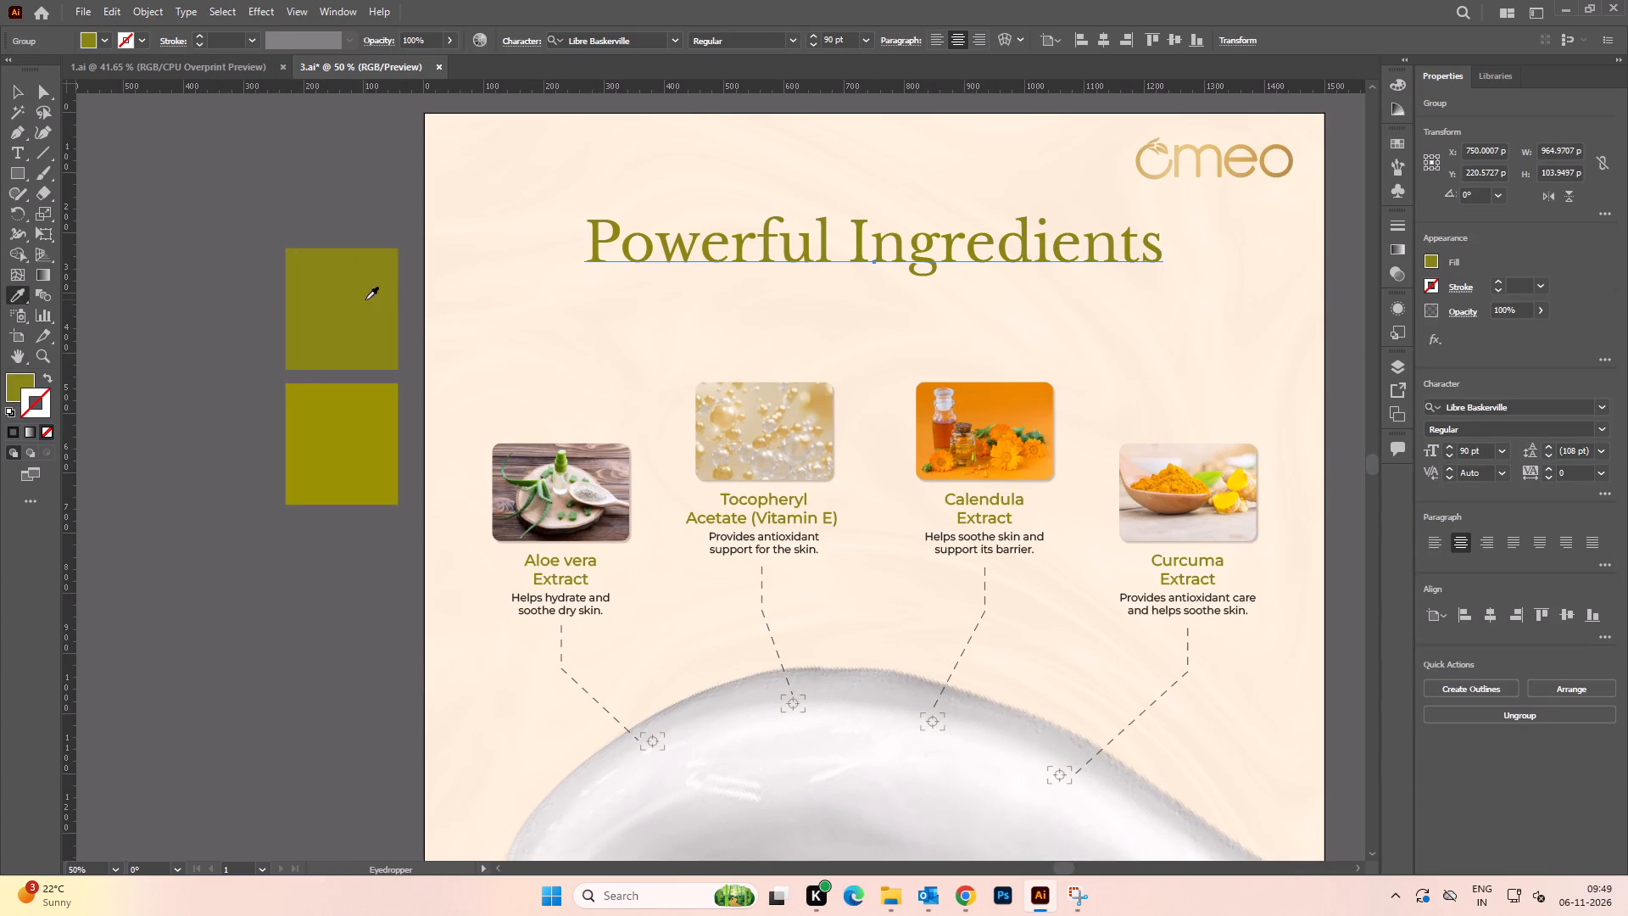
key("v")
Apply the upper olive swatch's colour to the four ingredient names, from Aloe vera Extract to Curcuma Extract.
key("space")
left_click_drag(197, 449, 224, 304)
left_click(228, 325)
left_click(597, 417)
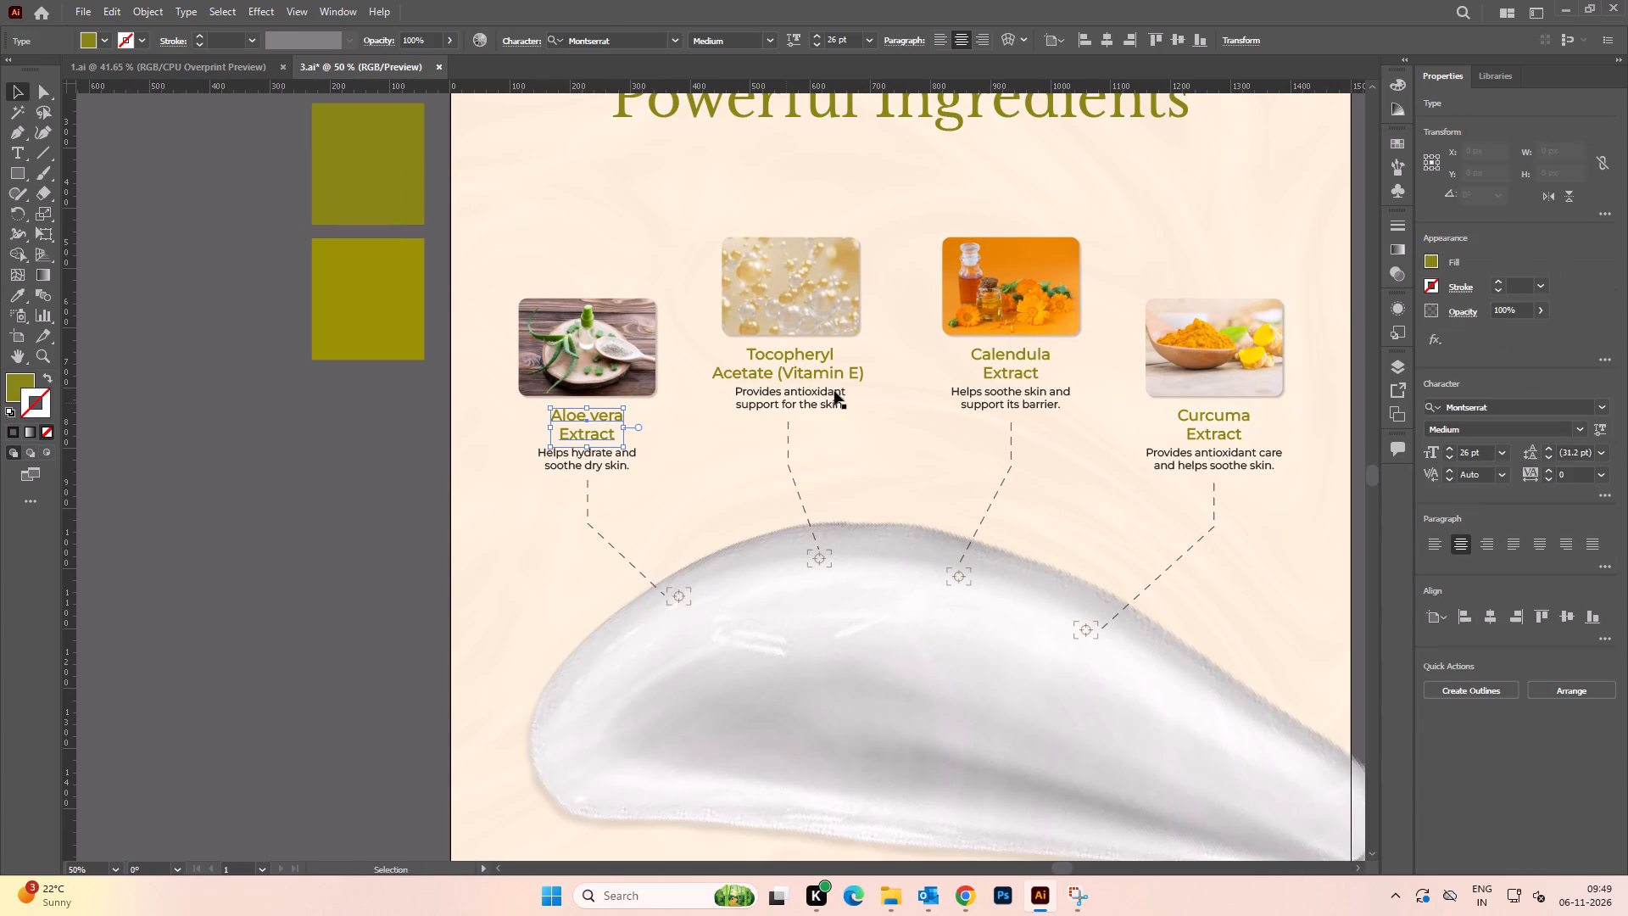
left_click(782, 374, "shift")
key("ctrl+z")
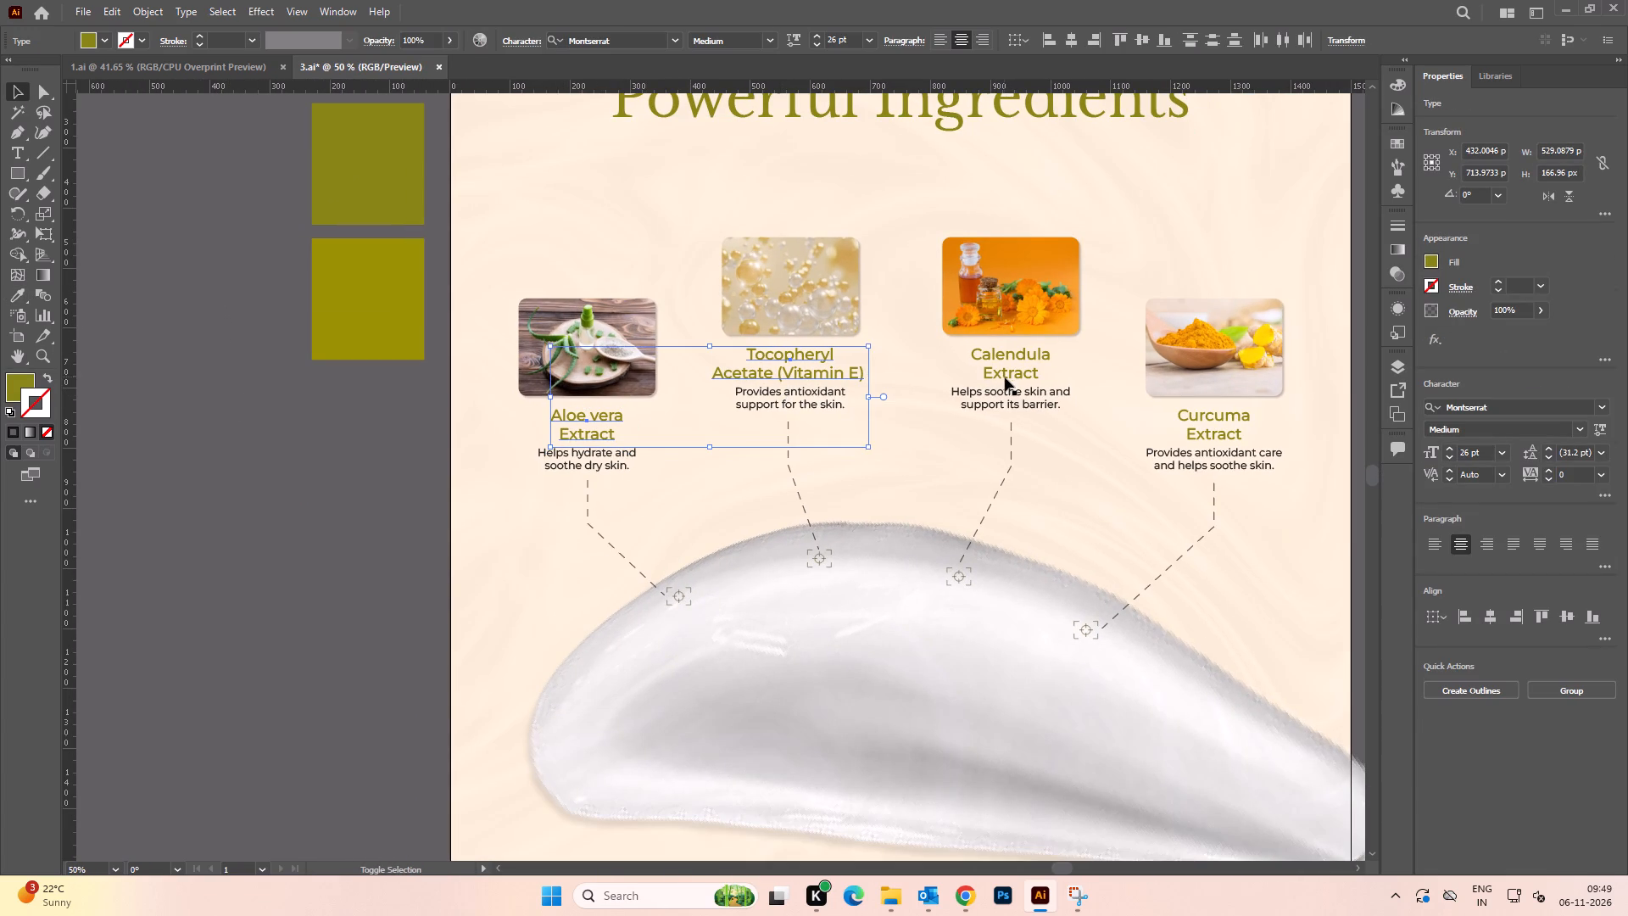
left_click(1005, 377, "shift")
left_click(1203, 434, "shift")
key("i")
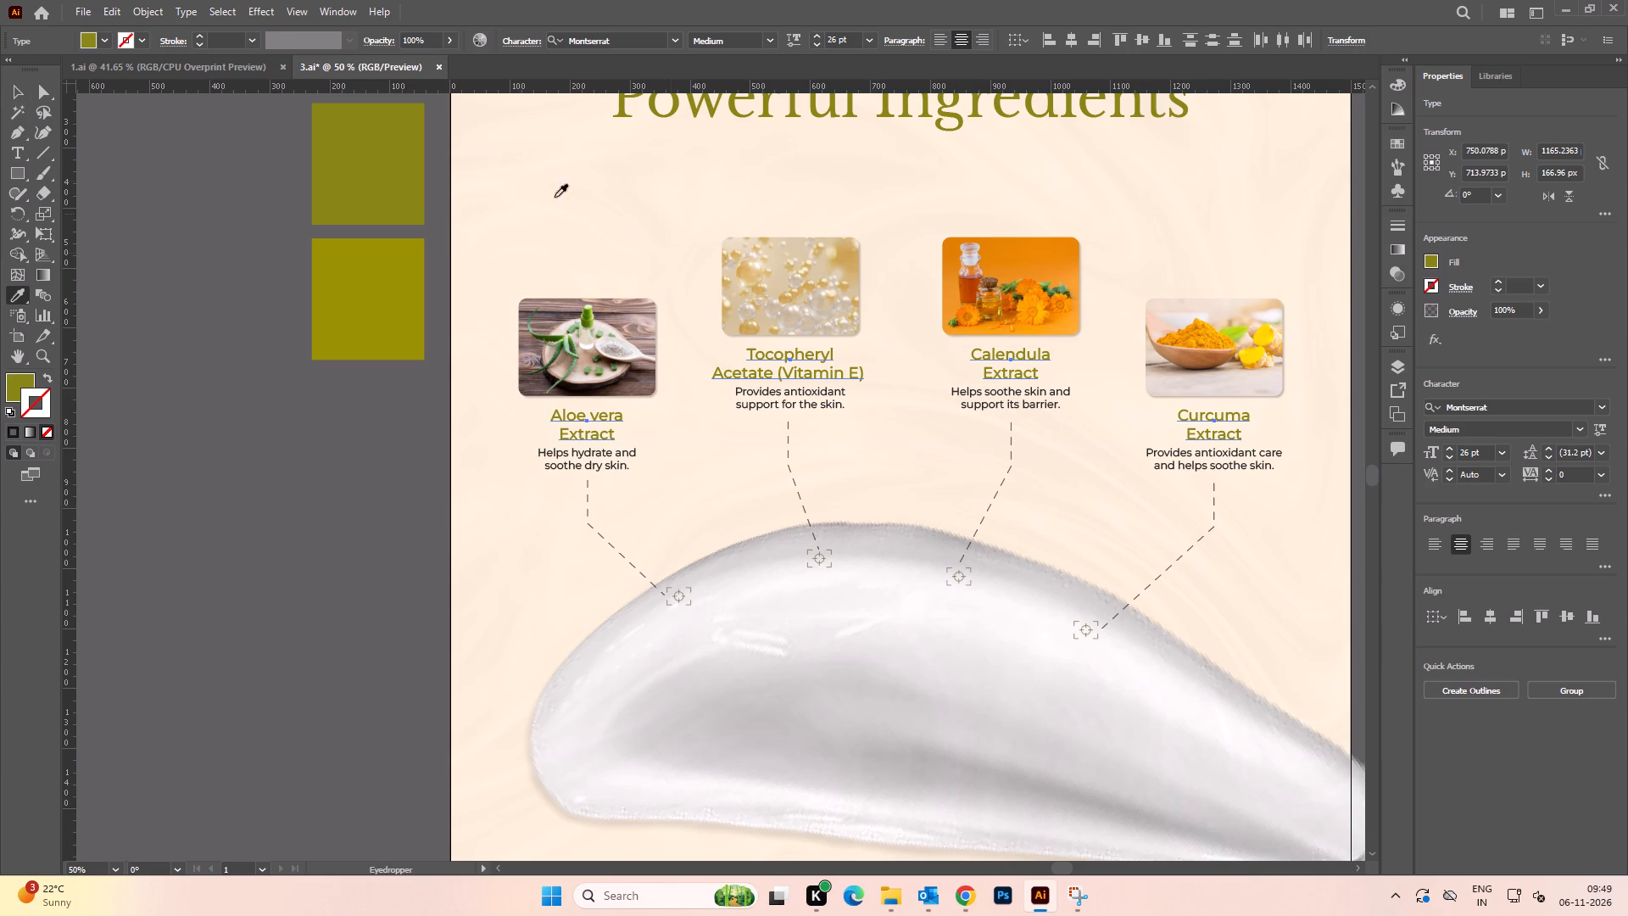
left_click(354, 155)
key("v")
left_click(257, 481)
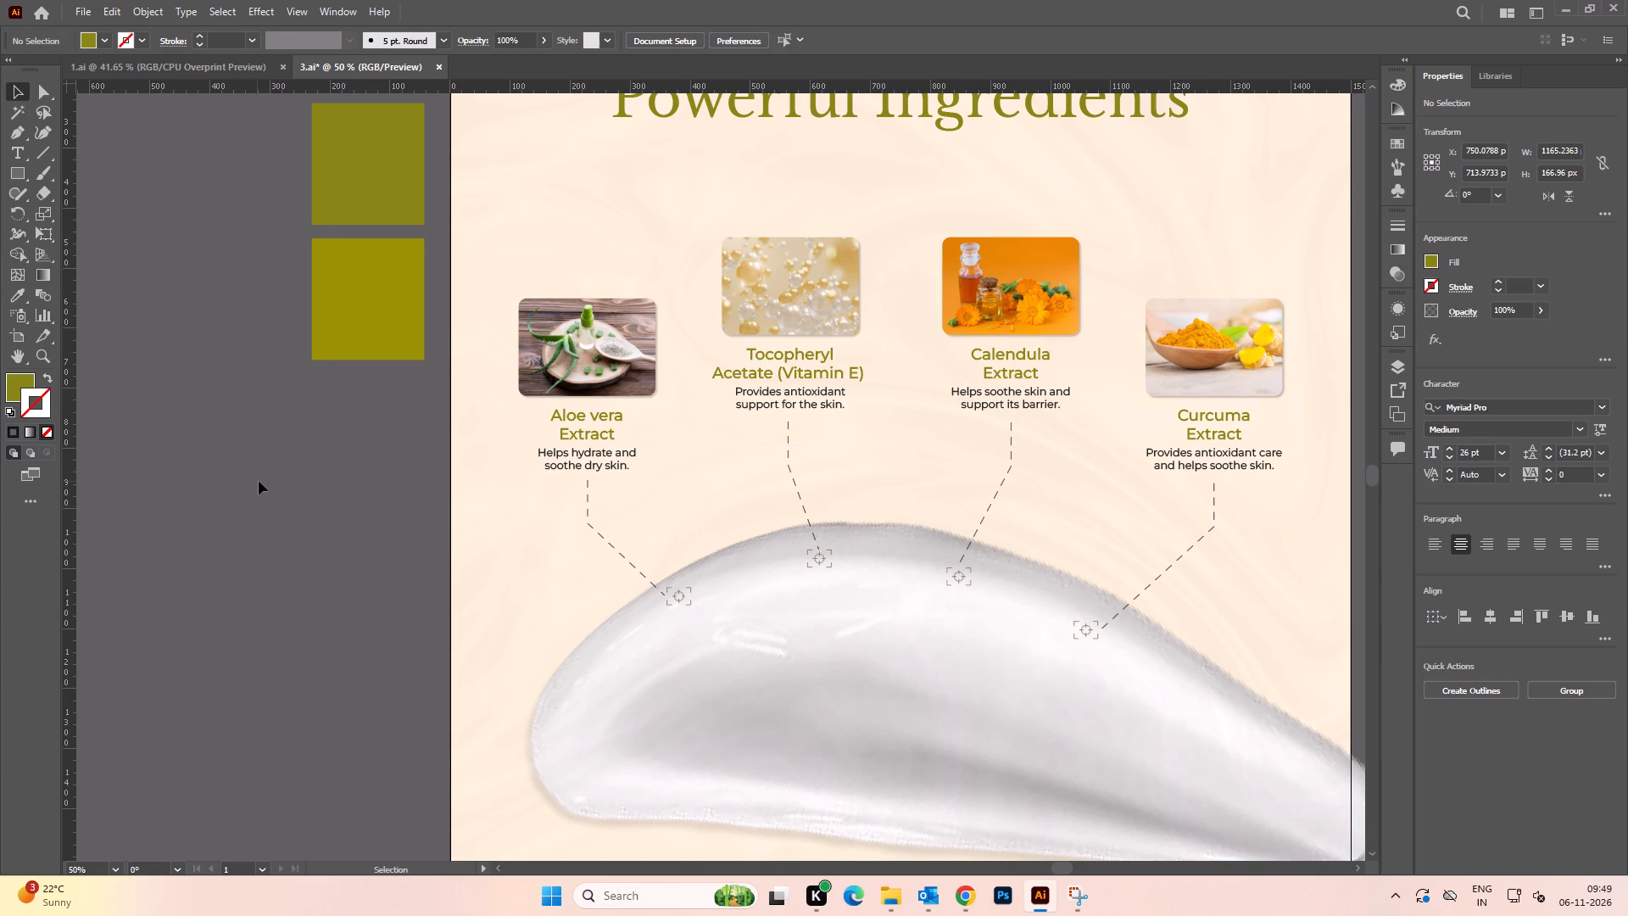
Fit the artboard in the window and save the 3.ai document.
key("space")
left_click_drag(255, 481, 277, 483)
scroll(813, 504, "up", 3, "alt")
scroll(816, 503, "down", 2, "alt")
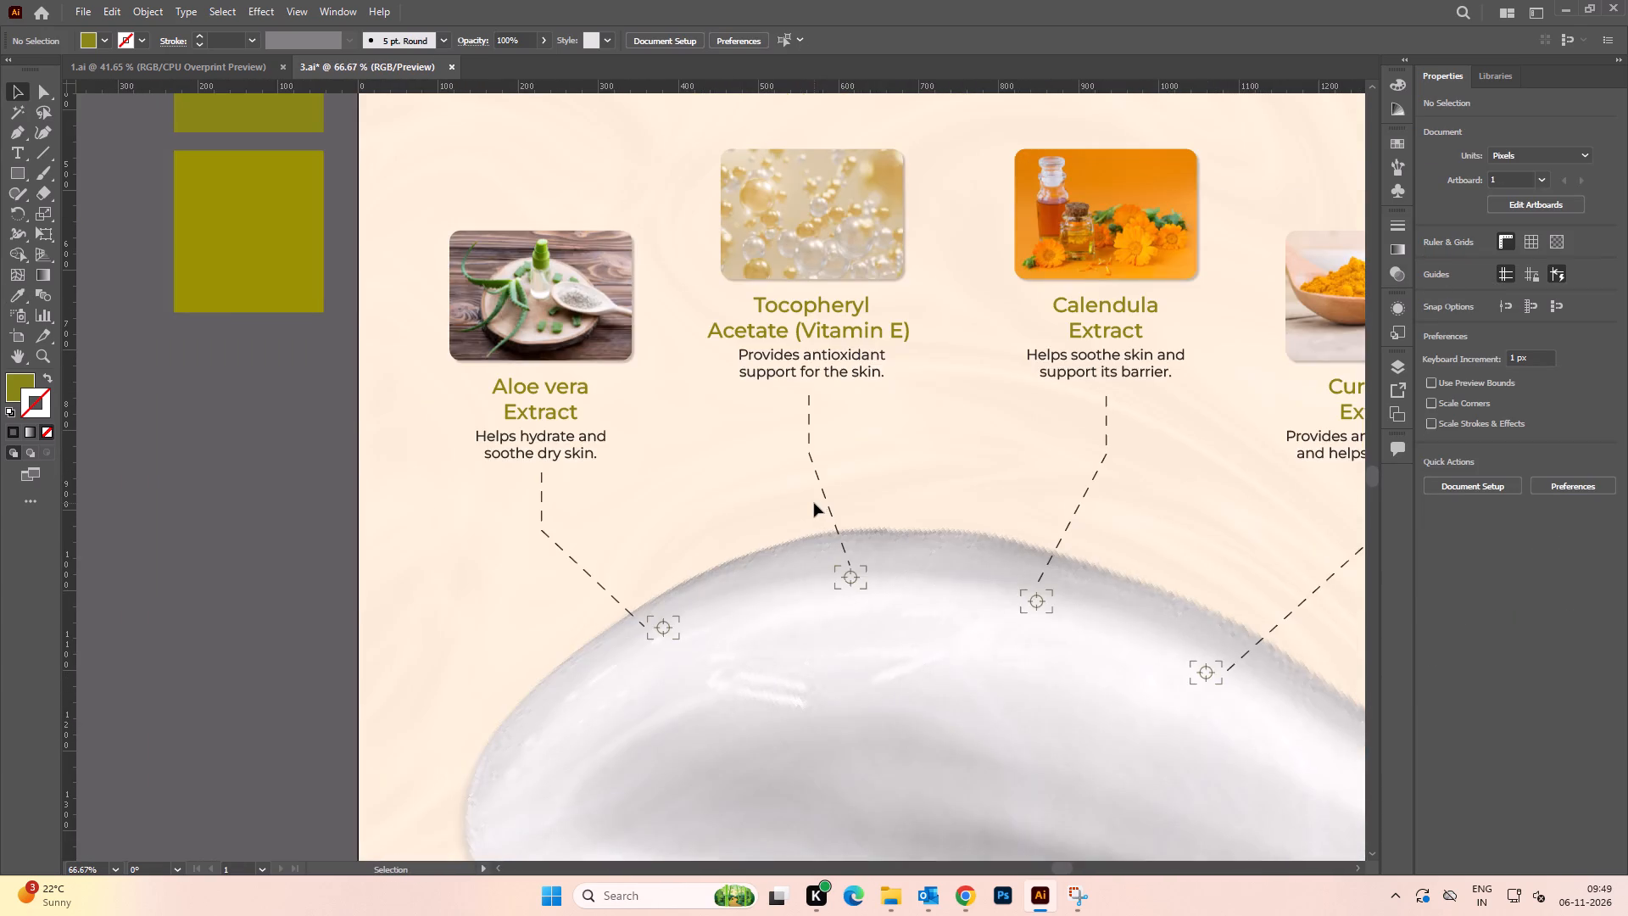
key("ctrl+0")
key("ctrl+s")
key("ctrl+s")
key("ctrl+s")
key("ctrl+s")
Export the artboard for web as a 1500 x 1500 px high-quality JPEG, replacing 3.jpg in the 1500x1500 folder.
key("ctrl+alt+shift+s")
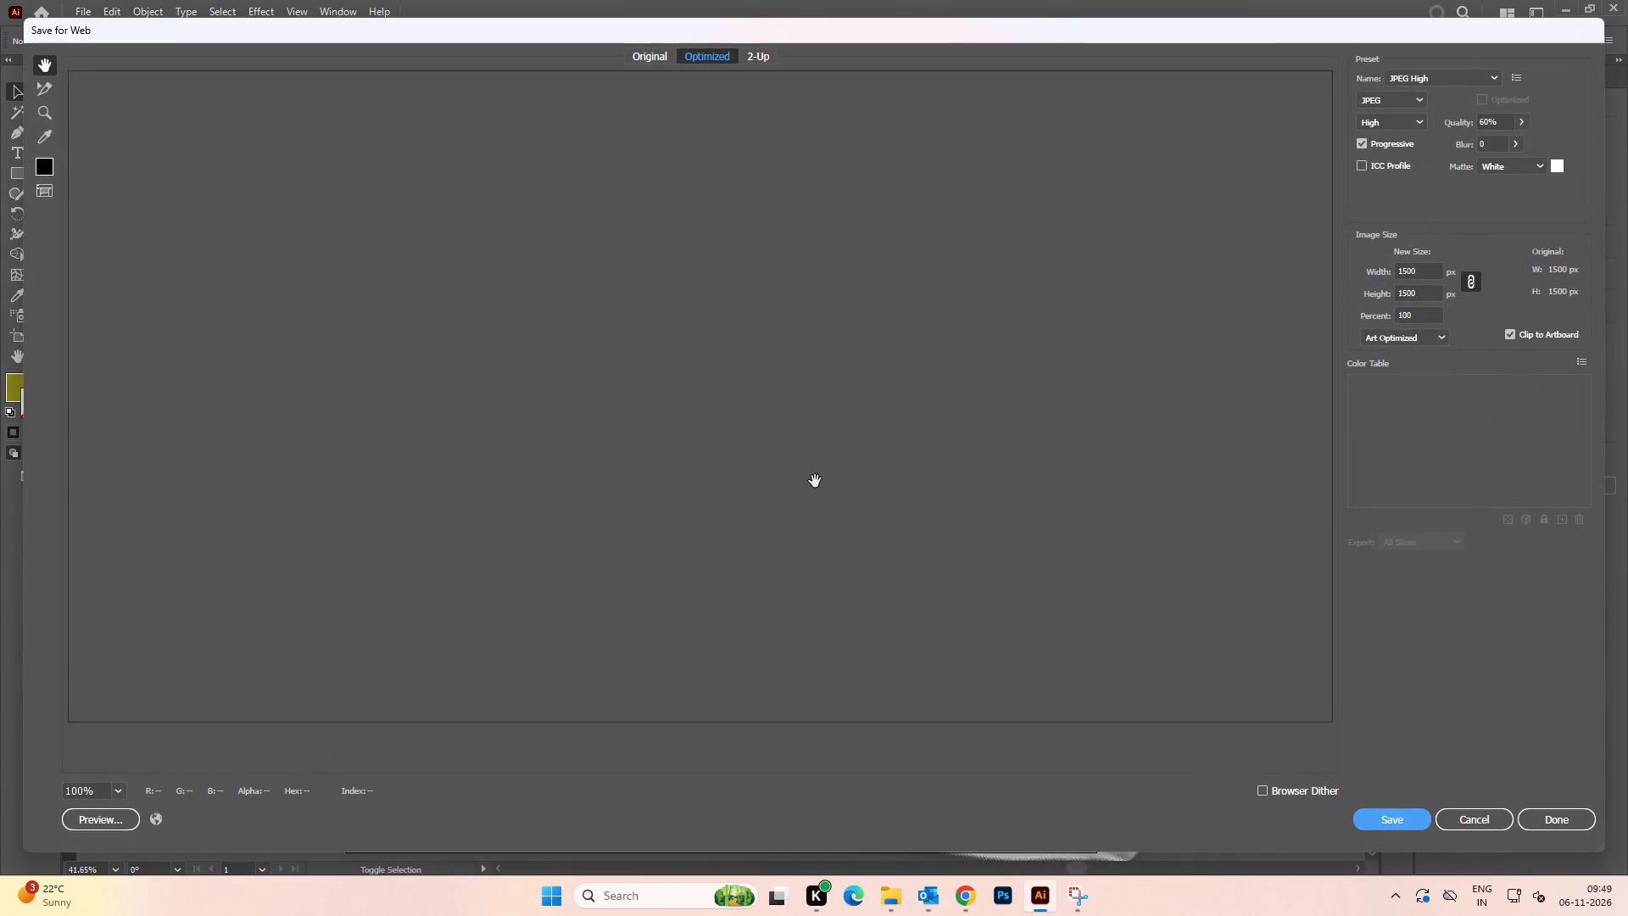
left_click(1392, 829)
left_click(857, 589)
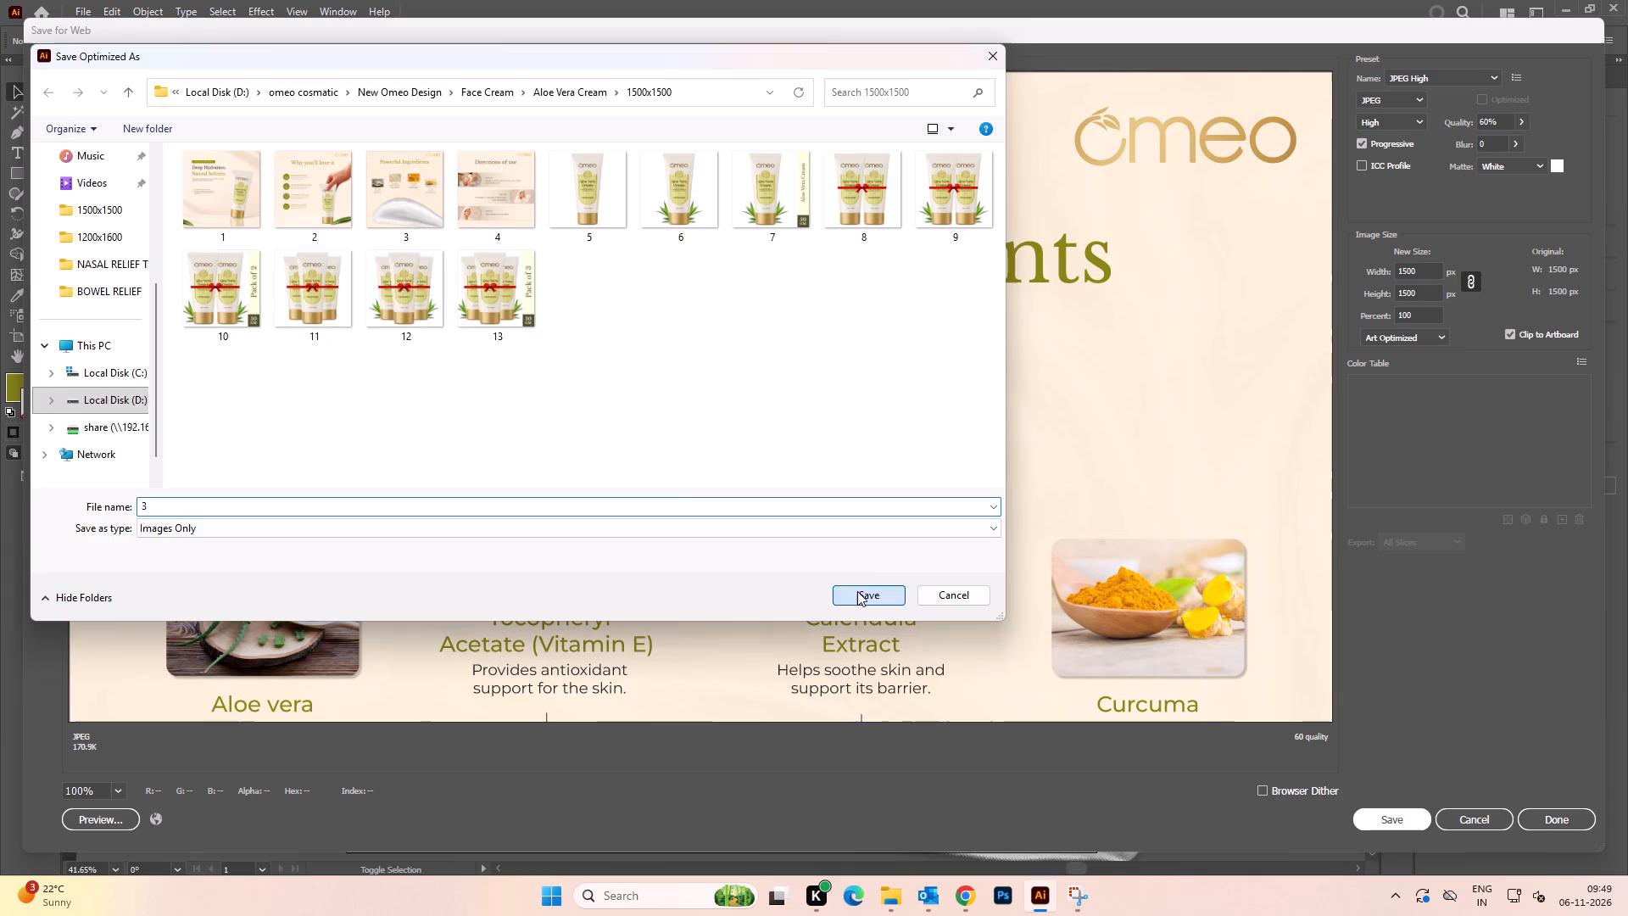
left_click(606, 378)
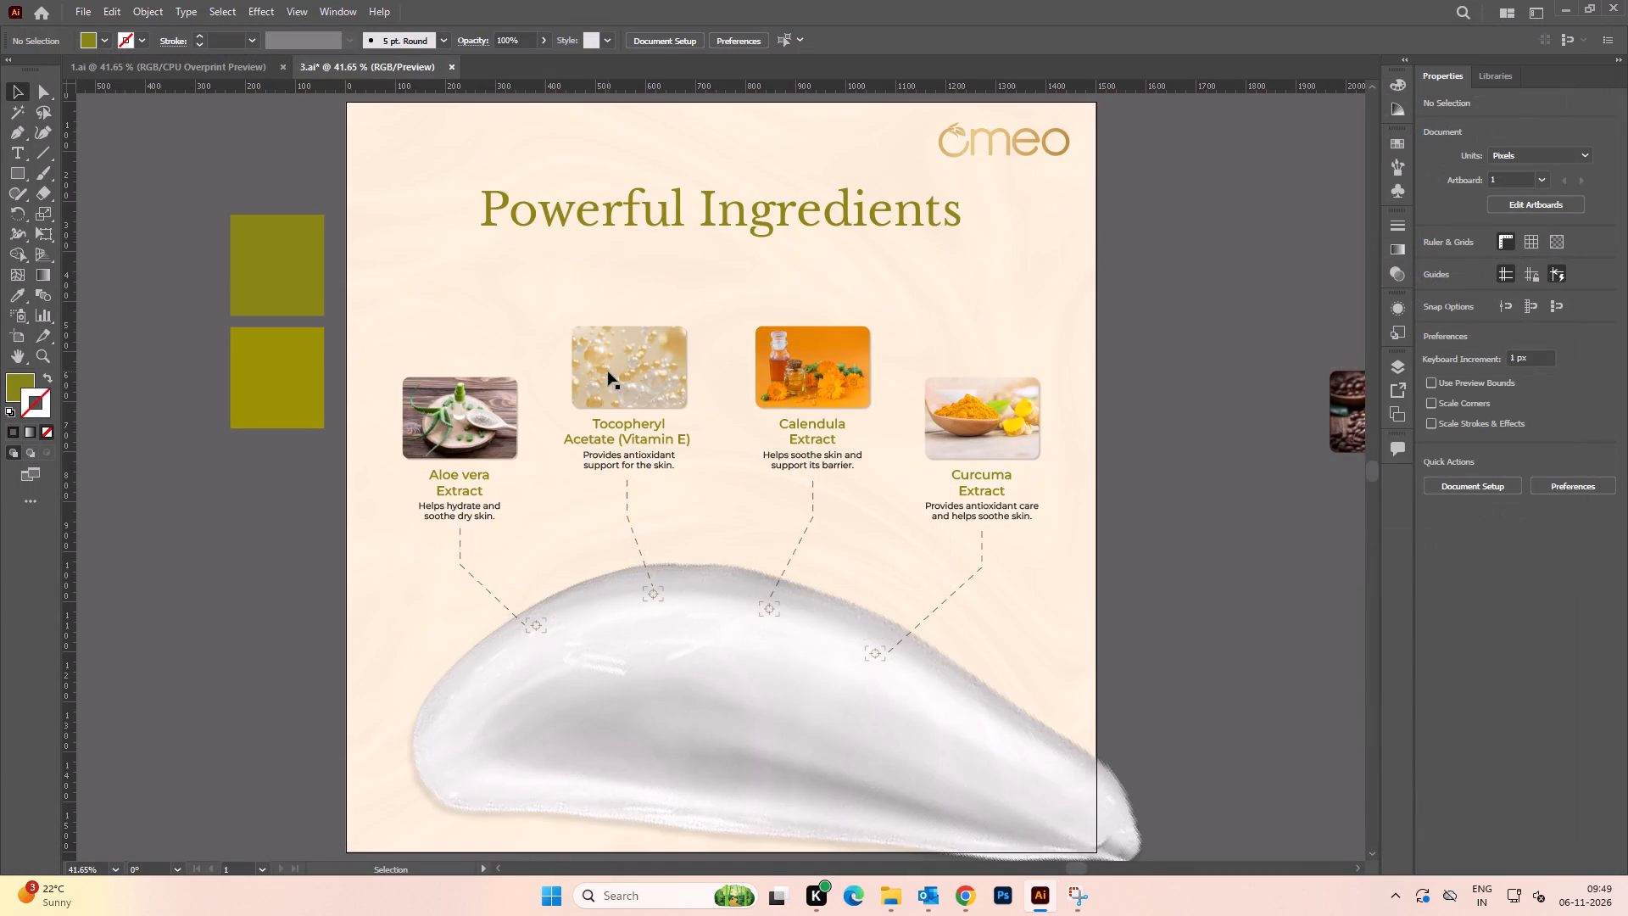
Save 3.ai again and close the document.
key("ctrl+s")
key("ctrl+s")
key("ctrl+s")
key("ctrl+s")
key("ctrl+s")
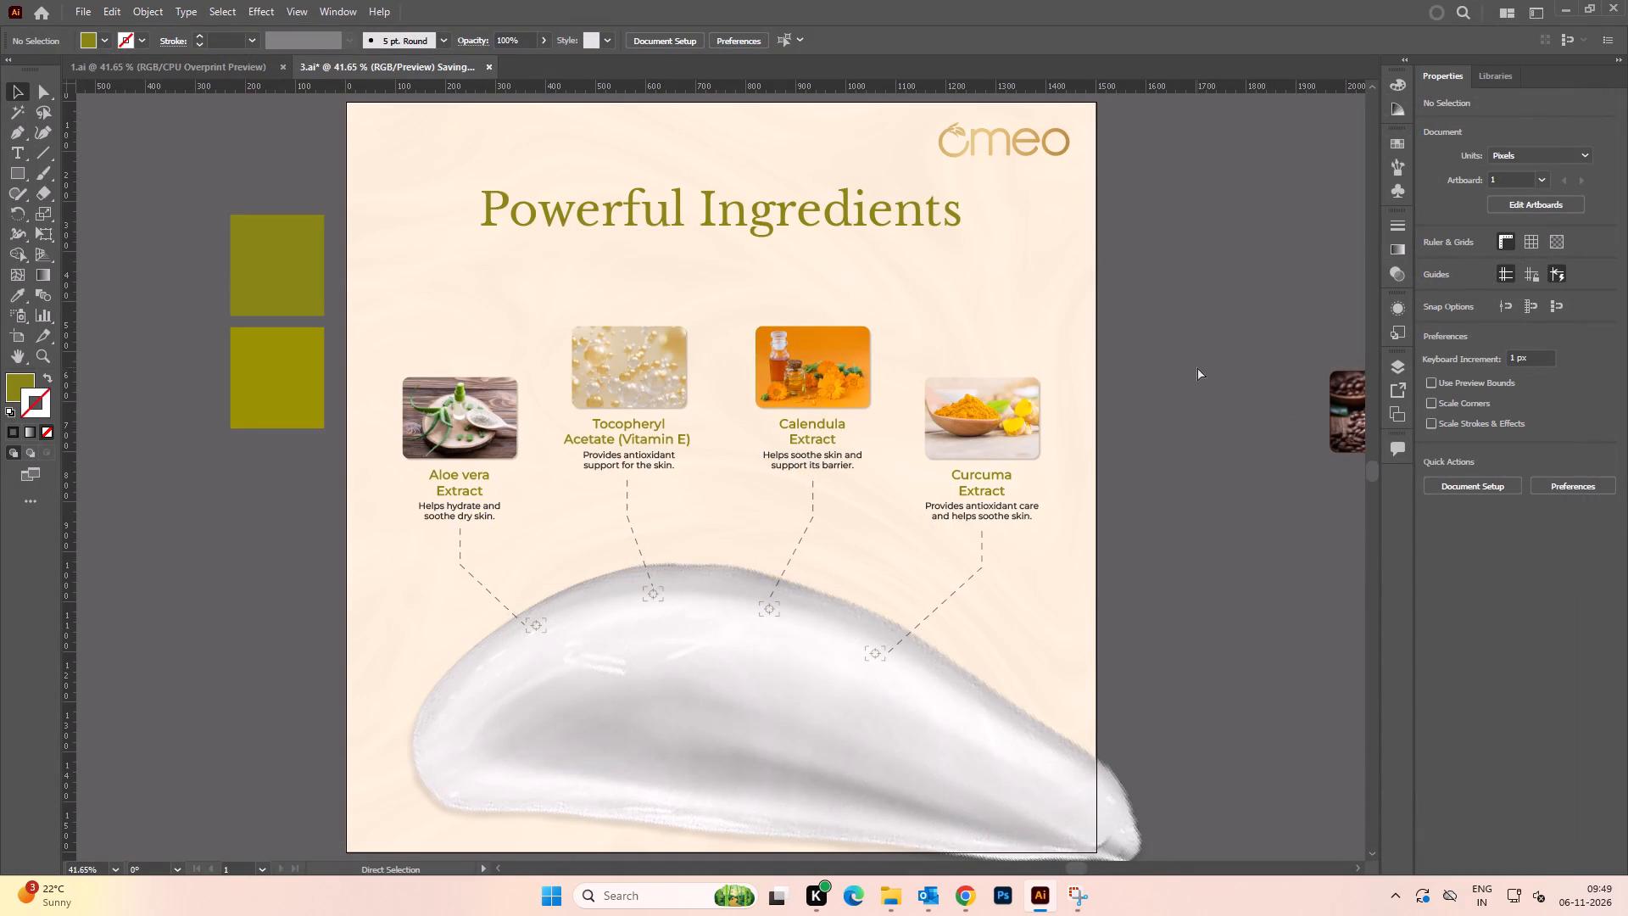
key("ctrl+s")
key("ctrl+s")
left_click(1196, 367)
key("space")
left_click(1209, 342)
key("ctrl+s")
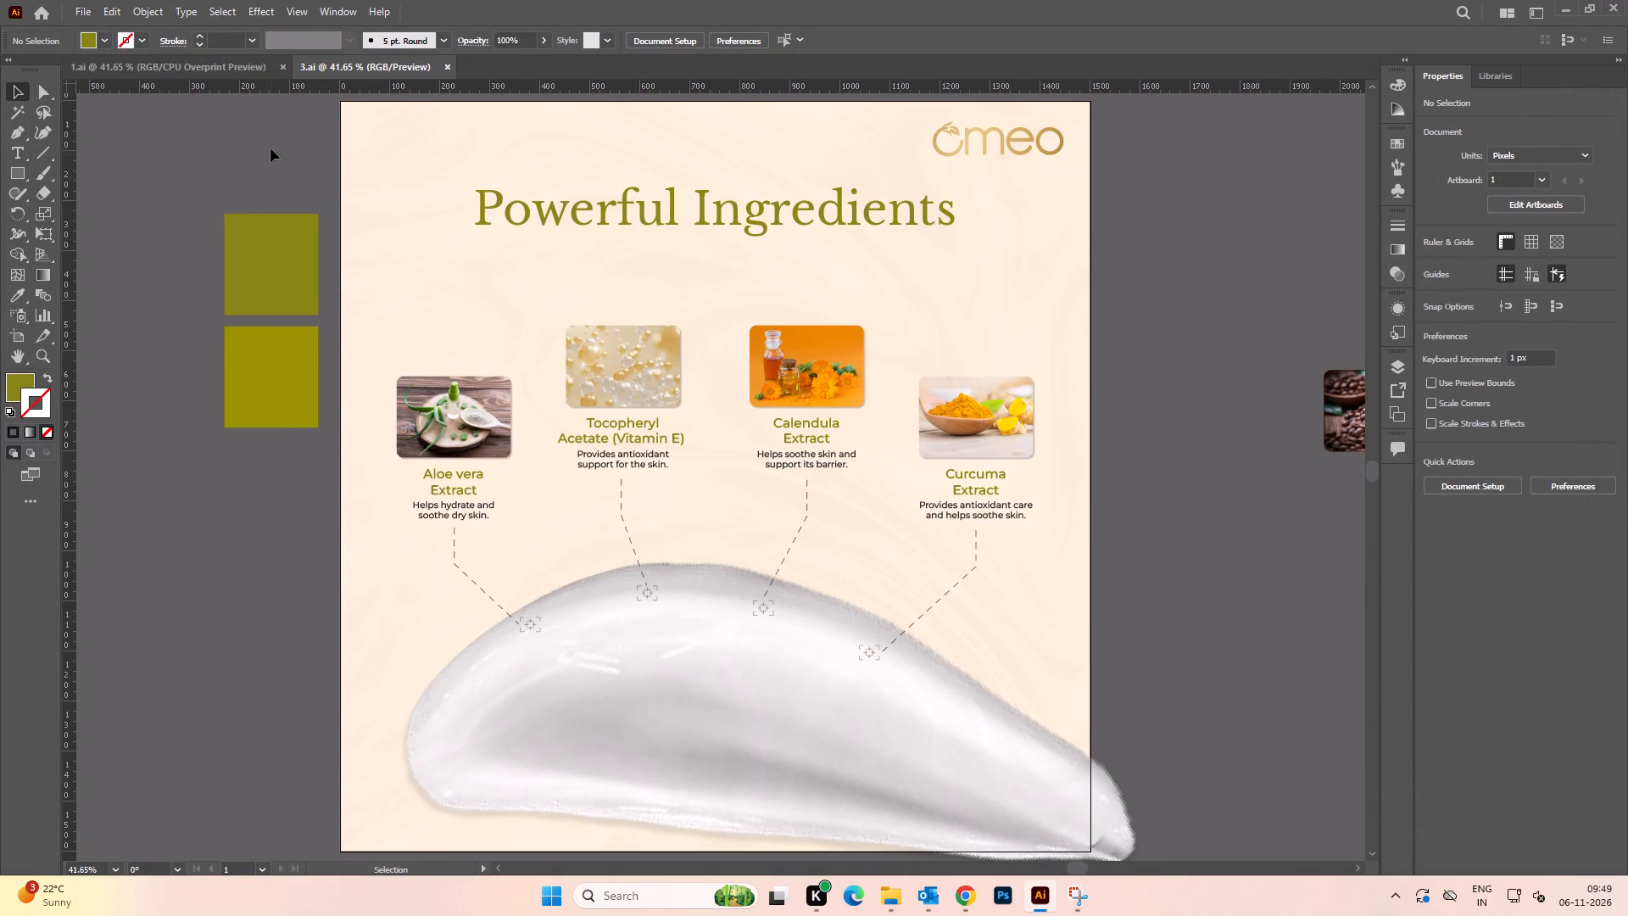
left_click(270, 148)
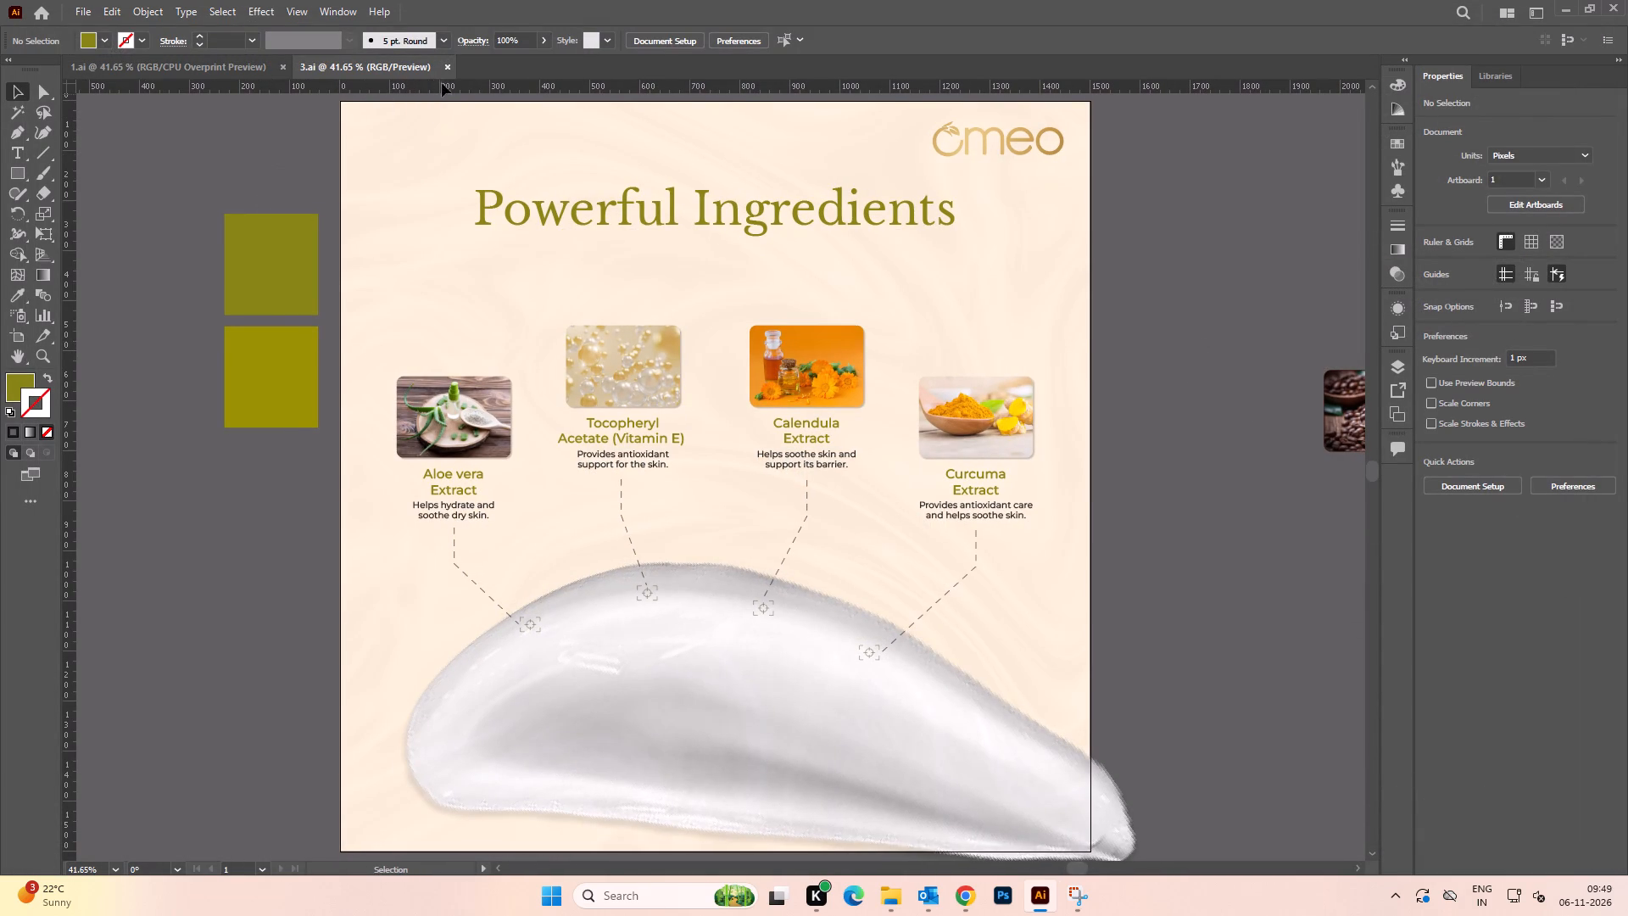
left_click(448, 66)
Switch to File Explorer and open 4.ai from the 1500x1500 folder.
key("alt+Tab")
left_click(488, 466, "alt")
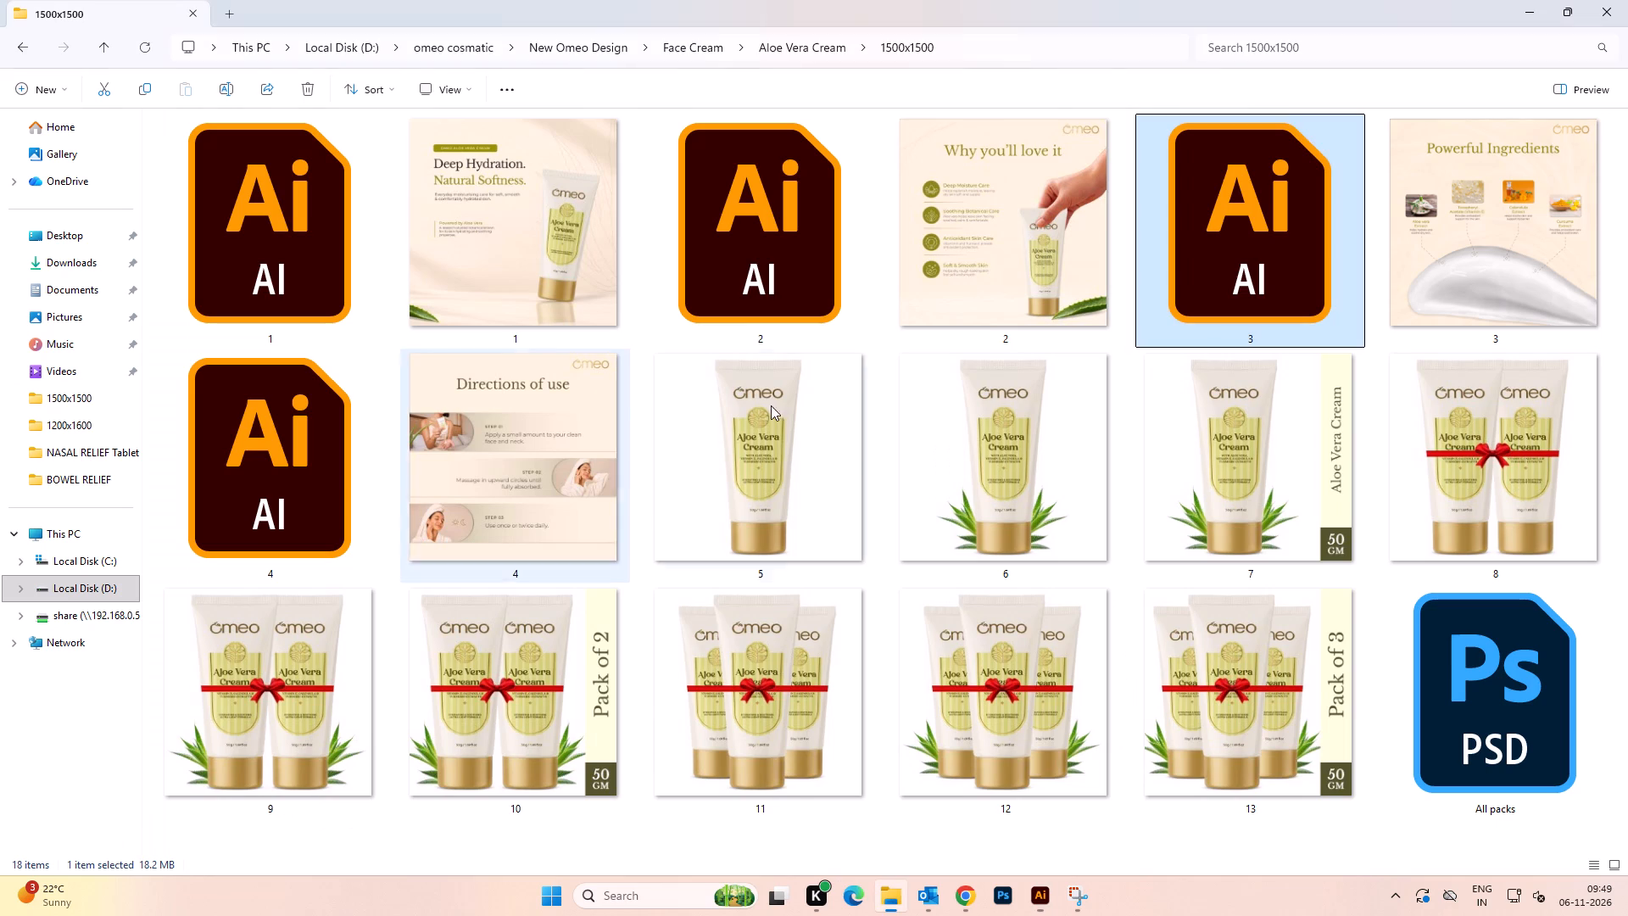
double_click(296, 483)
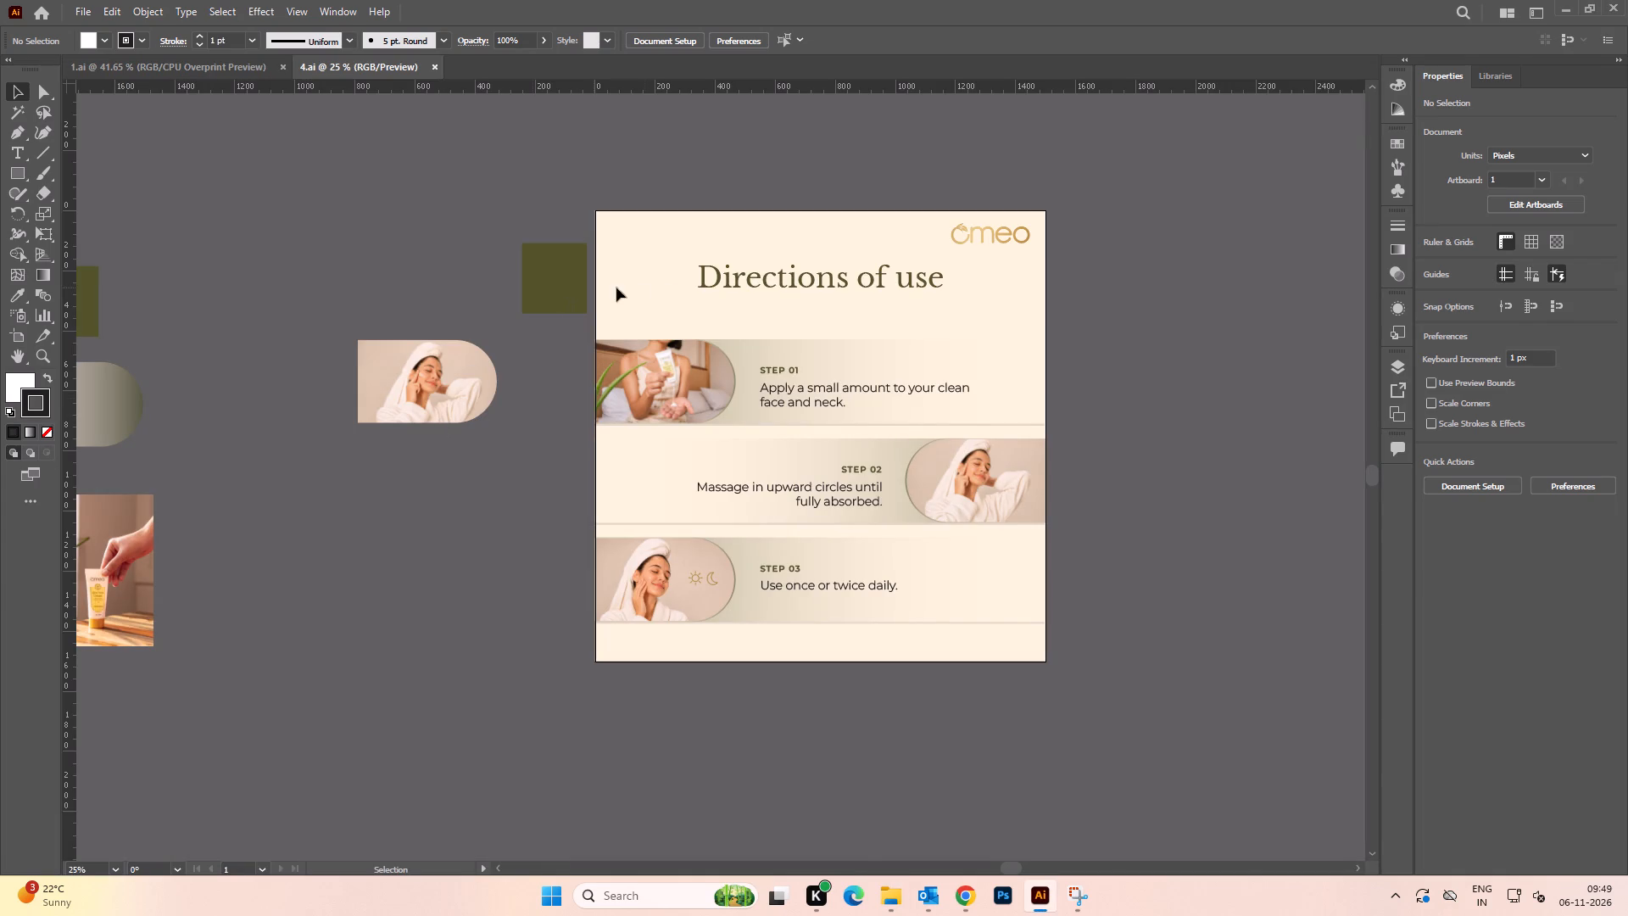
Delete the dark olive swatch next to the Directions of use artboard and paste the two copied olive swatches there.
scroll(671, 286, "up", 2, "alt")
scroll(659, 286, "down", 2, "alt")
left_click(540, 291)
key("Delete")
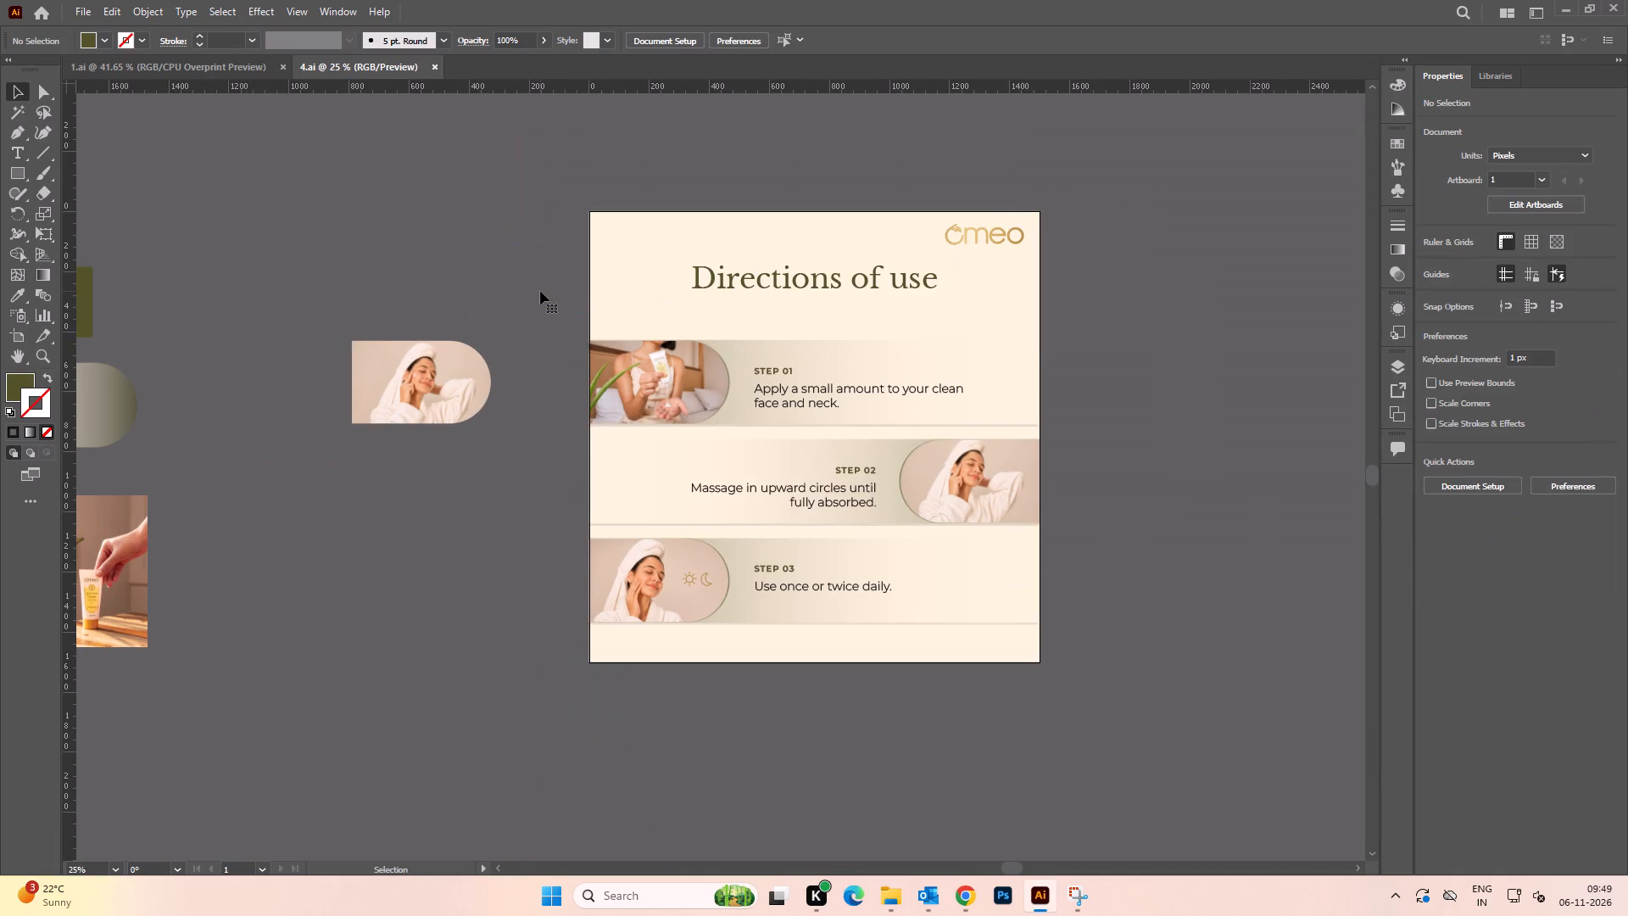
key("ctrl+f")
left_click(389, 249)
Apply the upper olive swatch's colour to the Directions of use heading with the Eyedropper.
scroll(767, 310, "up", 2, "alt")
left_click(659, 260)
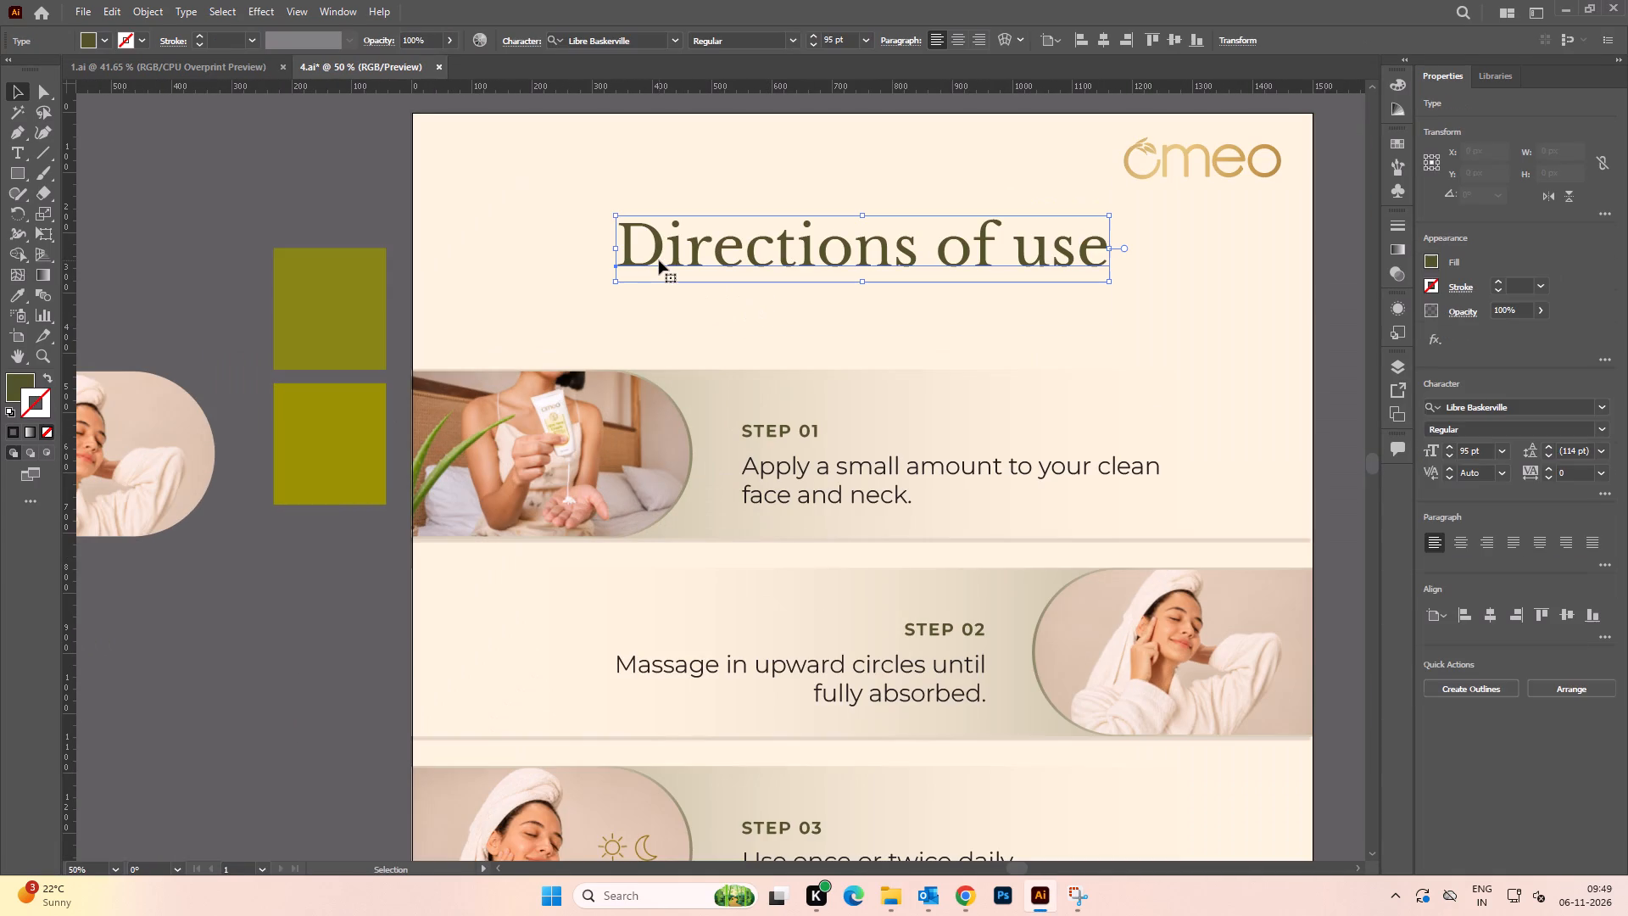
key("i")
left_click(332, 305)
key("v")
left_click(169, 275)
Apply the upper olive swatch's colour to the STEP 01, STEP 02 and STEP 03 labels.
key("space")
left_click_drag(233, 427, 273, 381)
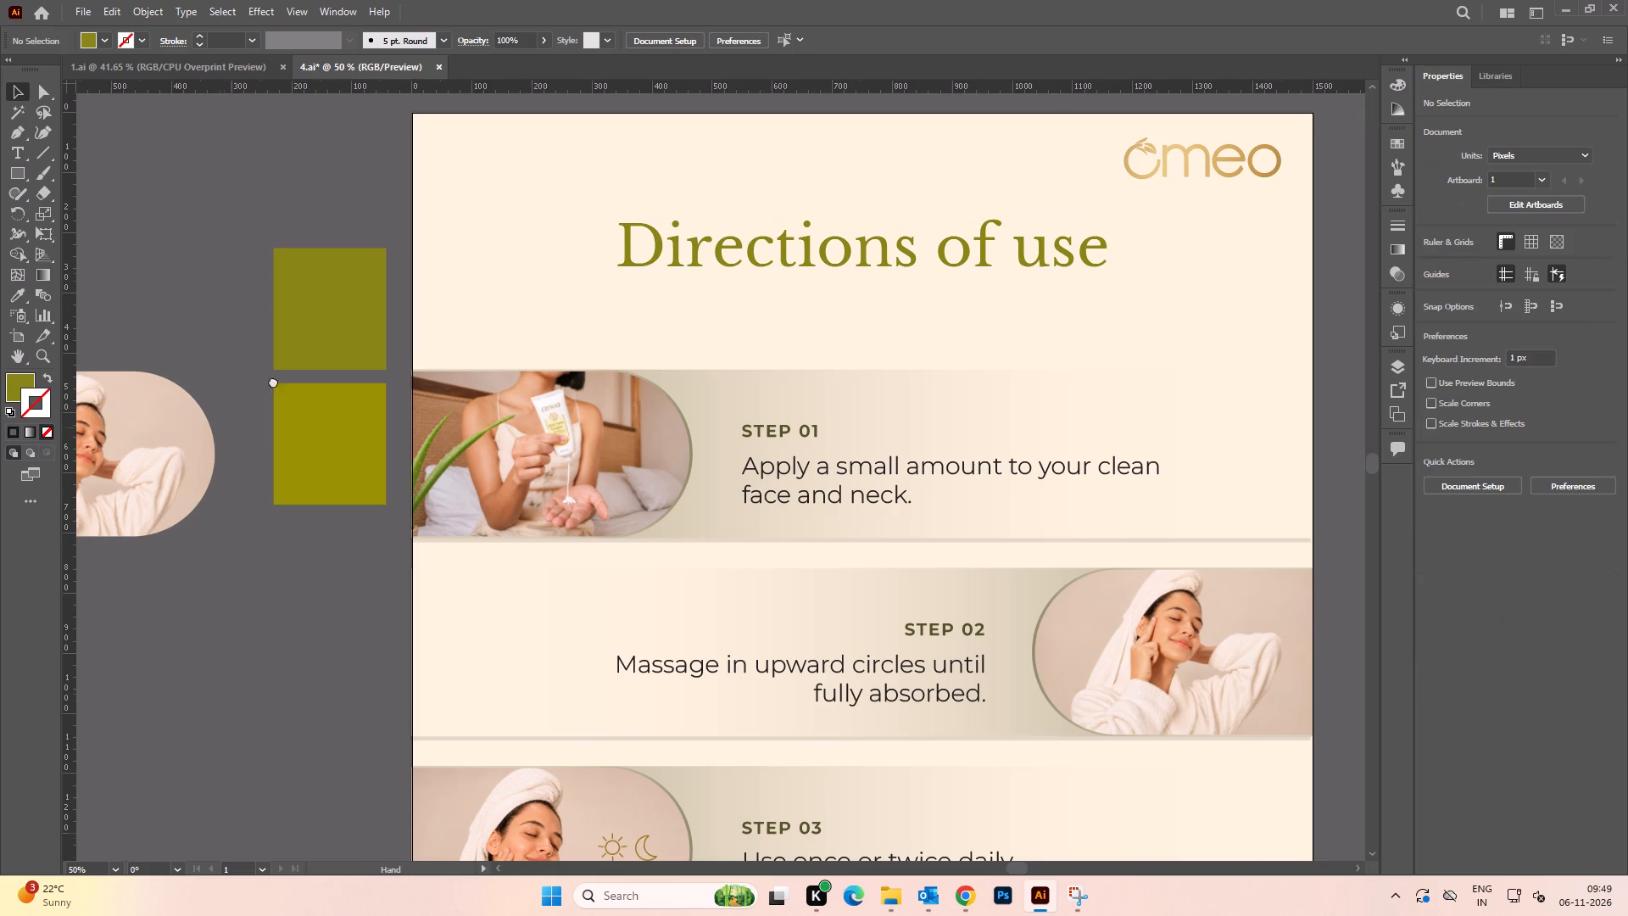
left_click_drag(273, 381, 296, 347)
left_click(832, 348)
left_click(990, 550, "shift")
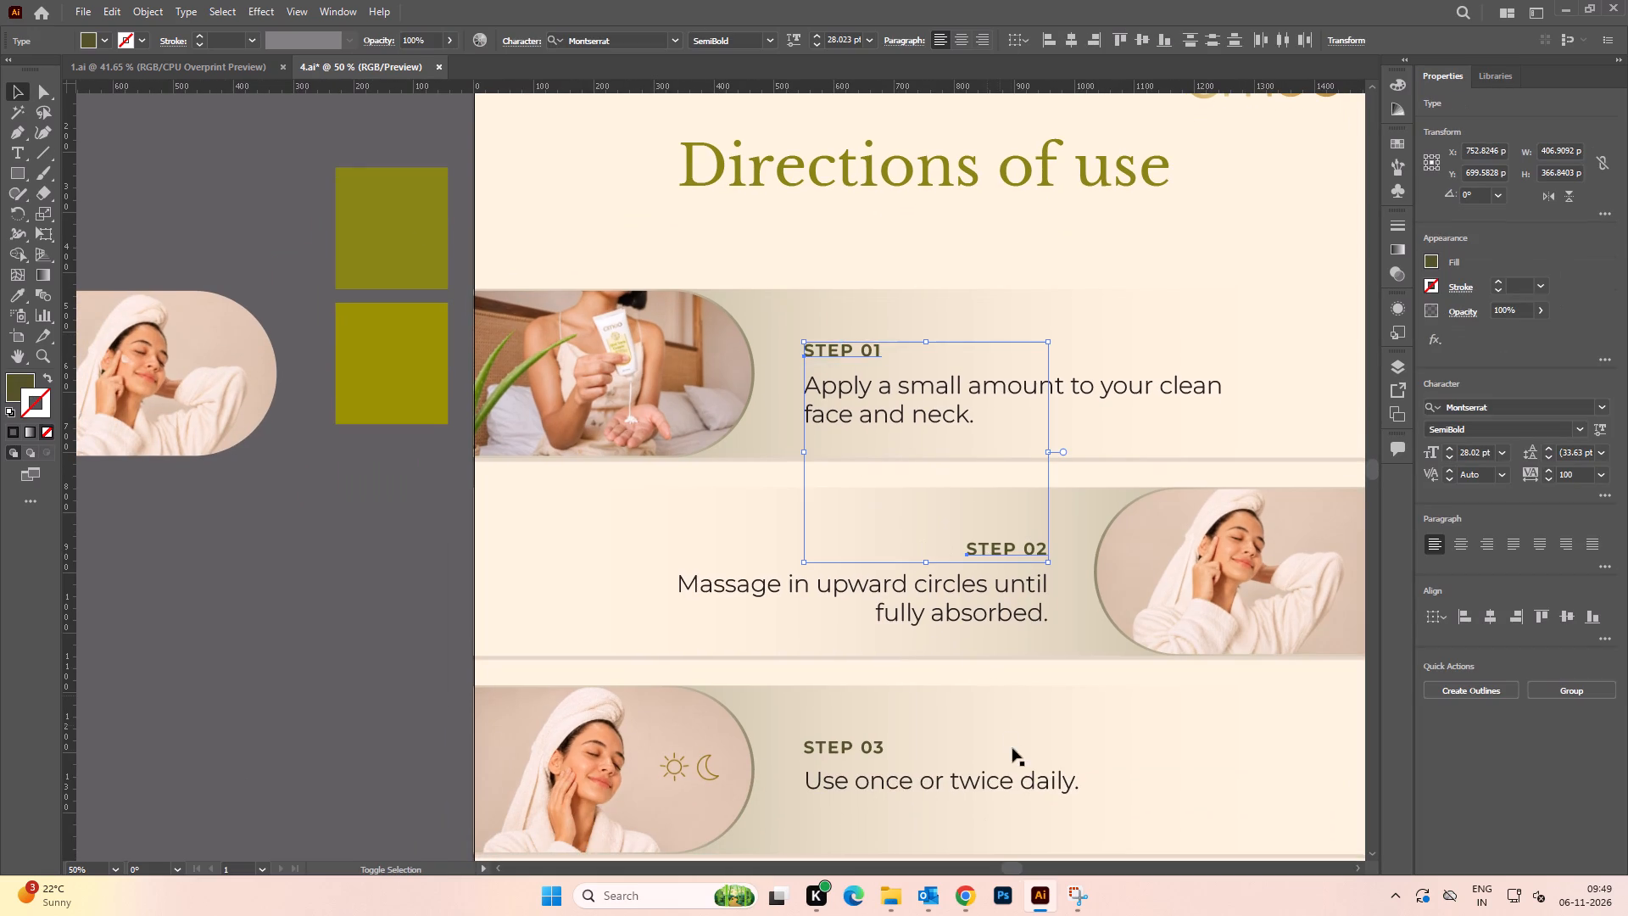
left_click(857, 750, "shift")
key("i")
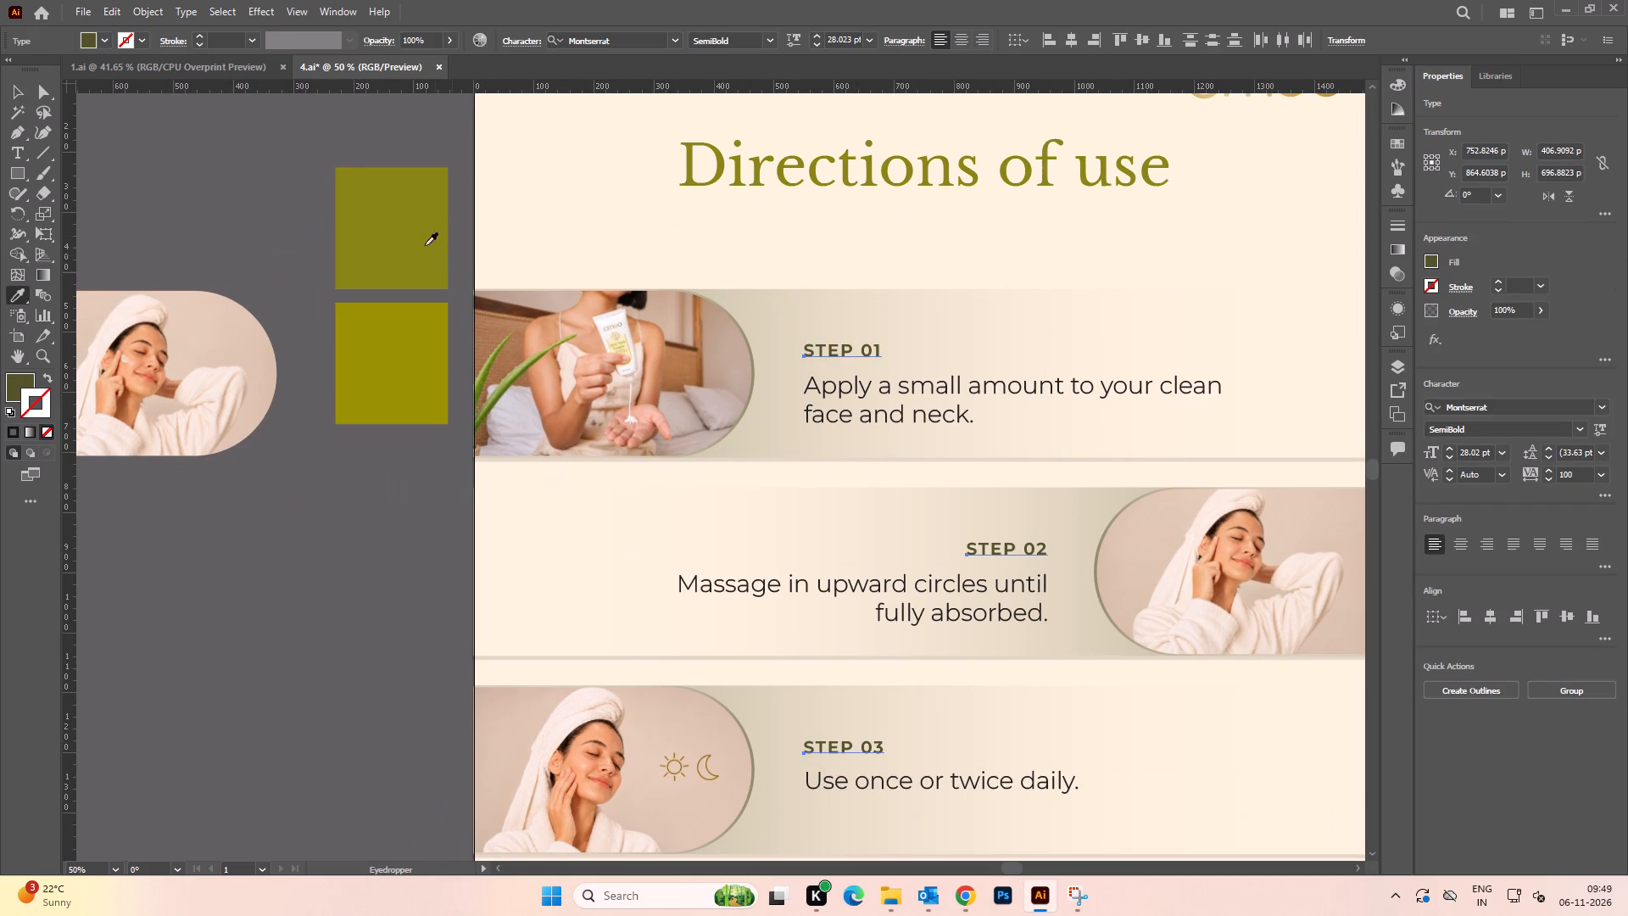
left_click(410, 230)
key("v")
left_click(264, 226)
Recolour the dark end stop of the STEP 01 band's gradient with the upper olive swatch's colour.
key("space")
left_click_drag(592, 520, 565, 454)
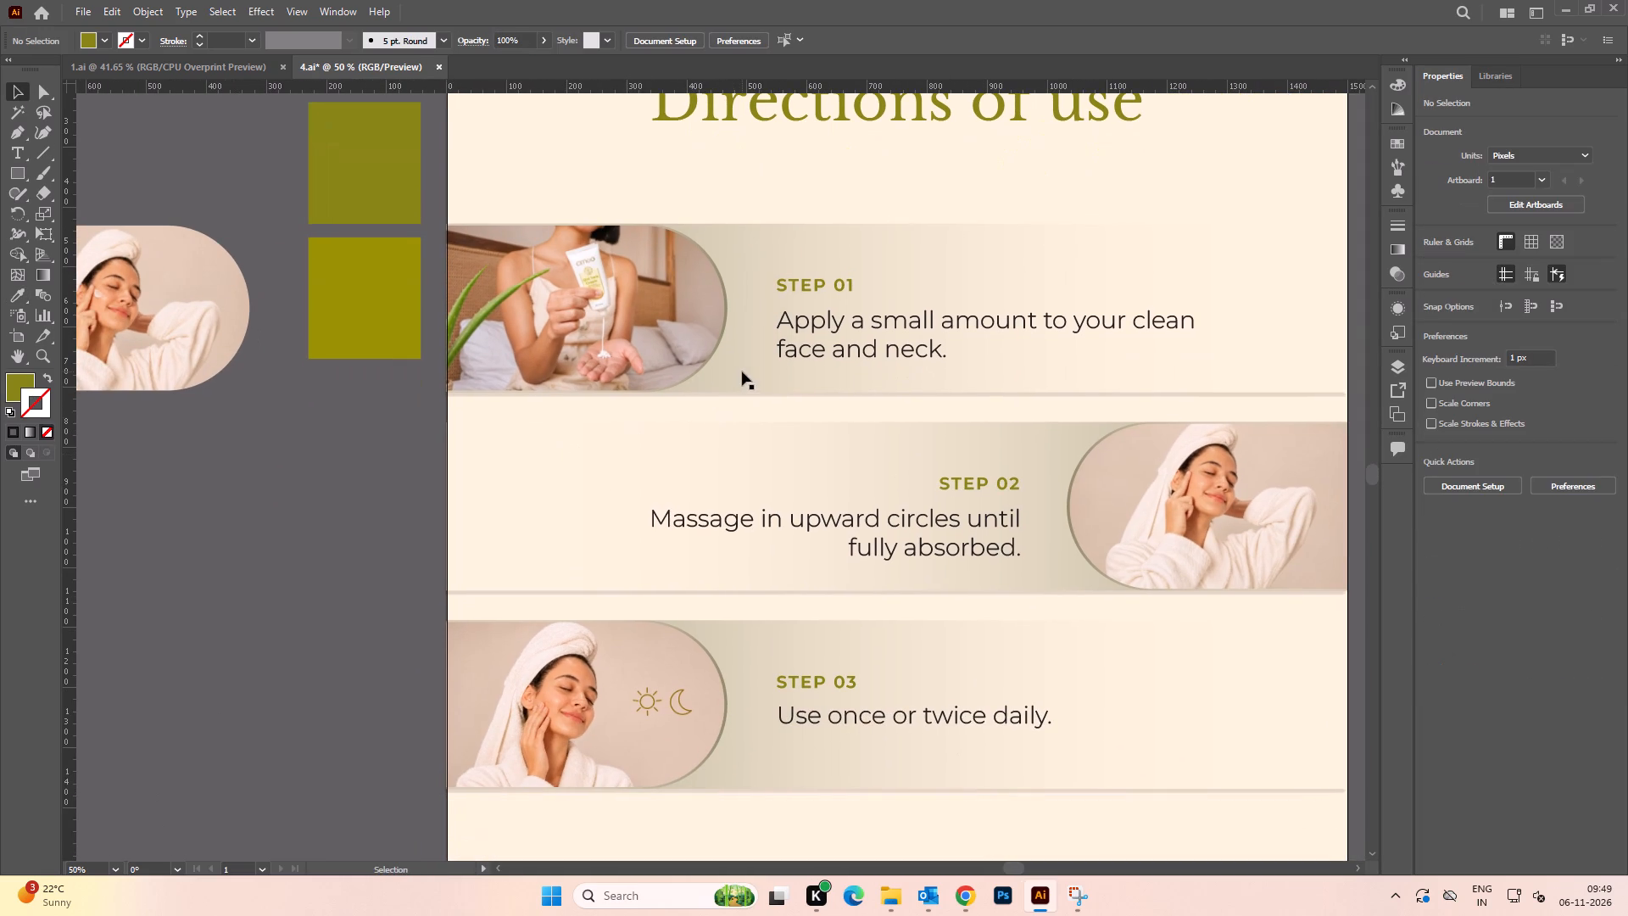
left_click(742, 371)
left_click(342, 552)
left_click_drag(725, 377, 725, 394)
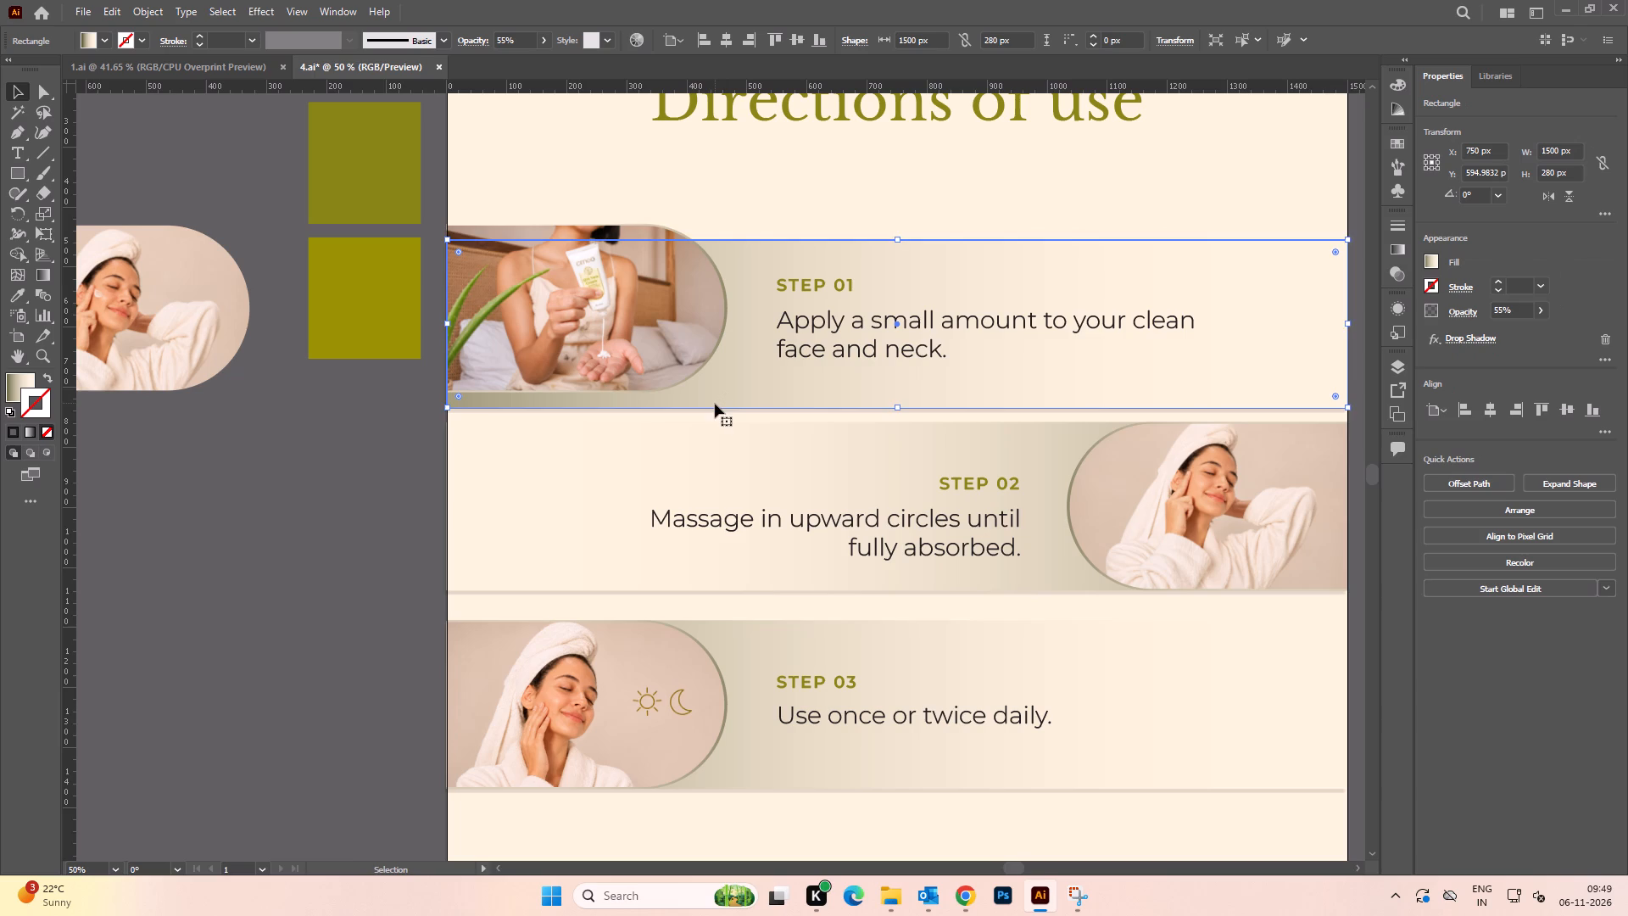
key("ctrl+z")
left_click(1393, 255)
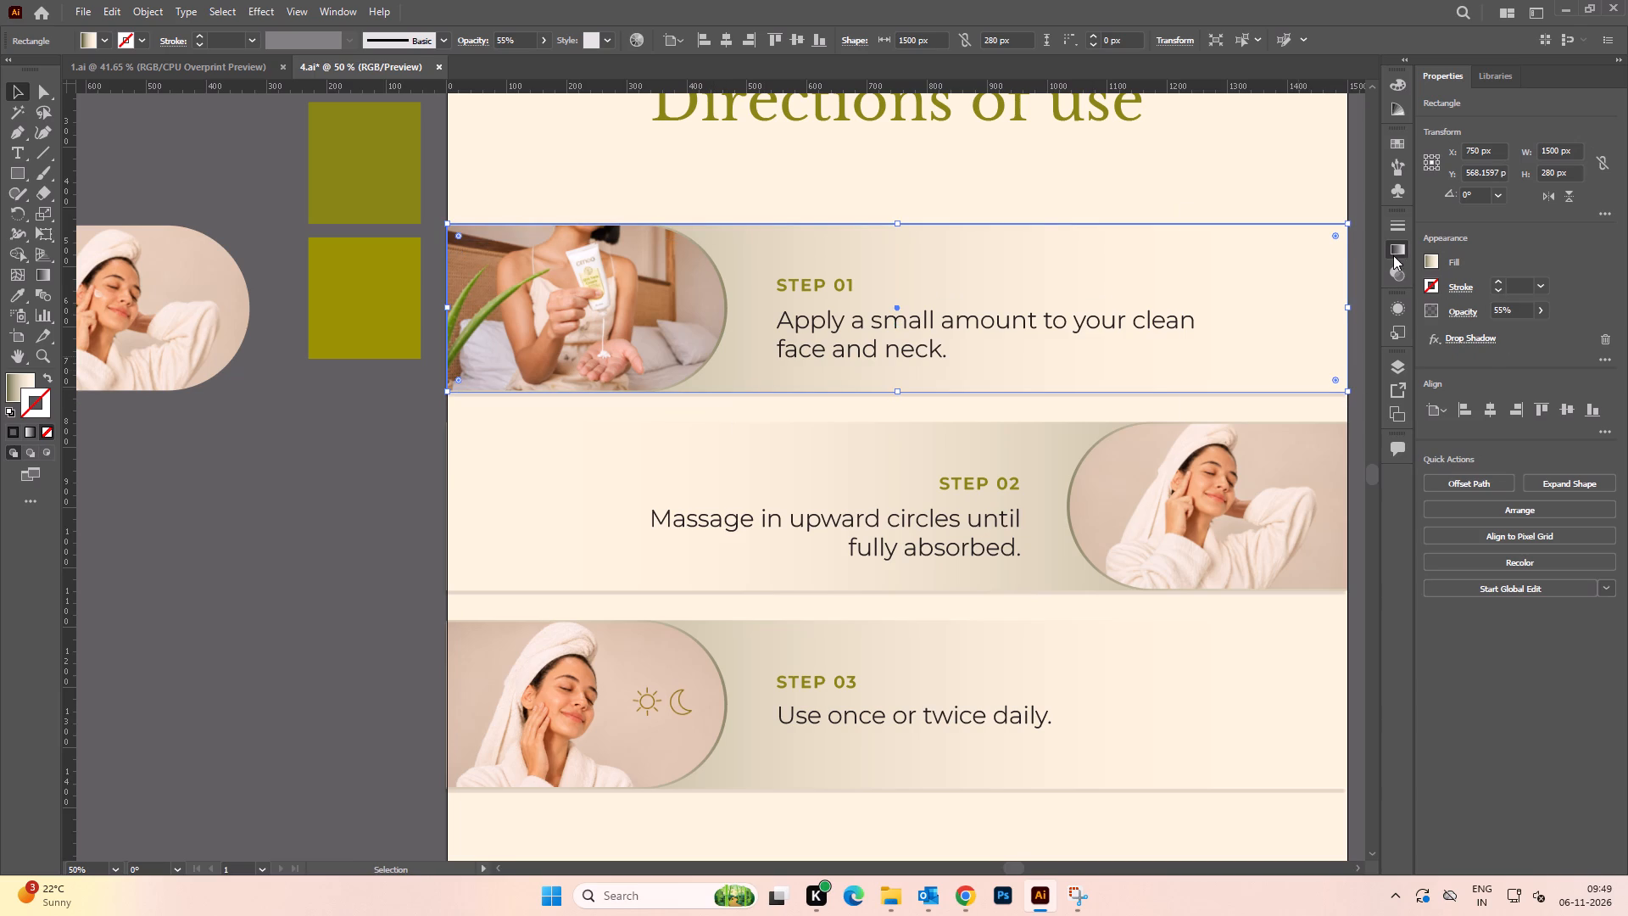
key("x")
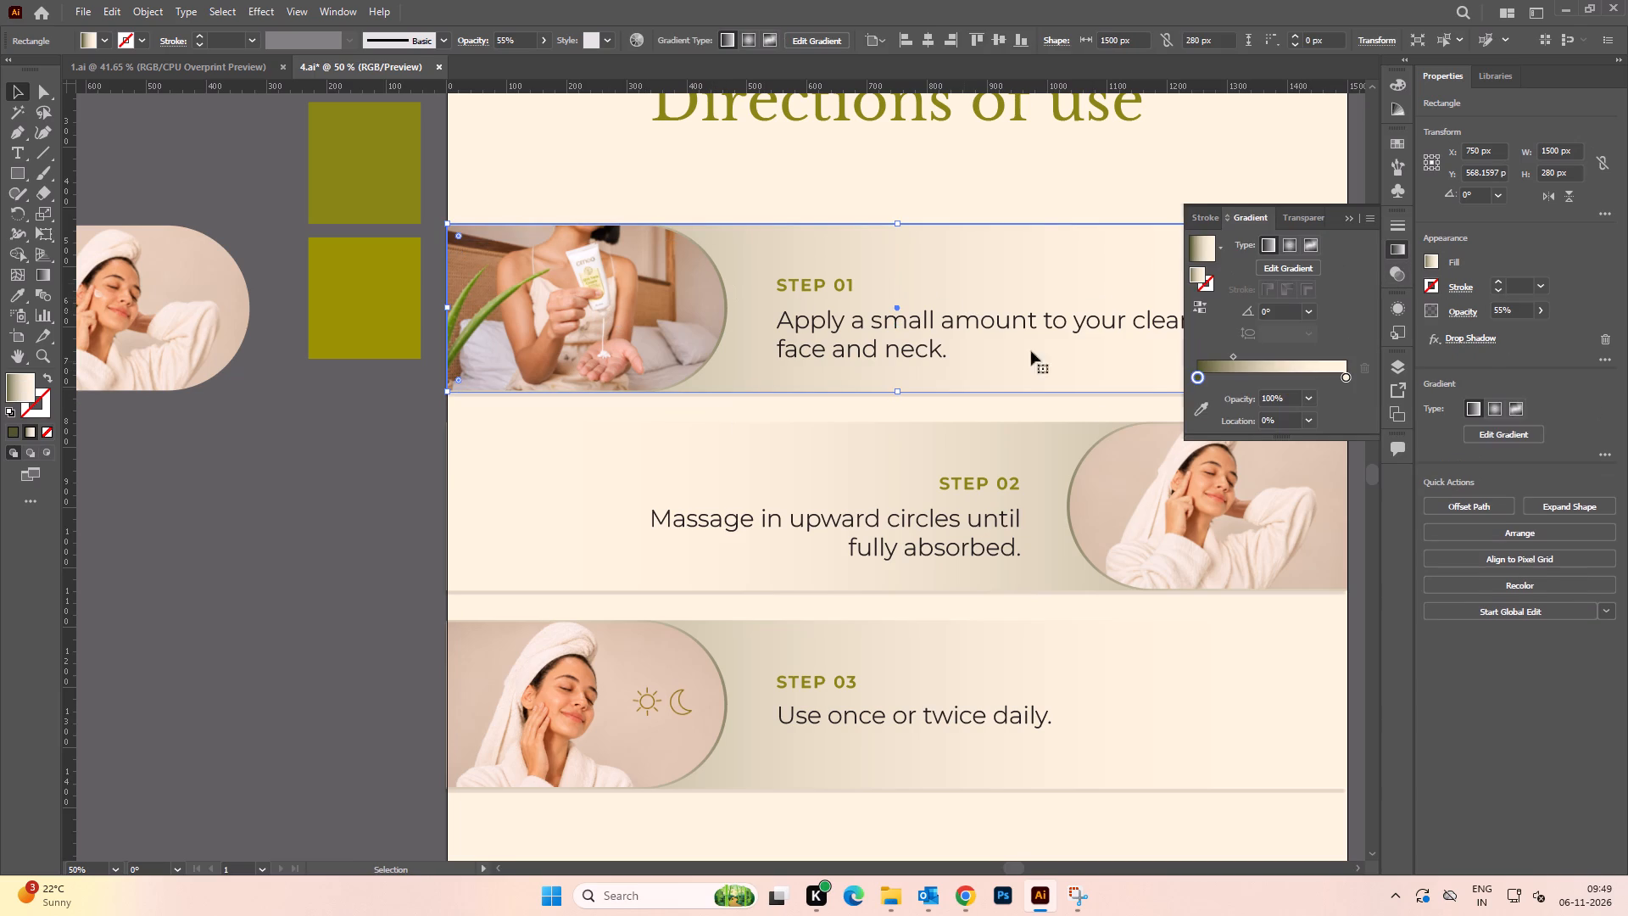
left_click(1202, 409)
left_click(369, 170)
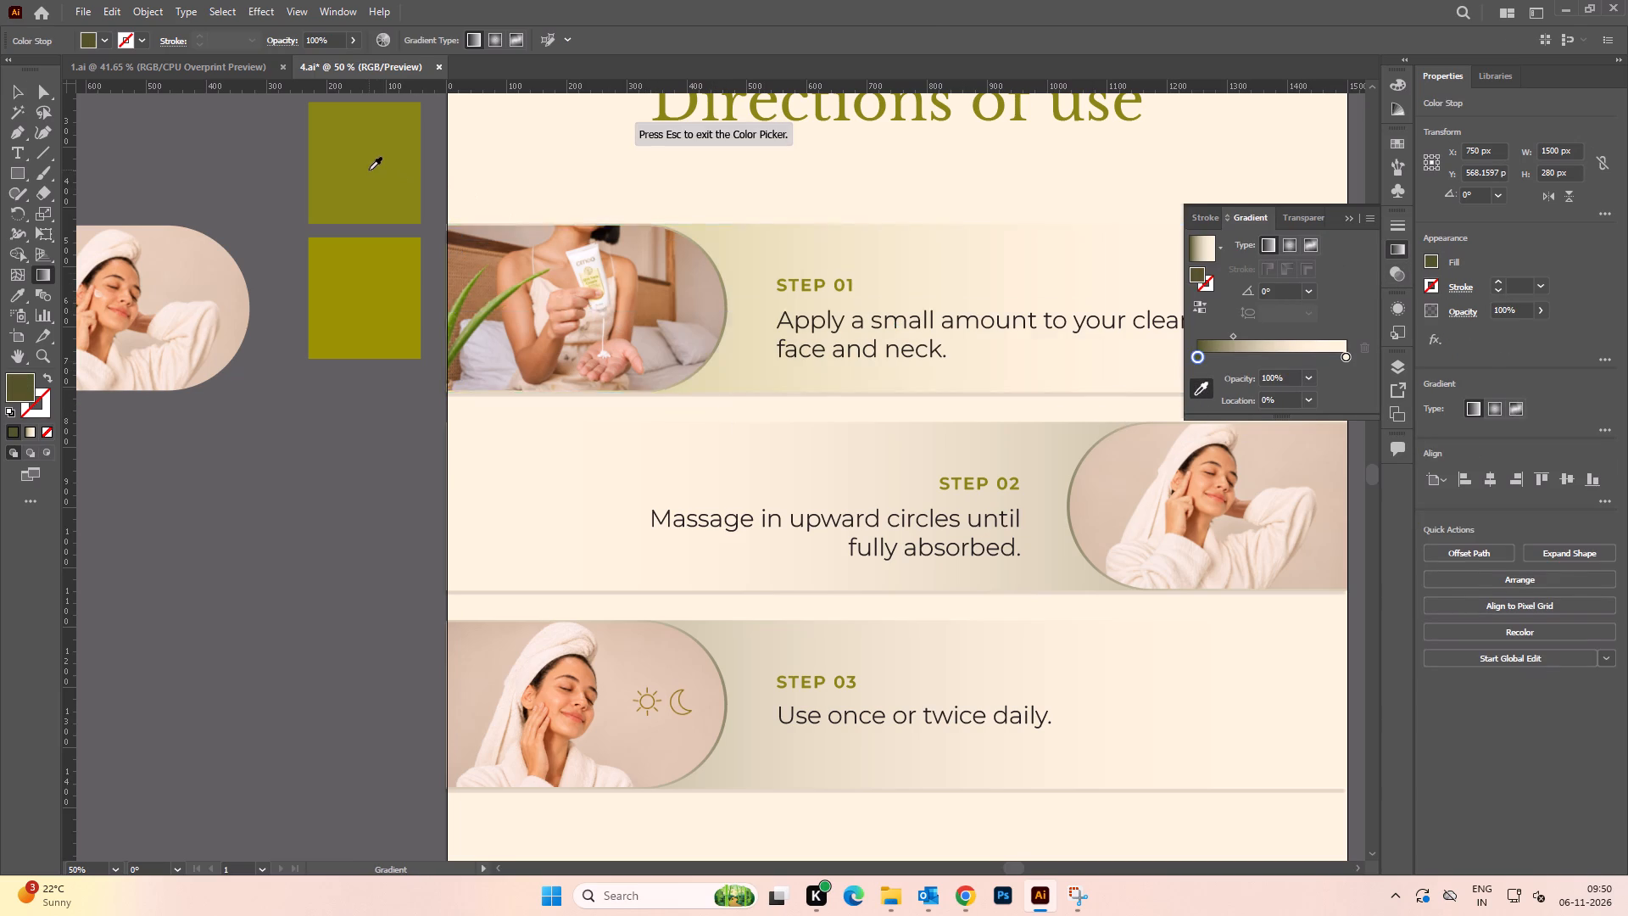
key("v")
left_click(344, 463)
Copy the STEP 01 band's gradient onto the STEP 02 and STEP 03 background bands with the Eyedropper.
scroll(371, 442, "down", 1, "alt")
key("space")
left_click_drag(354, 453, 365, 456)
left_click(525, 505)
left_click(899, 634, "shift")
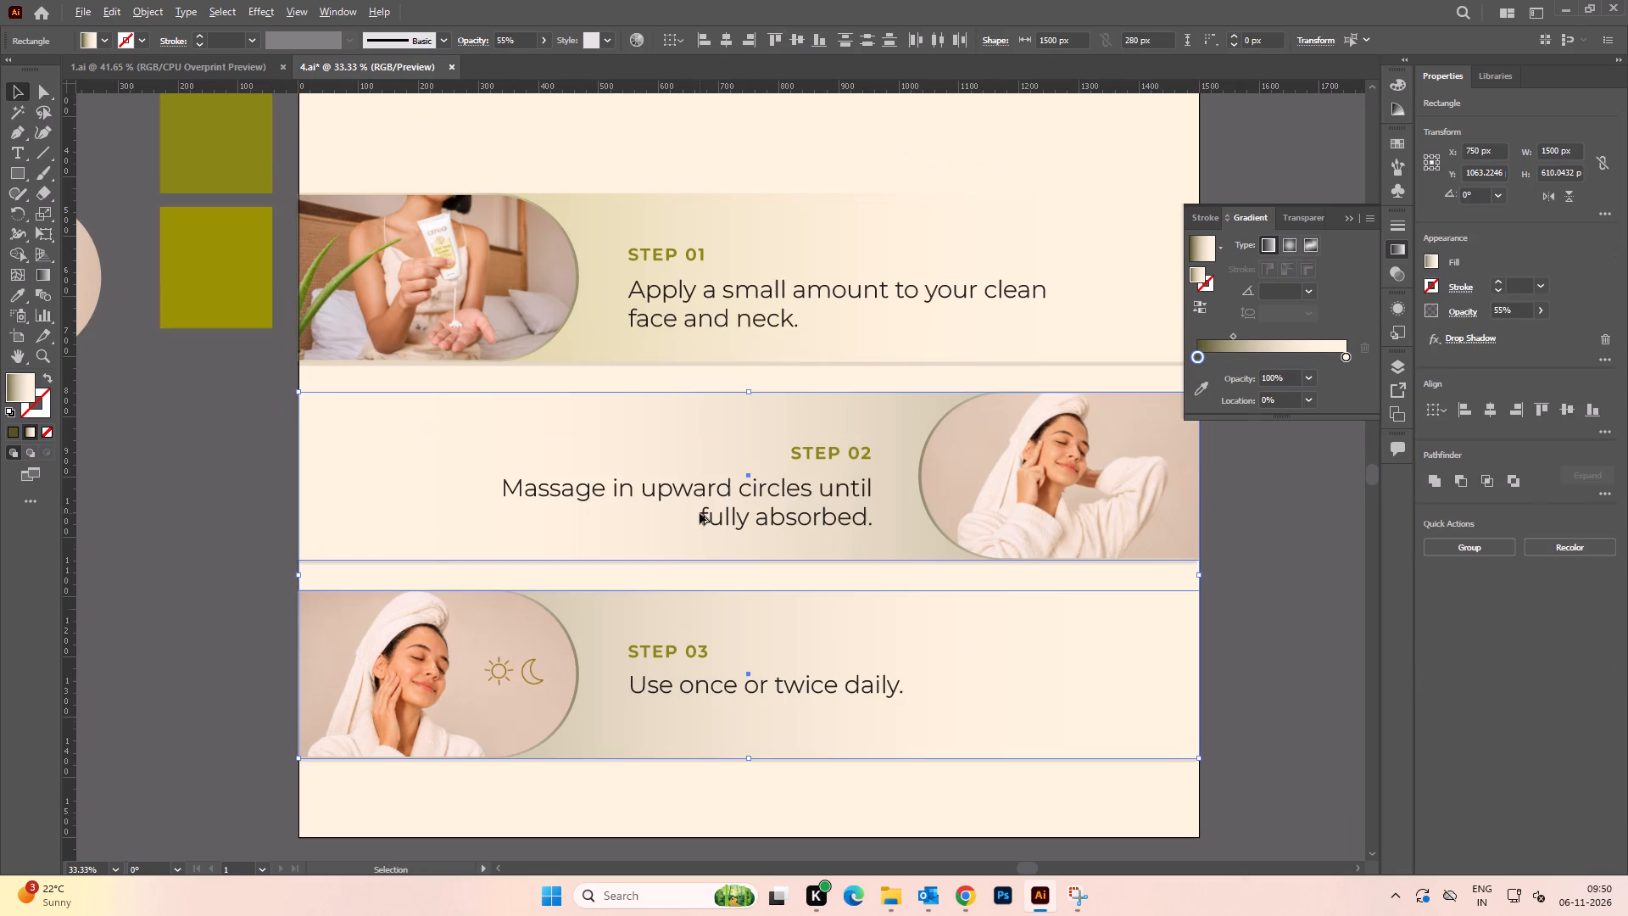
scroll(700, 513, "up", 1, "alt")
key("i")
left_click(605, 221)
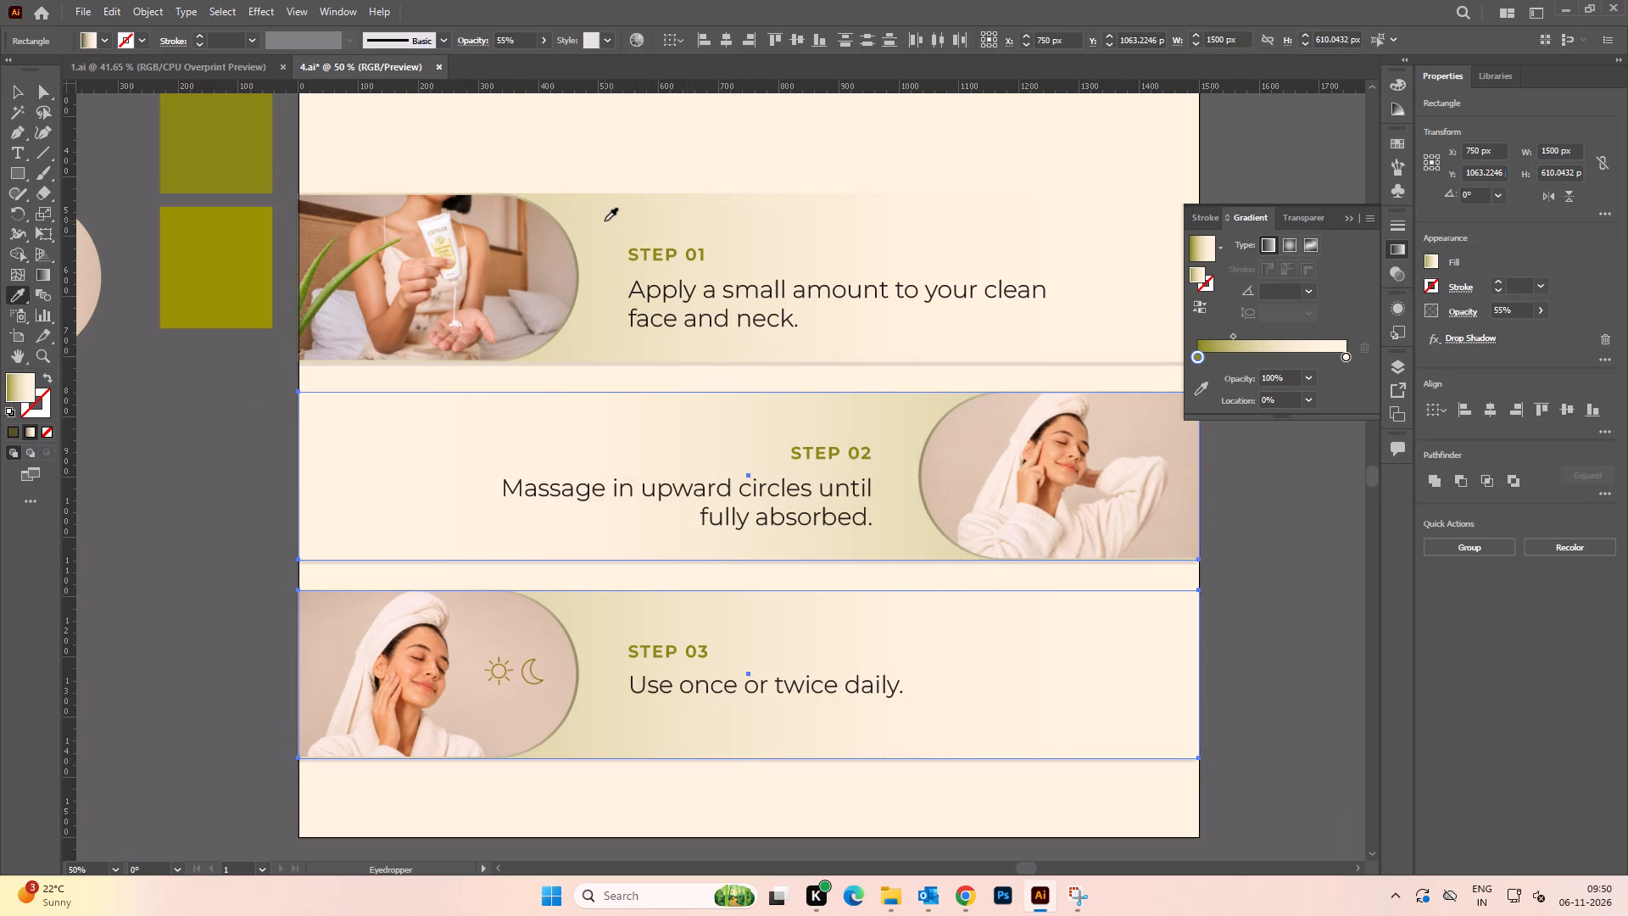
key("v")
left_click(180, 490)
Fit the artboard in the window and save the 4.ai document.
key("ctrl+0")
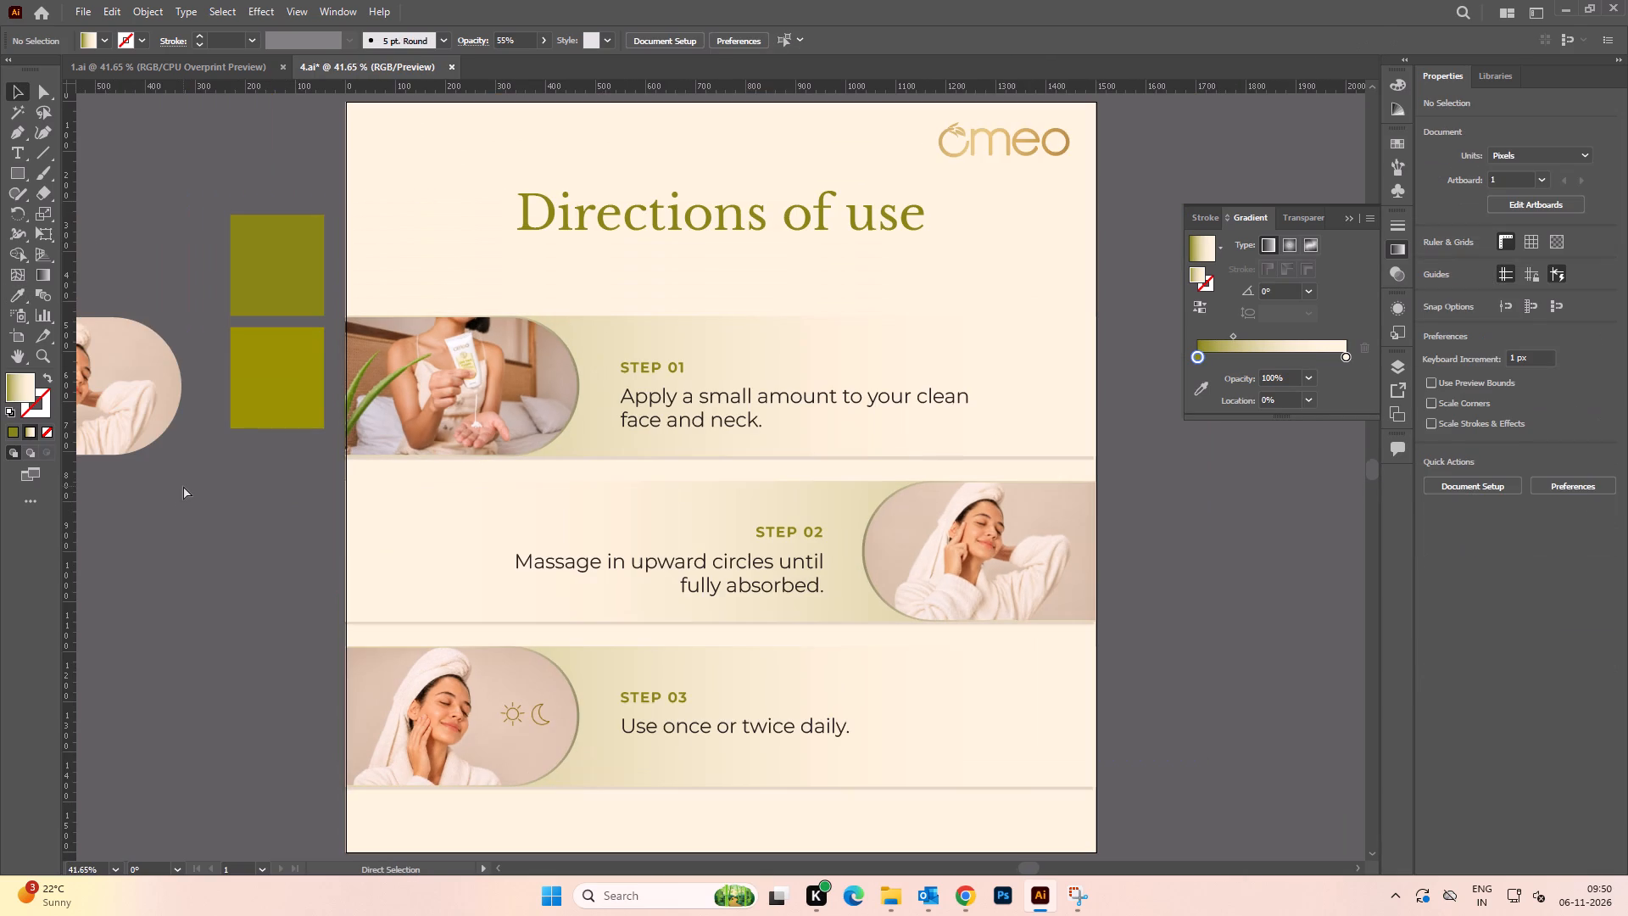
key("ctrl+s")
key("ctrl+s")
key("ctrl+s")
scroll(531, 402, "up", 3, "alt")
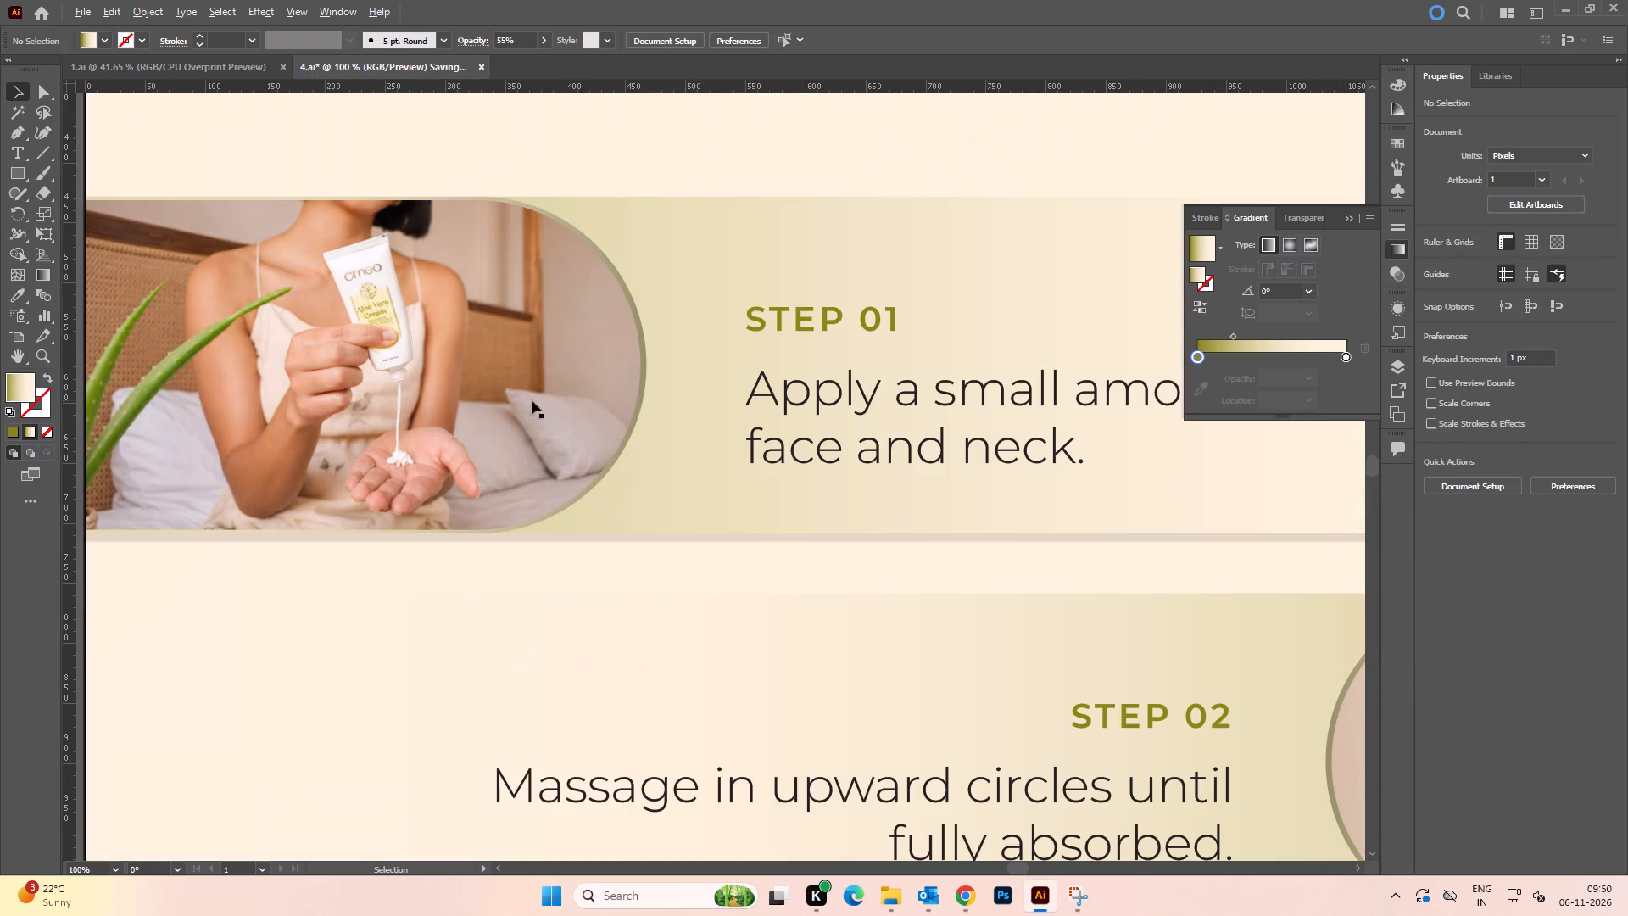
Copy the STEP 03 background band's olive gradient onto the rounded rim shapes behind all three step photos with the Eyedropper.
key("a")
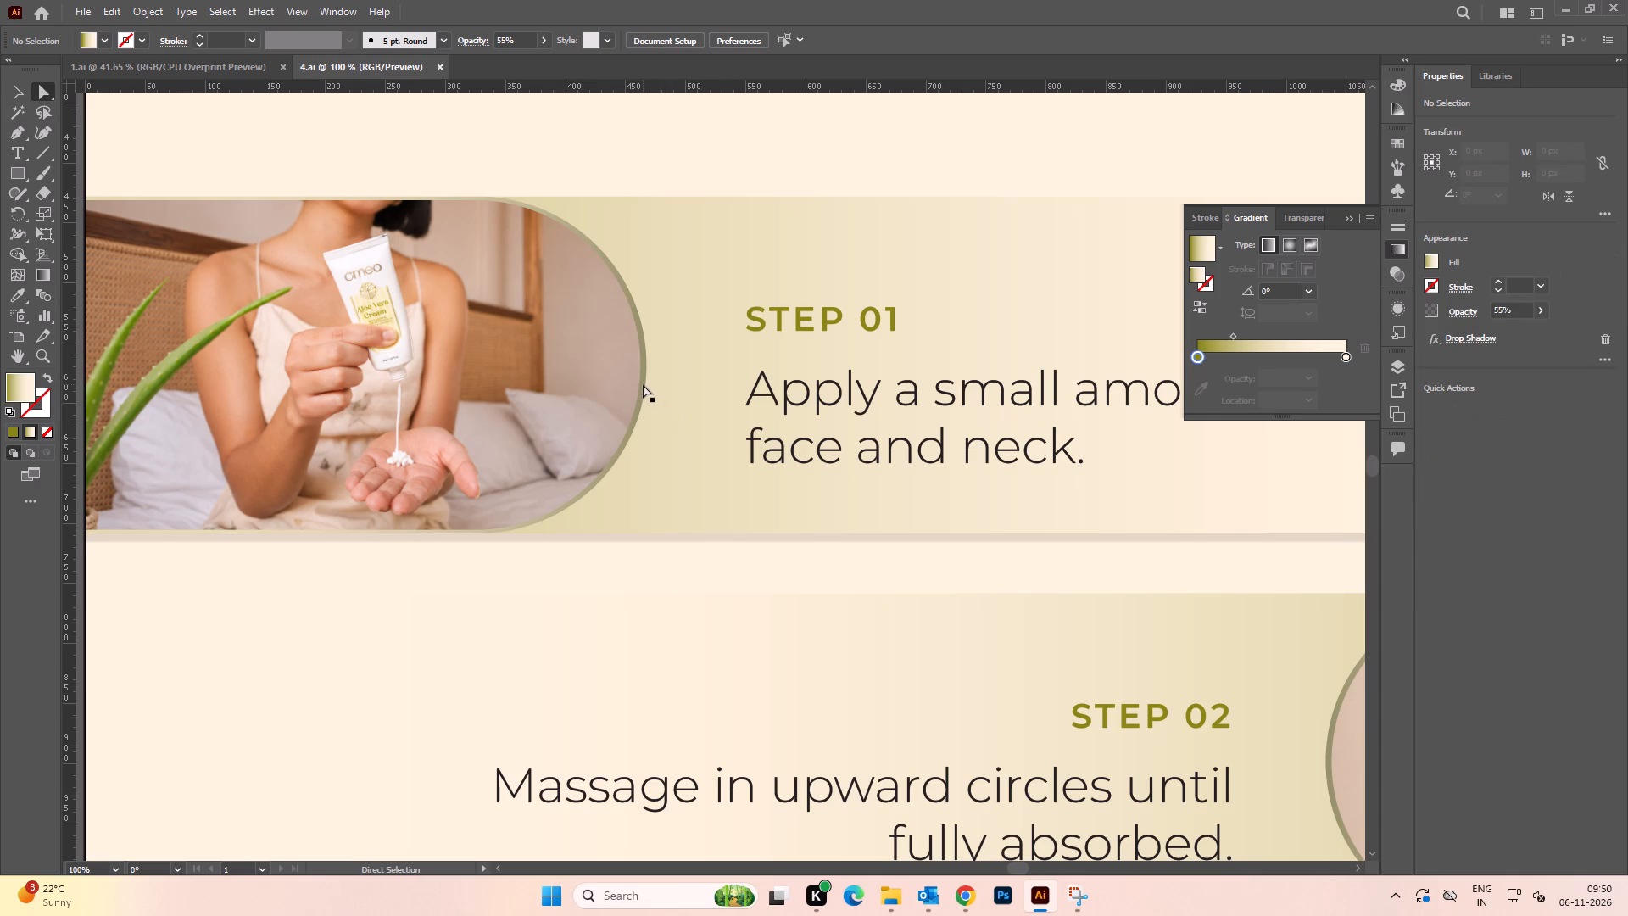
left_click(643, 384)
key("space")
key("space")
key("space")
left_click_drag(861, 504, 650, 362)
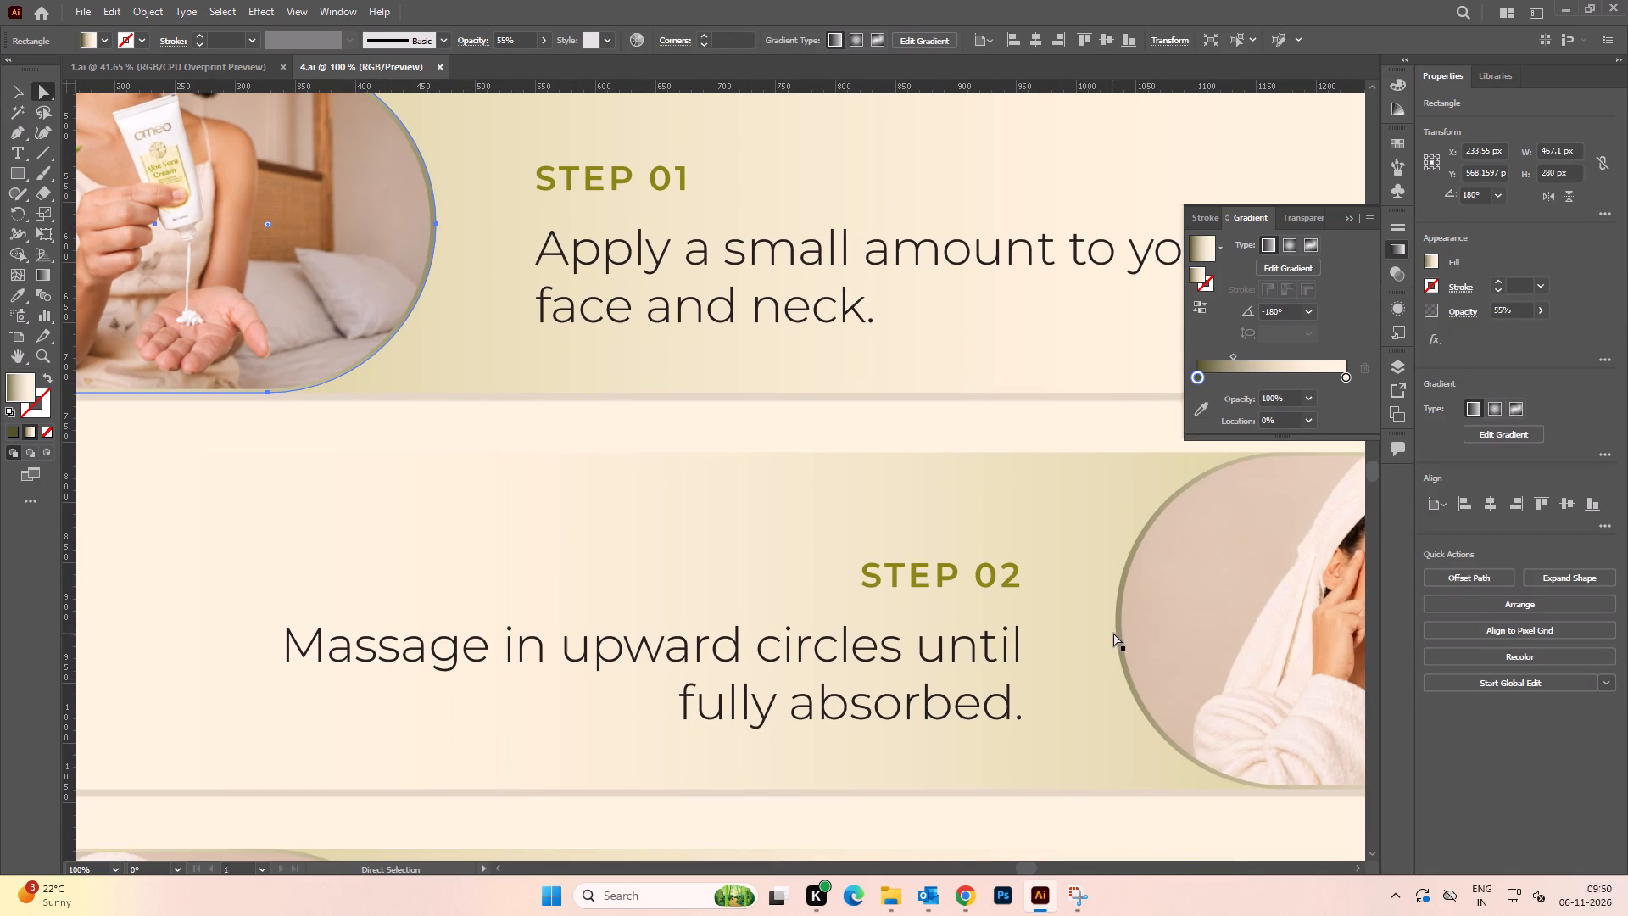
left_click(1118, 632, "shift")
scroll(855, 513, "down", 2, "alt")
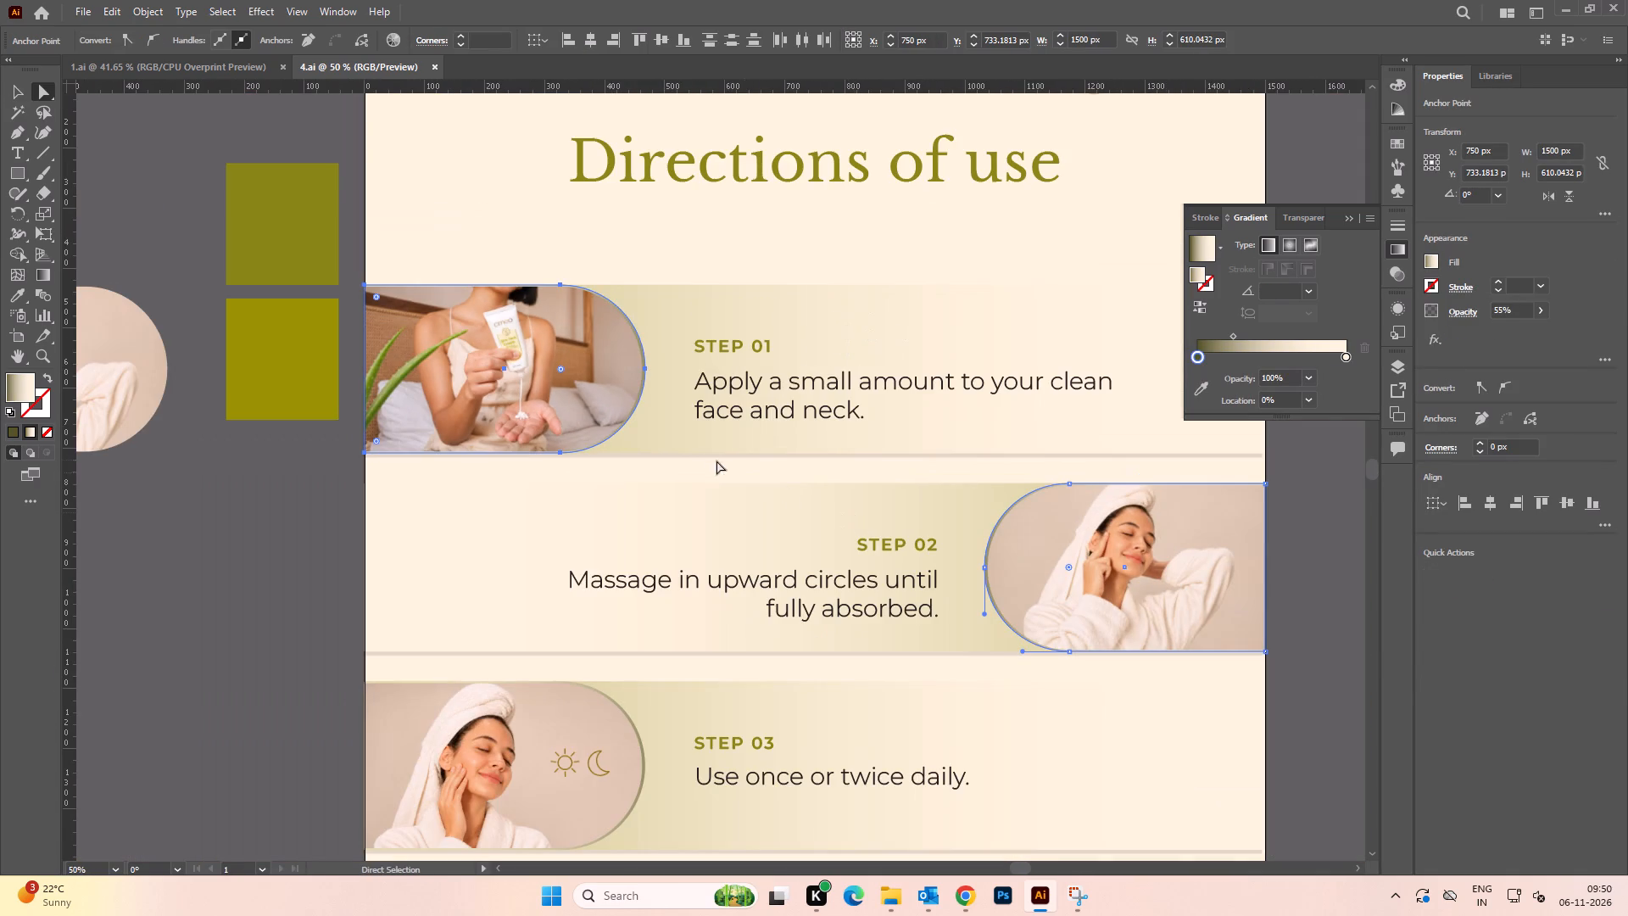
key("space")
left_click_drag(710, 685, 697, 522)
scroll(633, 646, "up", 4, "alt")
left_click(628, 557, "shift")
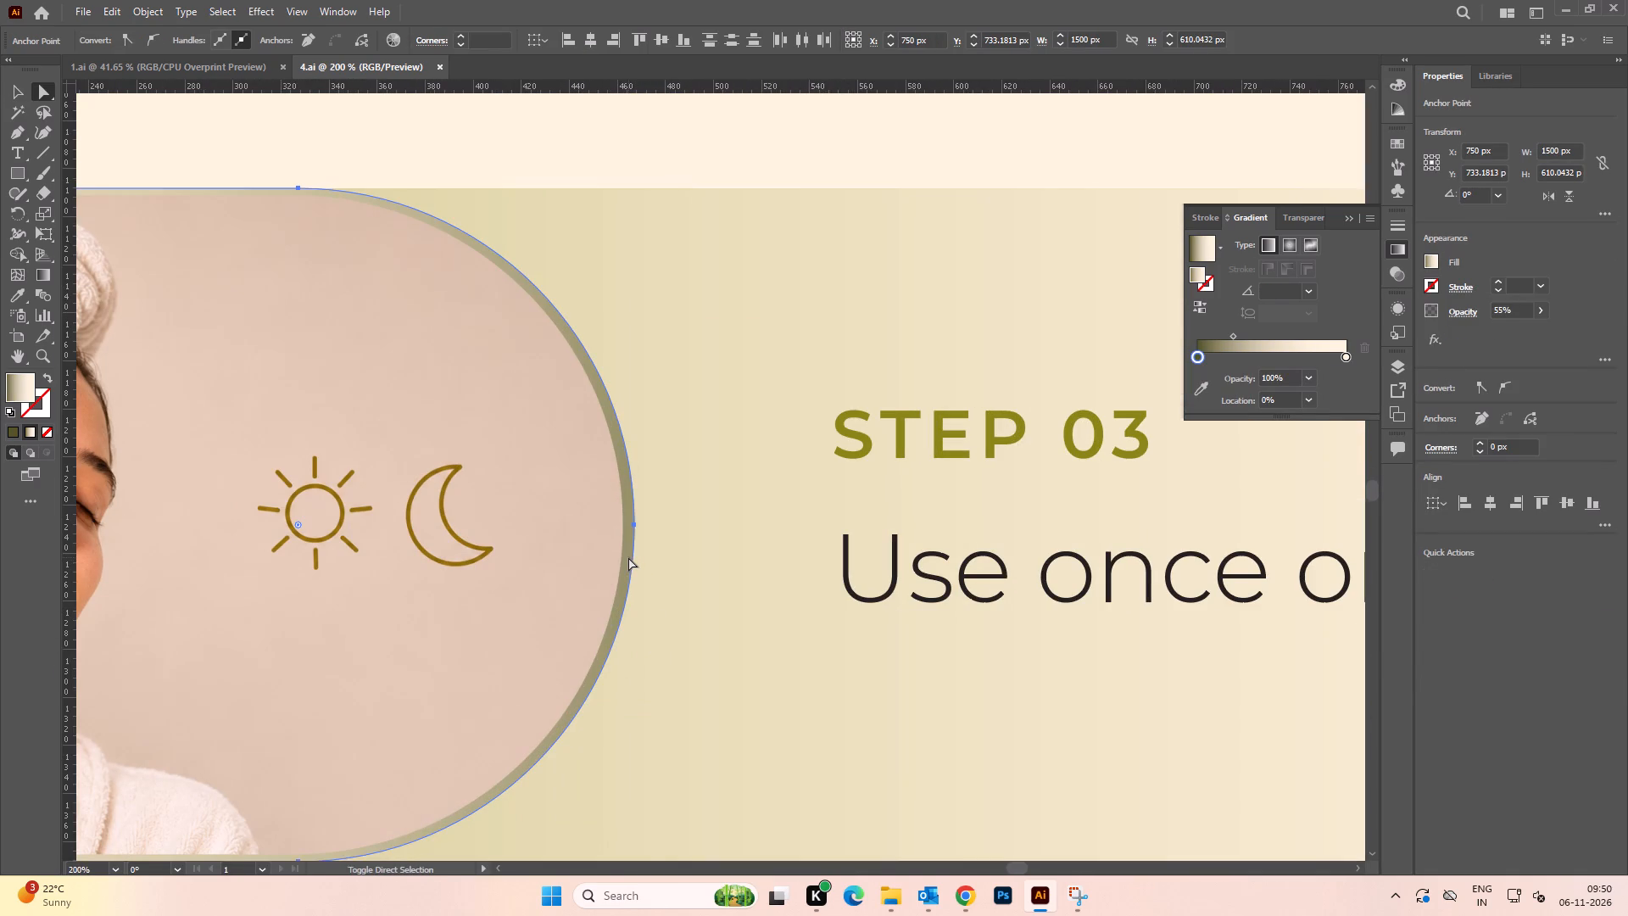
key("i")
left_click(665, 453)
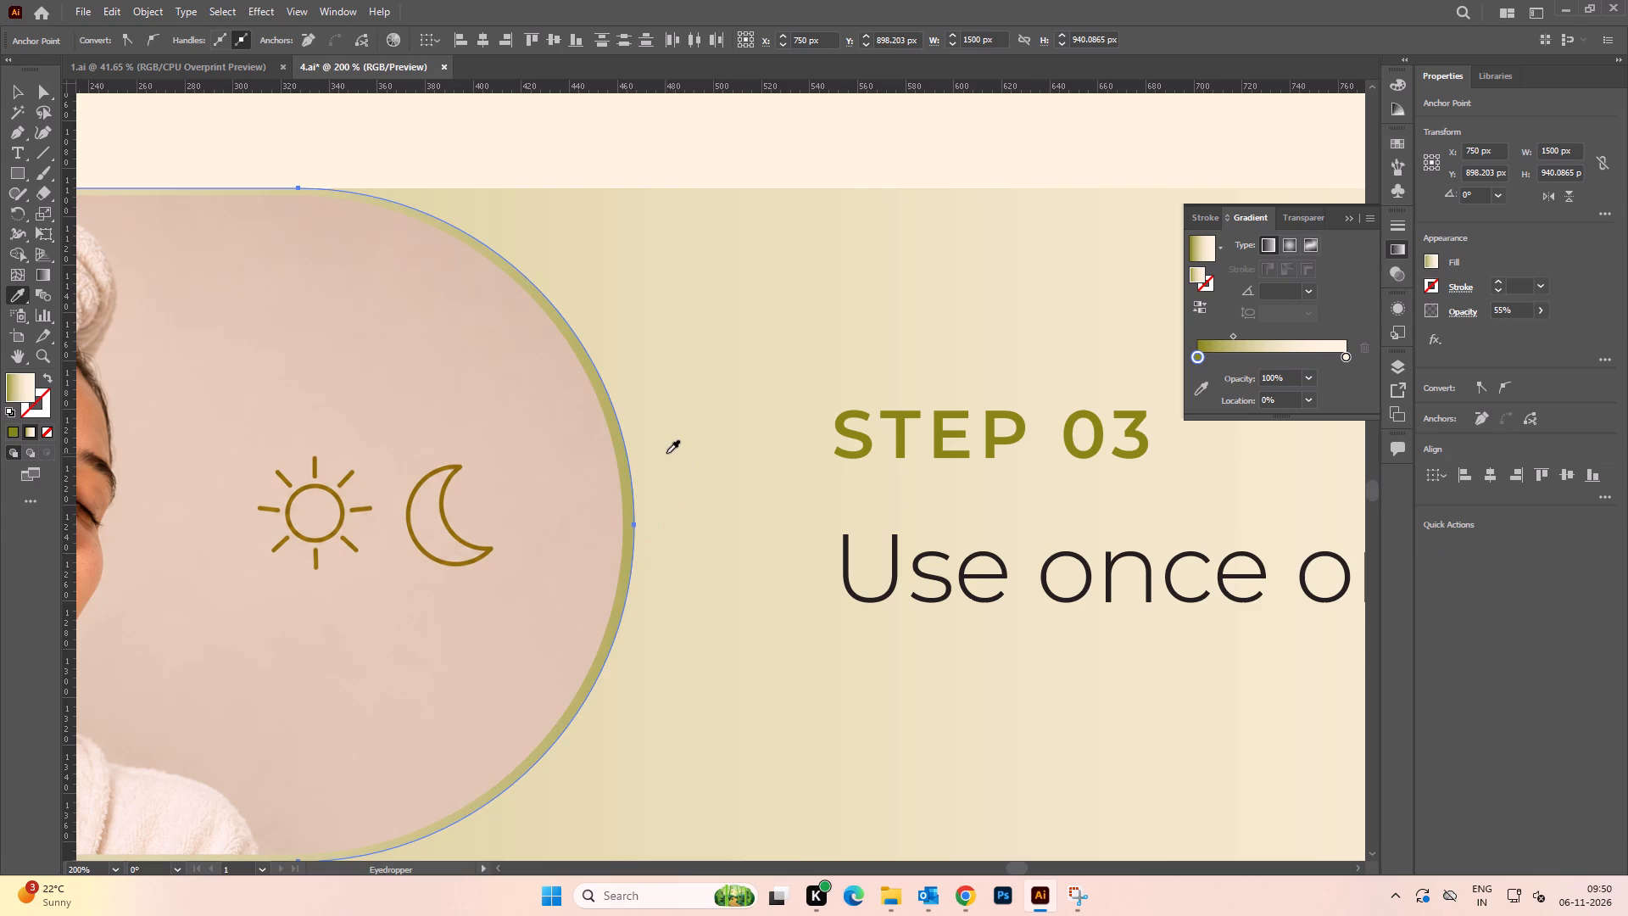
key("v")
scroll(666, 453, "down", 5, "alt")
left_click(323, 488)
Fit the artboard in the window and save the 4.ai document.
key("space")
left_click_drag(357, 478, 315, 516)
scroll(586, 491, "up", 4, "alt")
key("space")
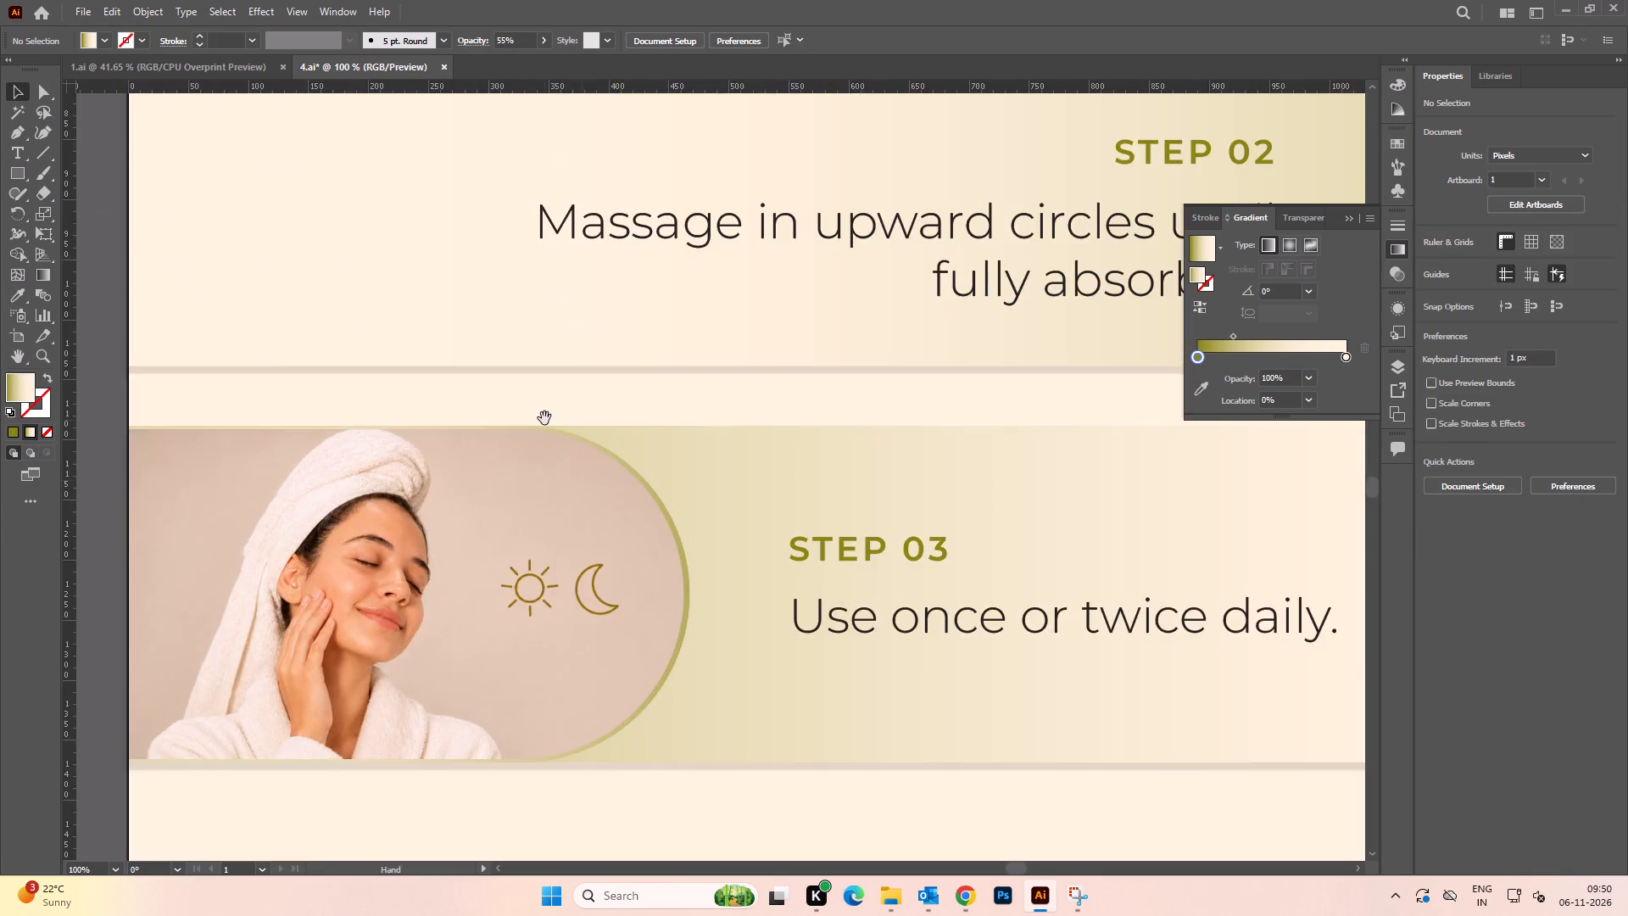
left_click_drag(549, 433, 651, 715)
scroll(602, 557, "down", 1, "alt")
key("ctrl+0")
key("ctrl+s")
key("ctrl+s")
key("ctrl+s")
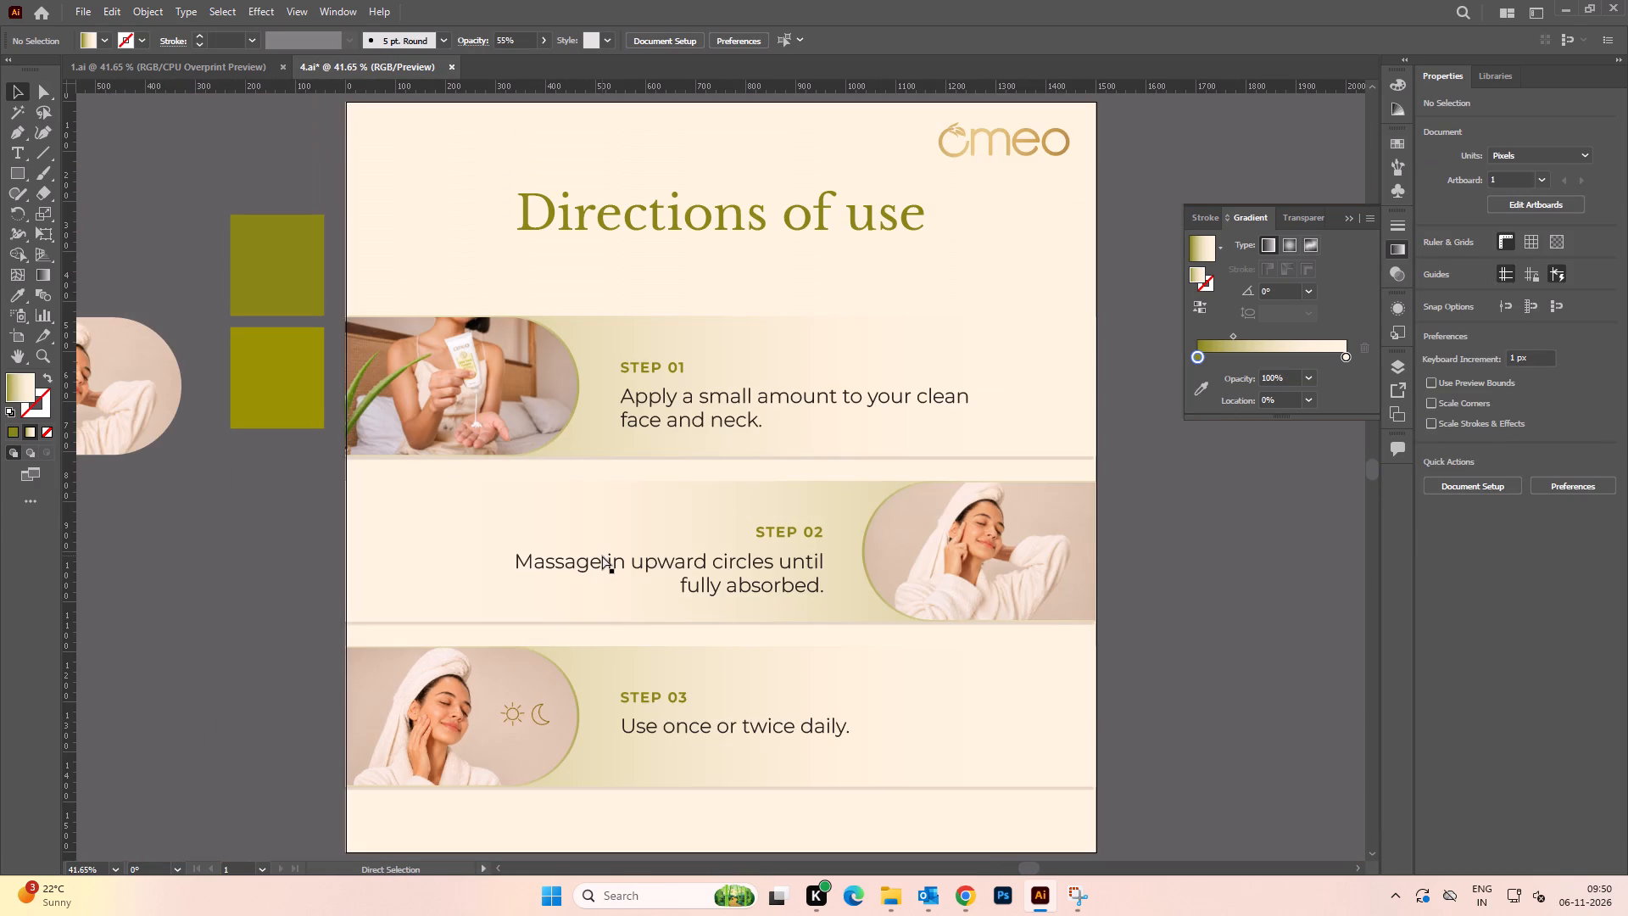
key("ctrl+s")
key("ctrl+s")
key("ctrl+s")
key("ctrl+s")
Export the Directions of use artboard for web with the JPEG High preset, replacing image 4 in the 1500x1500 folder.
key("ctrl+alt+shift+s")
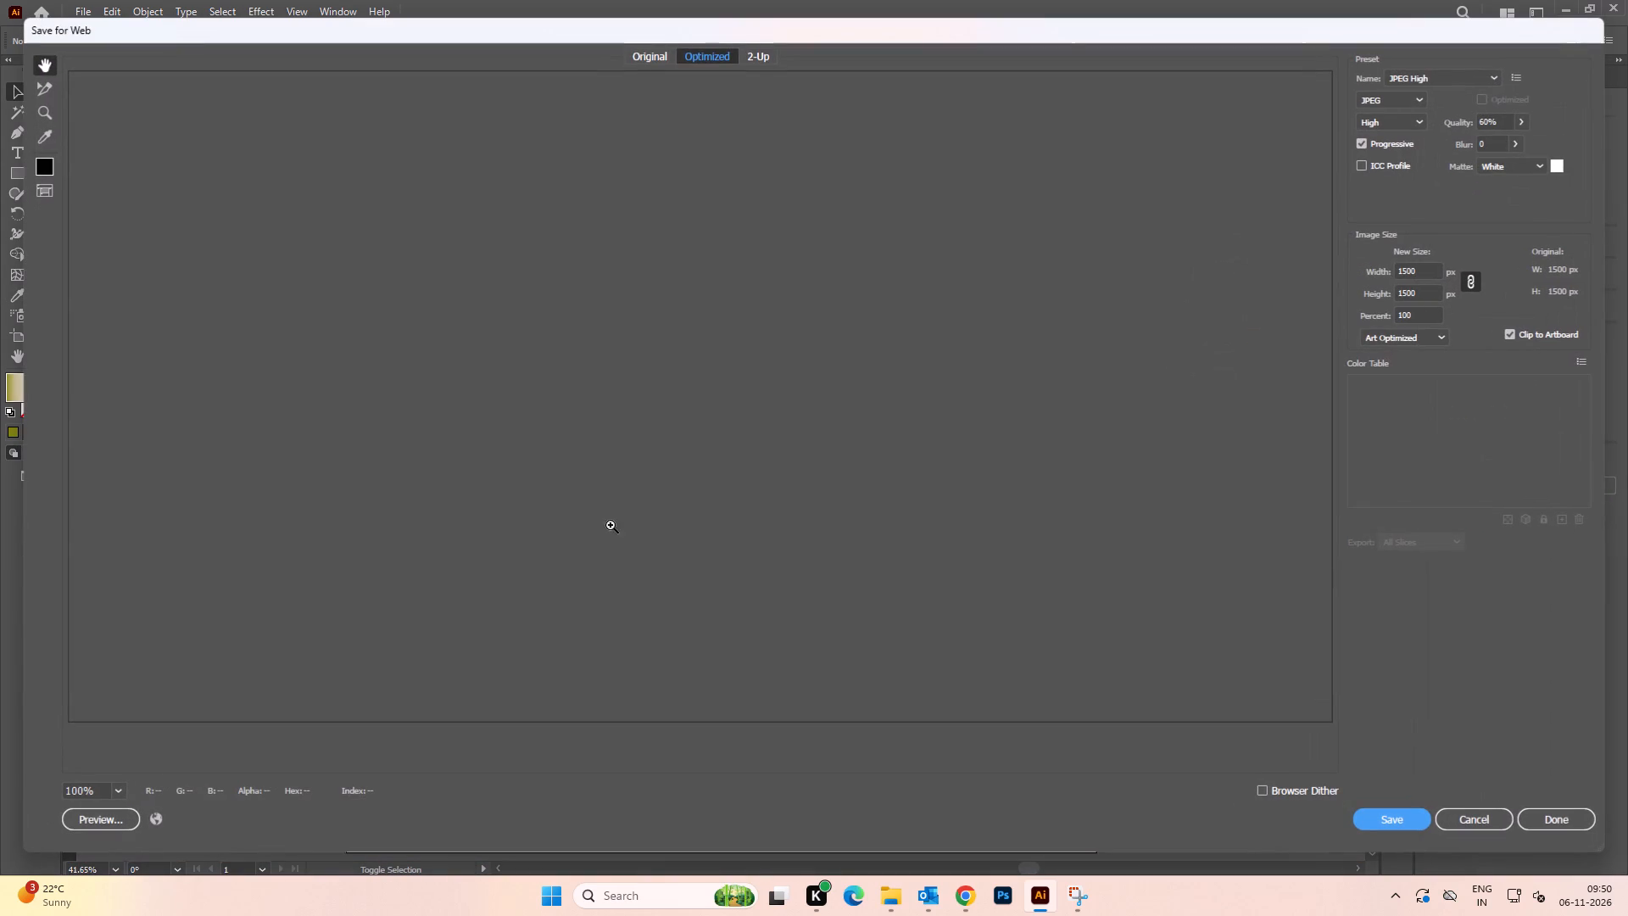
left_click(1393, 824)
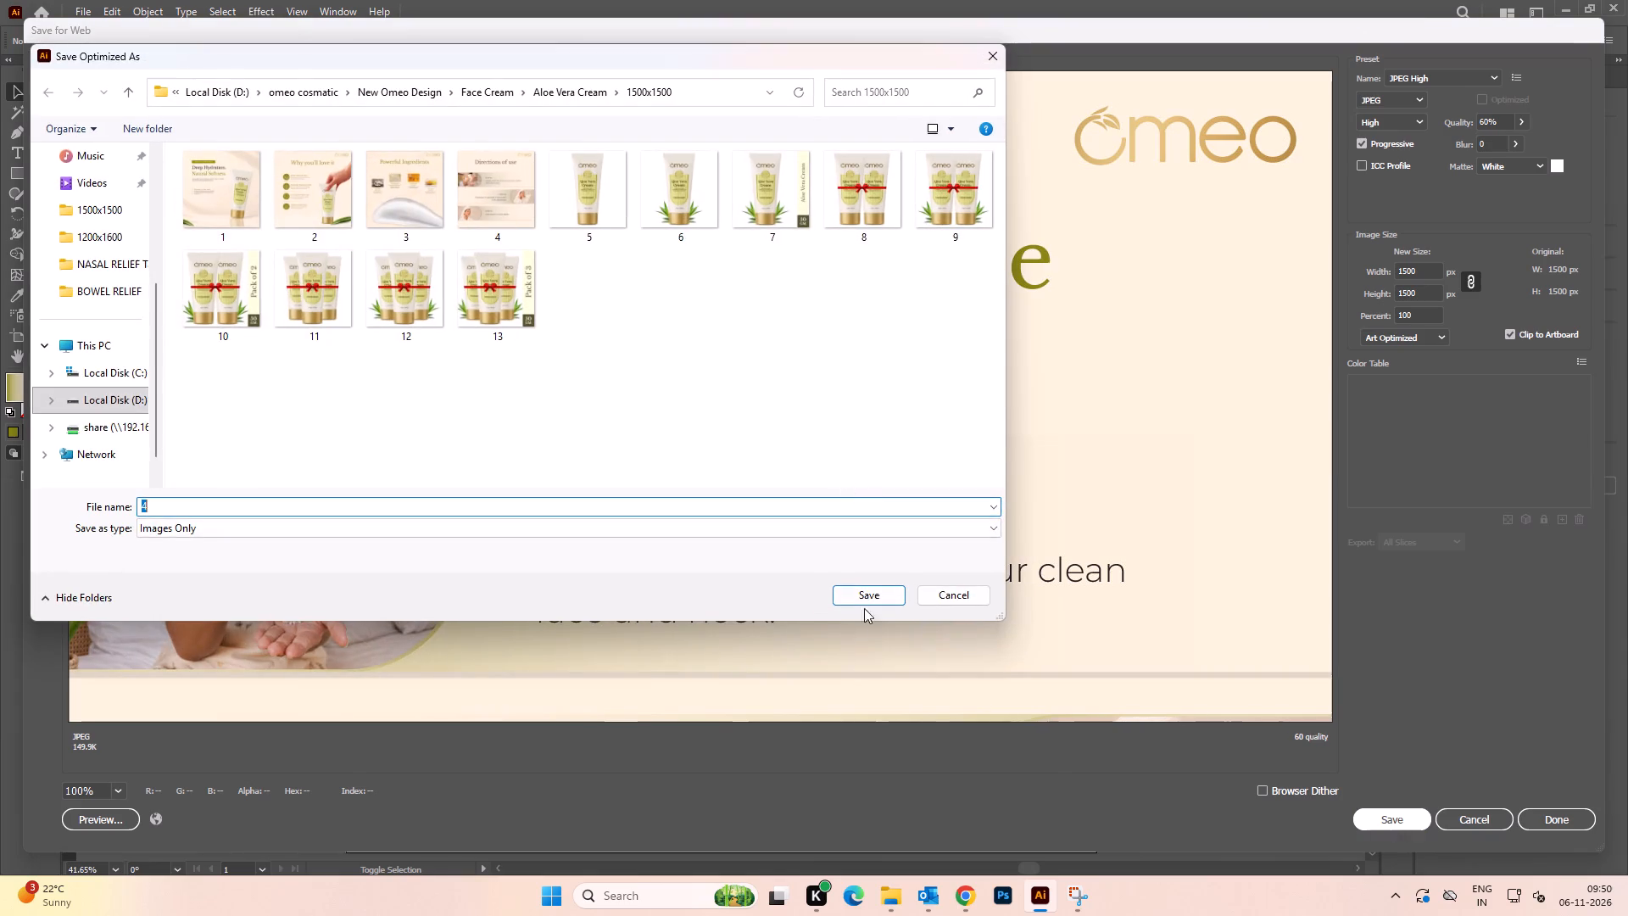
left_click(864, 595)
left_click(595, 368)
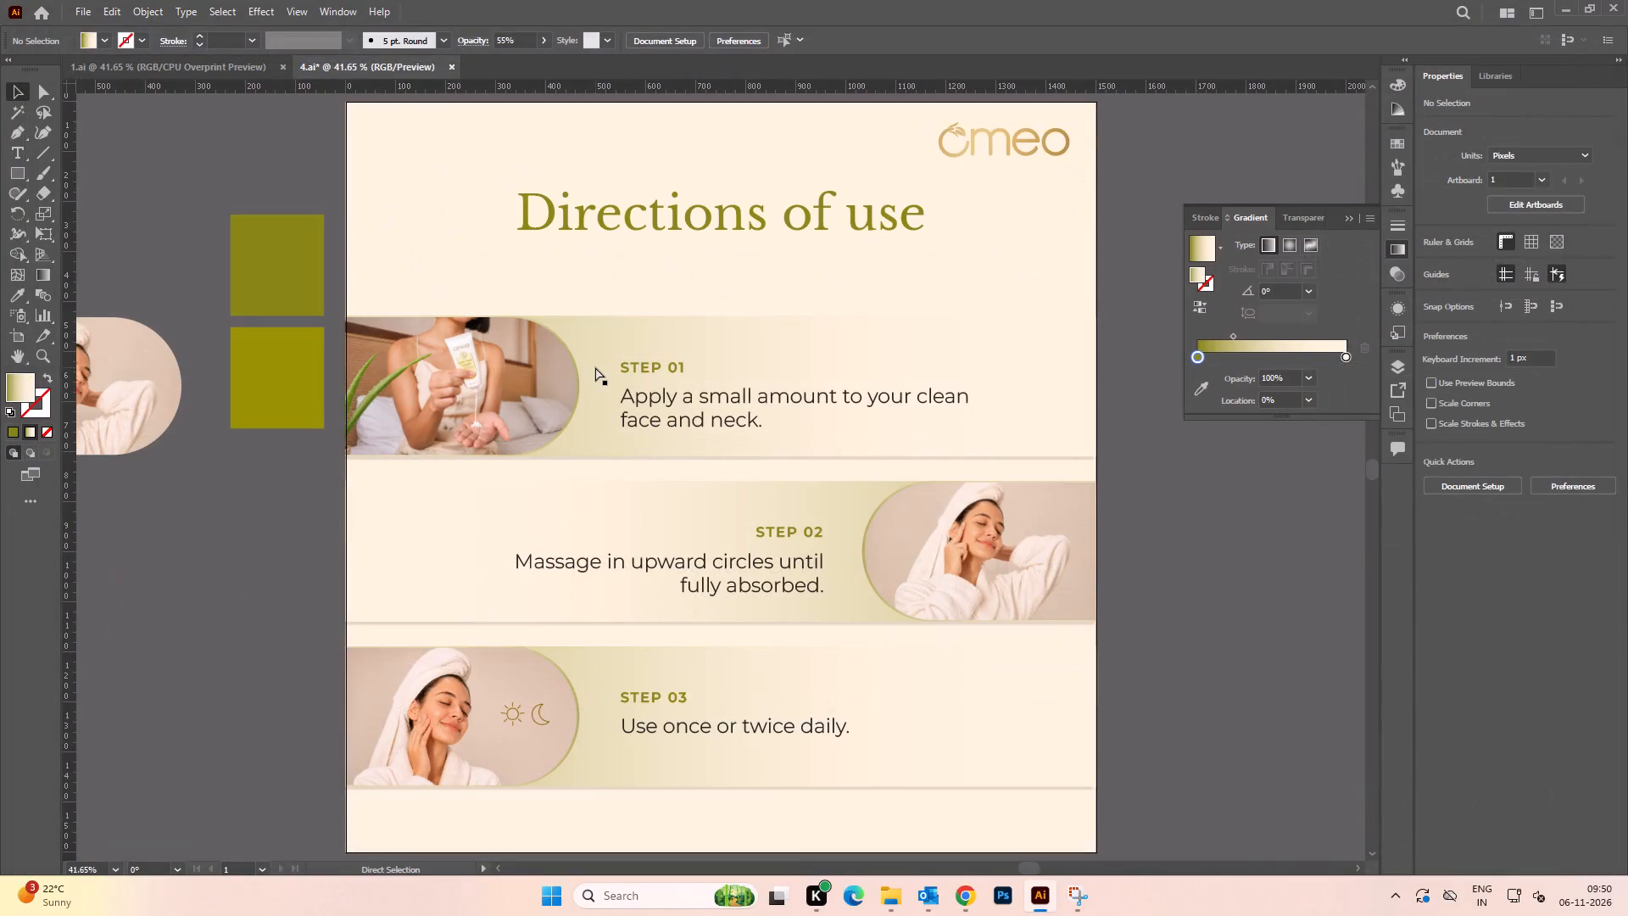
Save 4.ai again and close both the 4.ai and 1.ai documents.
key("ctrl+s")
key("ctrl+s")
left_click(195, 182)
key("alt+Tab")
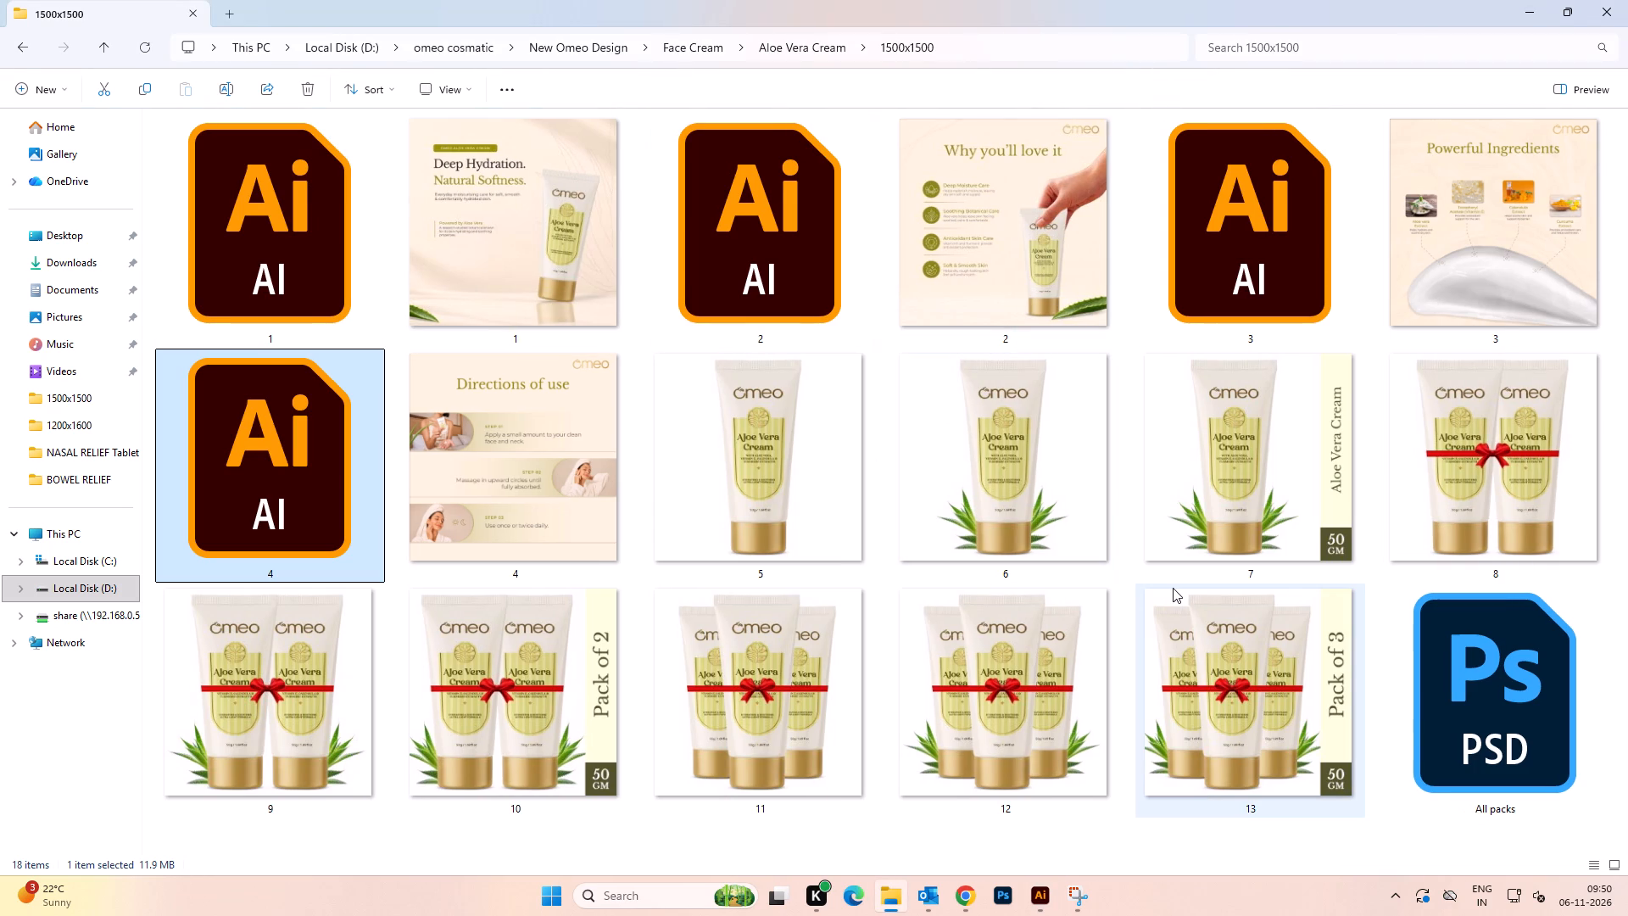
key("alt+Tab")
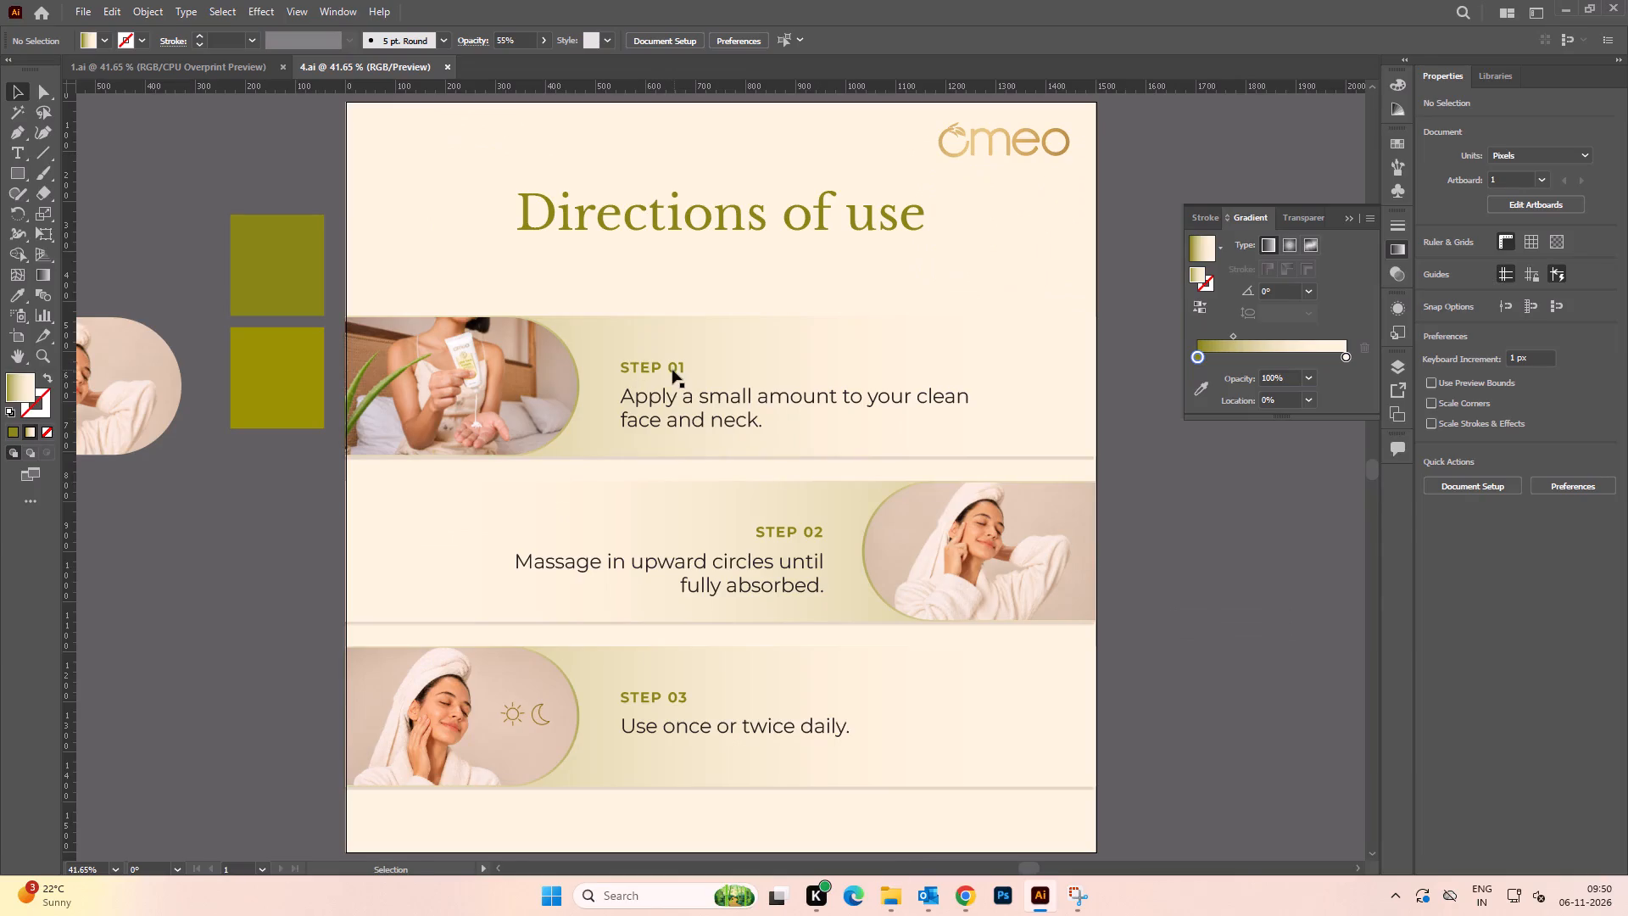
key("ctrl+s")
left_click(277, 175)
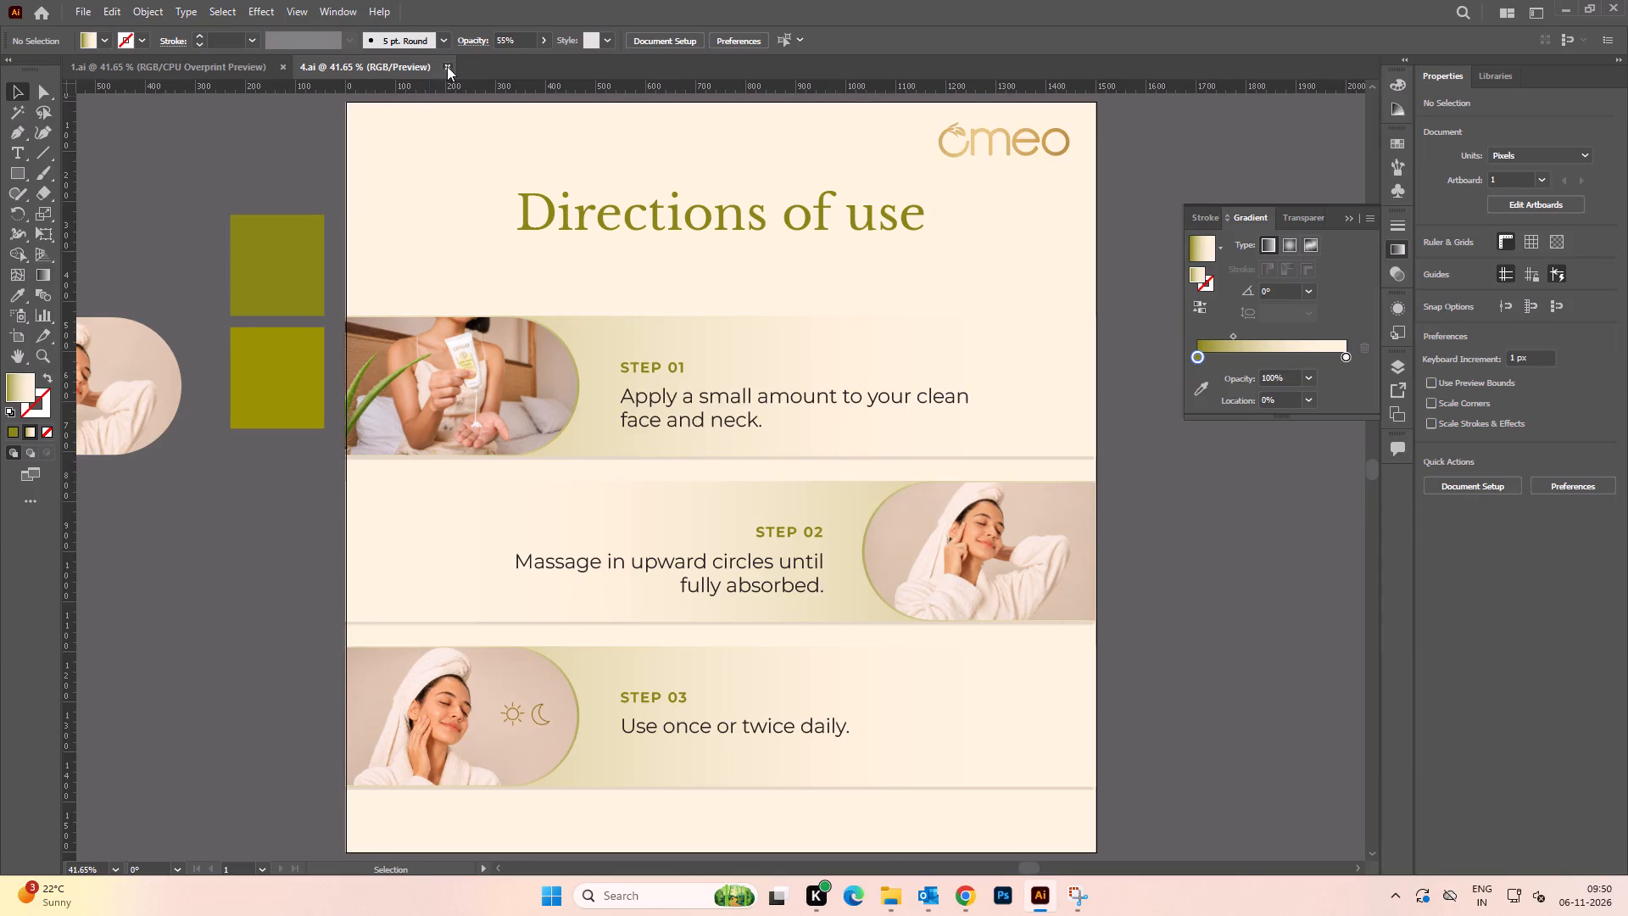
left_click(447, 66)
left_click(287, 64)
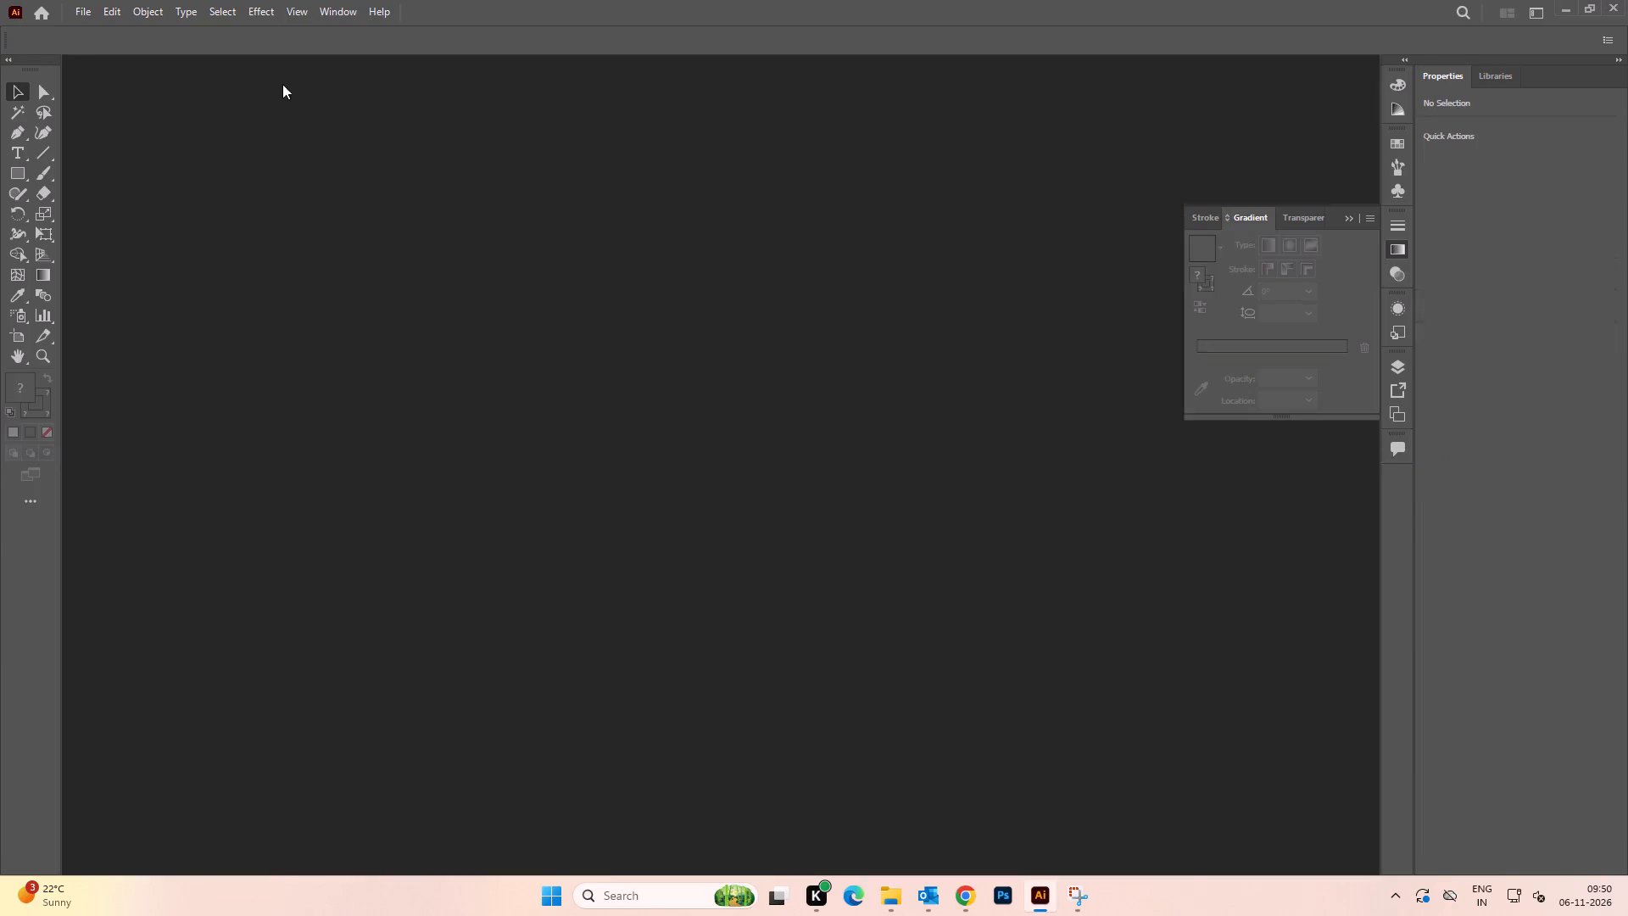
In File Explorer, go to the Anti Aging Cream folder's 1200x1600 subfolder and open the Illustrator file 1.
key("alt+Tab")
left_click(486, 450, "alt")
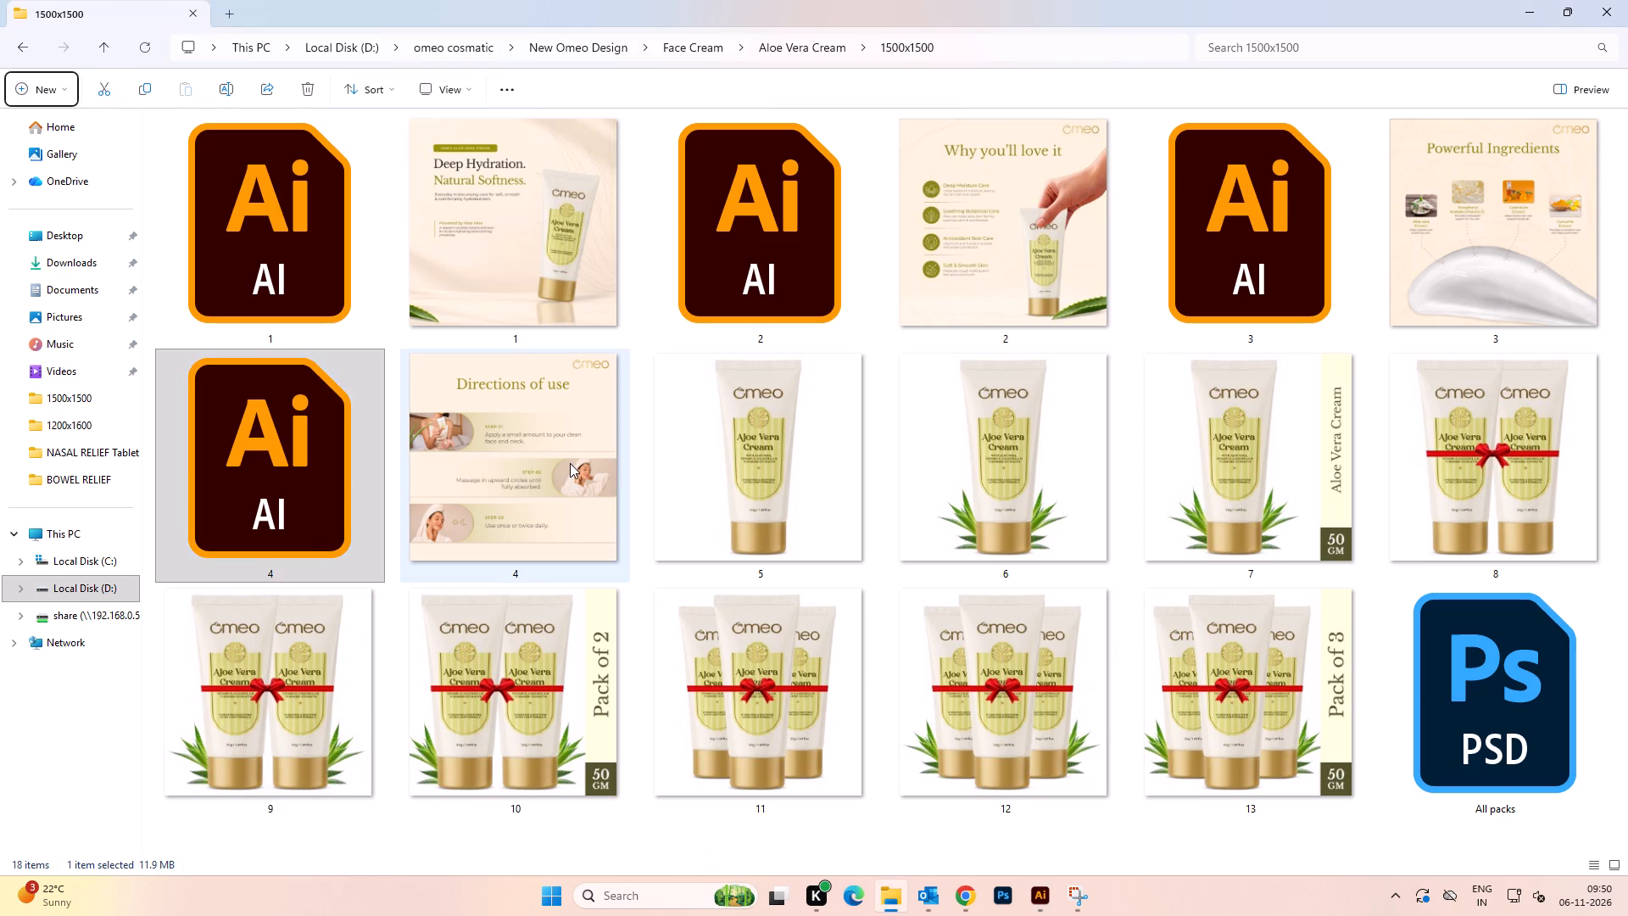
key("BackSpace")
left_click(567, 513)
key("BackSpace")
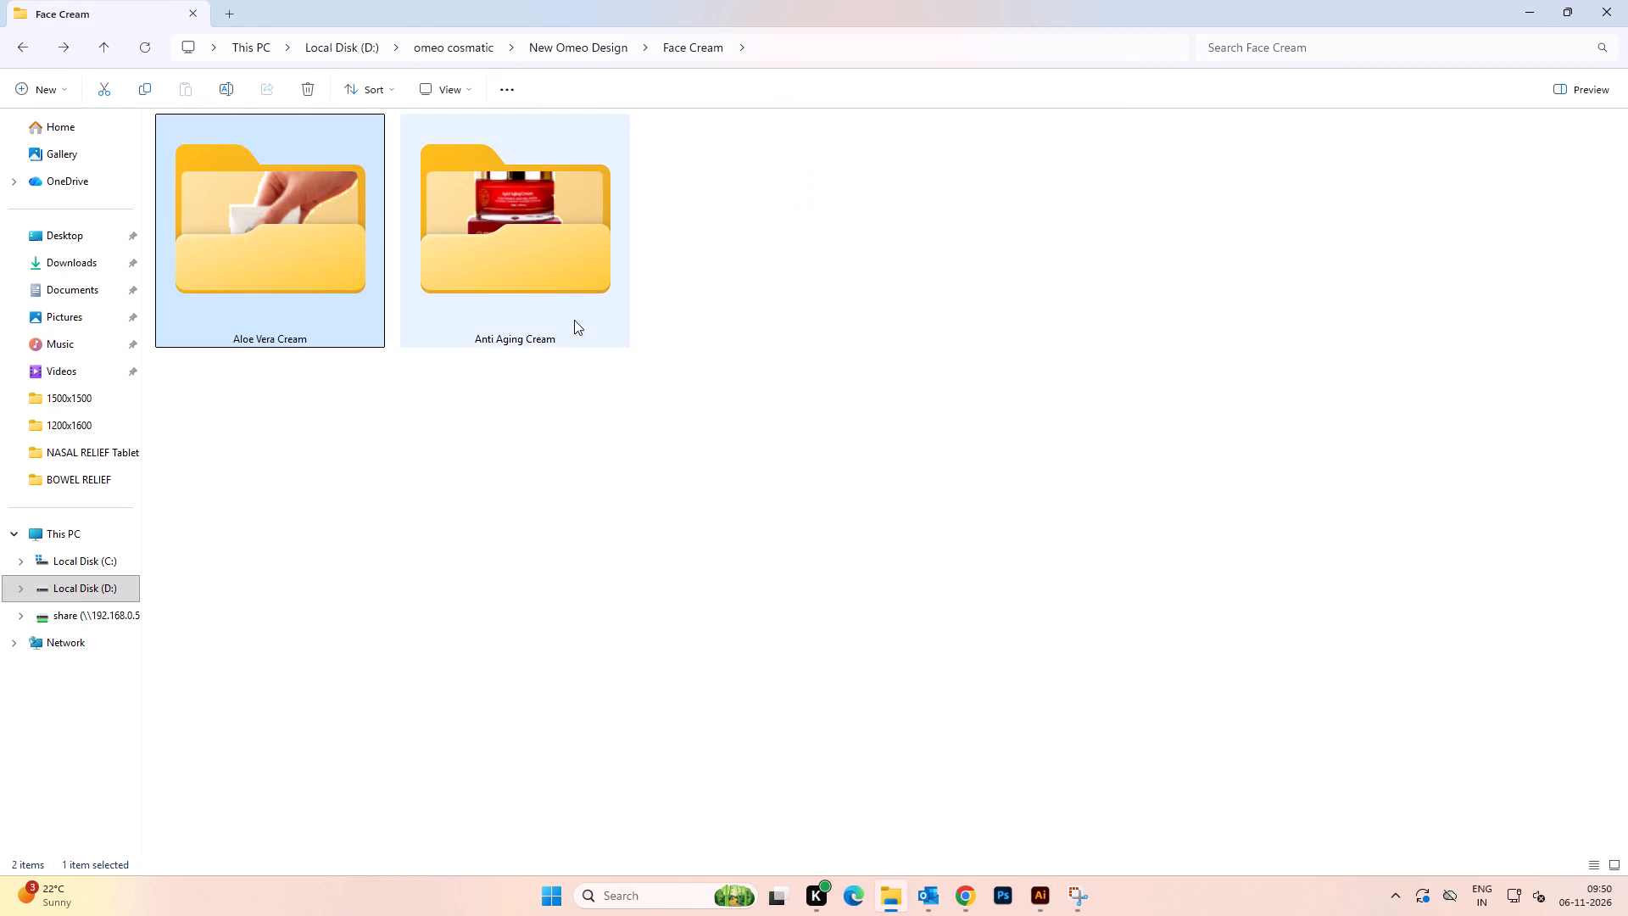
double_click(534, 268)
left_click(265, 220)
double_click(265, 220)
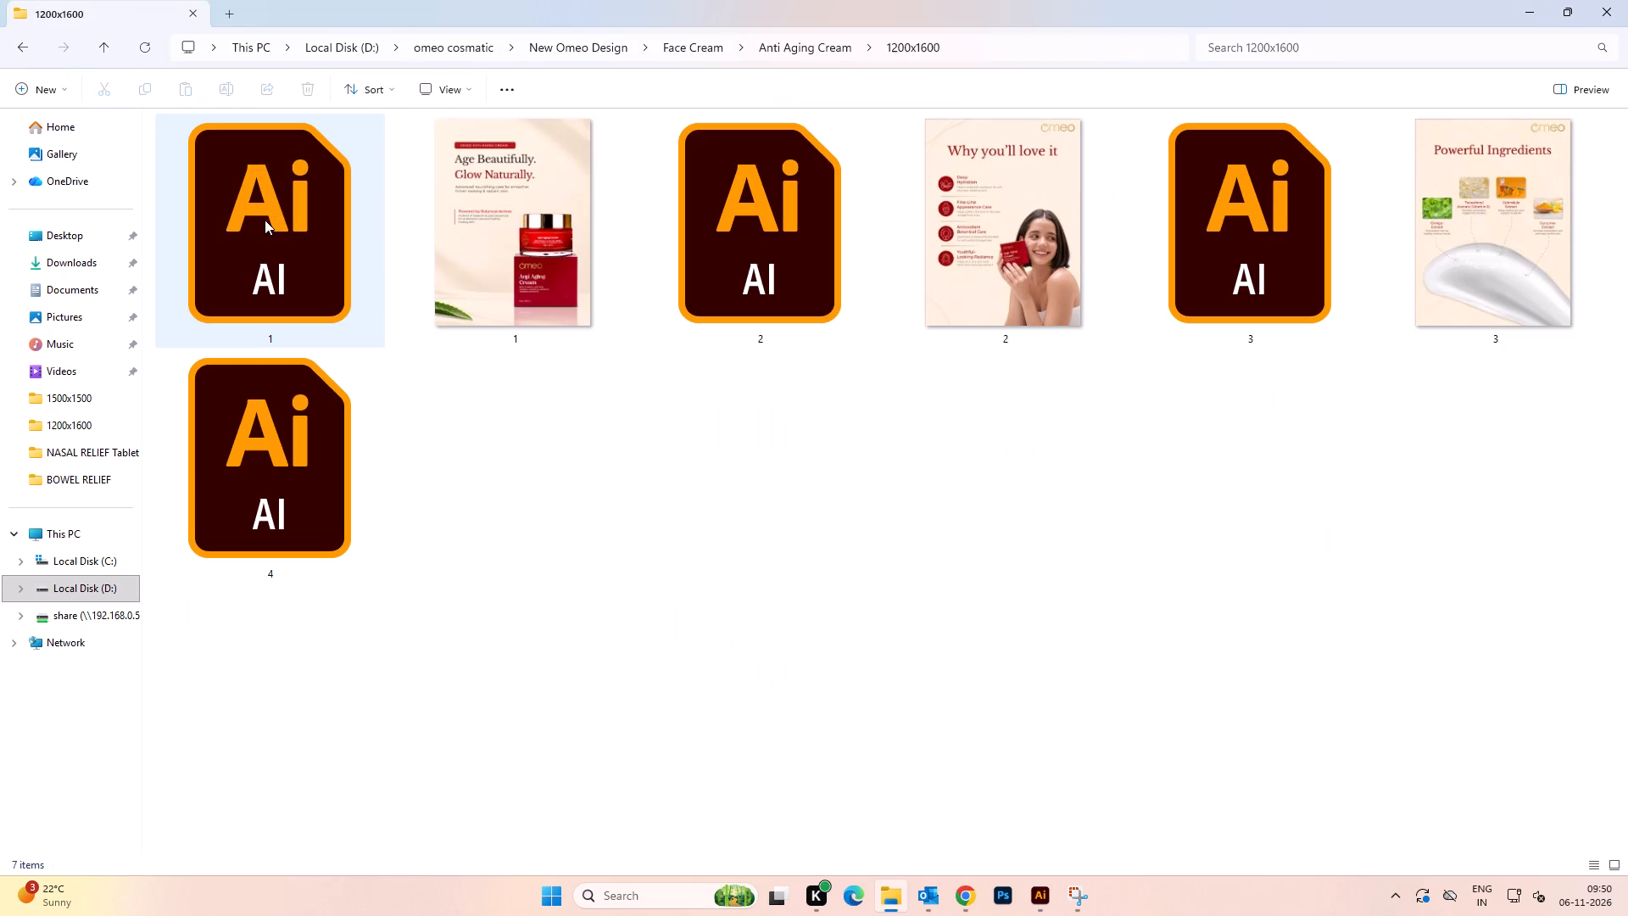
left_click(664, 442)
double_click(308, 251)
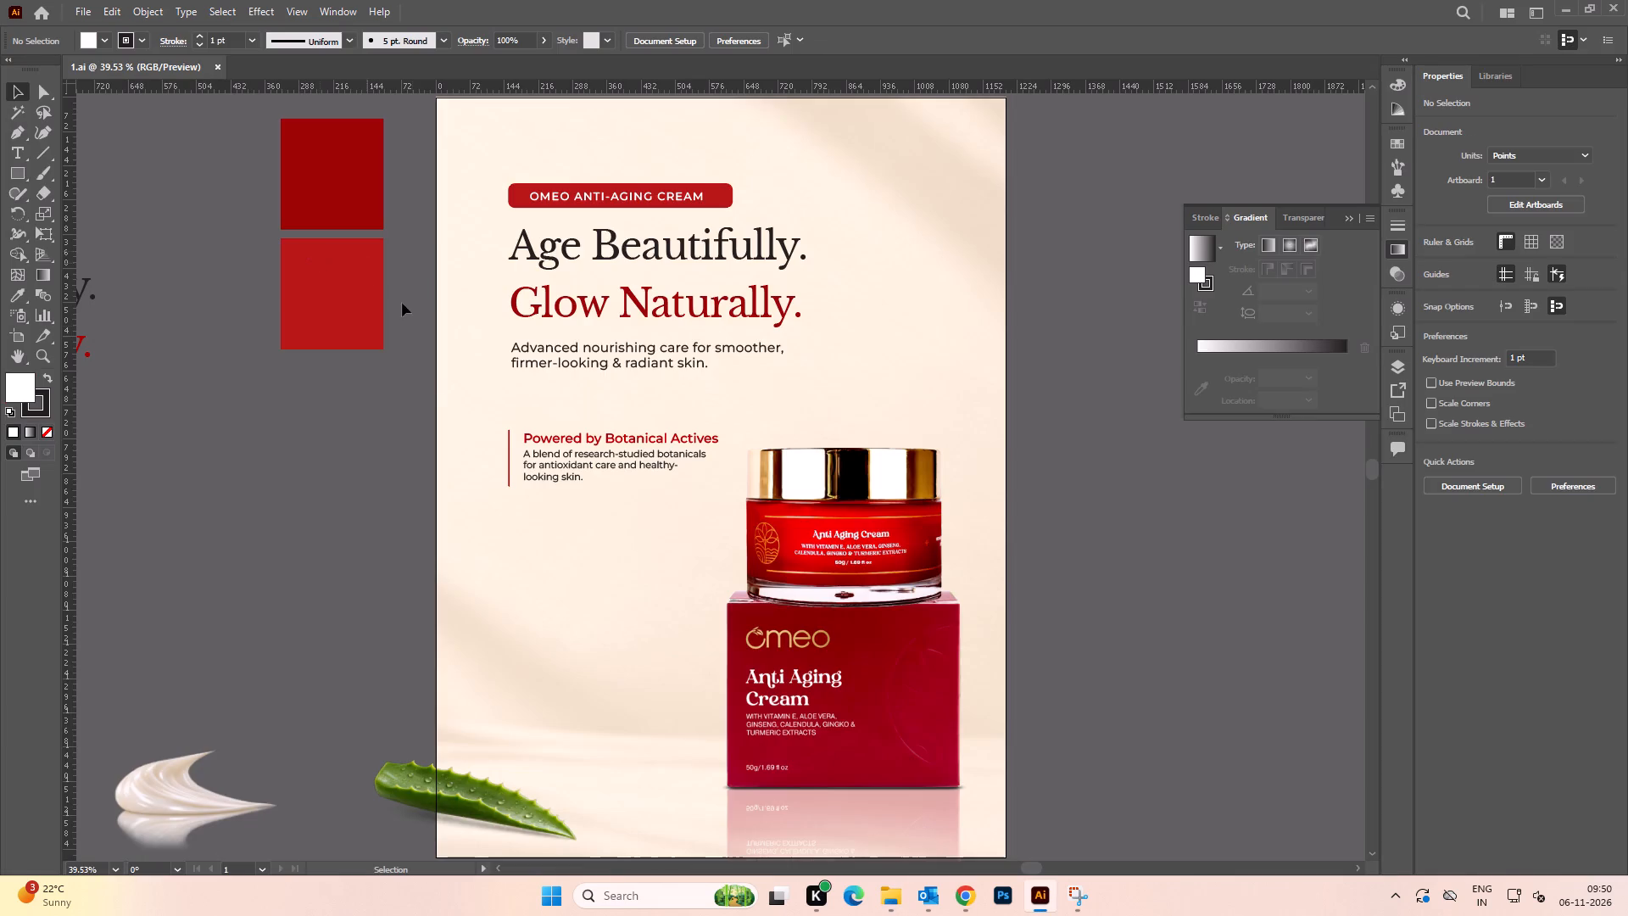
Move the two red swatches beside the artboard slightly down and closer to the artboard's edge.
scroll(416, 394, "down", 2, "alt")
scroll(416, 394, "up", 3, "alt")
scroll(416, 394, "down", 1, "alt")
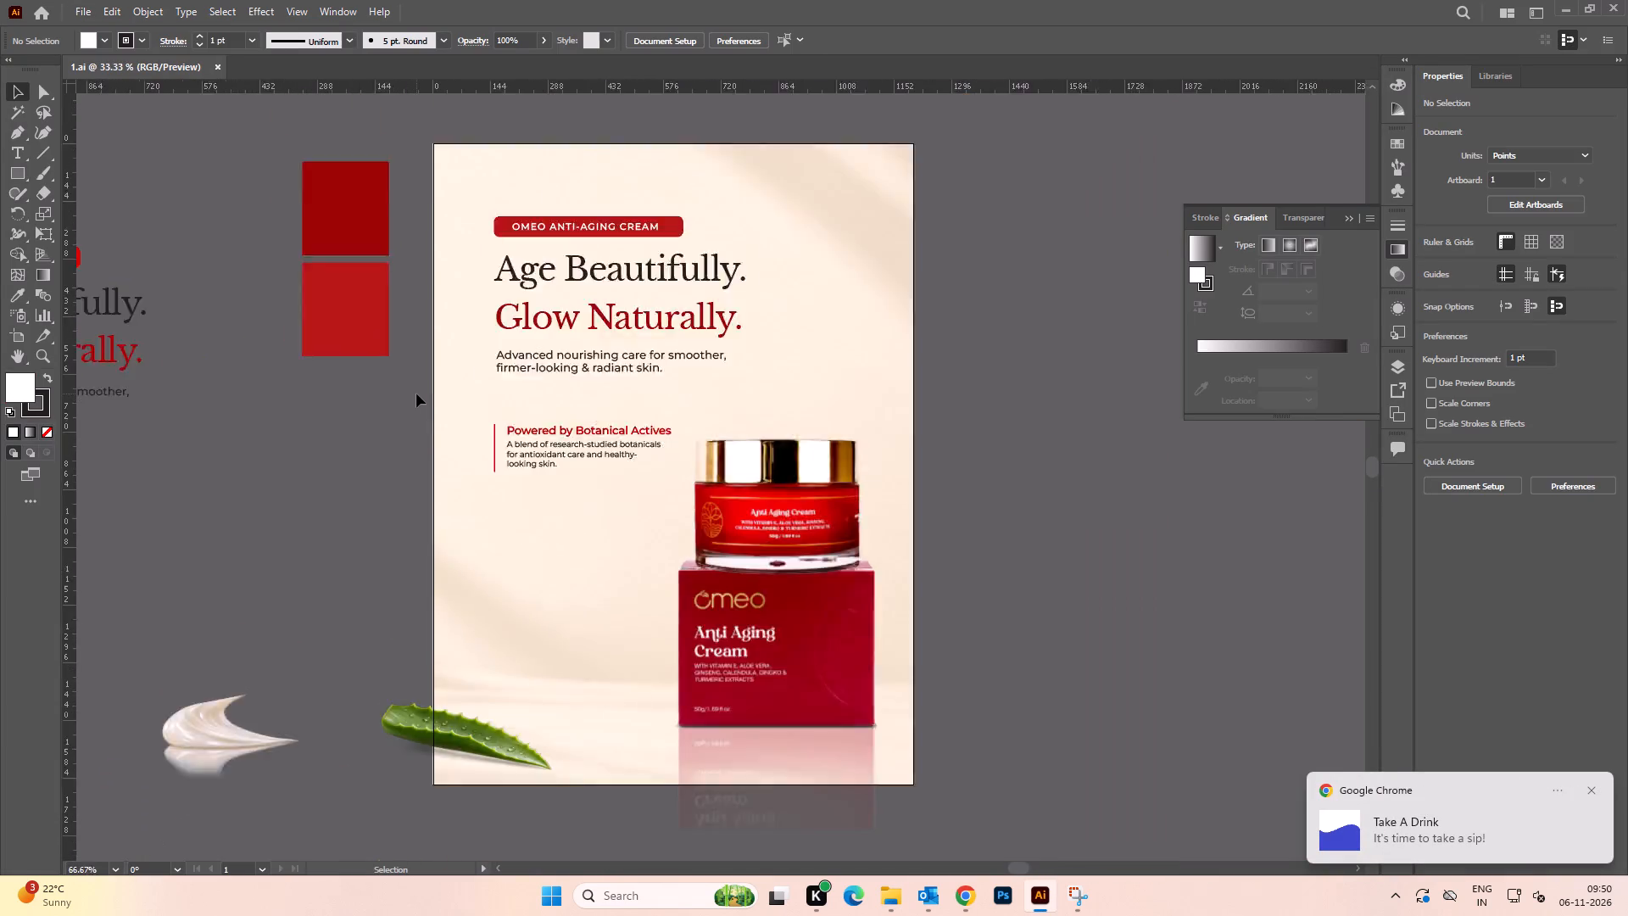
scroll(416, 394, "down", 2, "alt")
left_click_drag(296, 233, 372, 373)
left_click_drag(366, 333, 392, 373)
left_click(267, 338)
Apply the "Glow Naturally." headline's dark red to the upper swatch with the Eyedropper.
scroll(513, 278, "up", 3, "alt")
key("space")
left_click_drag(426, 405, 530, 362)
left_click(328, 284)
scroll(555, 399, "up", 4, "alt")
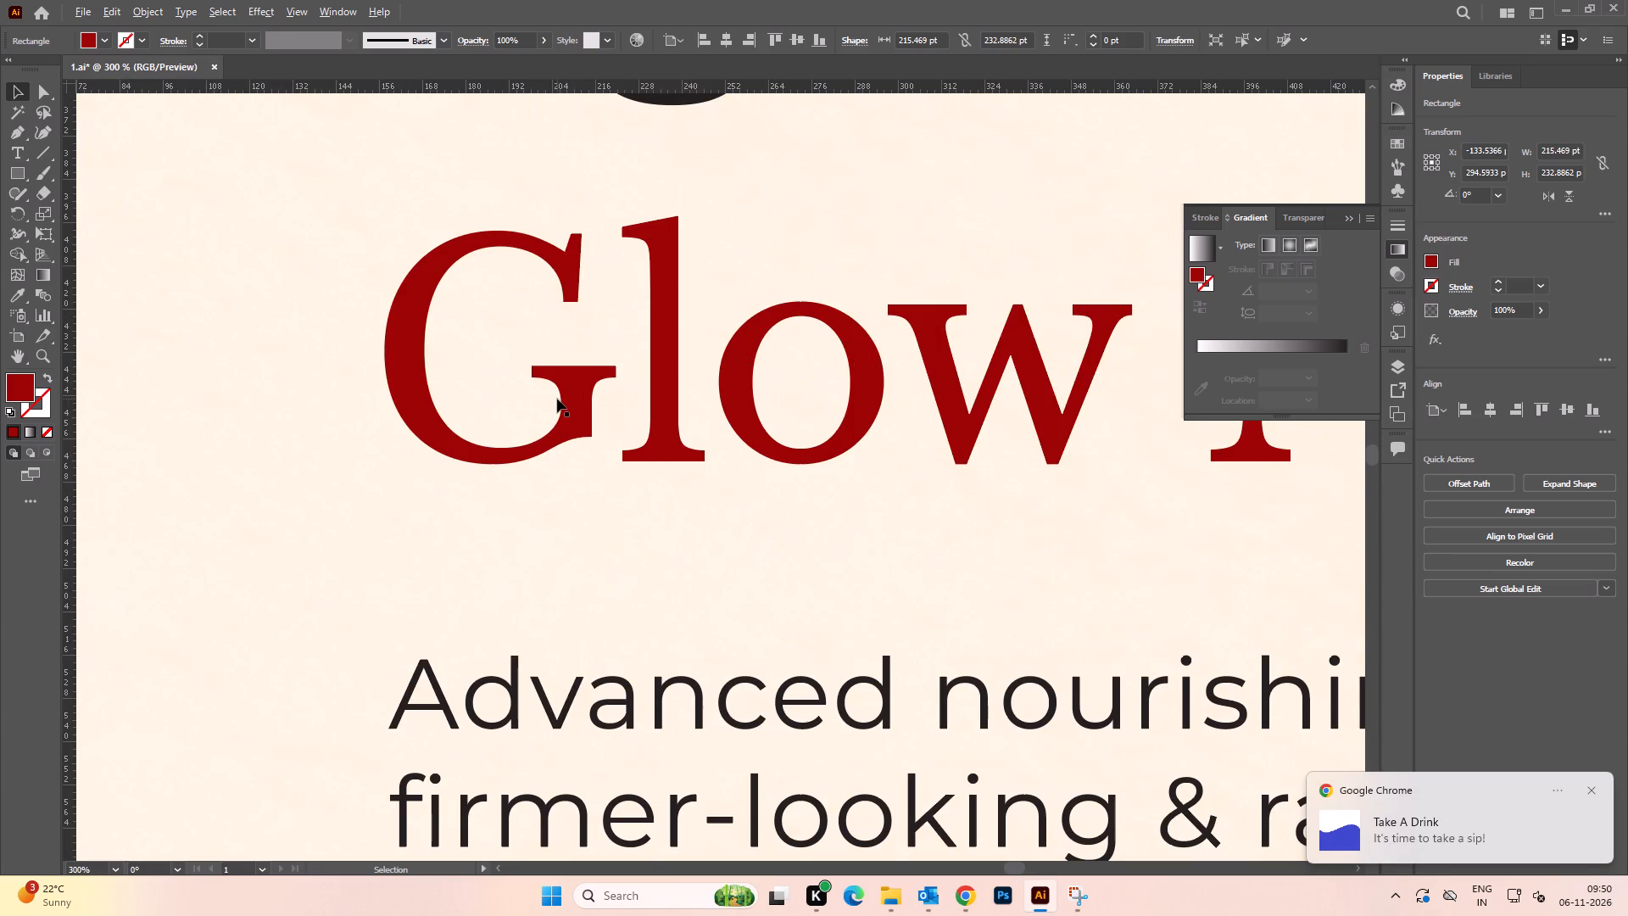
key("i")
left_click(577, 391)
key("v")
scroll(577, 388, "down", 4, "alt")
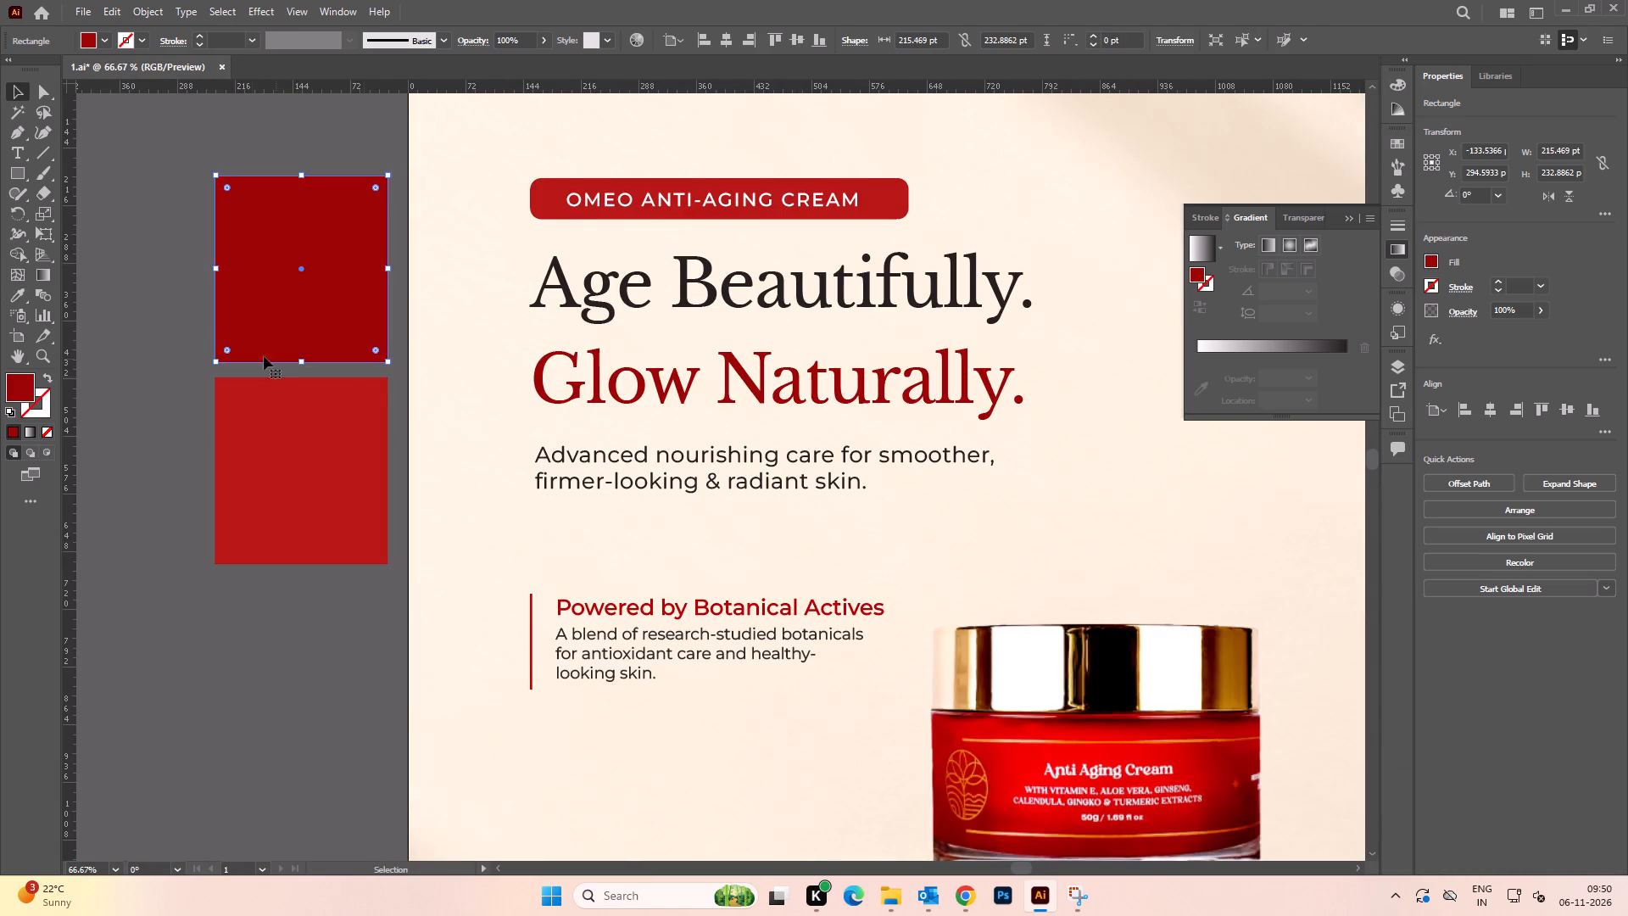
left_click(158, 327)
Fit the artboard in the window and save the 1.ai document.
key("ctrl+0")
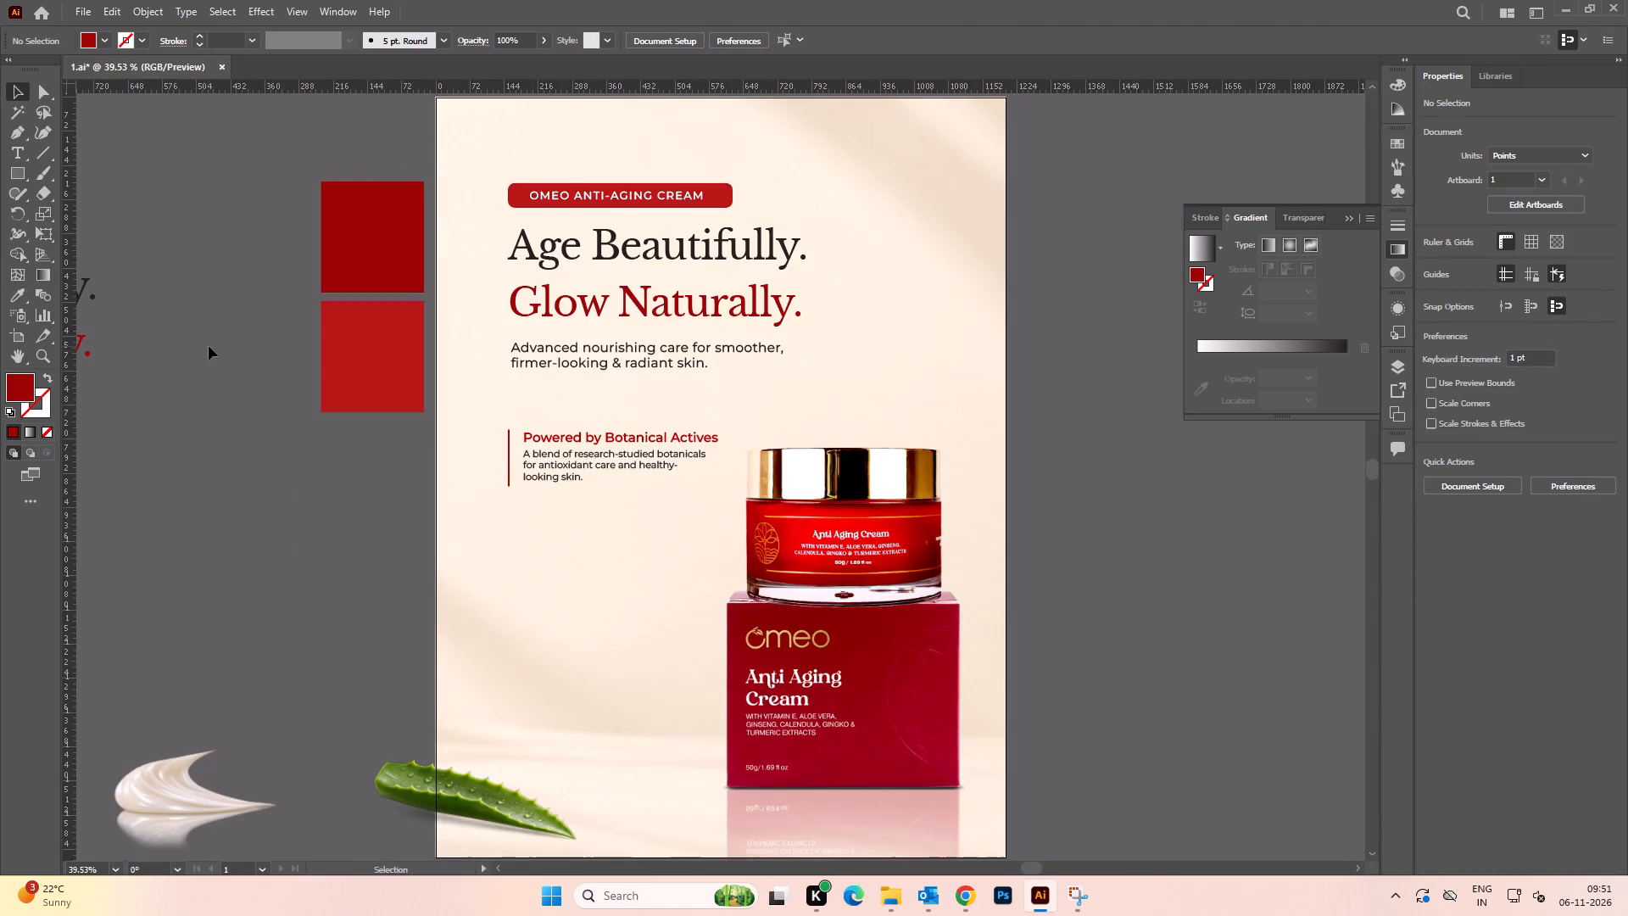
key("ctrl+s")
key("ctrl+s")
key("ctrl+s")
key("ctrl+s")
key("ctrl+s")
key("ctrl+s")
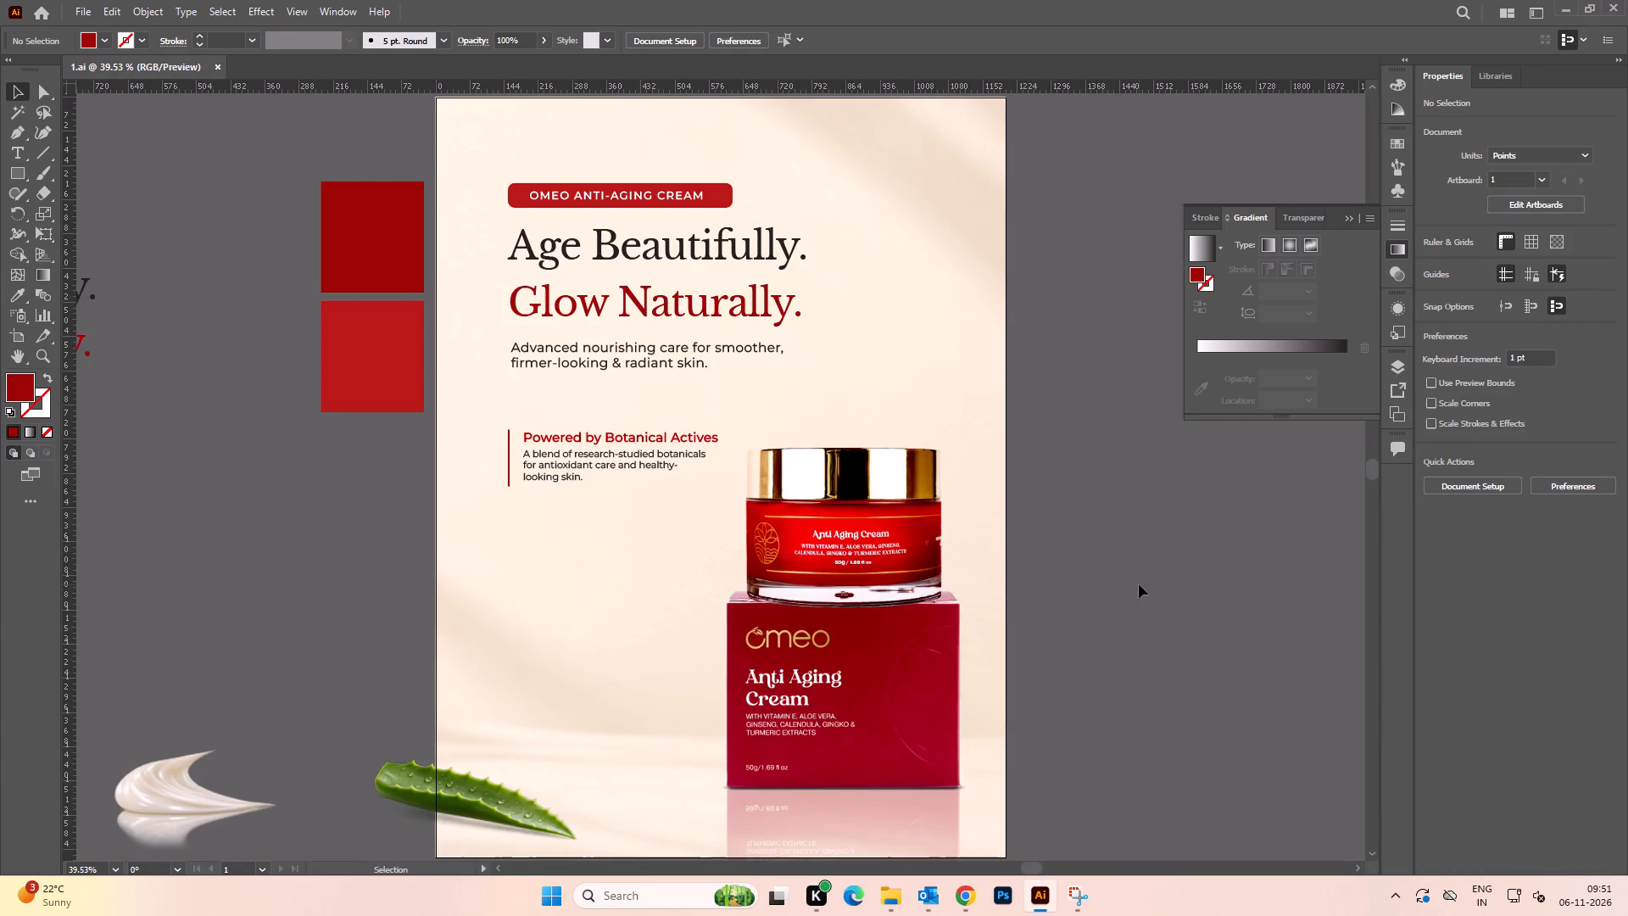
Move the whole text block, from the OMEO ANTI-AGING CREAM label to the botanical actives paragraph, 20 pt up and 10 pt left.
key("space")
left_click_drag(1146, 542, 1156, 601)
left_click(1169, 581)
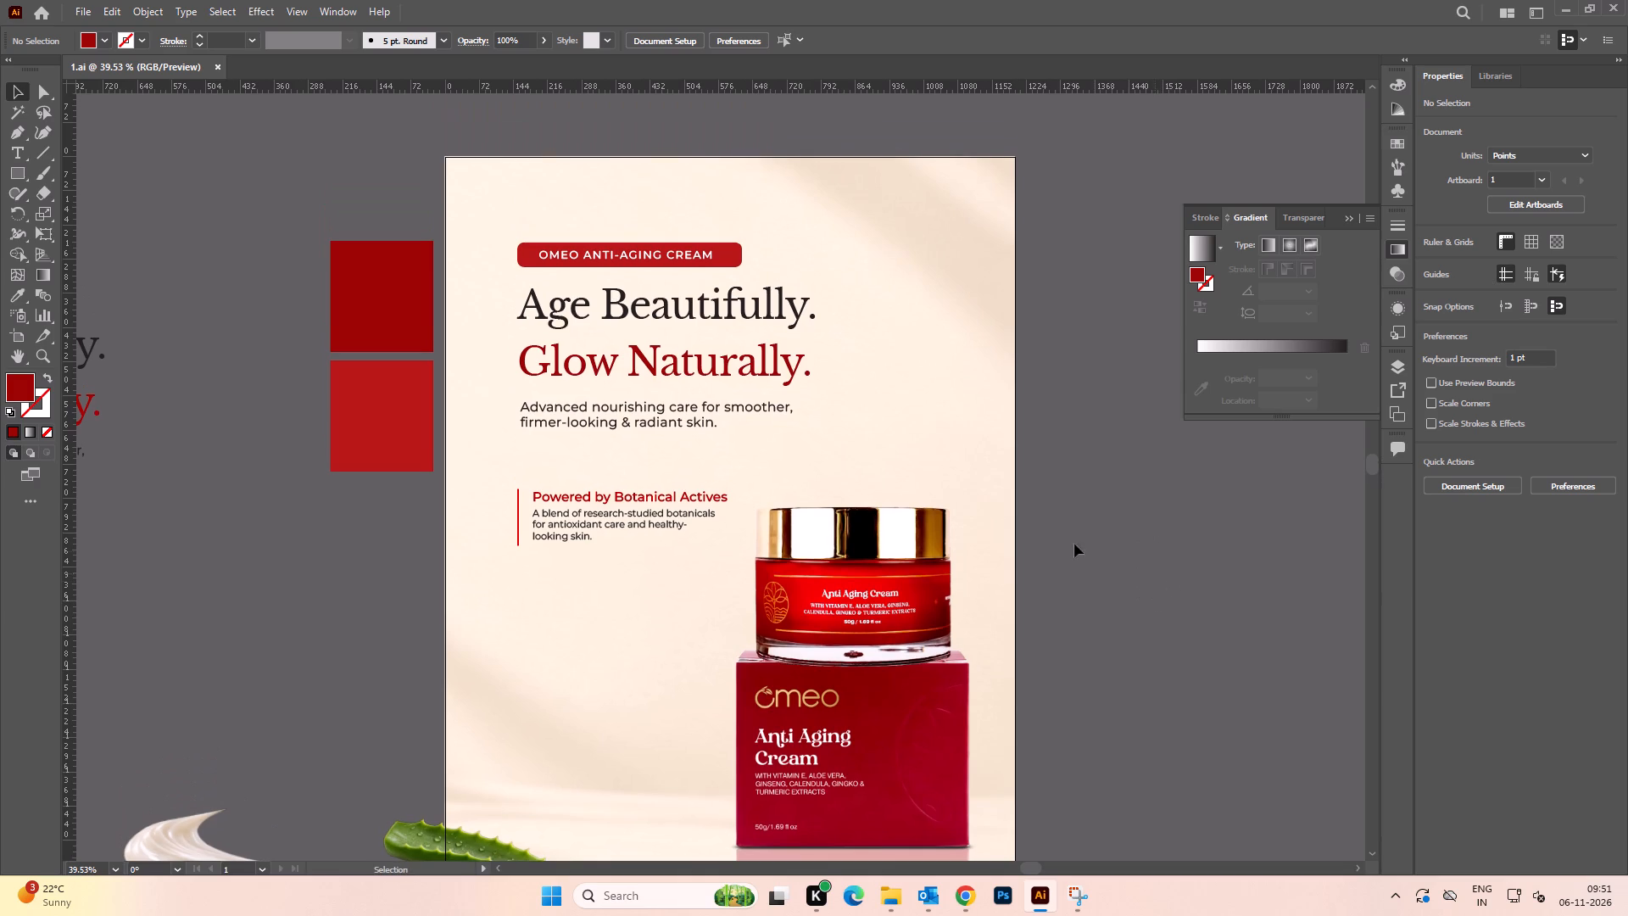
left_click_drag(487, 219, 633, 619)
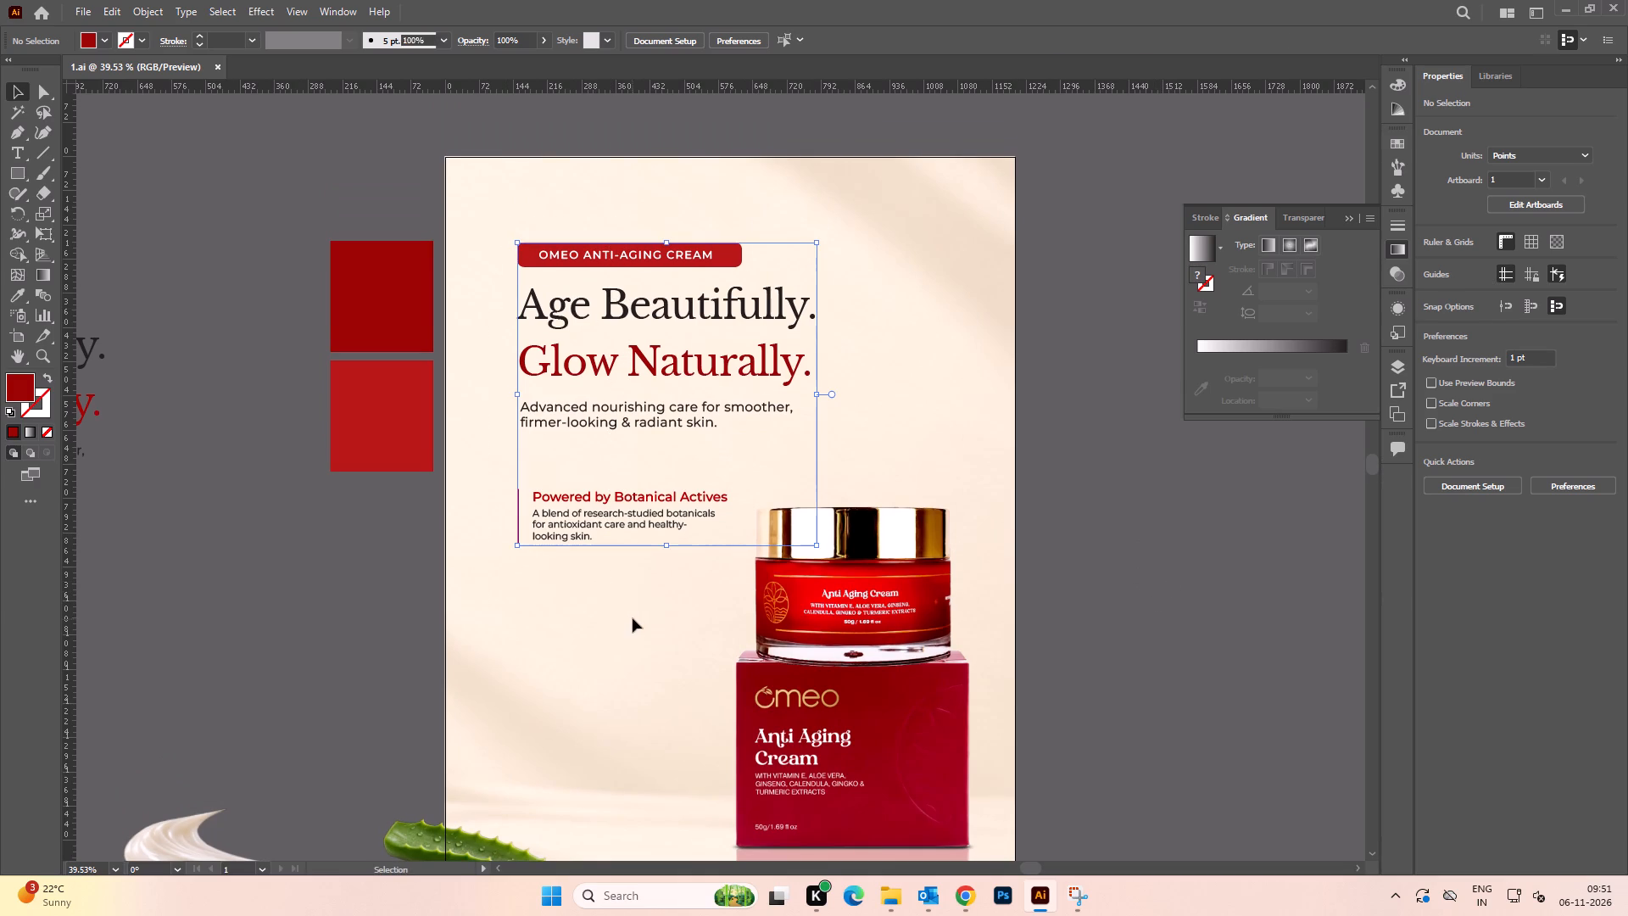
key("shift+Up")
key("shift+Left")
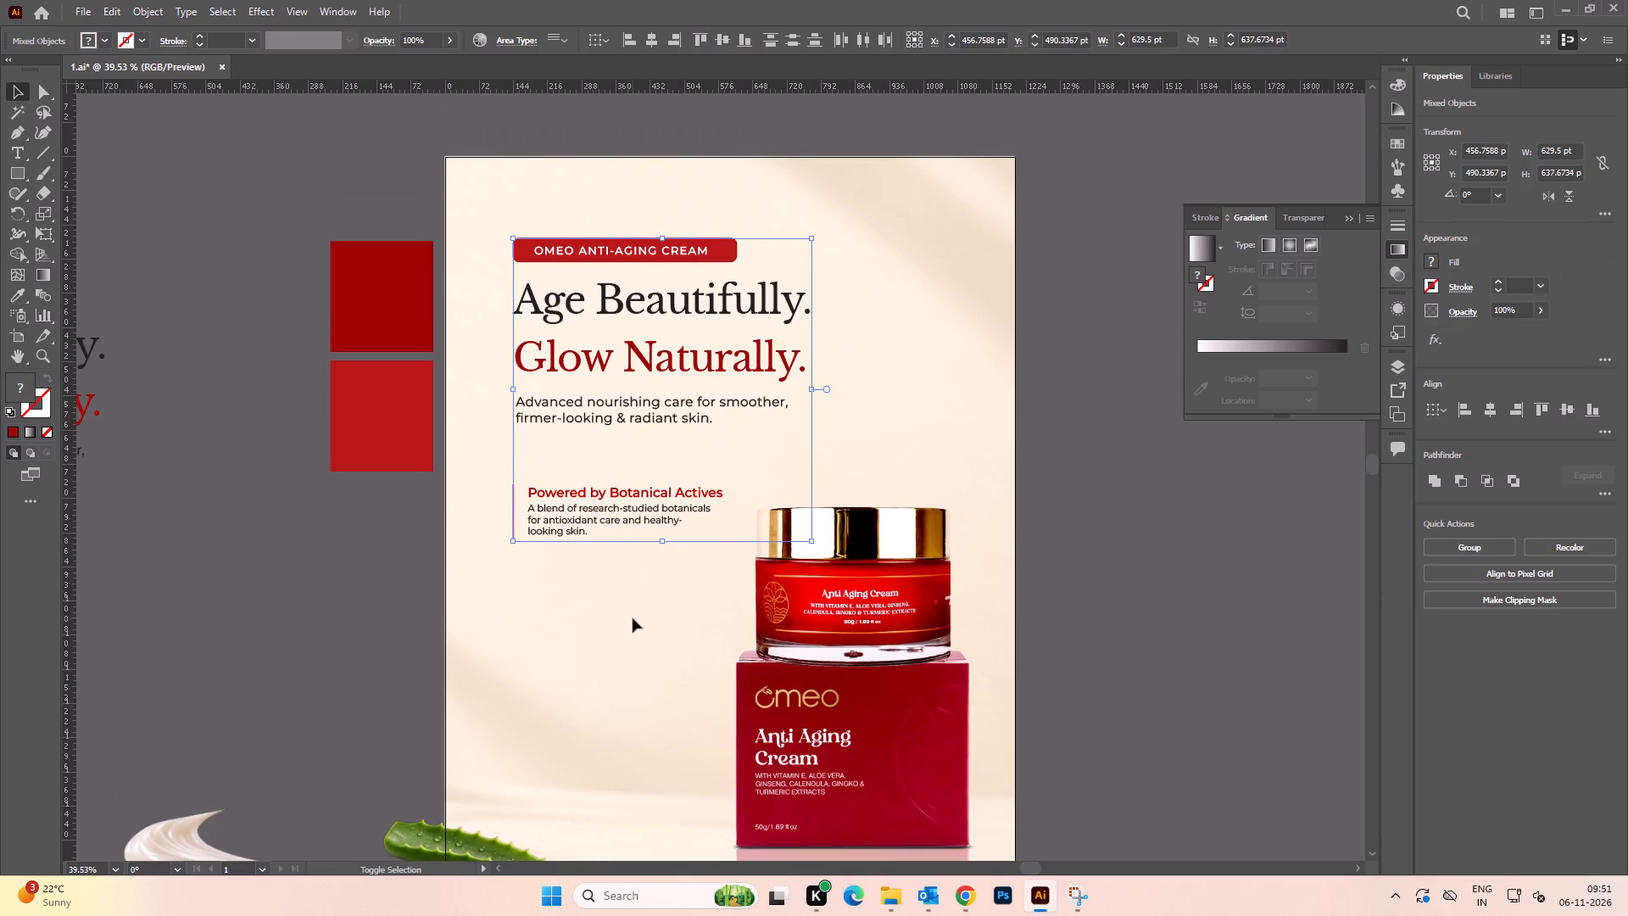
key("shift+Up")
left_click(1102, 640)
Unlock all objects, then select and lock the full-page 1200 × 1600 pt background objects.
scroll(1094, 570, "down", 2, "alt")
key("space")
left_click_drag(1118, 575, 826, 517)
left_click(615, 605)
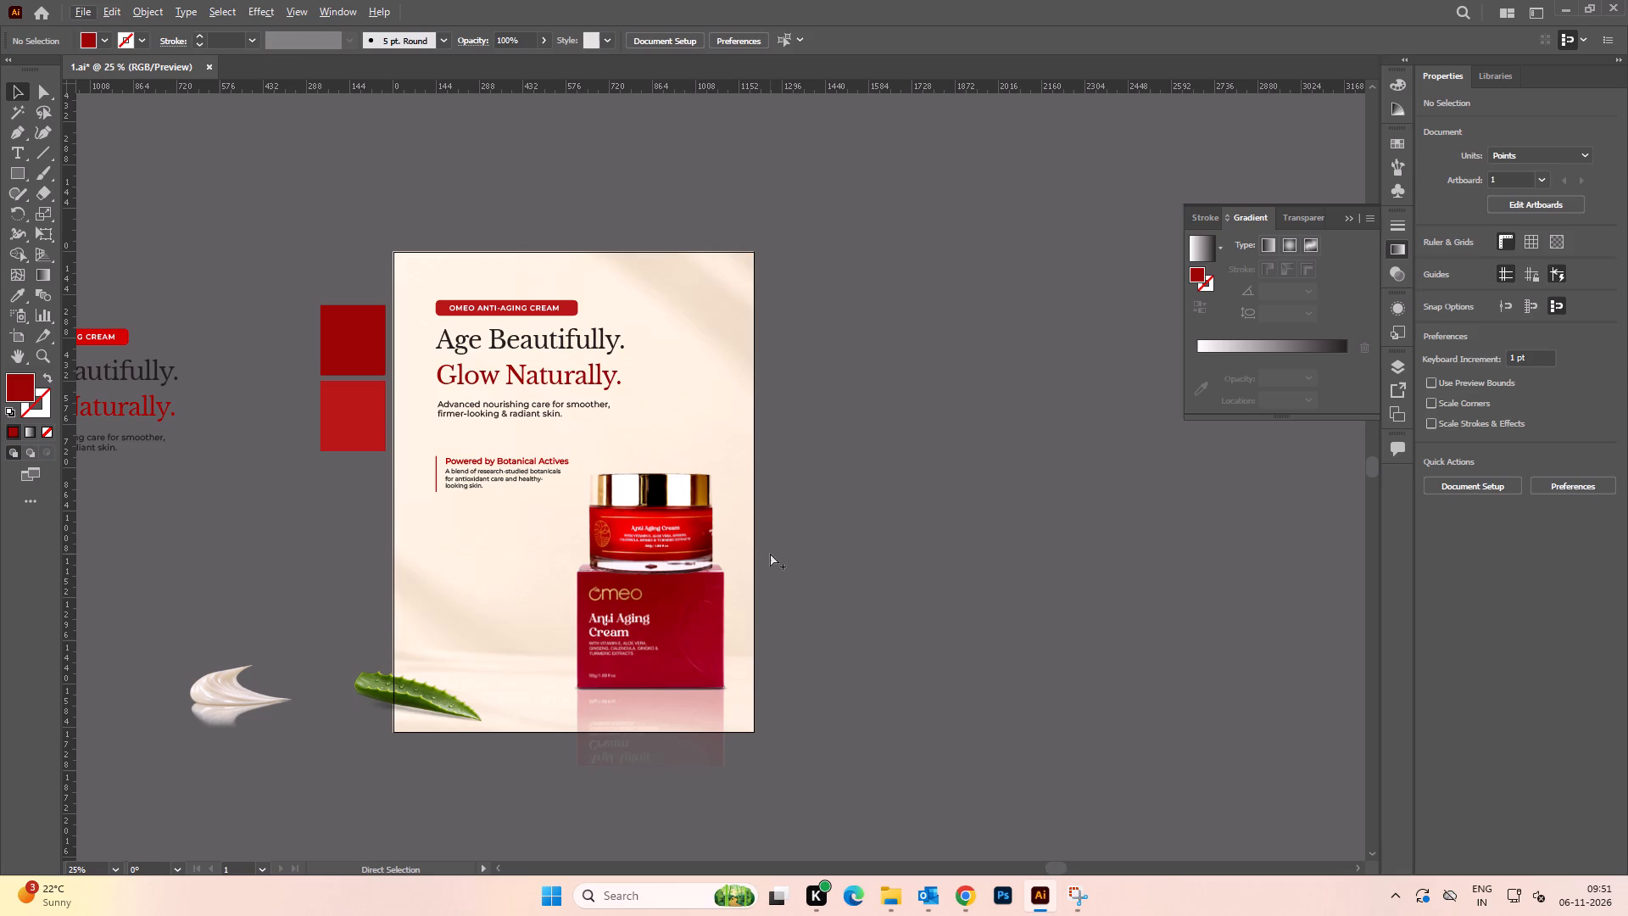
key("ctrl+alt+2")
left_click(990, 499)
left_click_drag(834, 298, 682, 216)
key("ctrl+2")
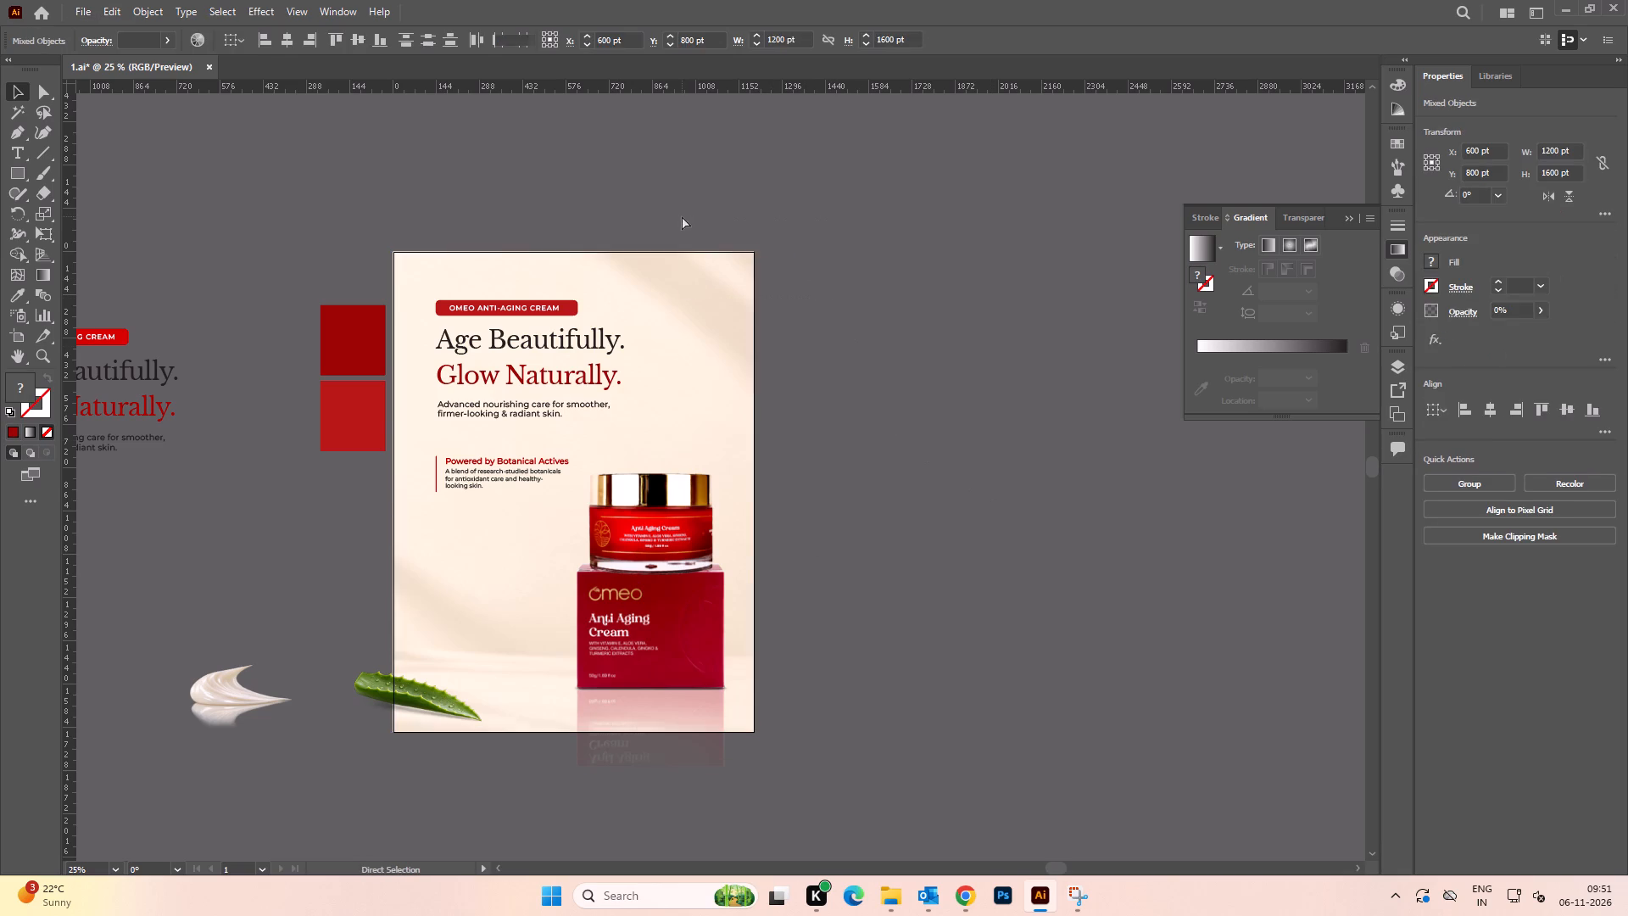
Examine the linked Anti Aging Cream product image and its placement on the page.
scroll(651, 525, "up", 2, "alt")
left_click(652, 525)
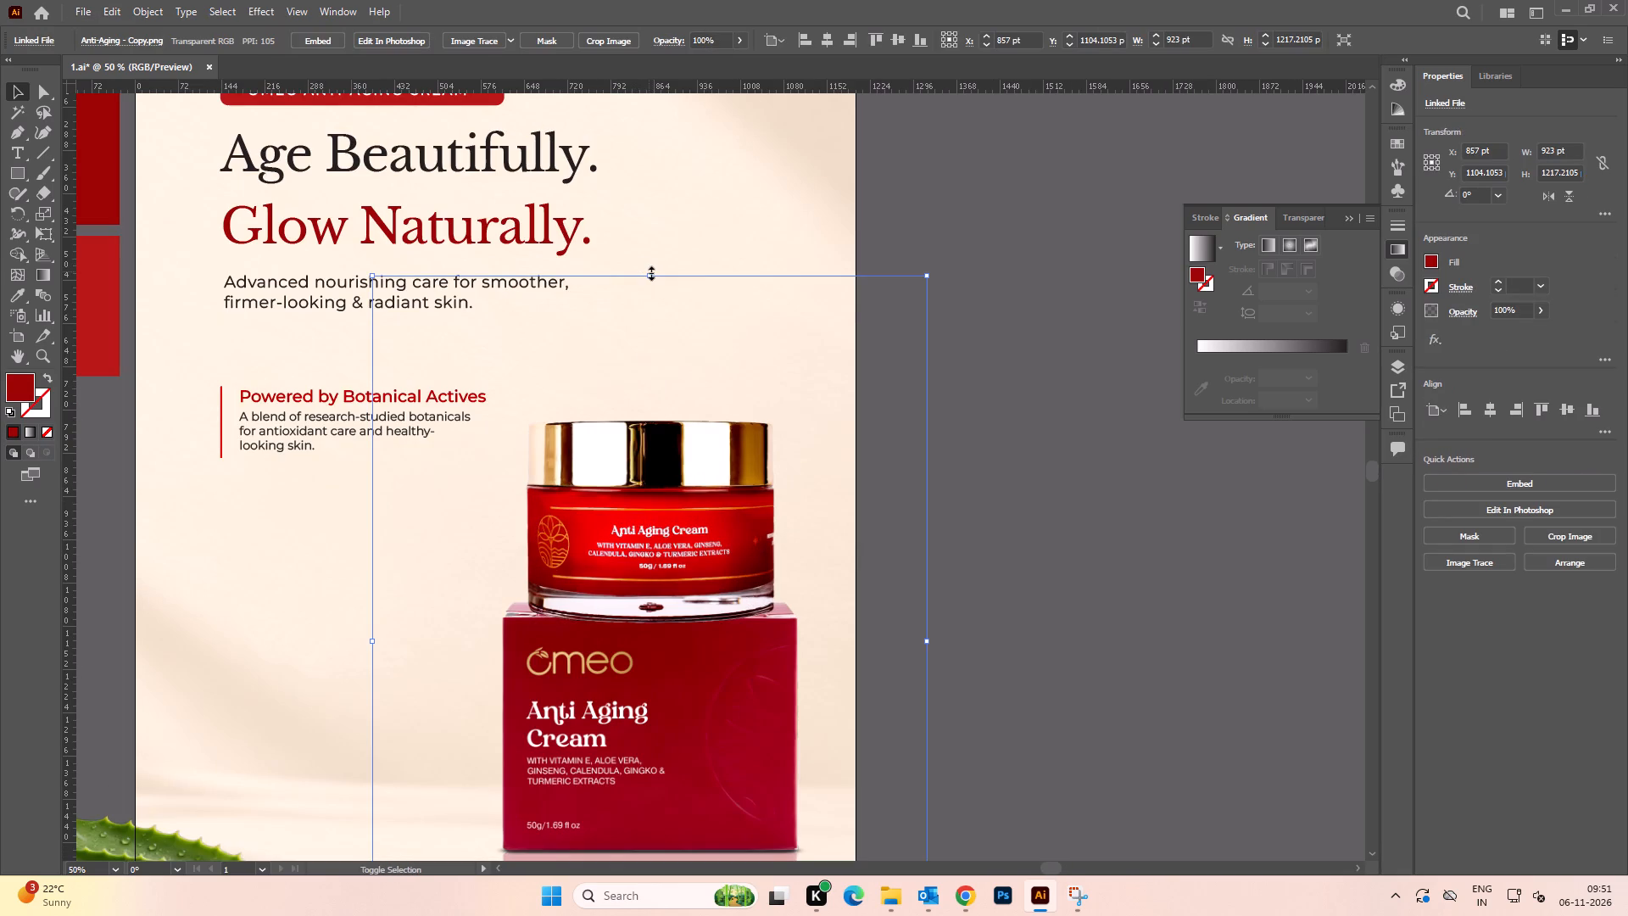
left_click(650, 271, "shift")
scroll(677, 378, "down", 3, "alt")
left_click(871, 490)
key("space")
left_click_drag(858, 494, 871, 494)
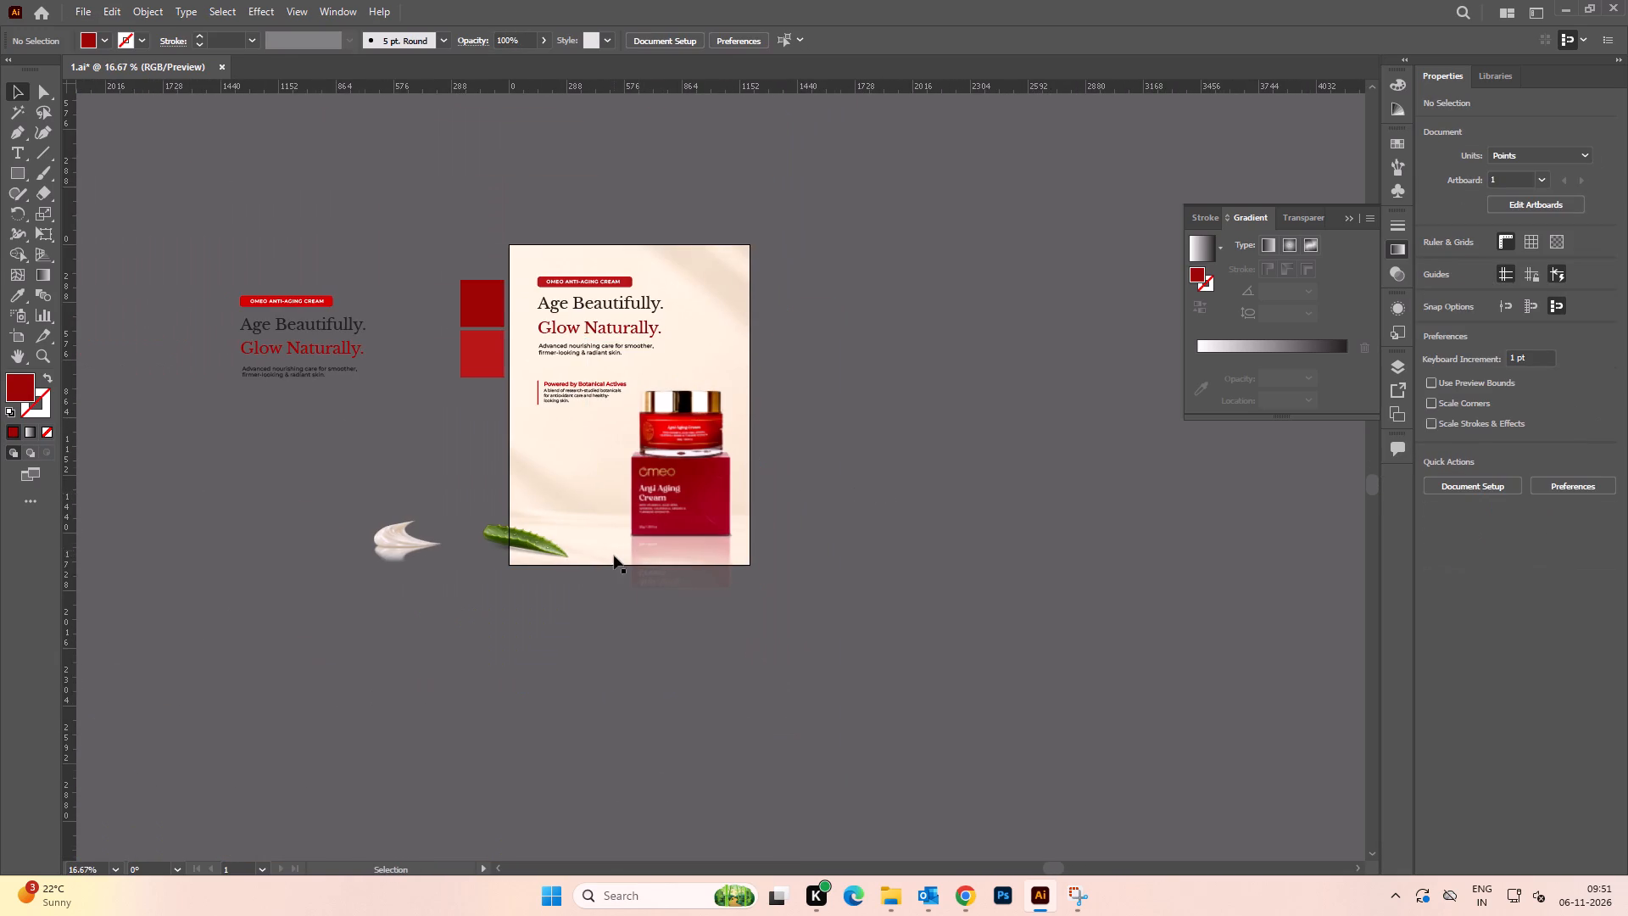
scroll(614, 556, "up", 4, "alt")
scroll(839, 527, "up", 3, "alt")
scroll(841, 525, "down", 5, "alt")
key("space")
left_click_drag(867, 521, 746, 545)
left_click(1004, 507)
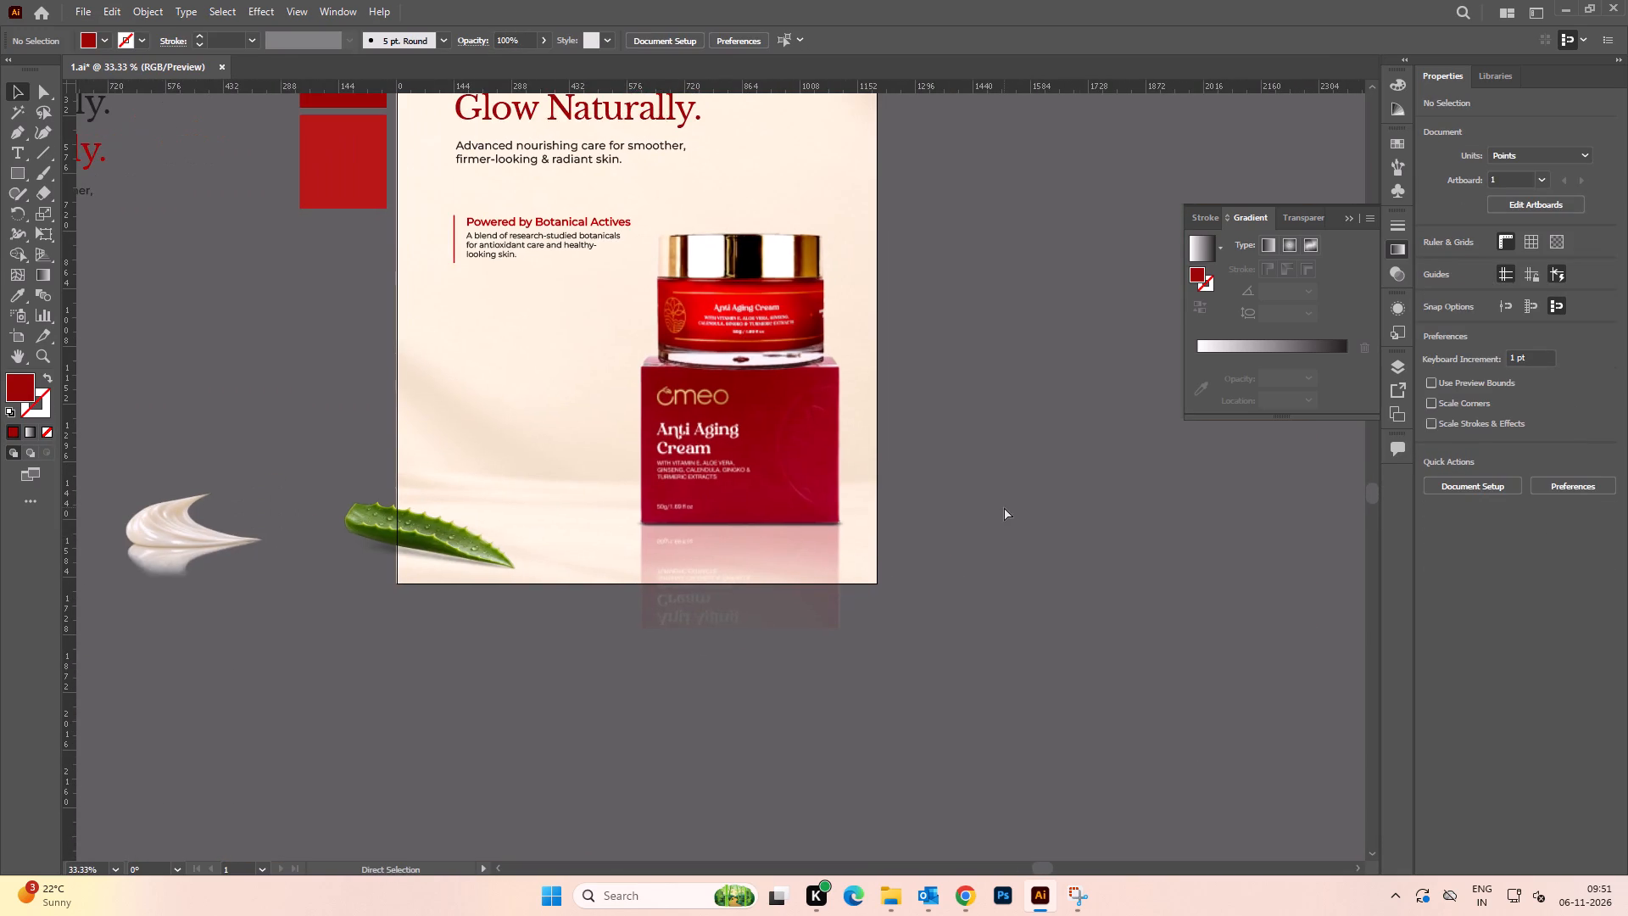
Fit the artboard in the window and save the 1.ai document.
key("ctrl+0")
key("ctrl+s")
key("ctrl+s")
key("ctrl+s")
key("ctrl+s")
key("ctrl+s")
key("ctrl+s")
key("ctrl+s")
Group the label, headline, description and botanical actives text into one group, leaving the product image out.
key("space")
left_click_drag(1081, 547, 1064, 582)
left_click(1118, 526)
left_click(668, 228)
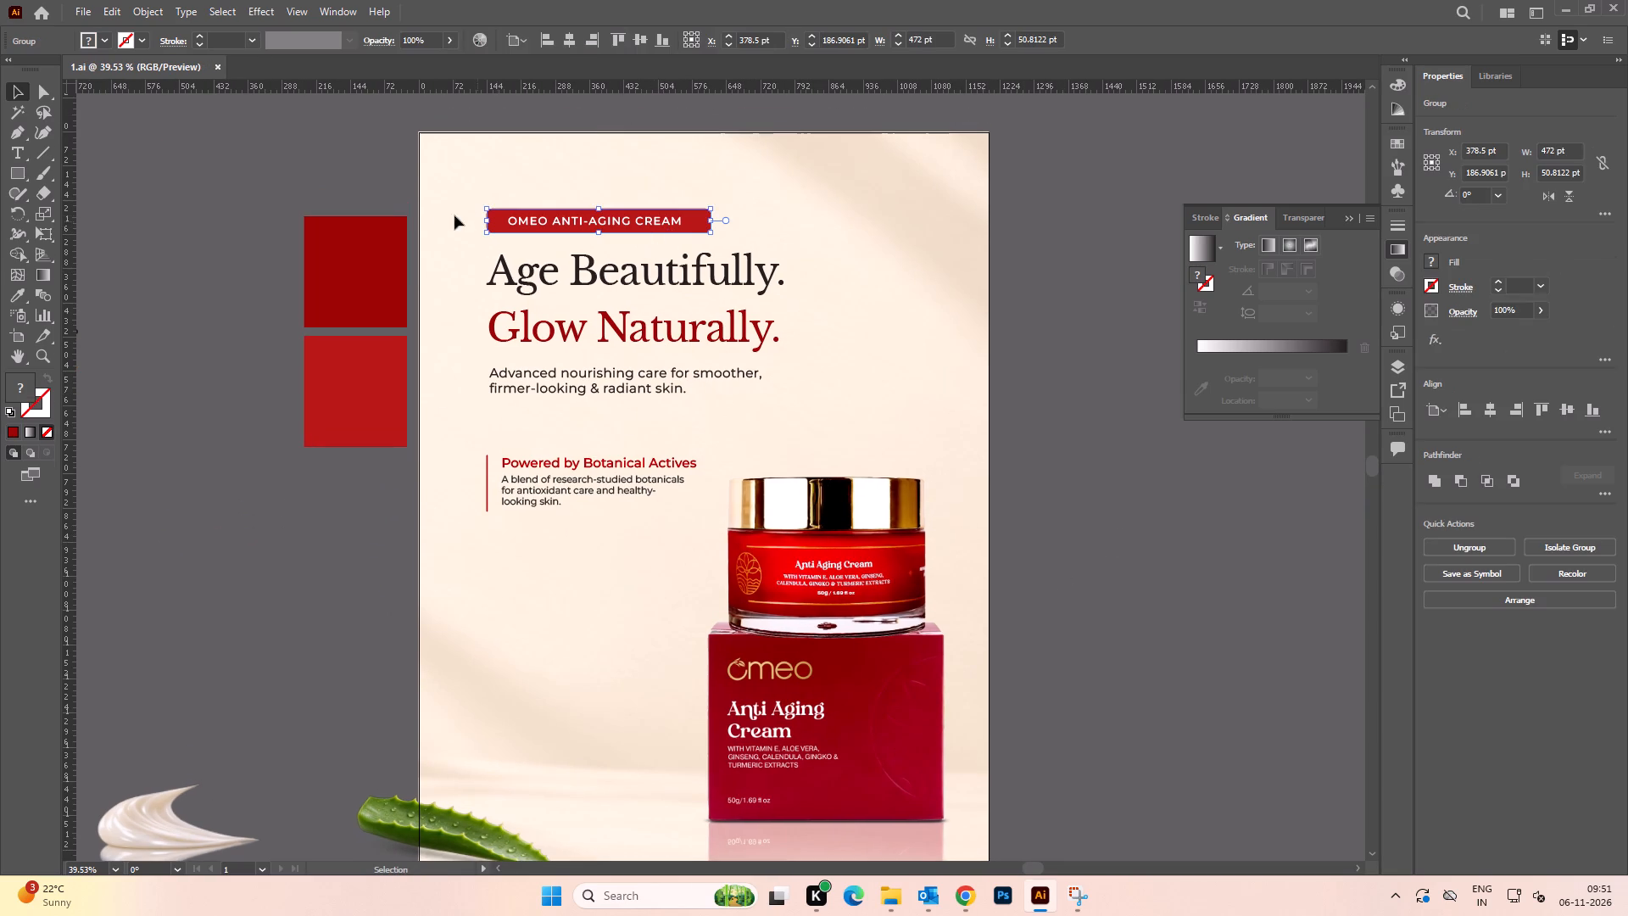
left_click(435, 196)
left_click_drag(477, 198, 765, 578)
left_click(821, 634, "shift")
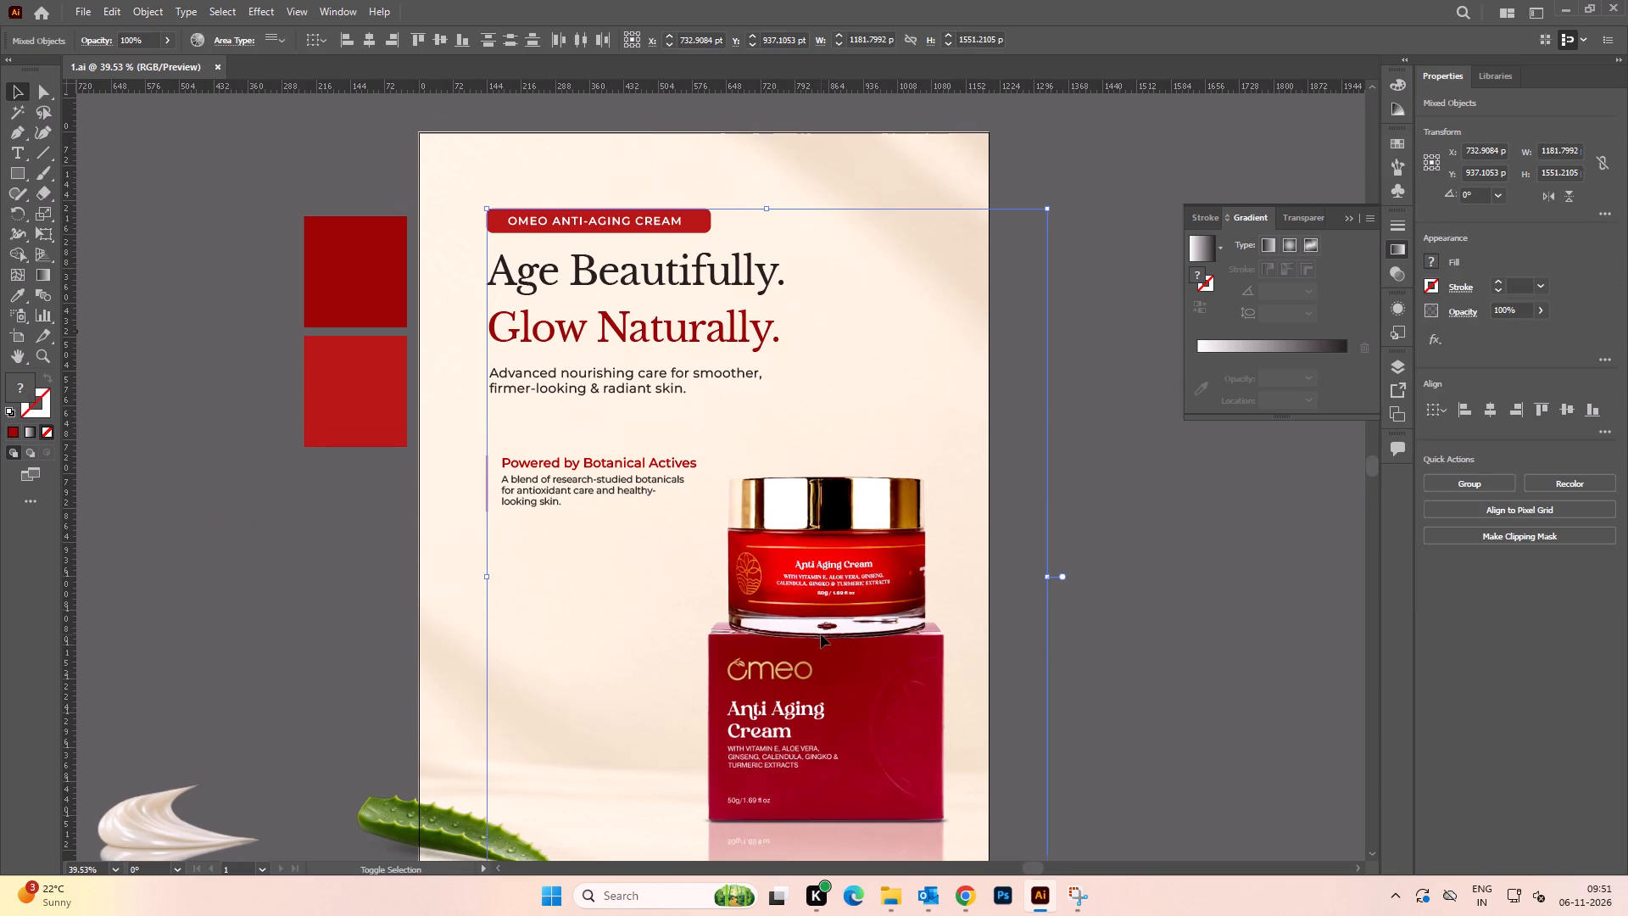
key("ctrl+g")
key("ctrl+g")
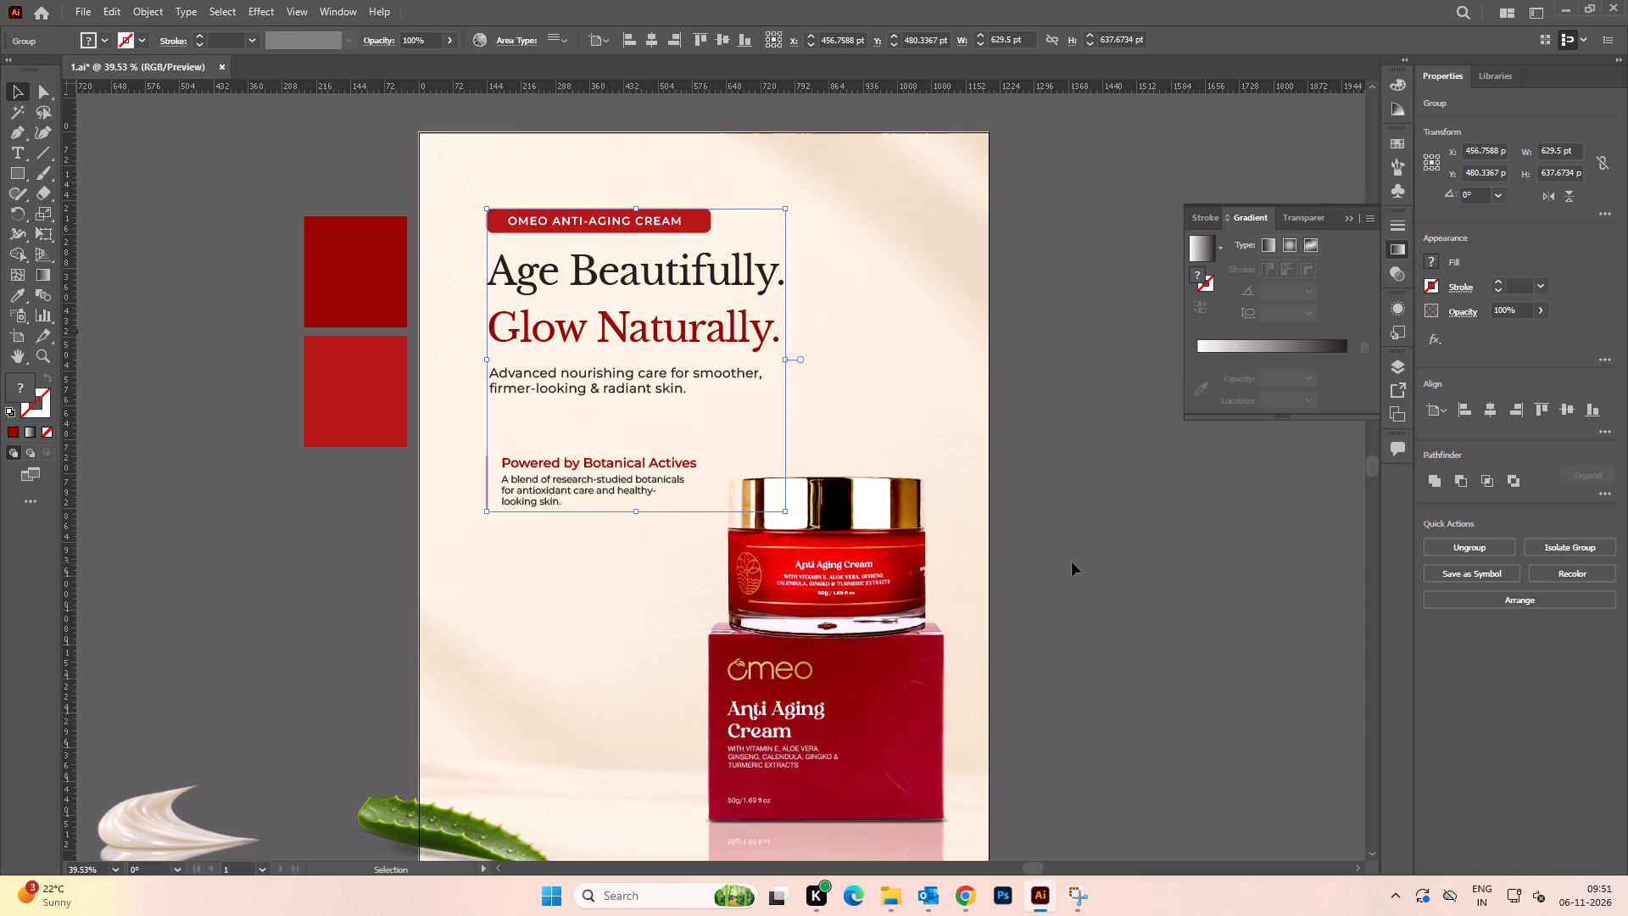
Save 1.ai and export the 1200 × 1600 px artboard as a maximum-quality JPEG named 1, replacing the existing file.
left_click(1072, 562)
key("ctrl+0")
key("ctrl+s")
key("ctrl+alt+shift+s")
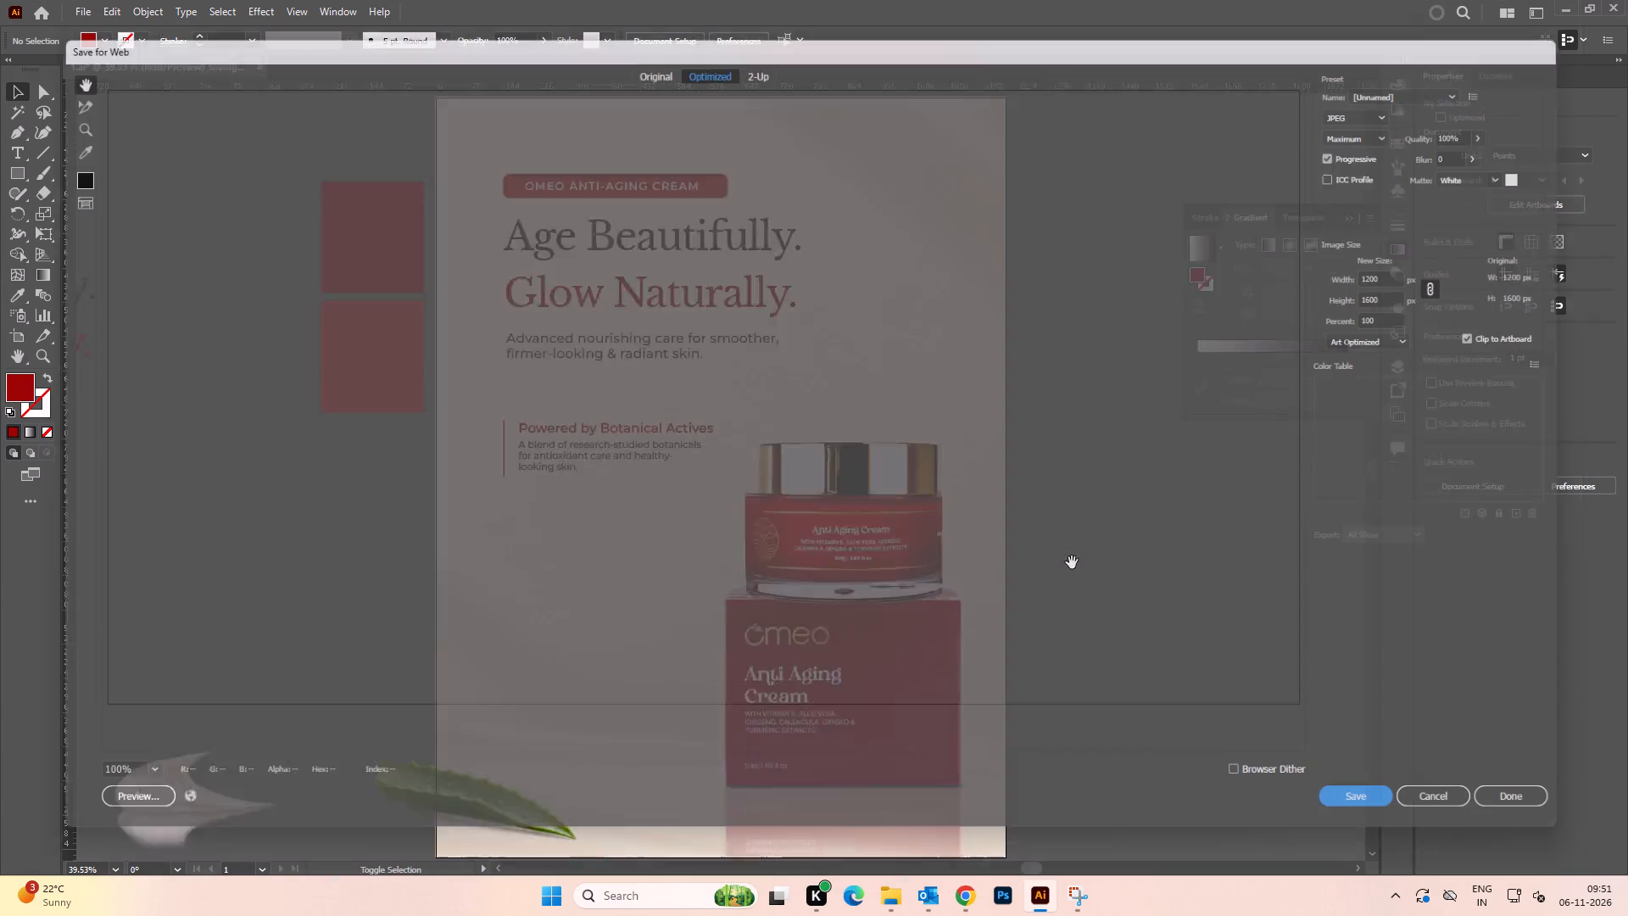
left_click(1395, 817)
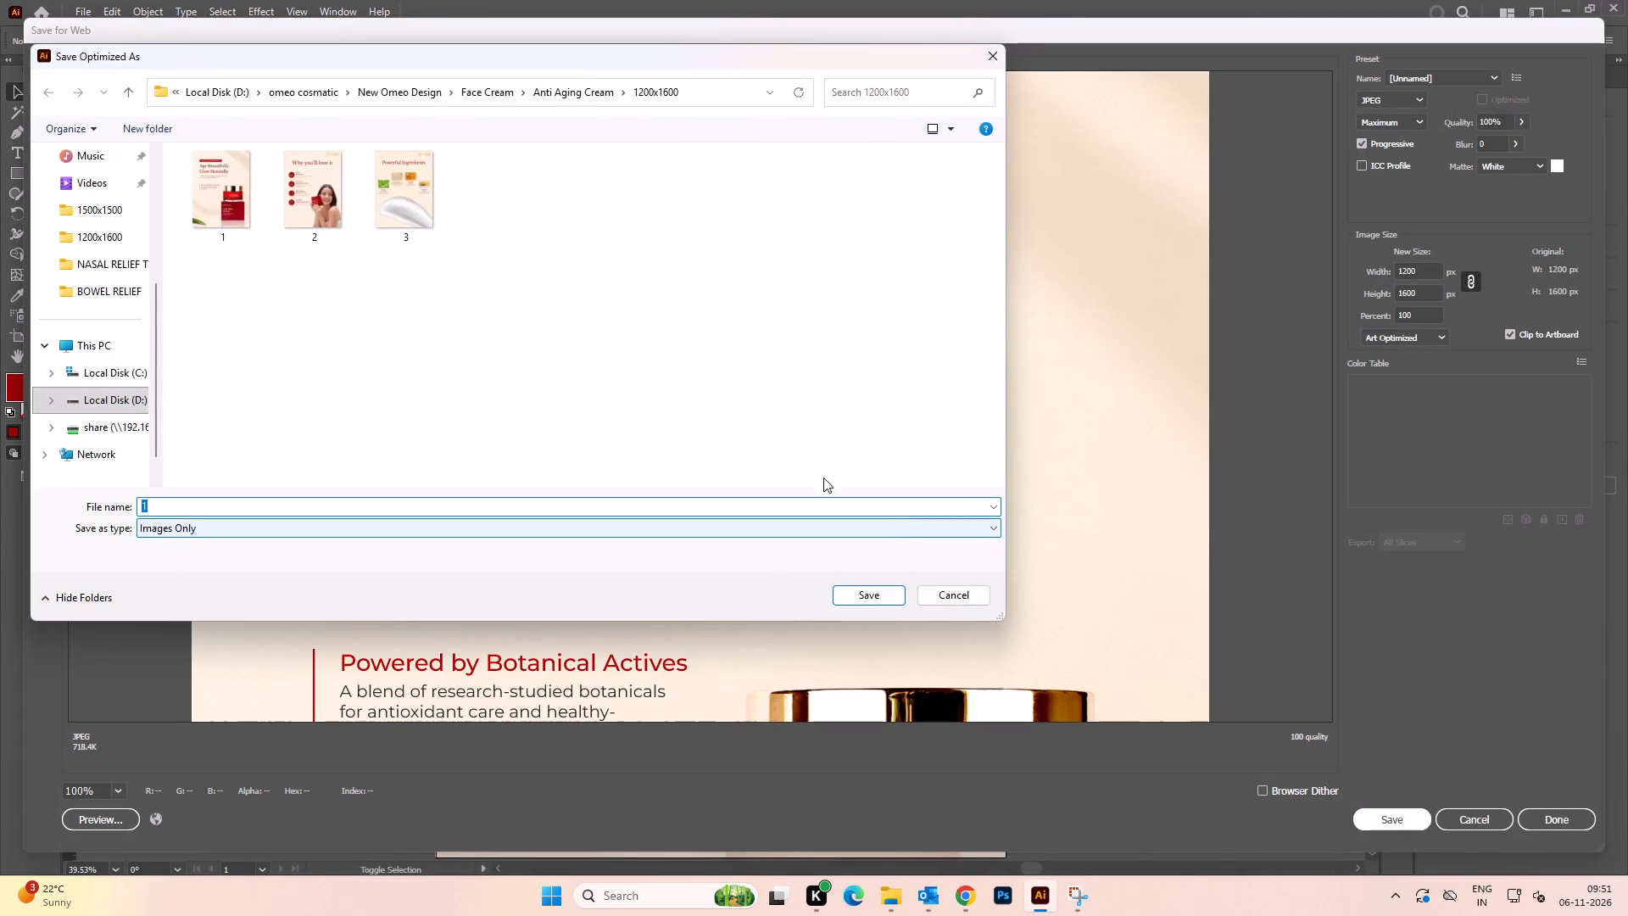
left_click(864, 592)
left_click(607, 373)
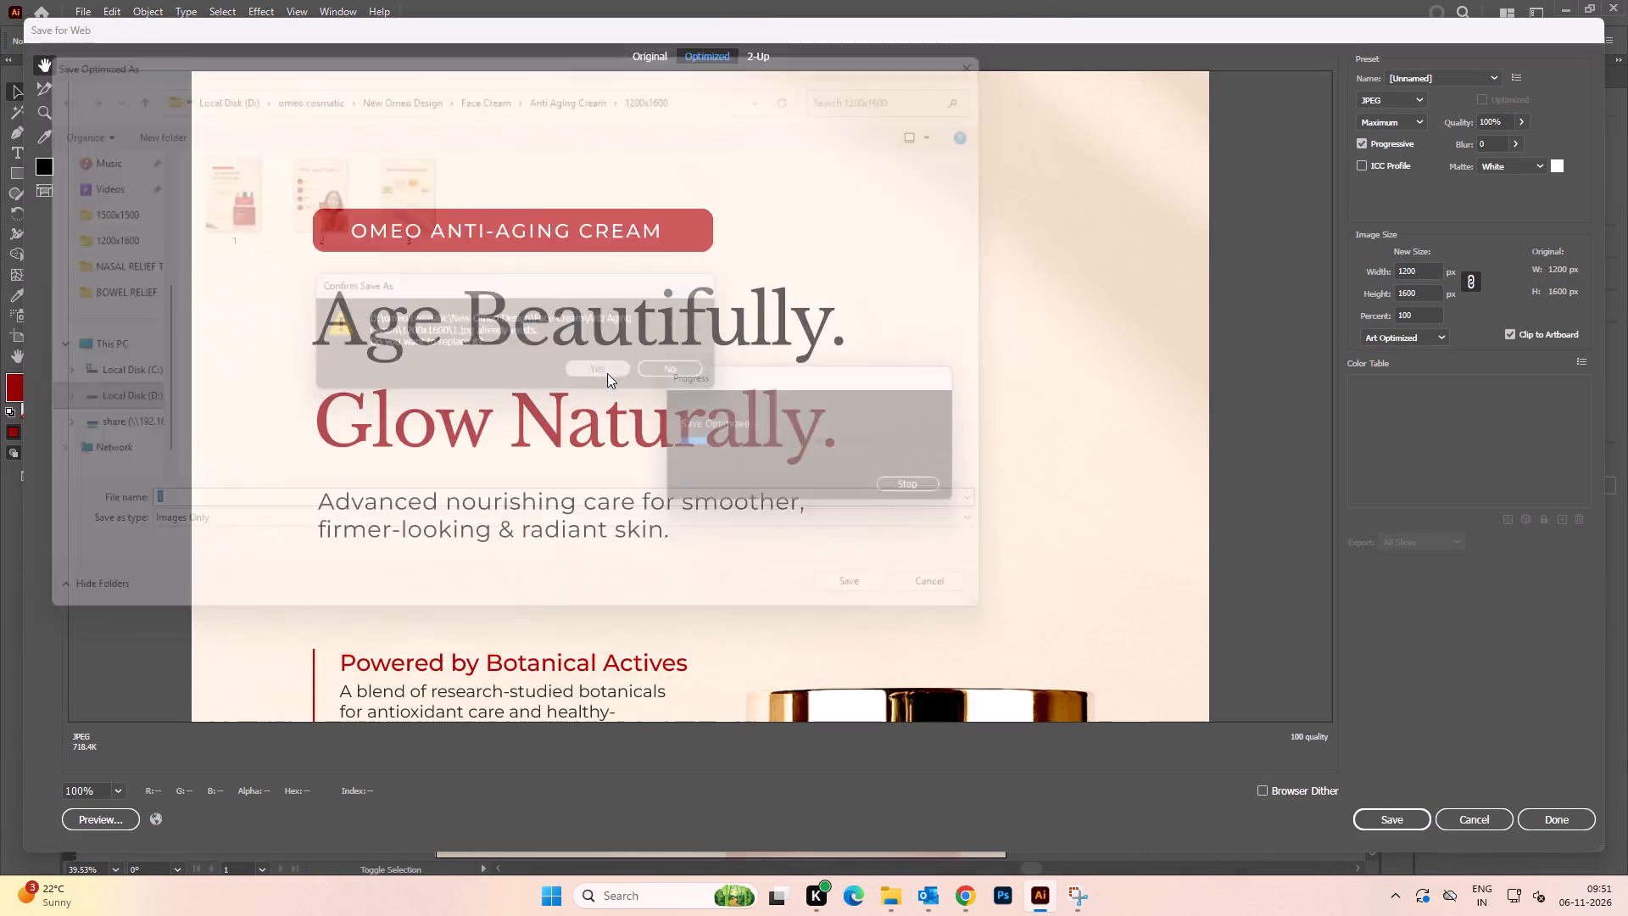
key("ctrl+s")
key("ctrl+s")
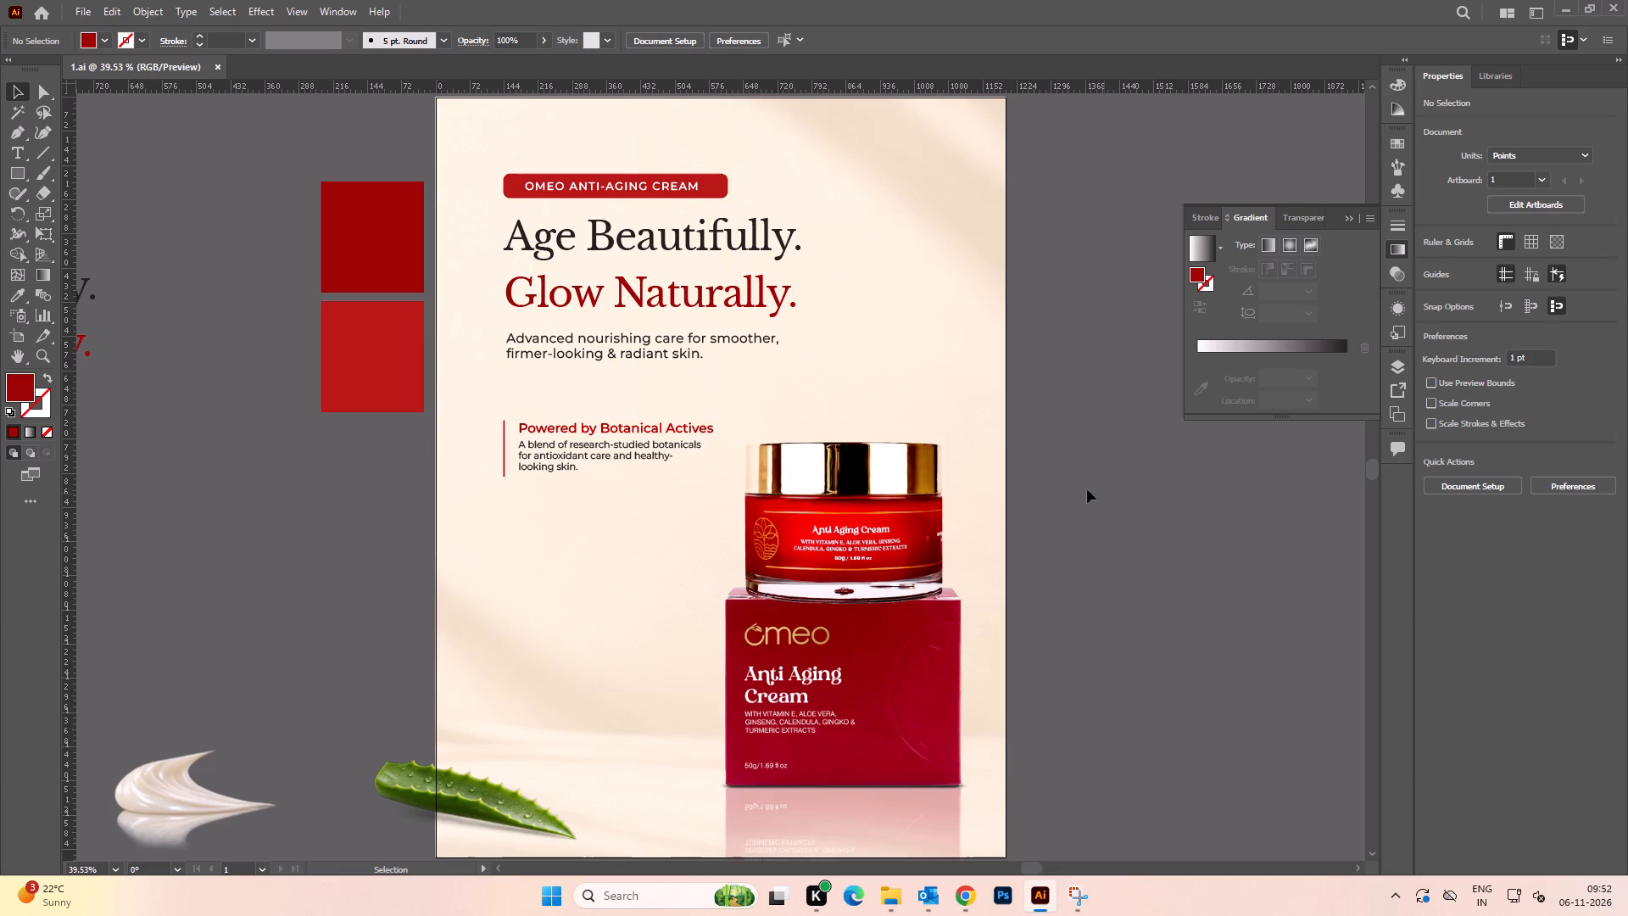
Save the 1.ai document again.
scroll(950, 465, "down", 1, "alt")
key("space")
left_click_drag(966, 505, 920, 500)
left_click(1064, 469)
key("ctrl+s")
key("ctrl+s")
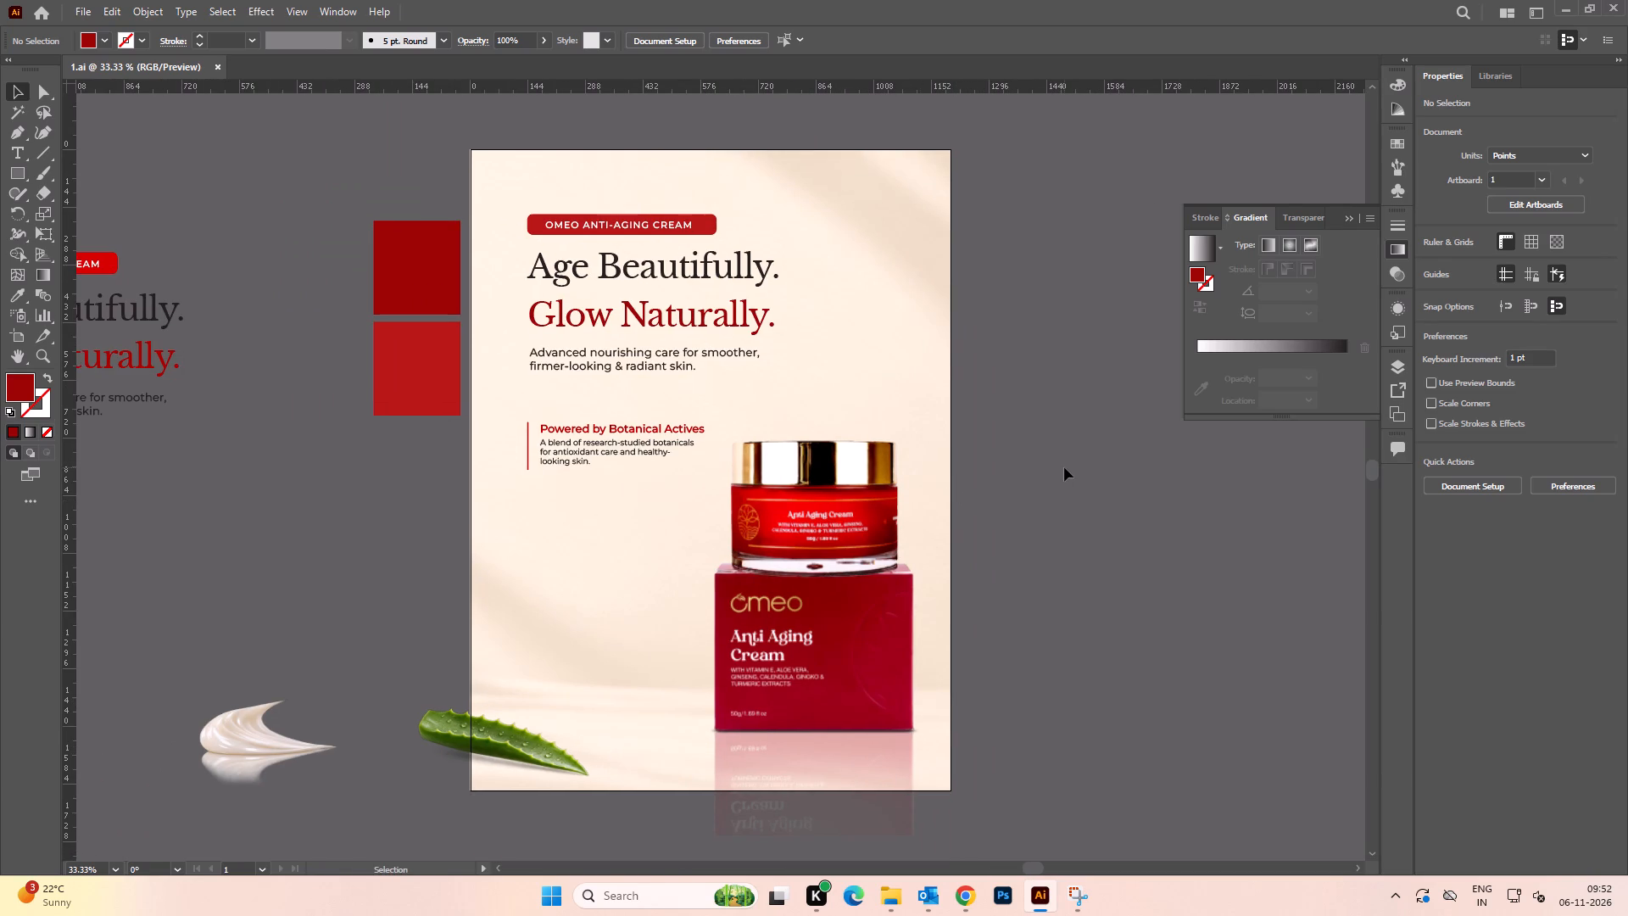
left_click(1096, 456)
key("ctrl+s")
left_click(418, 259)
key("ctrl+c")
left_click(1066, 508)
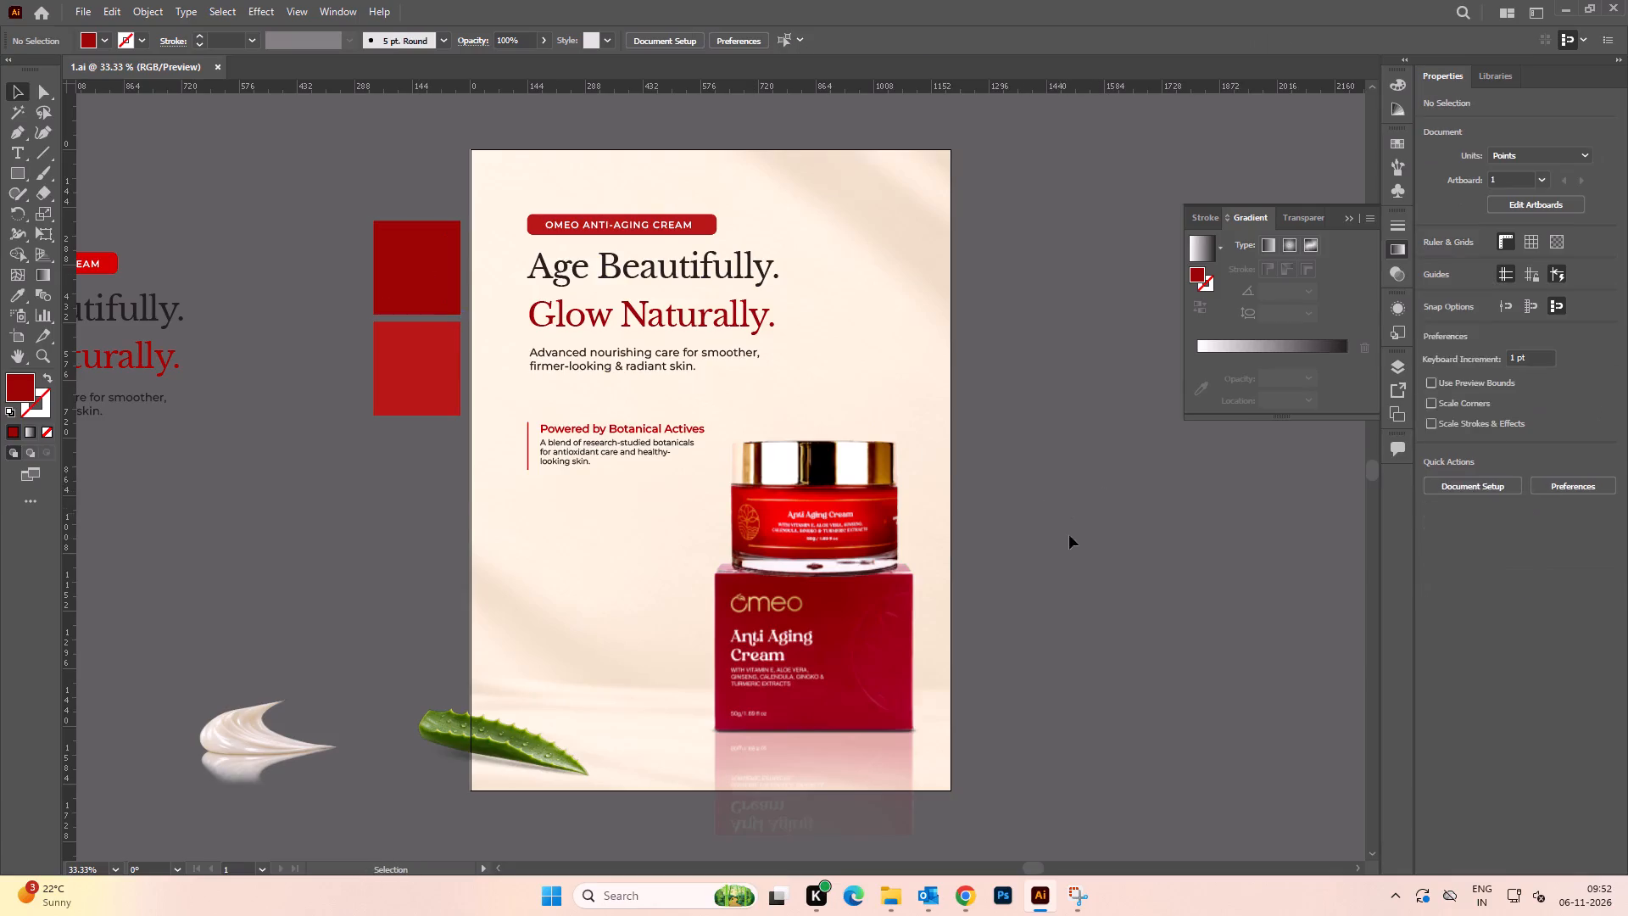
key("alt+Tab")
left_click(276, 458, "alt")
Recolour the Powered by Botanical Actives heading with the dark red sampled from the upper reference square.
scroll(510, 343, "up", 2, "alt")
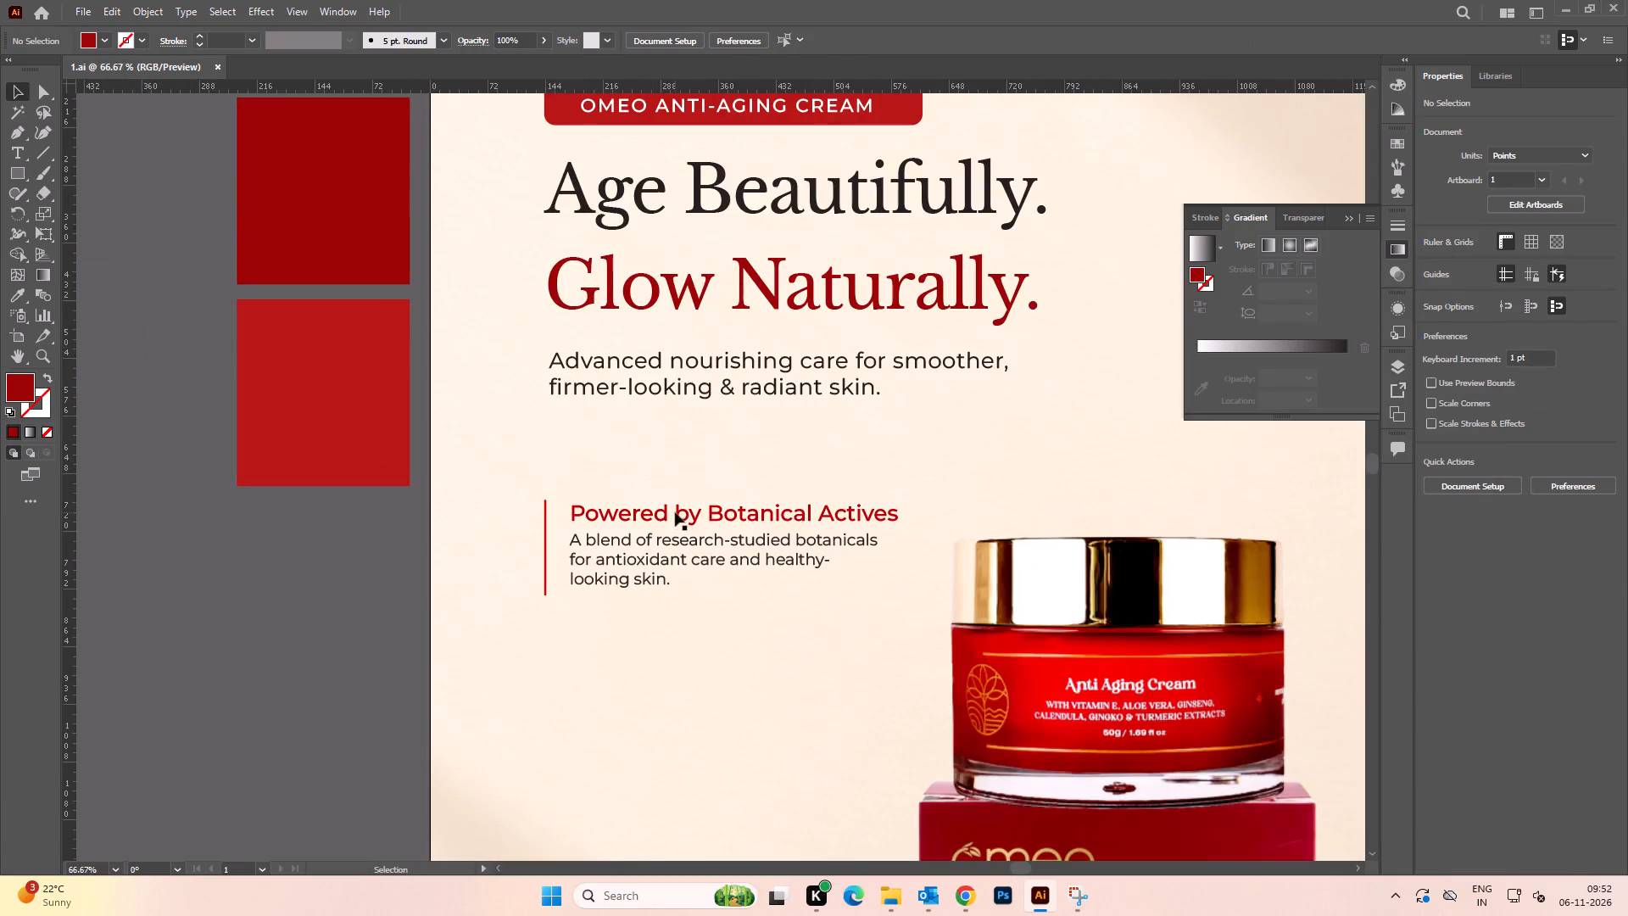
left_click(675, 512)
left_click(337, 578)
key("a")
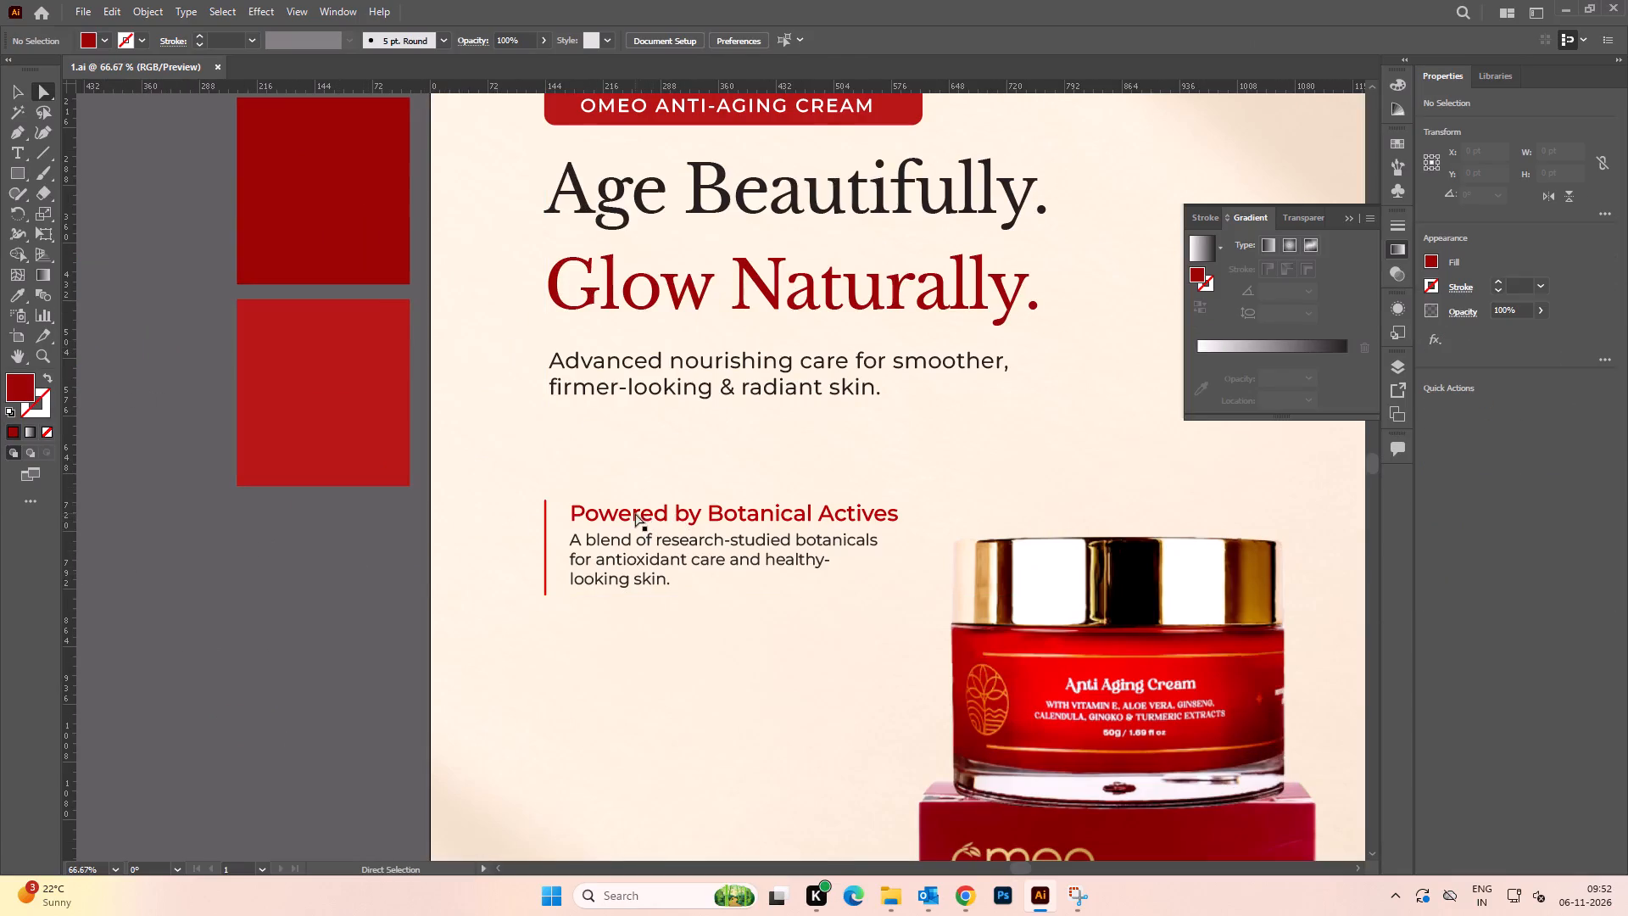
left_click(635, 513)
key("i")
left_click(345, 209)
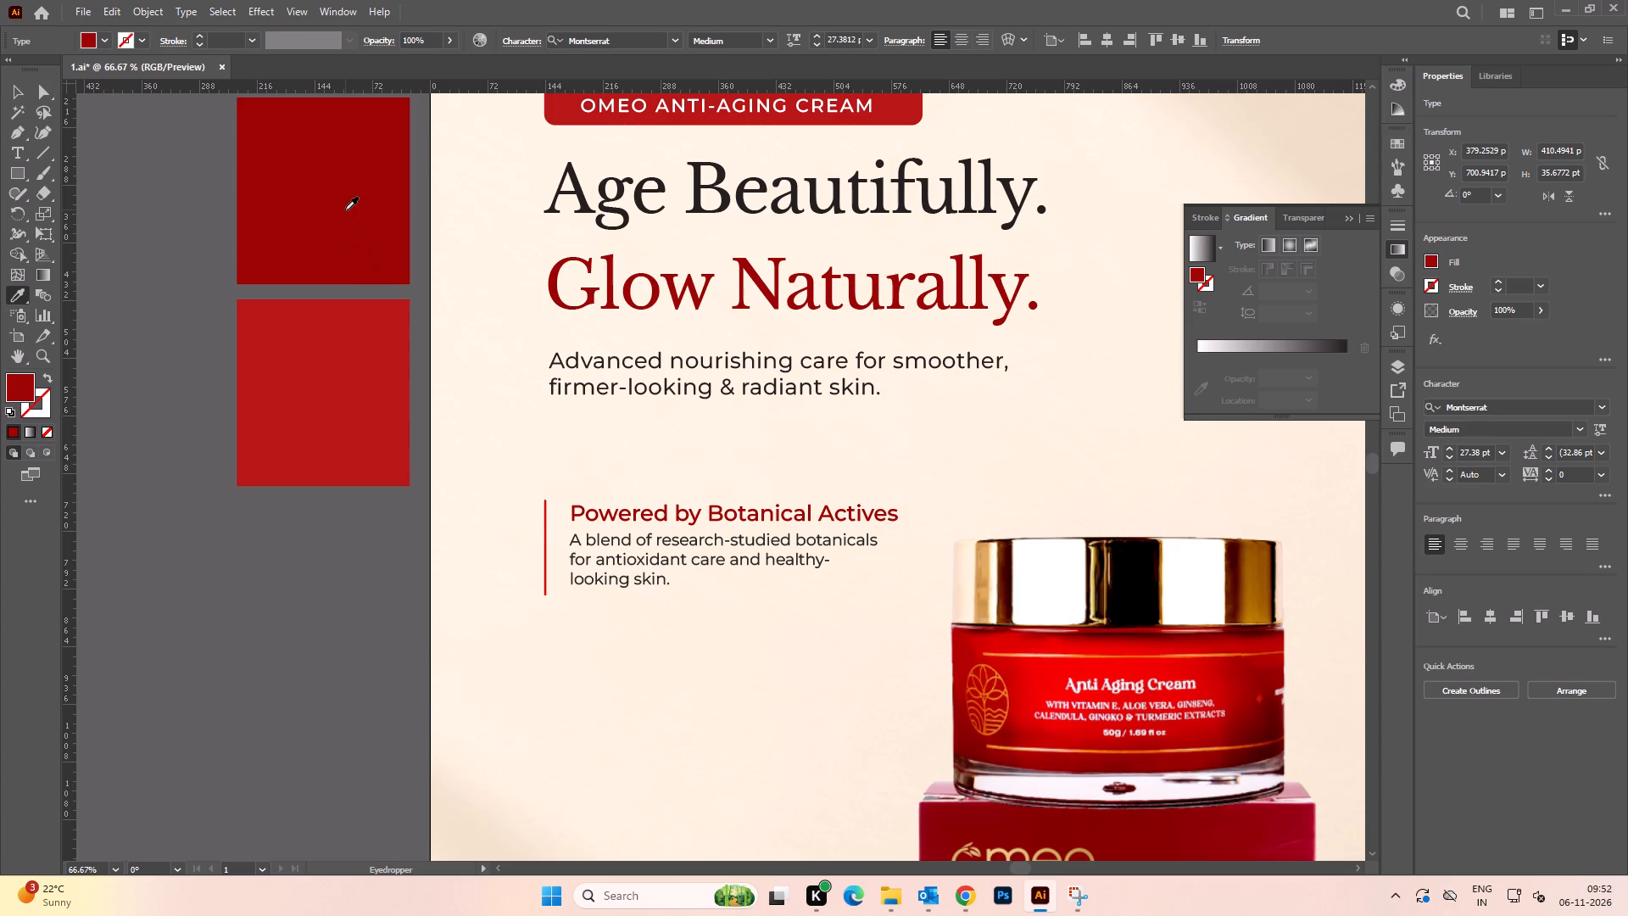
key("v")
left_click(269, 612)
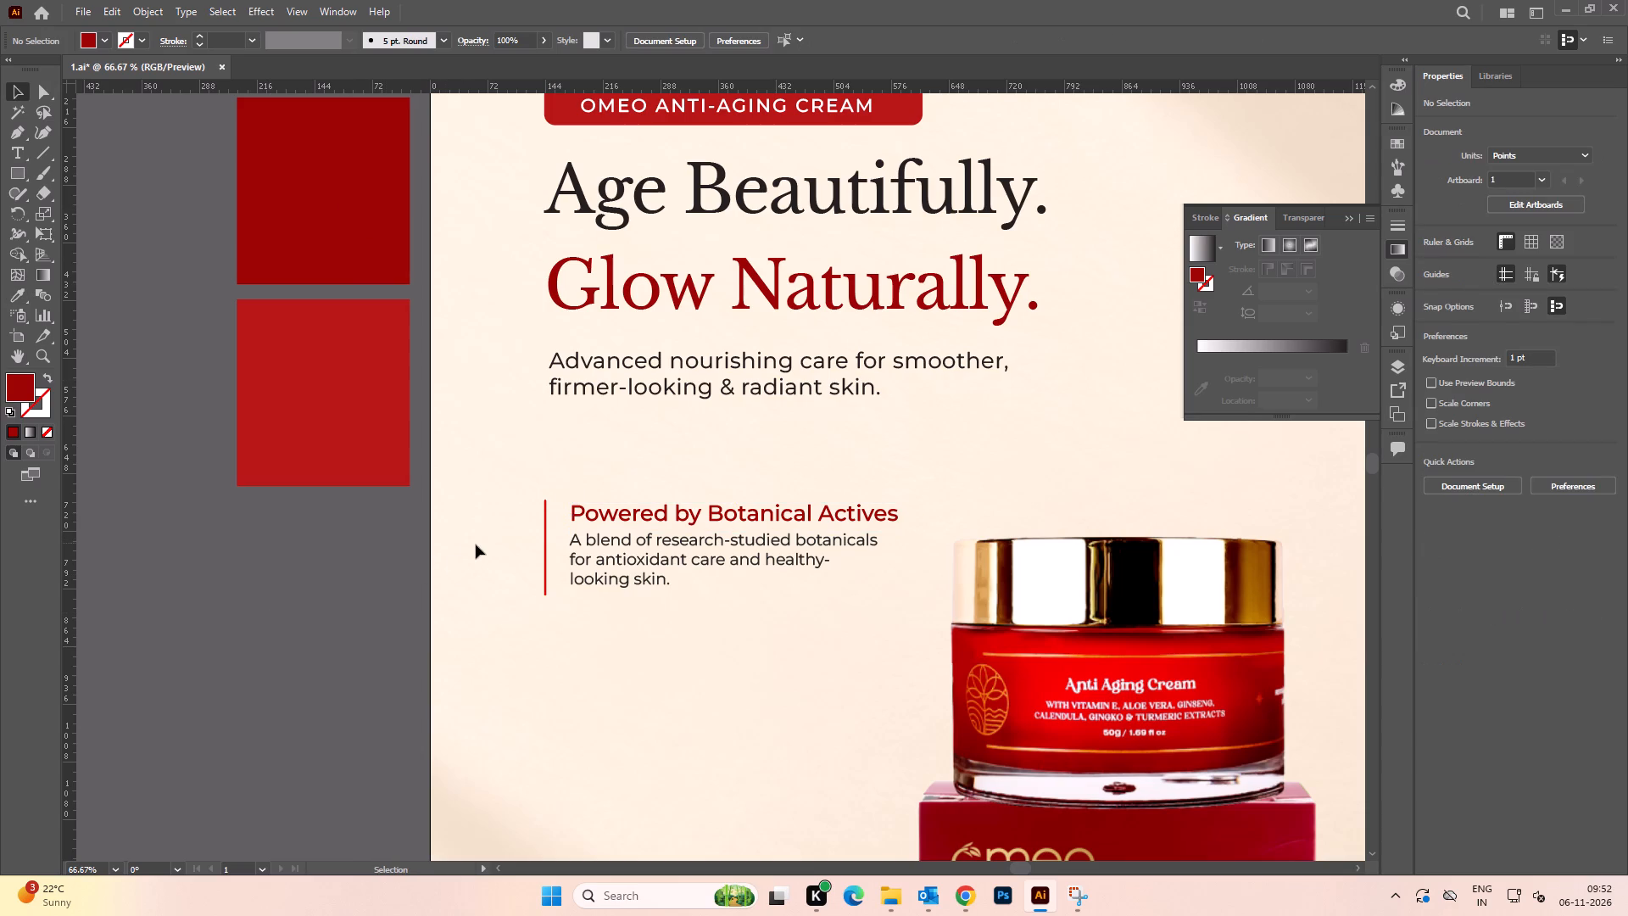
Recolour the thin vertical bar beside the botanical actives text with the upper reference square's dark red.
key("a")
left_click_drag(522, 483, 558, 614)
key("i")
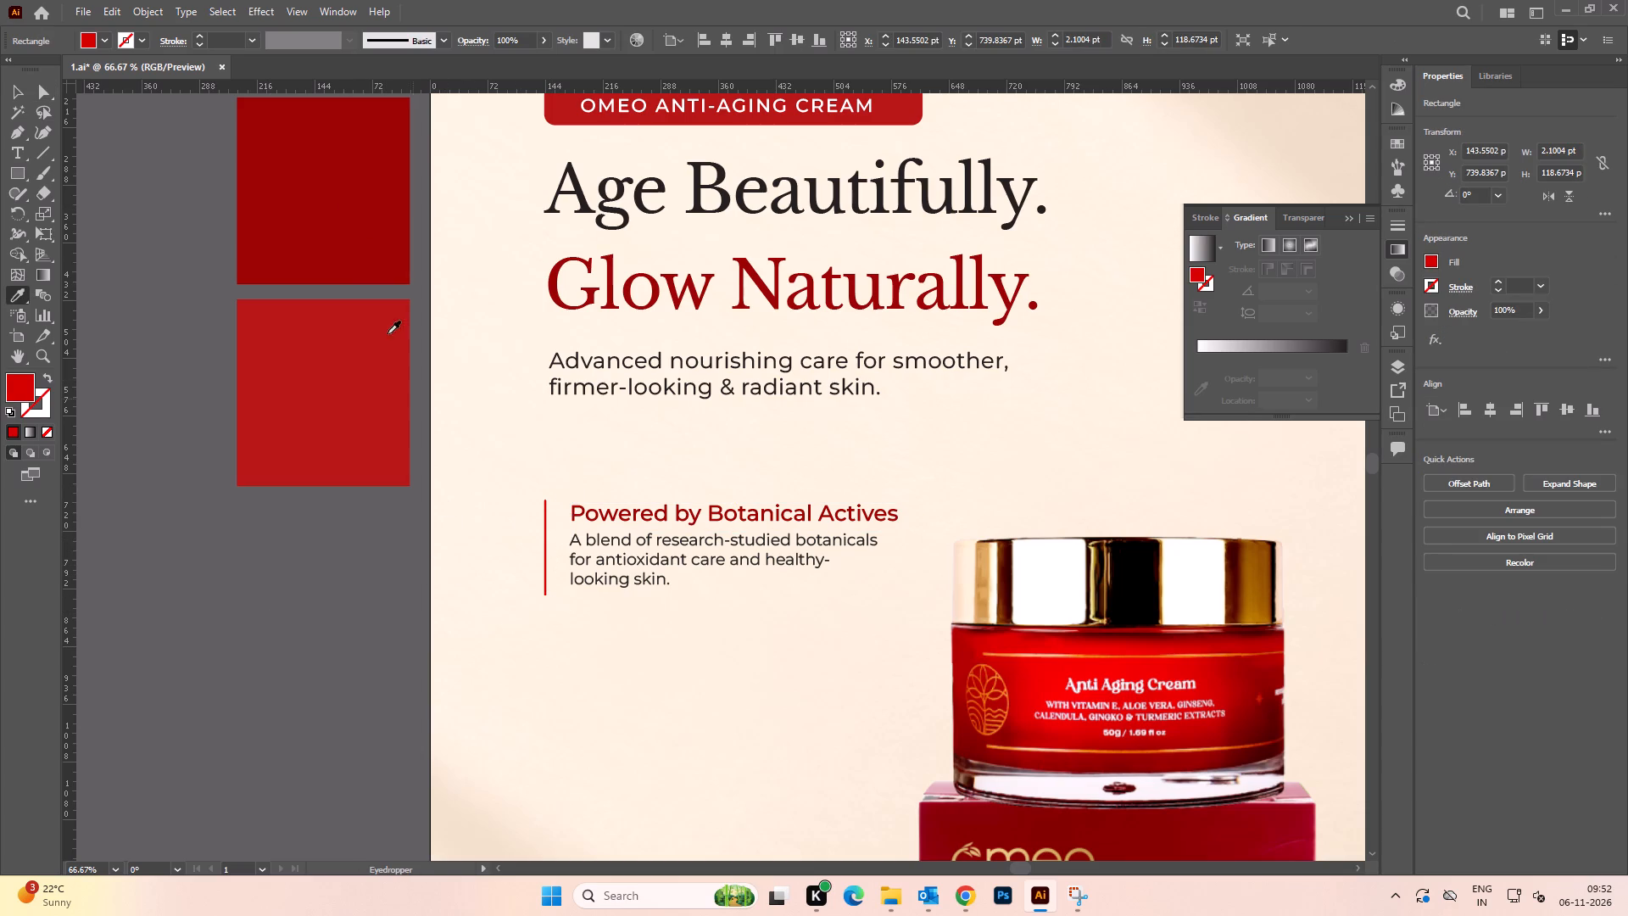
left_click(331, 189)
key("v")
left_click(255, 634)
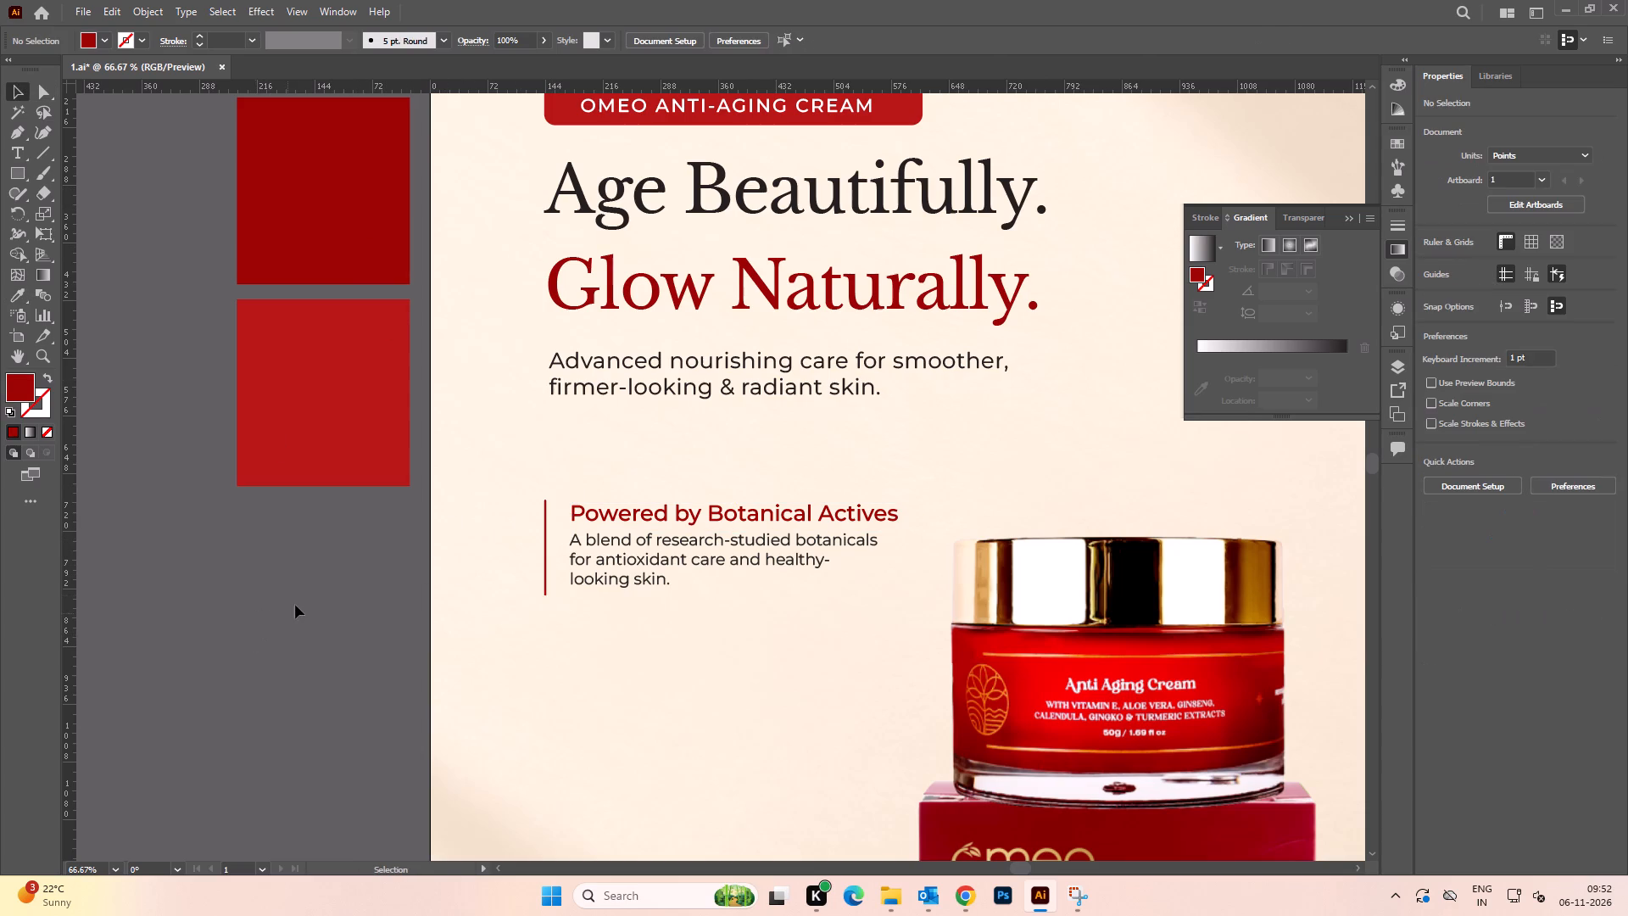
Change the lower reference square's fill to a slightly brighter red.
scroll(297, 603, "down", 1, "alt")
key("space")
left_click_drag(292, 612, 293, 645)
scroll(504, 271, "up", 3, "alt")
scroll(456, 327, "down", 2, "alt")
key("space")
left_click_drag(395, 400, 523, 332)
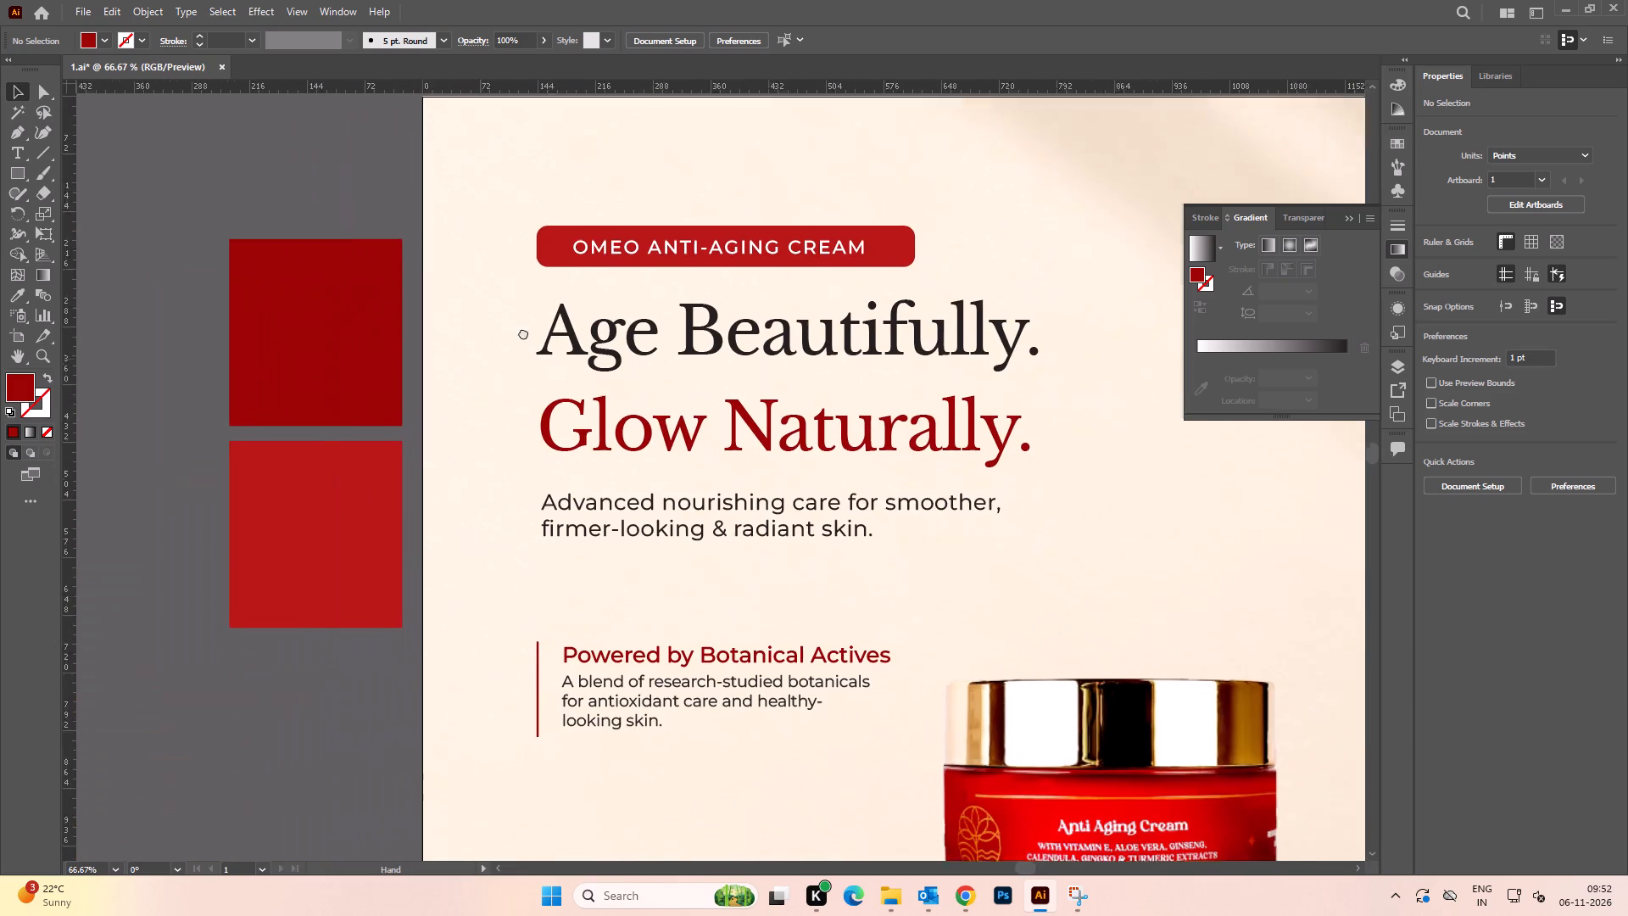
left_click_drag(523, 332, 527, 328)
left_click(387, 525)
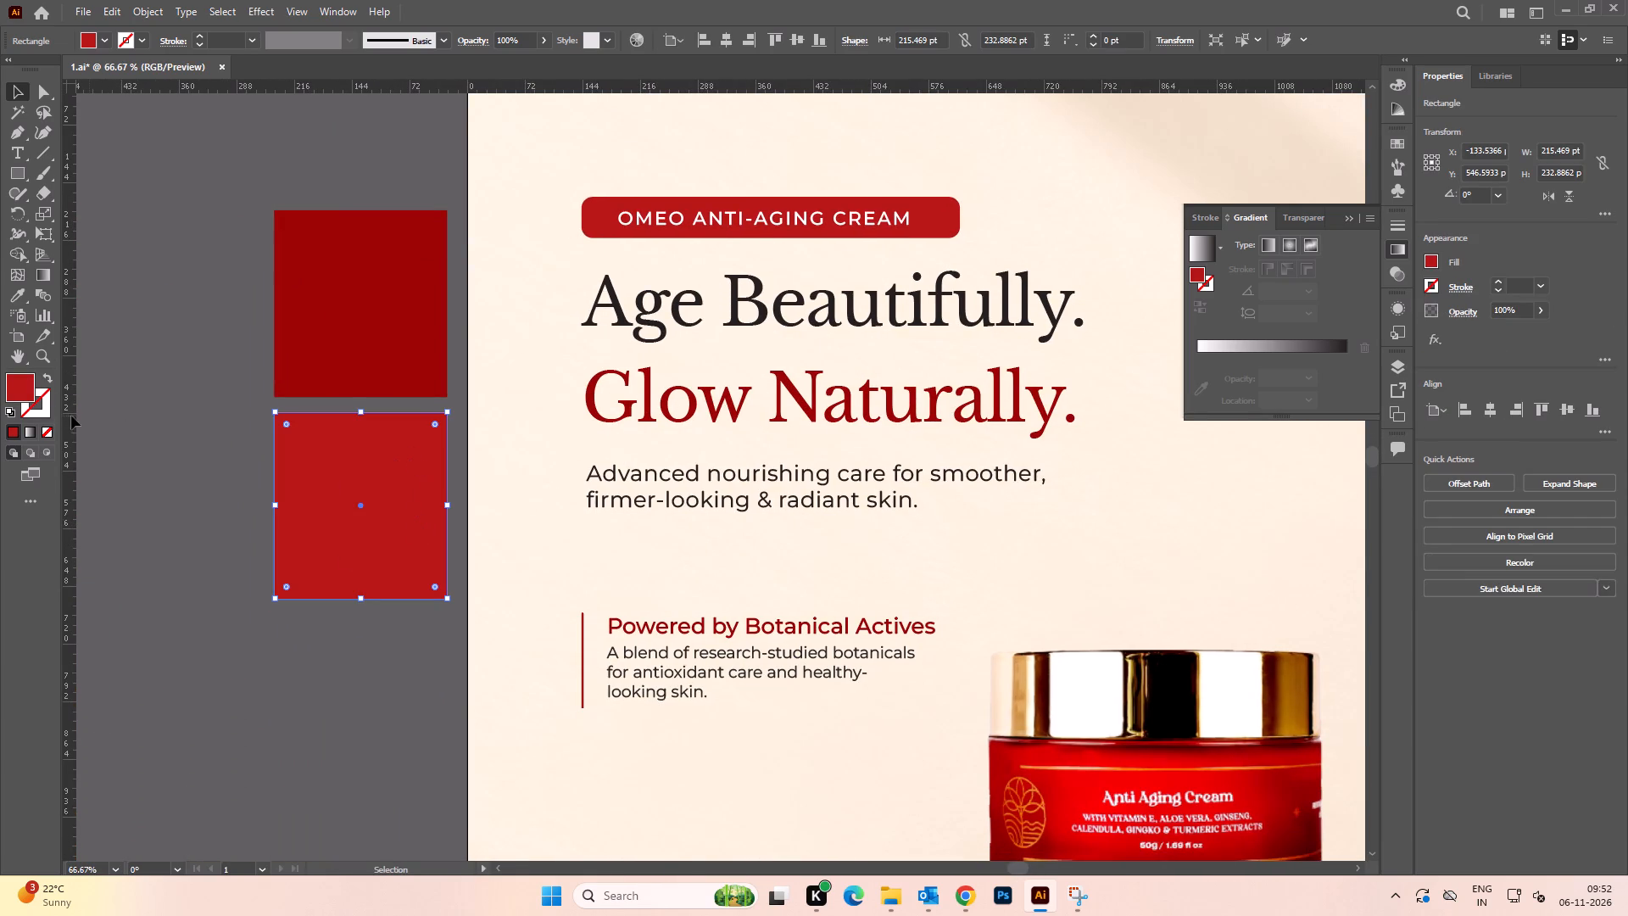
double_click(20, 378)
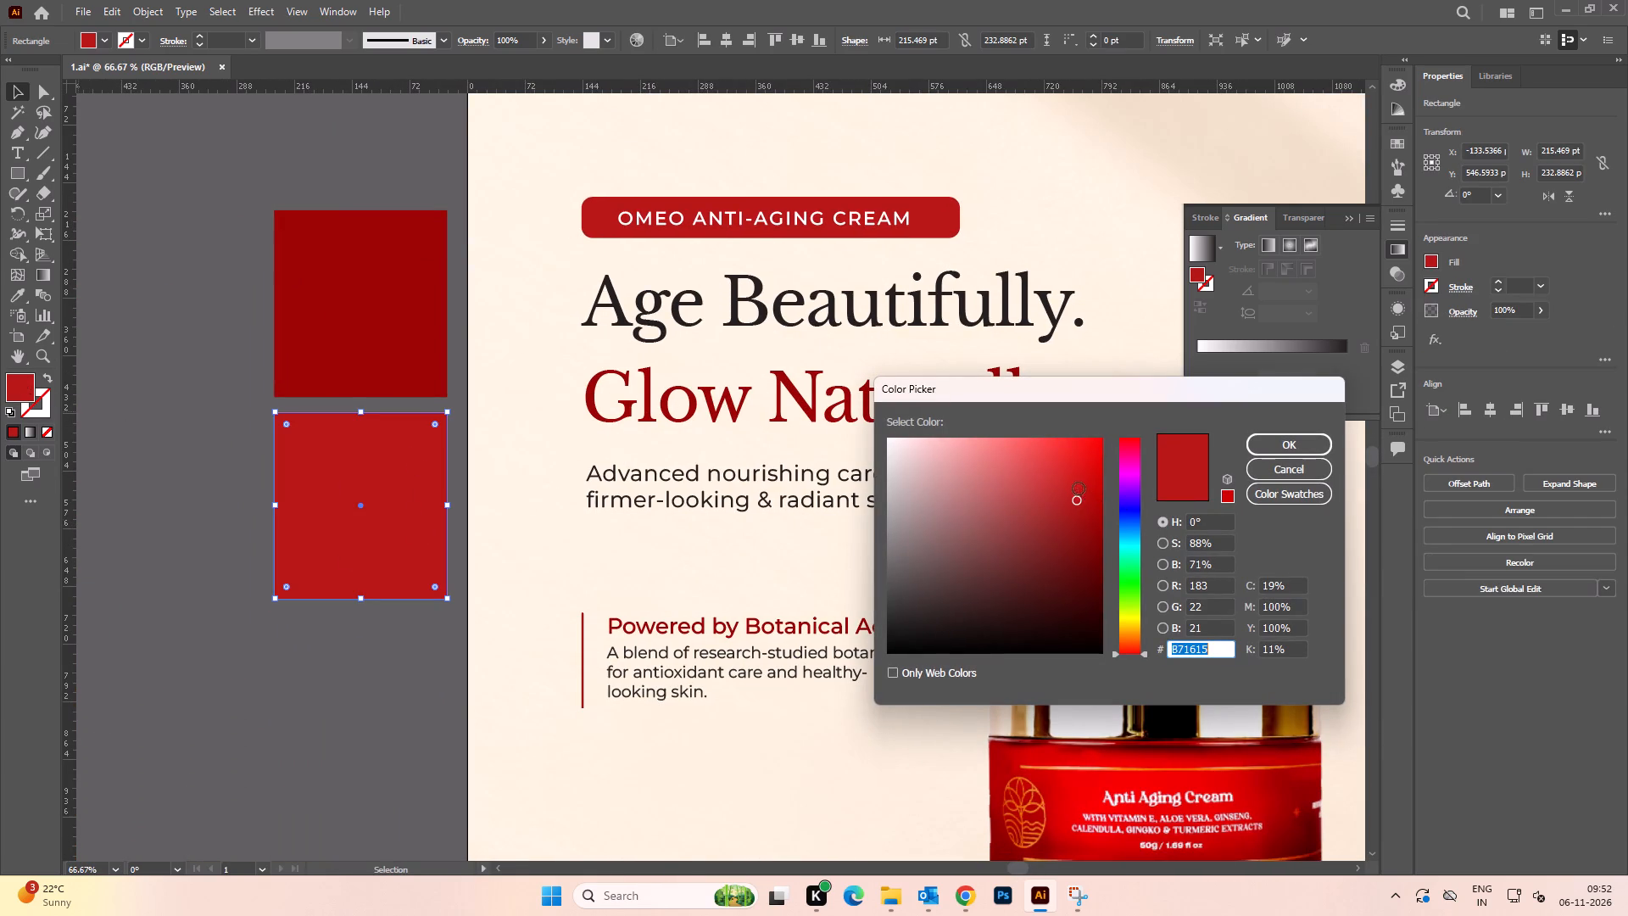
left_click(1079, 489)
left_click(1274, 439)
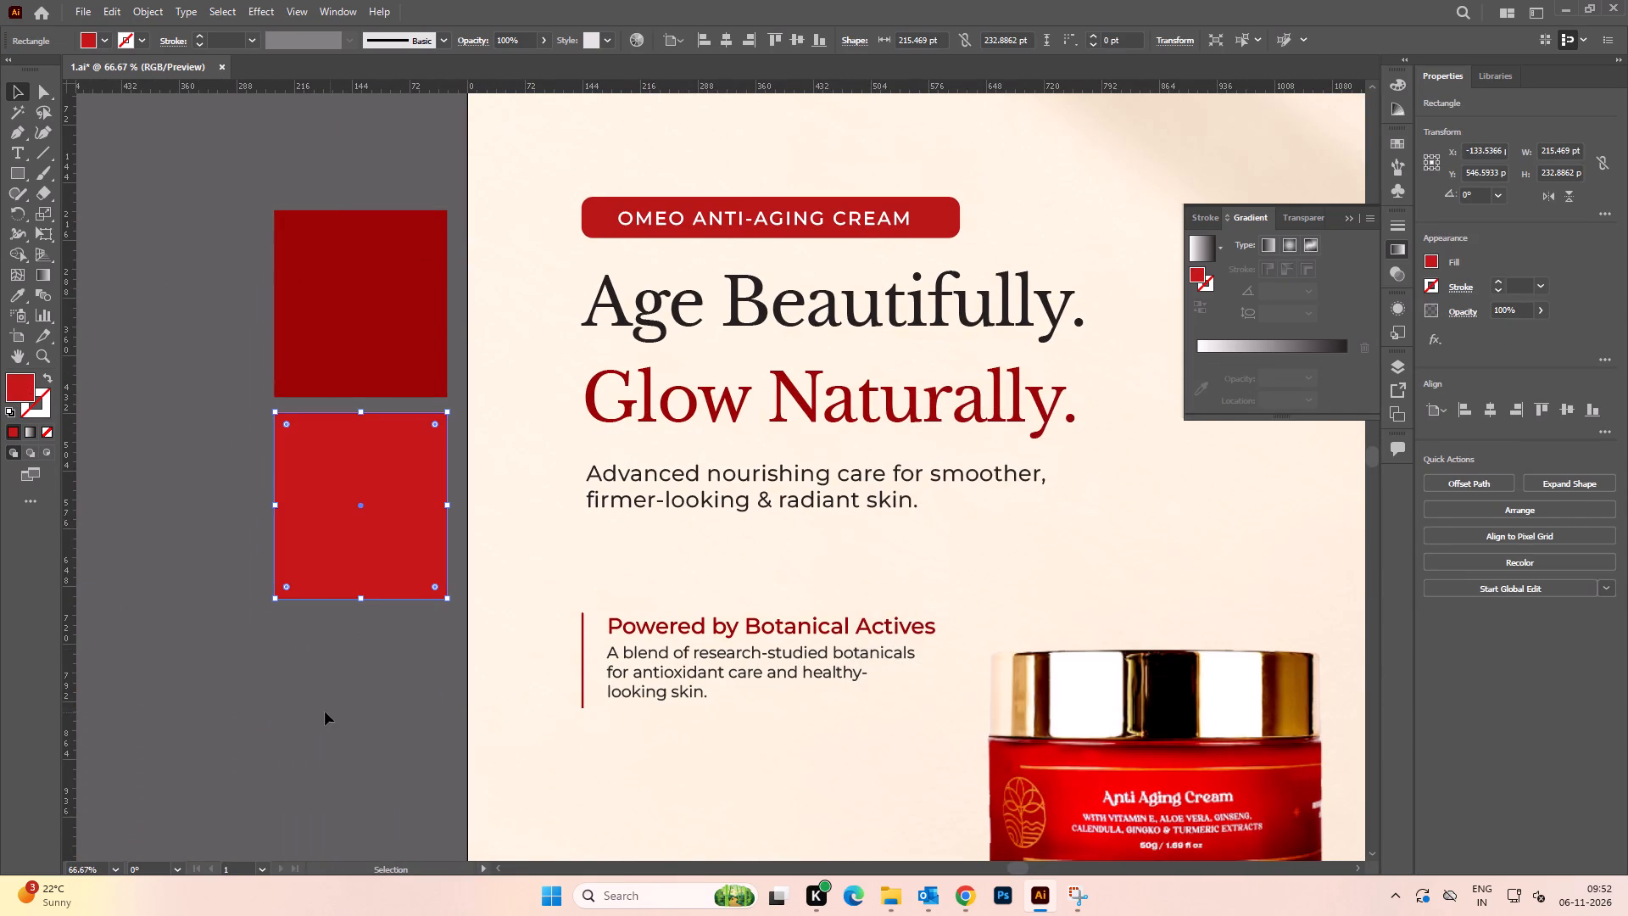
left_click(325, 711)
Recolour the OMEO ANTI-AGING CREAM label background with the brighter red sampled from the lower reference square.
left_click(348, 547)
key("i")
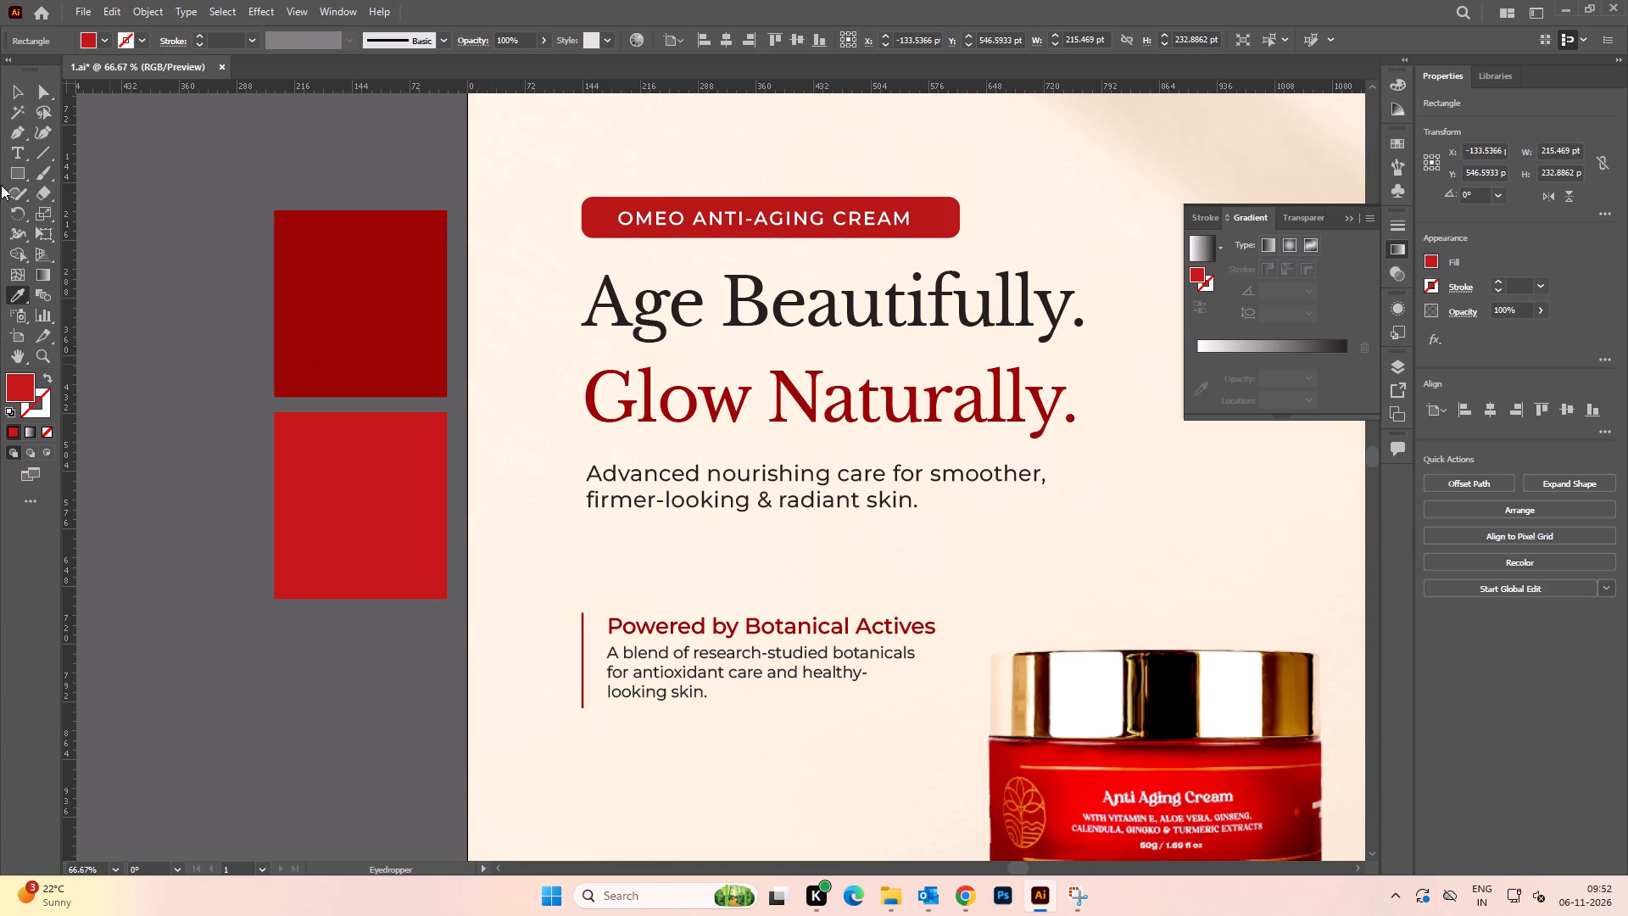
left_click(16, 92)
left_click(279, 148)
key("a")
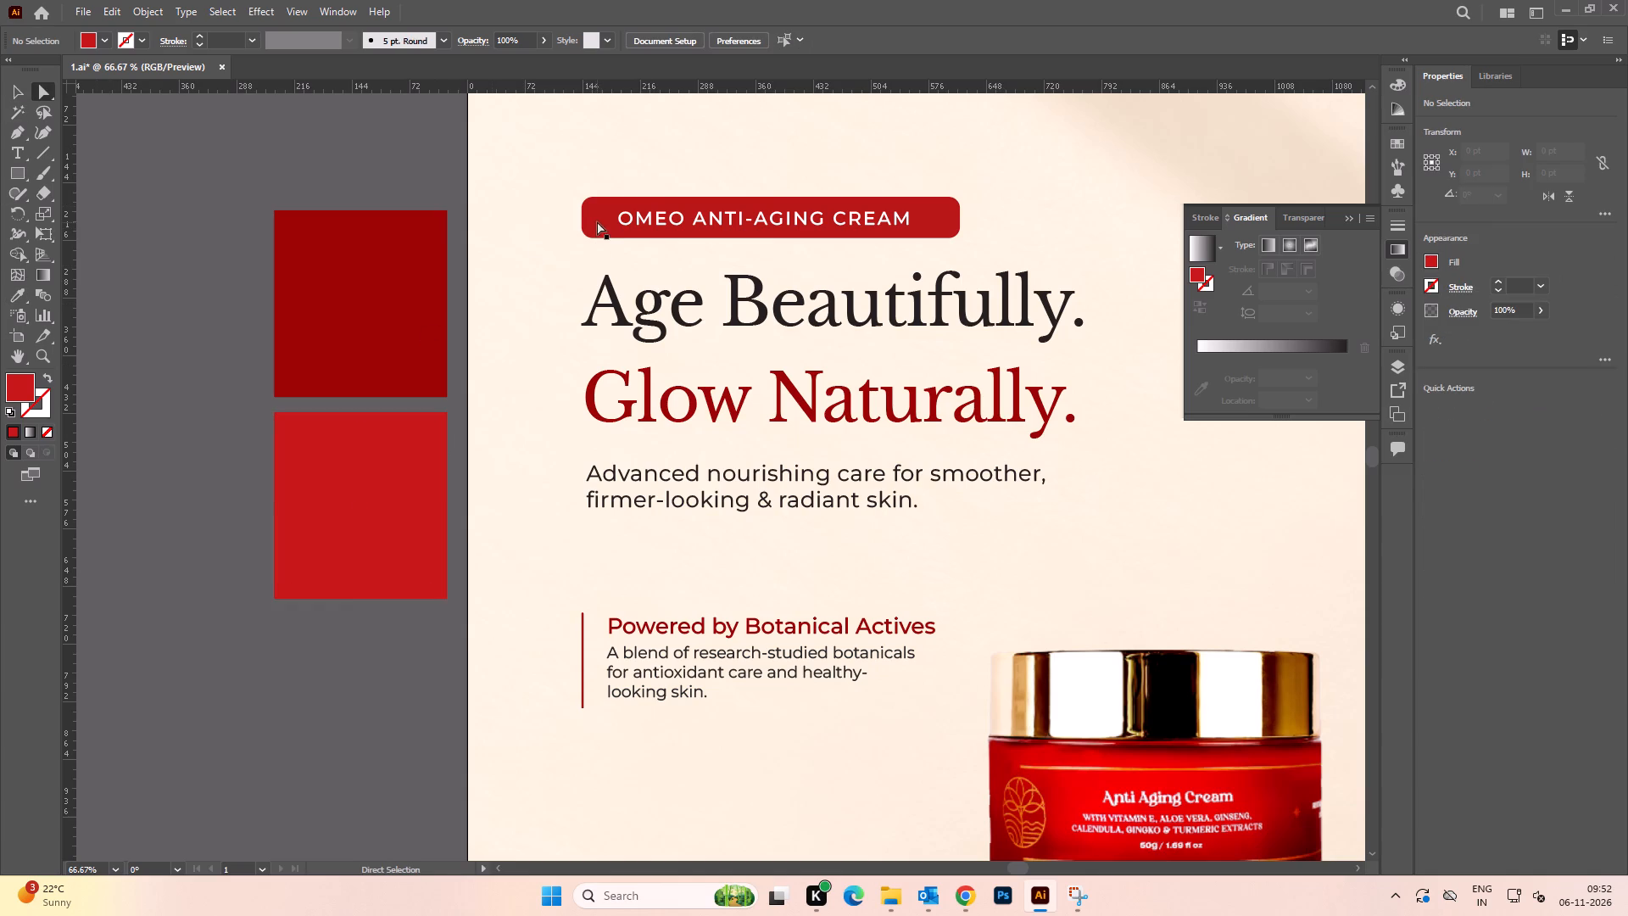
left_click(597, 221)
key("i")
left_click(419, 433)
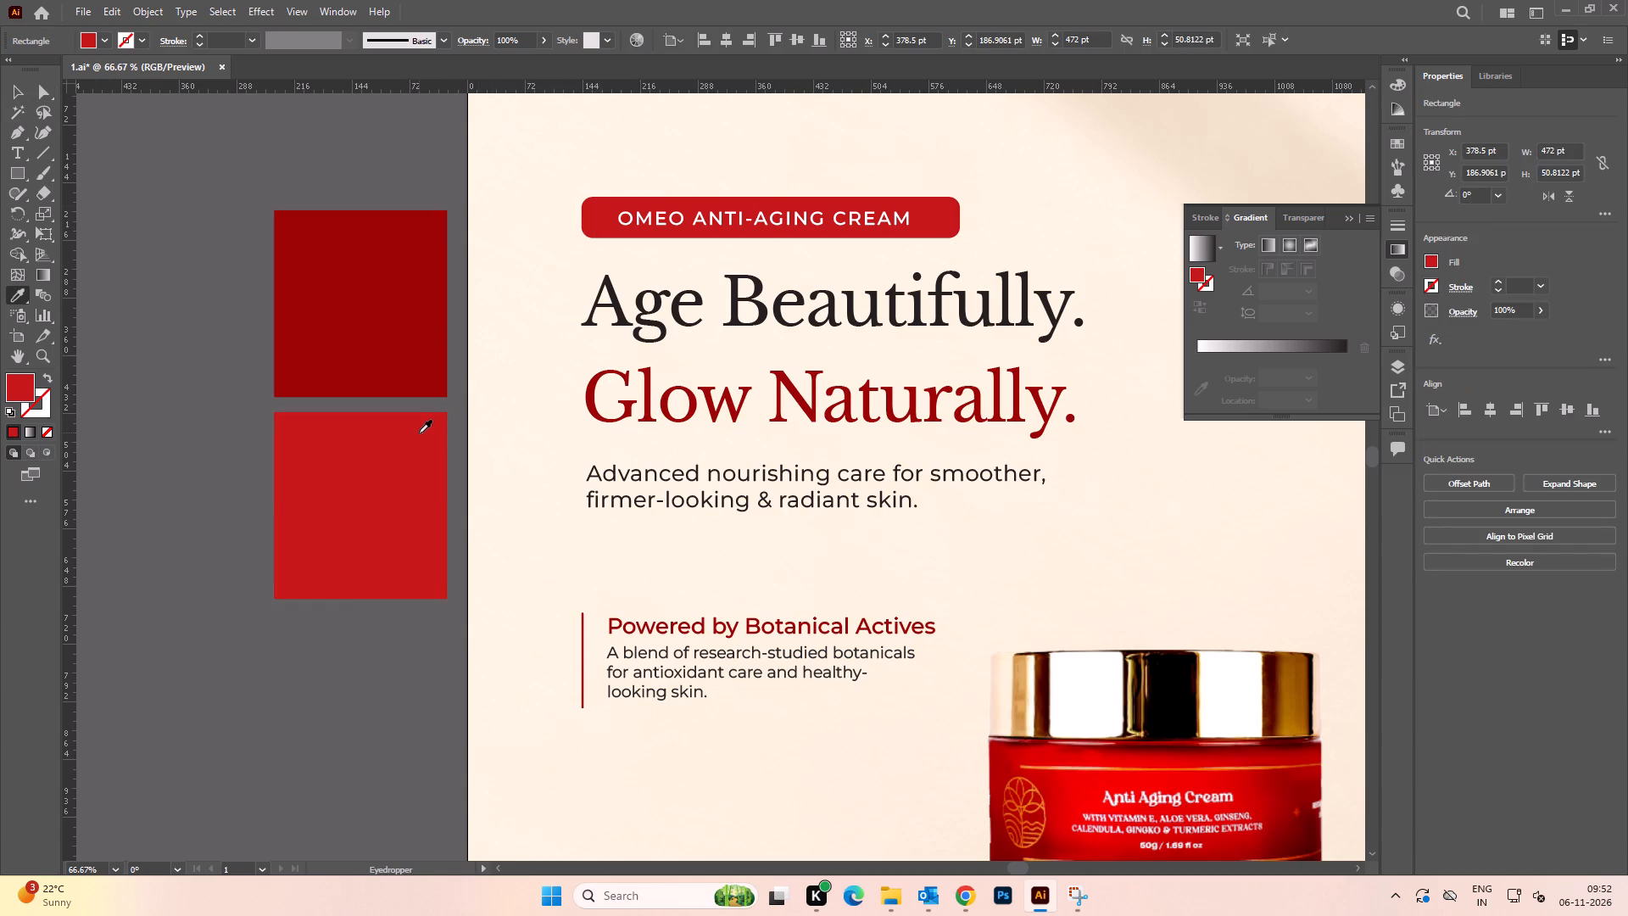
key("v")
left_click(231, 337)
Save 1.ai with the artboard fitted in the window and re-export it as JPEG 1, replacing the existing file.
key("ctrl+0")
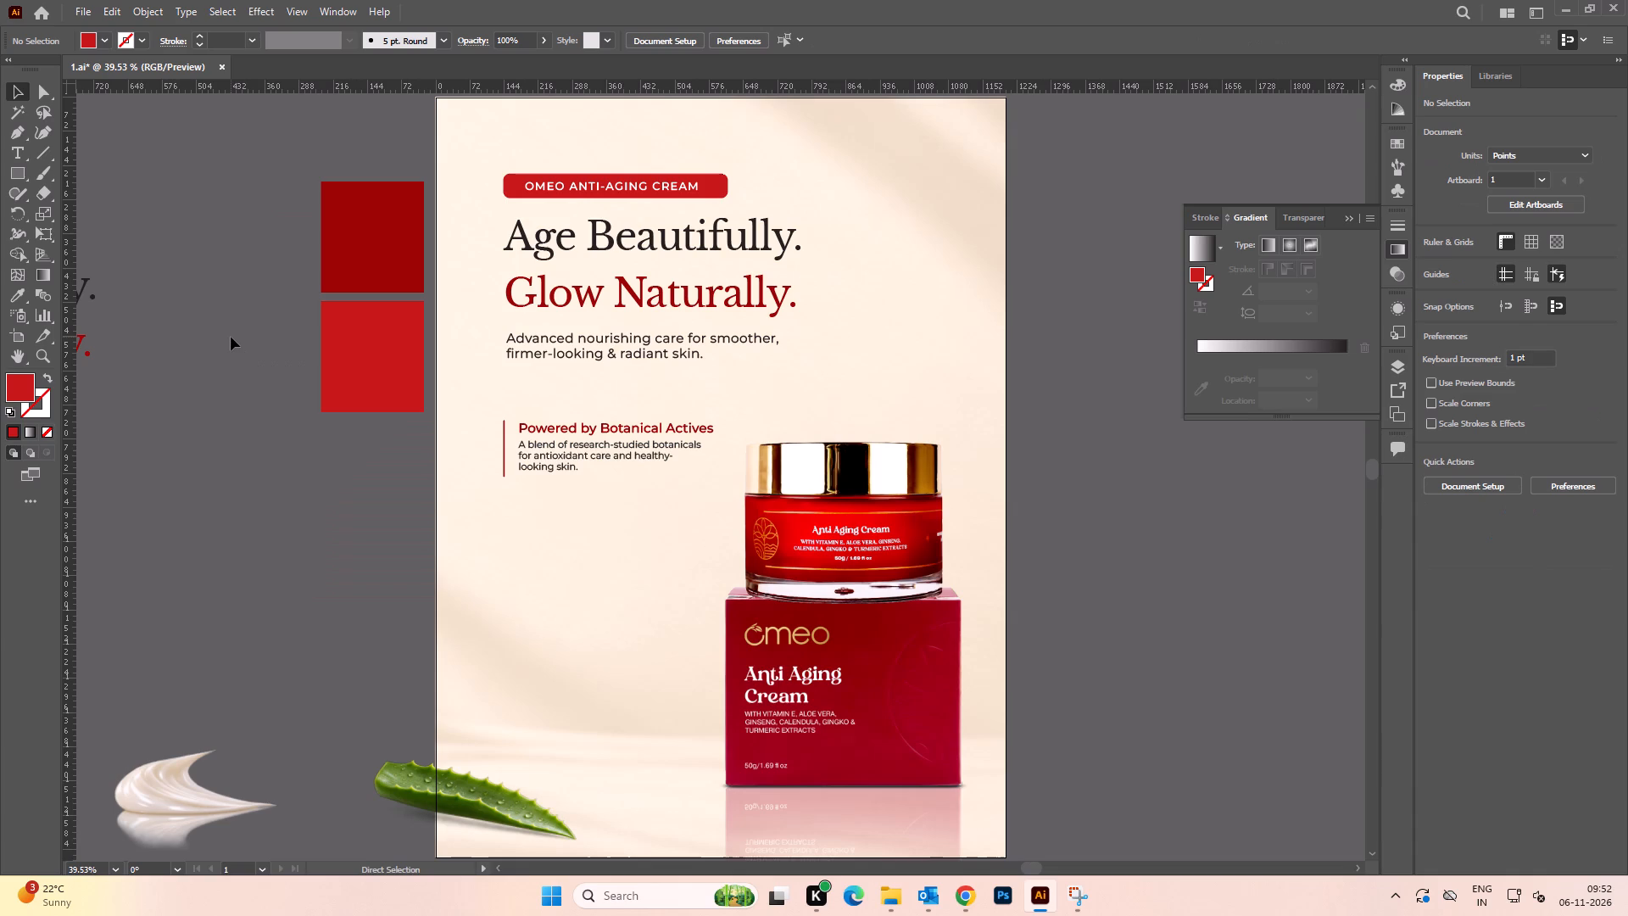
key("ctrl+s")
key("ctrl+s")
key("ctrl+alt+shift+s")
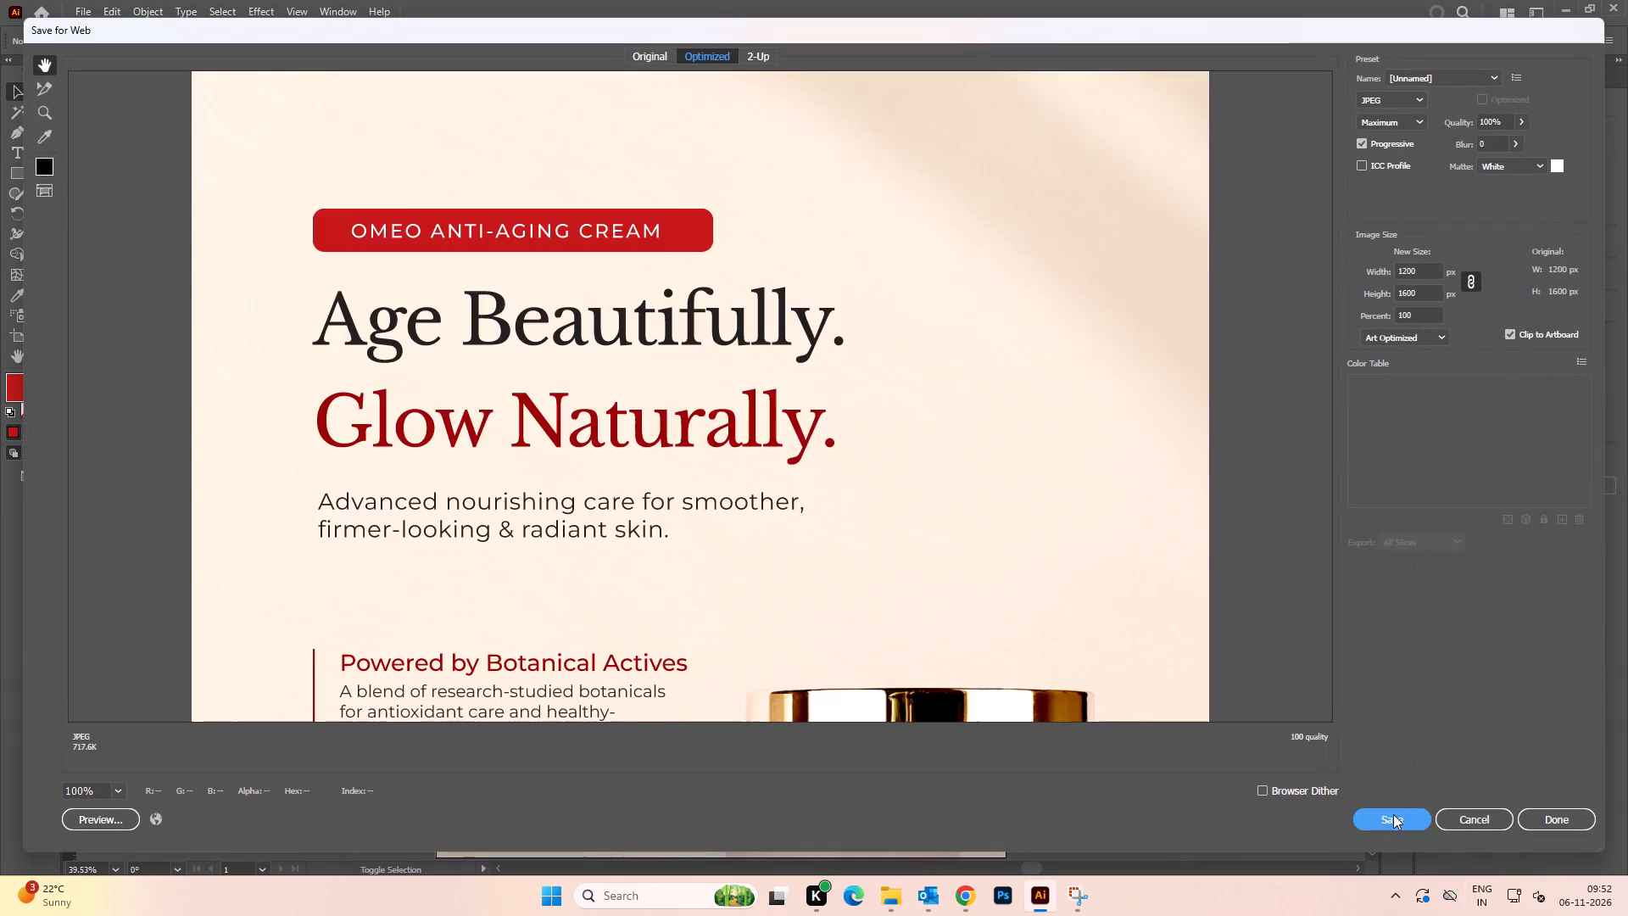
left_click(1381, 817)
left_click(864, 591)
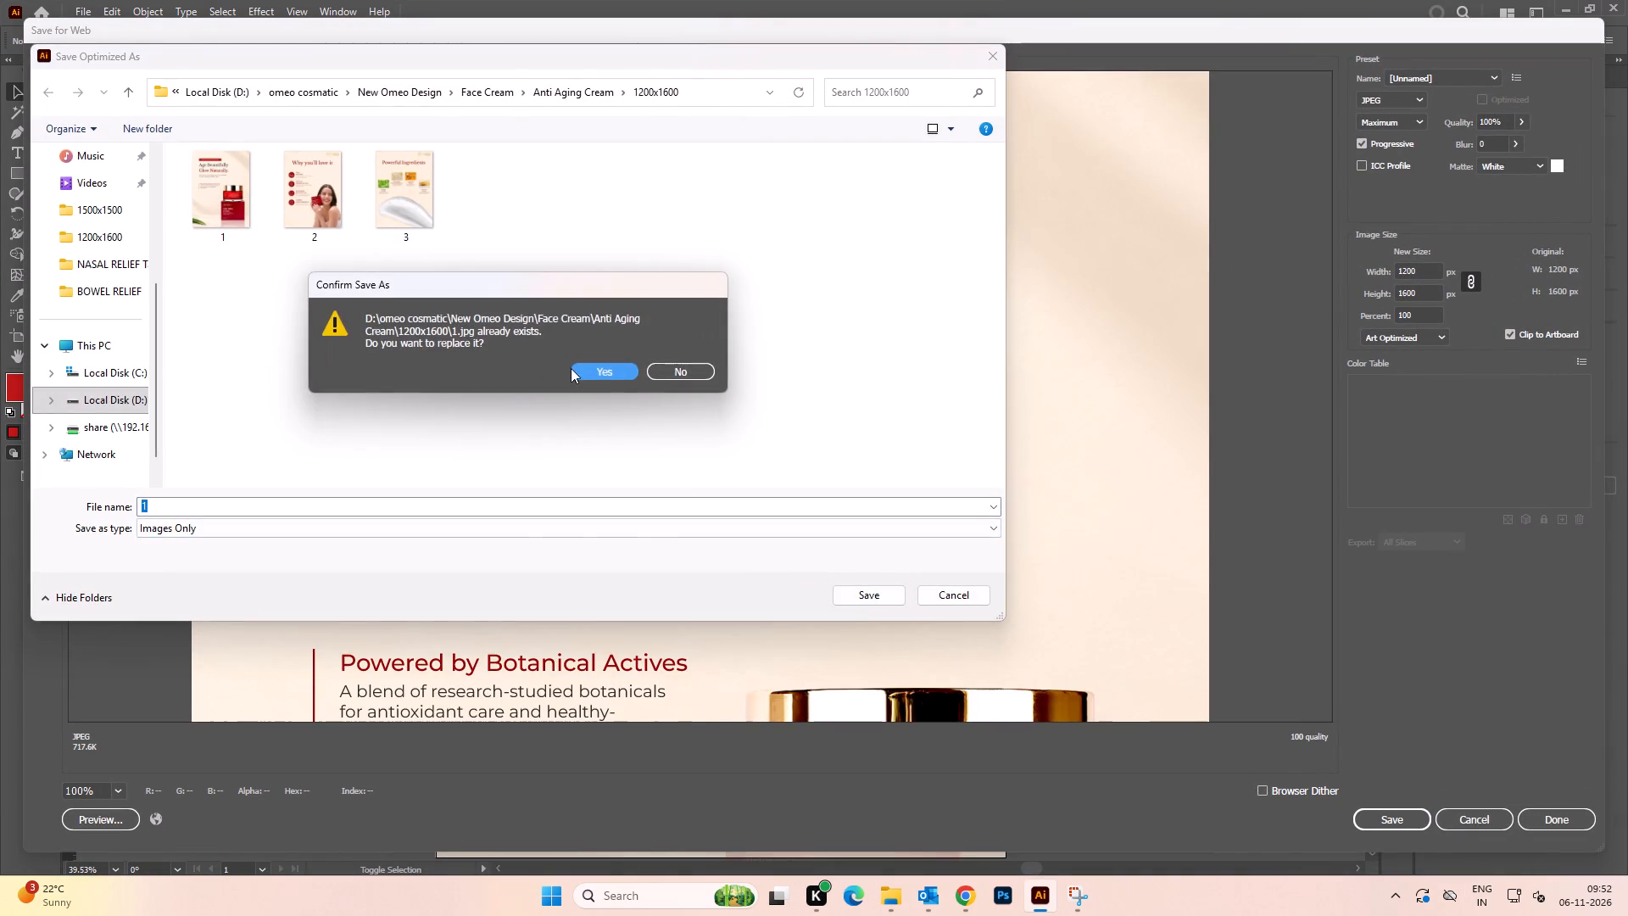
left_click(571, 368)
key("ctrl+s")
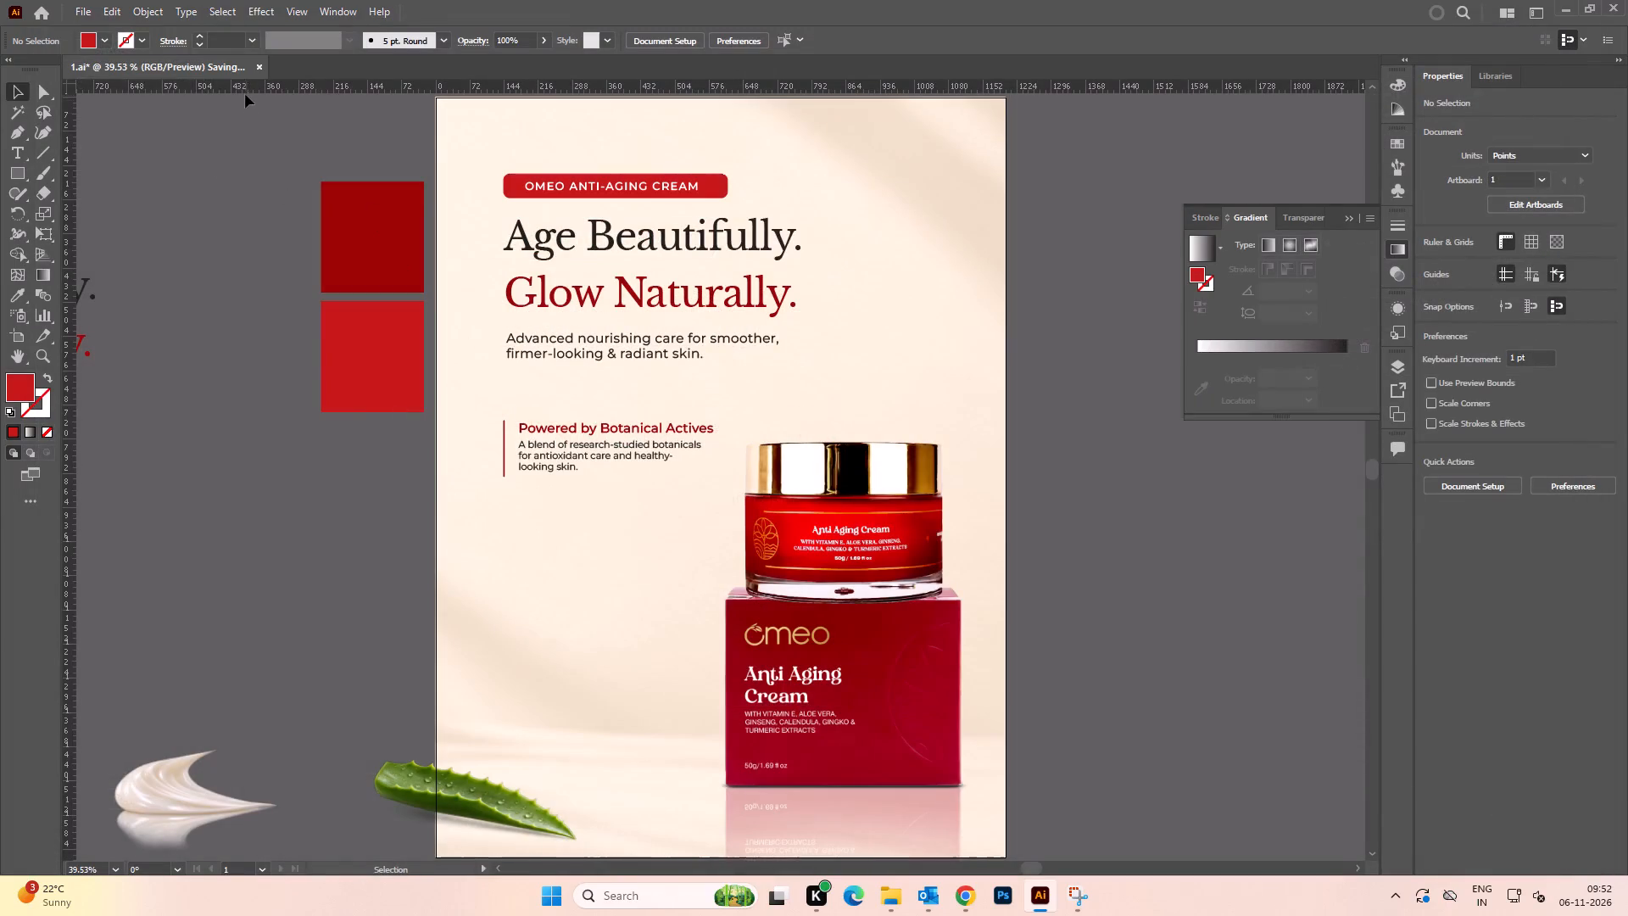
Switch to File Explorer and open 2.ai from the Anti Aging Cream 1200x1600 folder.
key("alt+Tab")
left_click(516, 455, "alt")
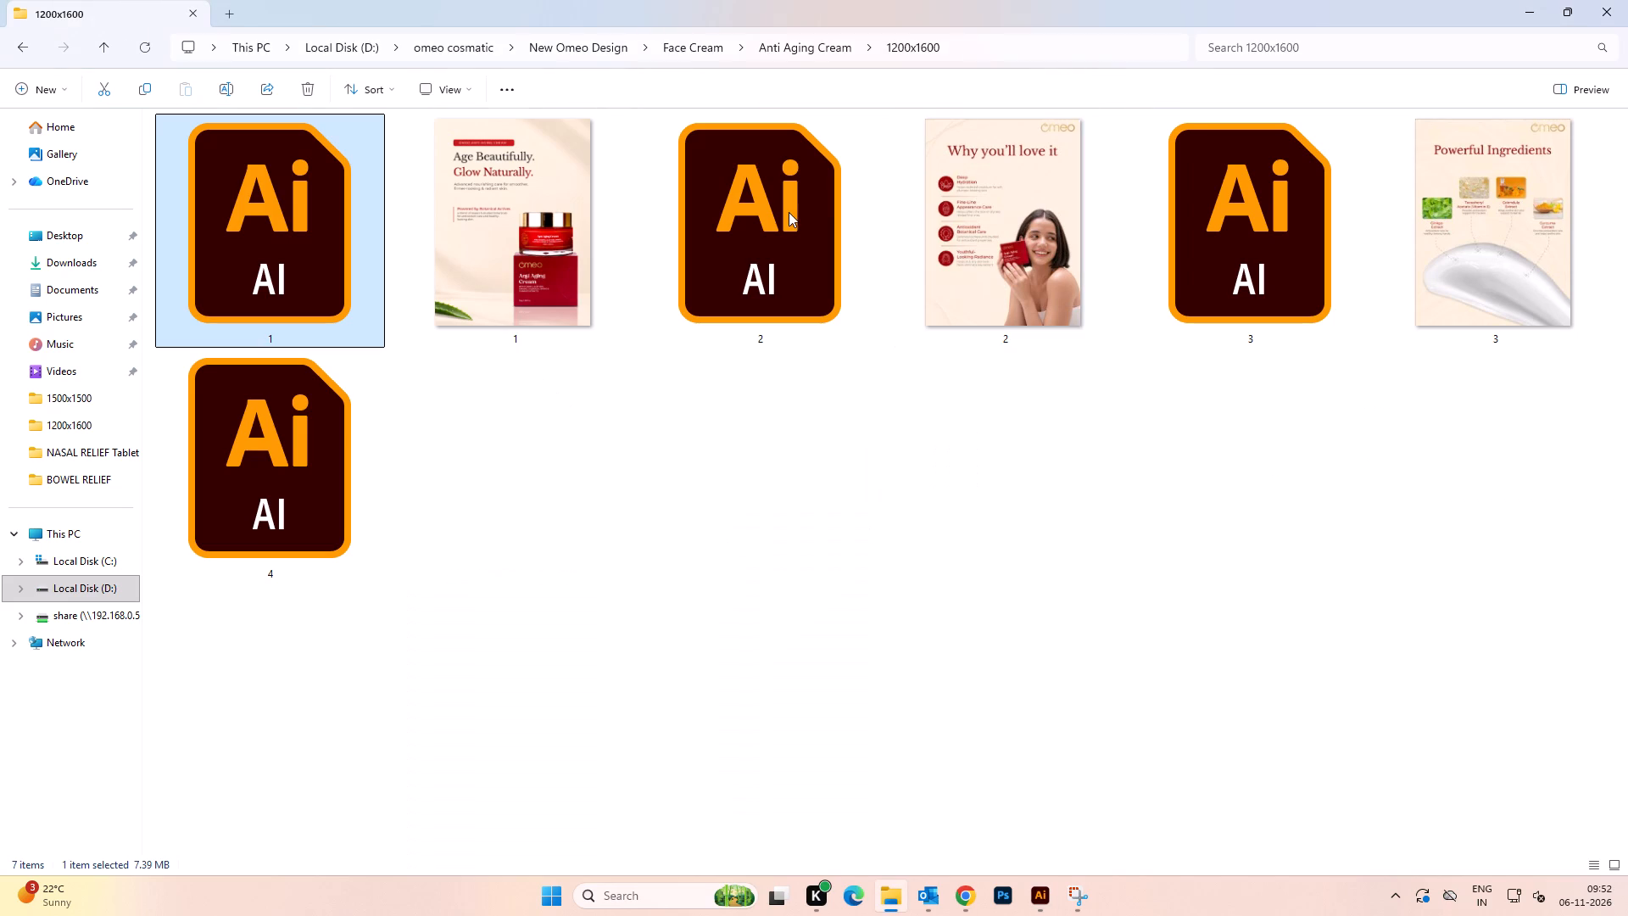
double_click(789, 212)
Delete the dark red reference square beside the artboard in 2.ai.
key("space")
left_click_drag(424, 308, 577, 450)
left_click(525, 318)
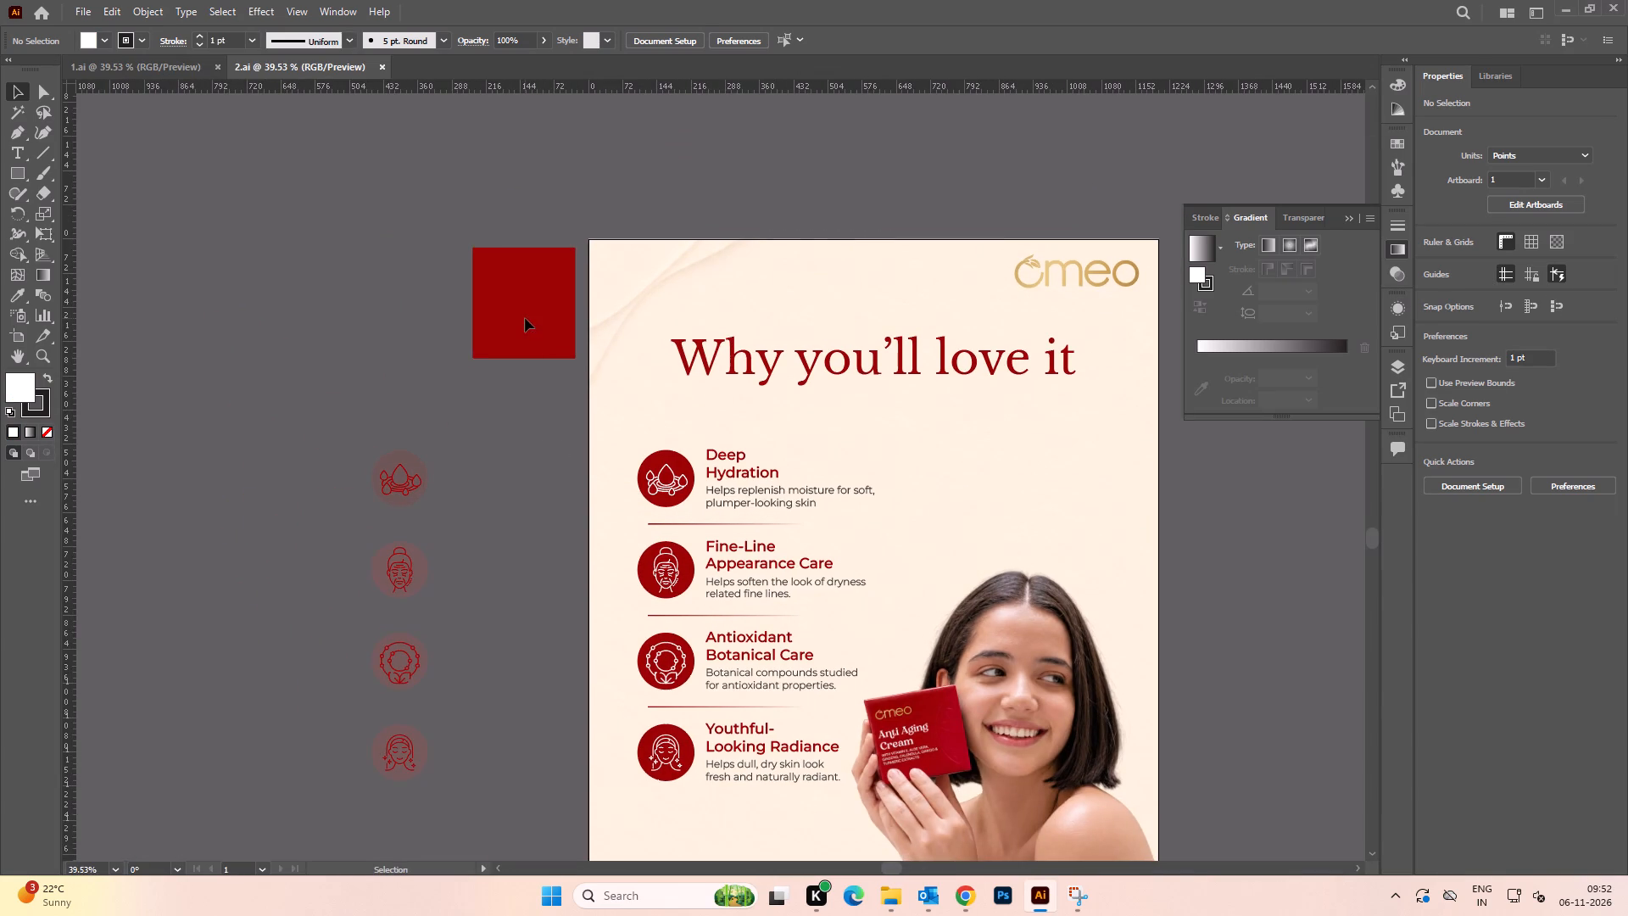
key("Delete")
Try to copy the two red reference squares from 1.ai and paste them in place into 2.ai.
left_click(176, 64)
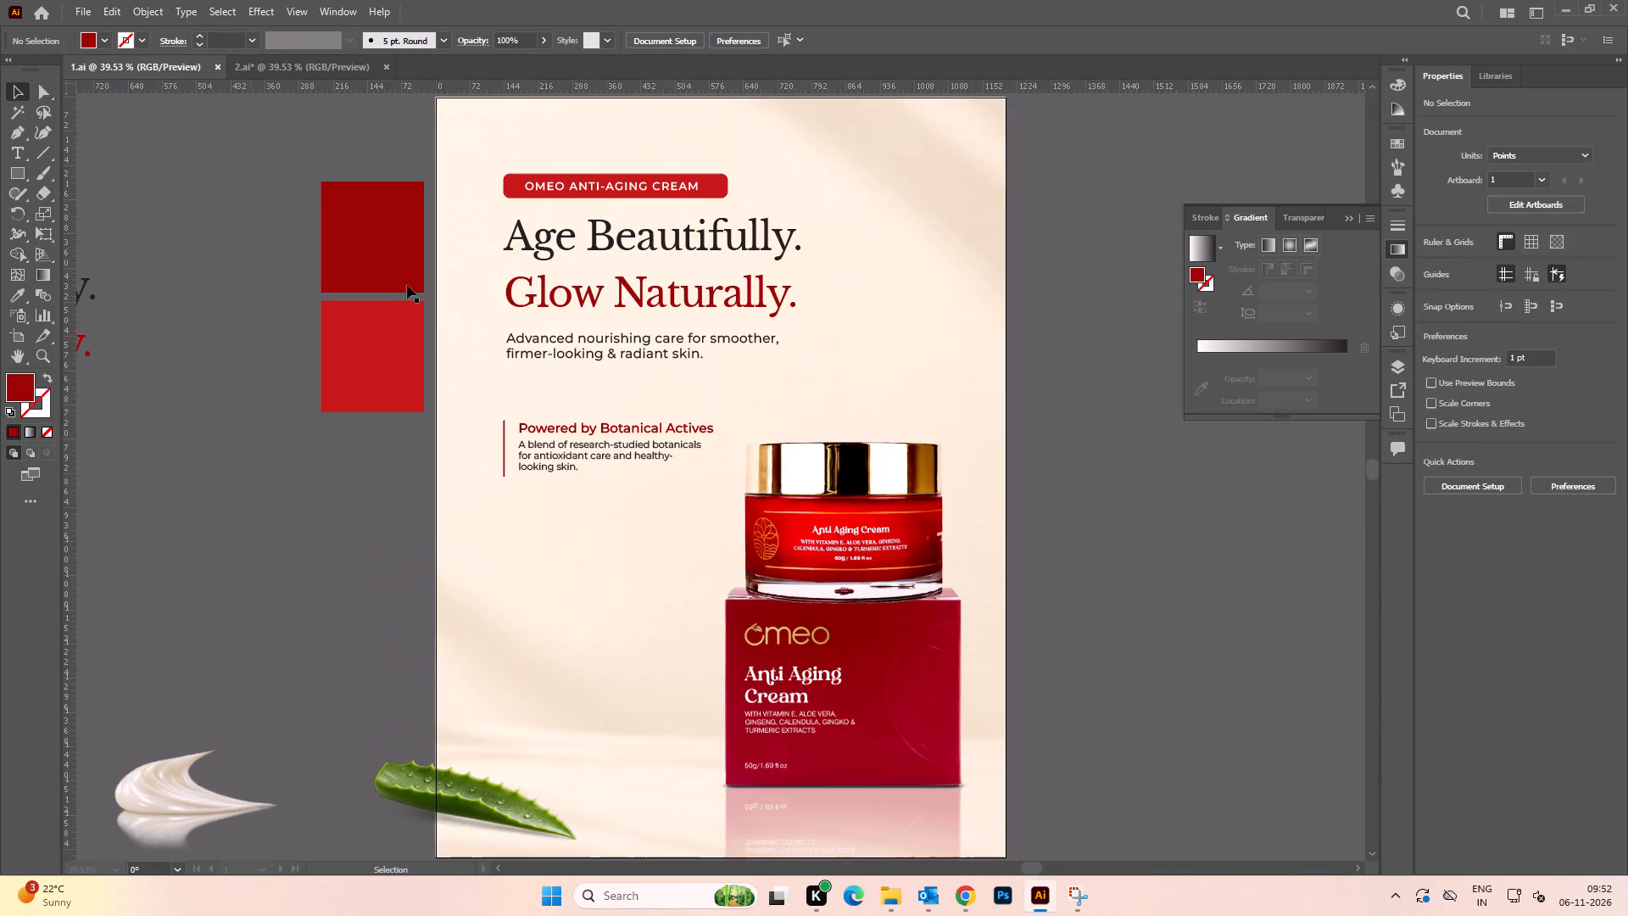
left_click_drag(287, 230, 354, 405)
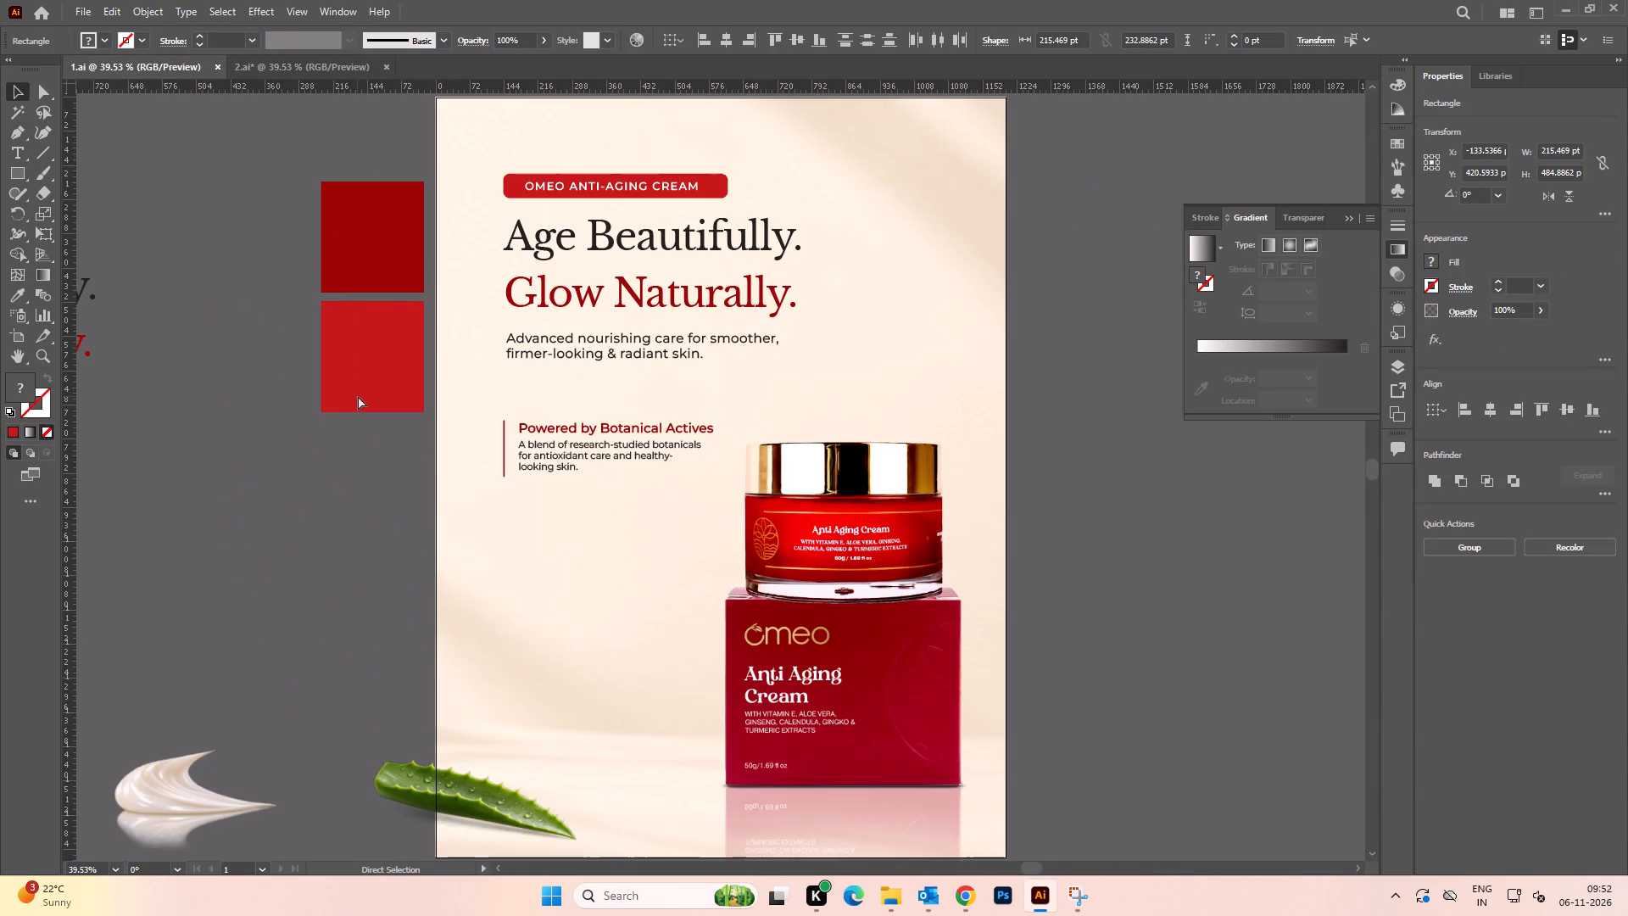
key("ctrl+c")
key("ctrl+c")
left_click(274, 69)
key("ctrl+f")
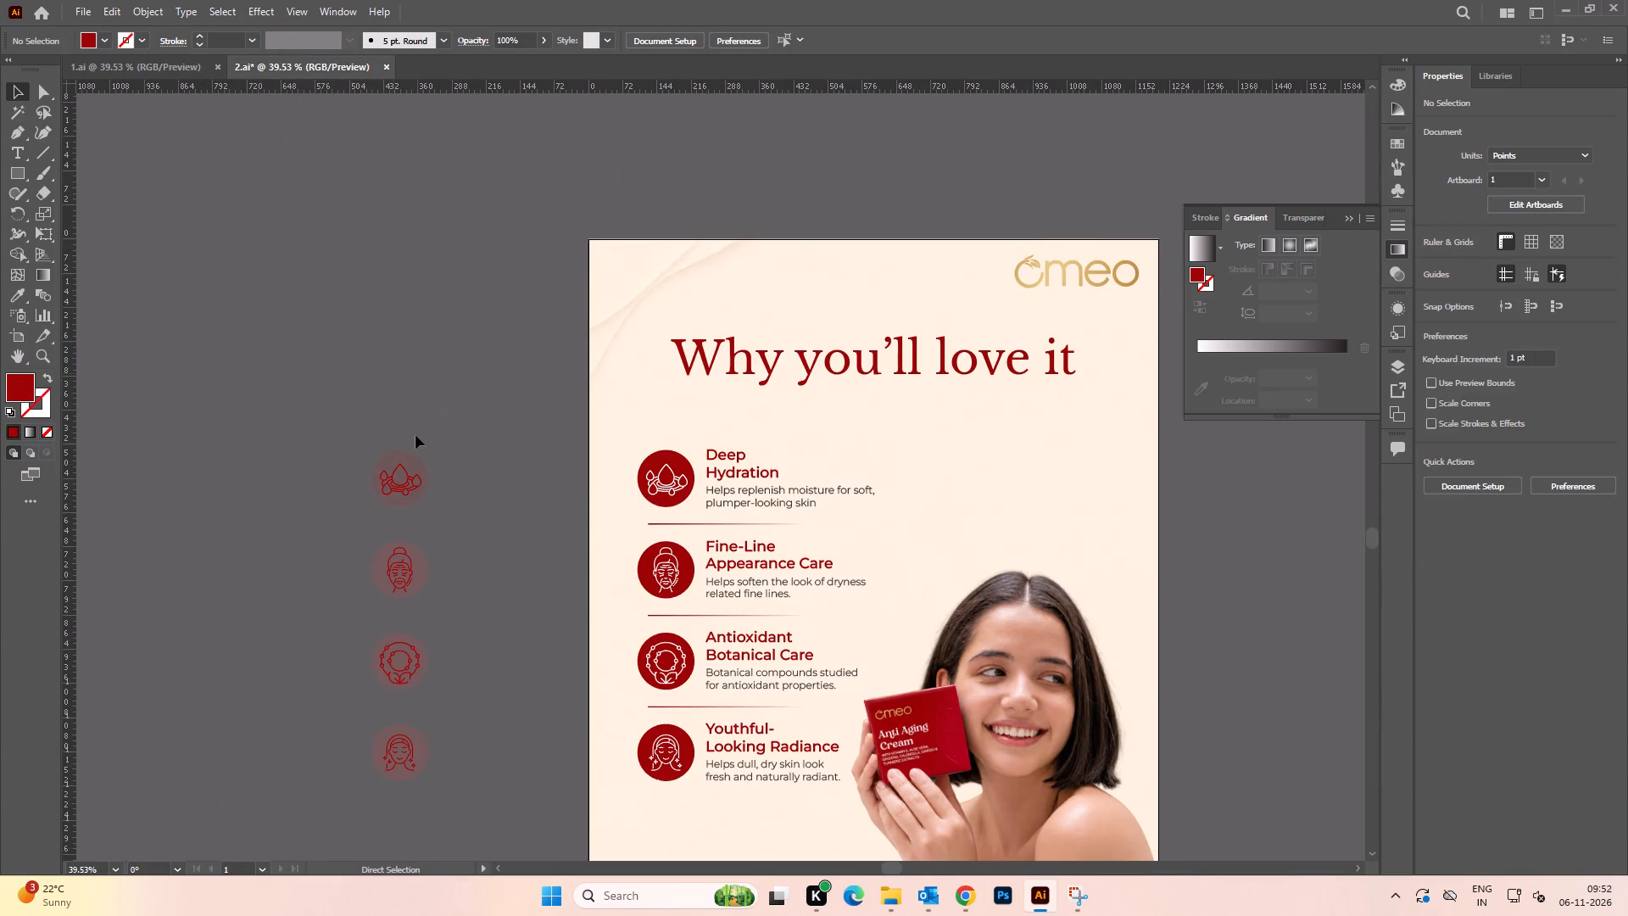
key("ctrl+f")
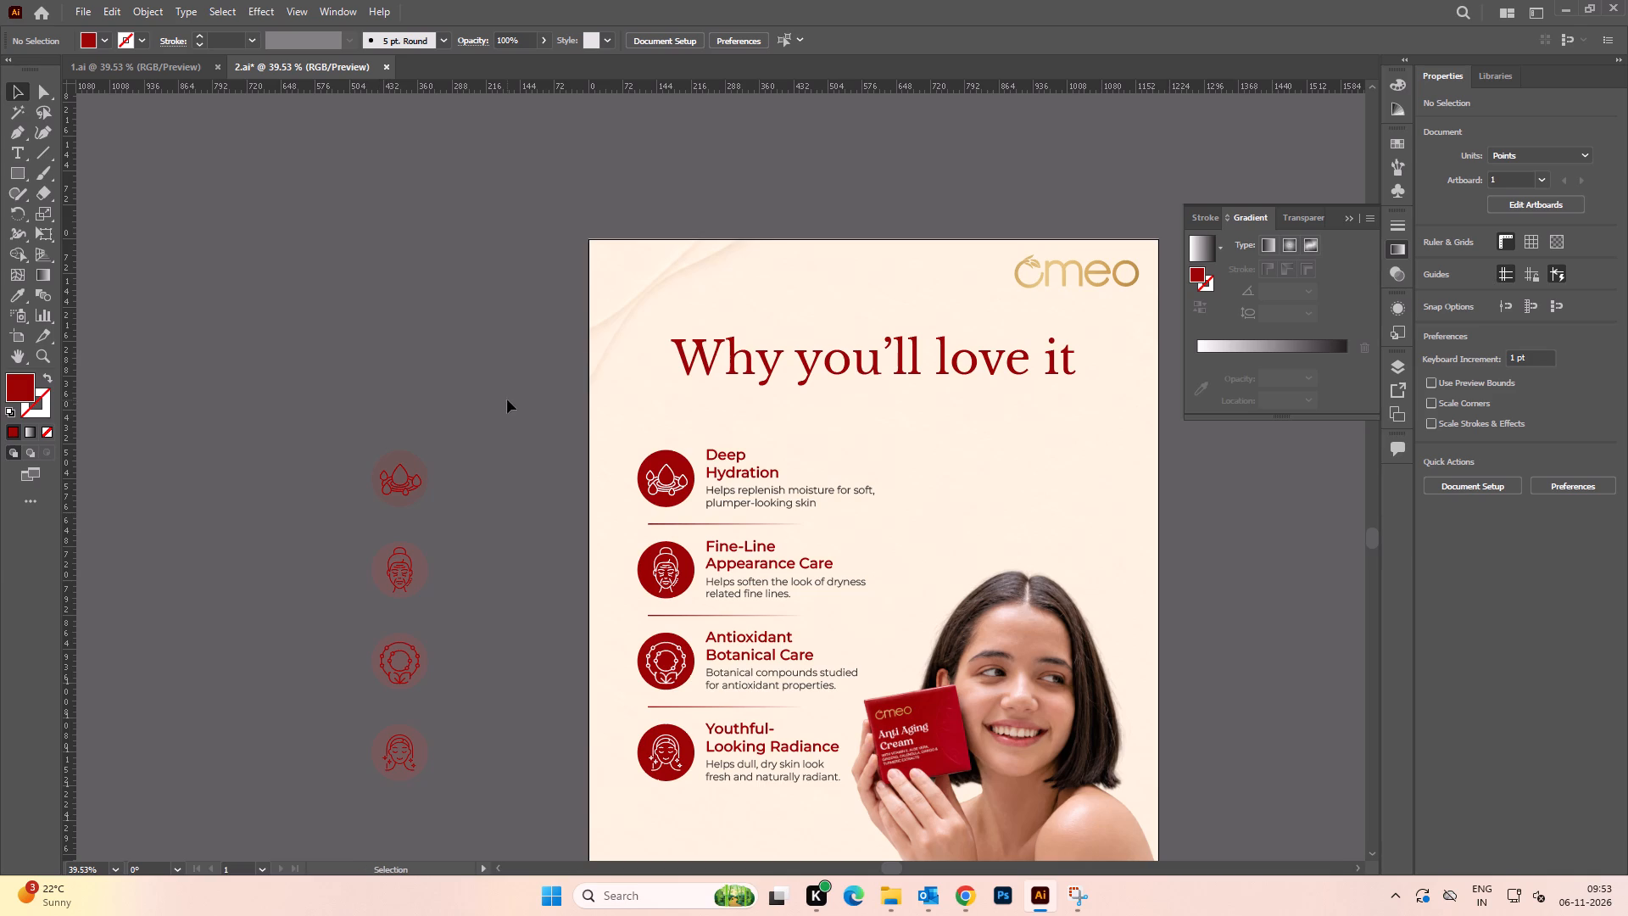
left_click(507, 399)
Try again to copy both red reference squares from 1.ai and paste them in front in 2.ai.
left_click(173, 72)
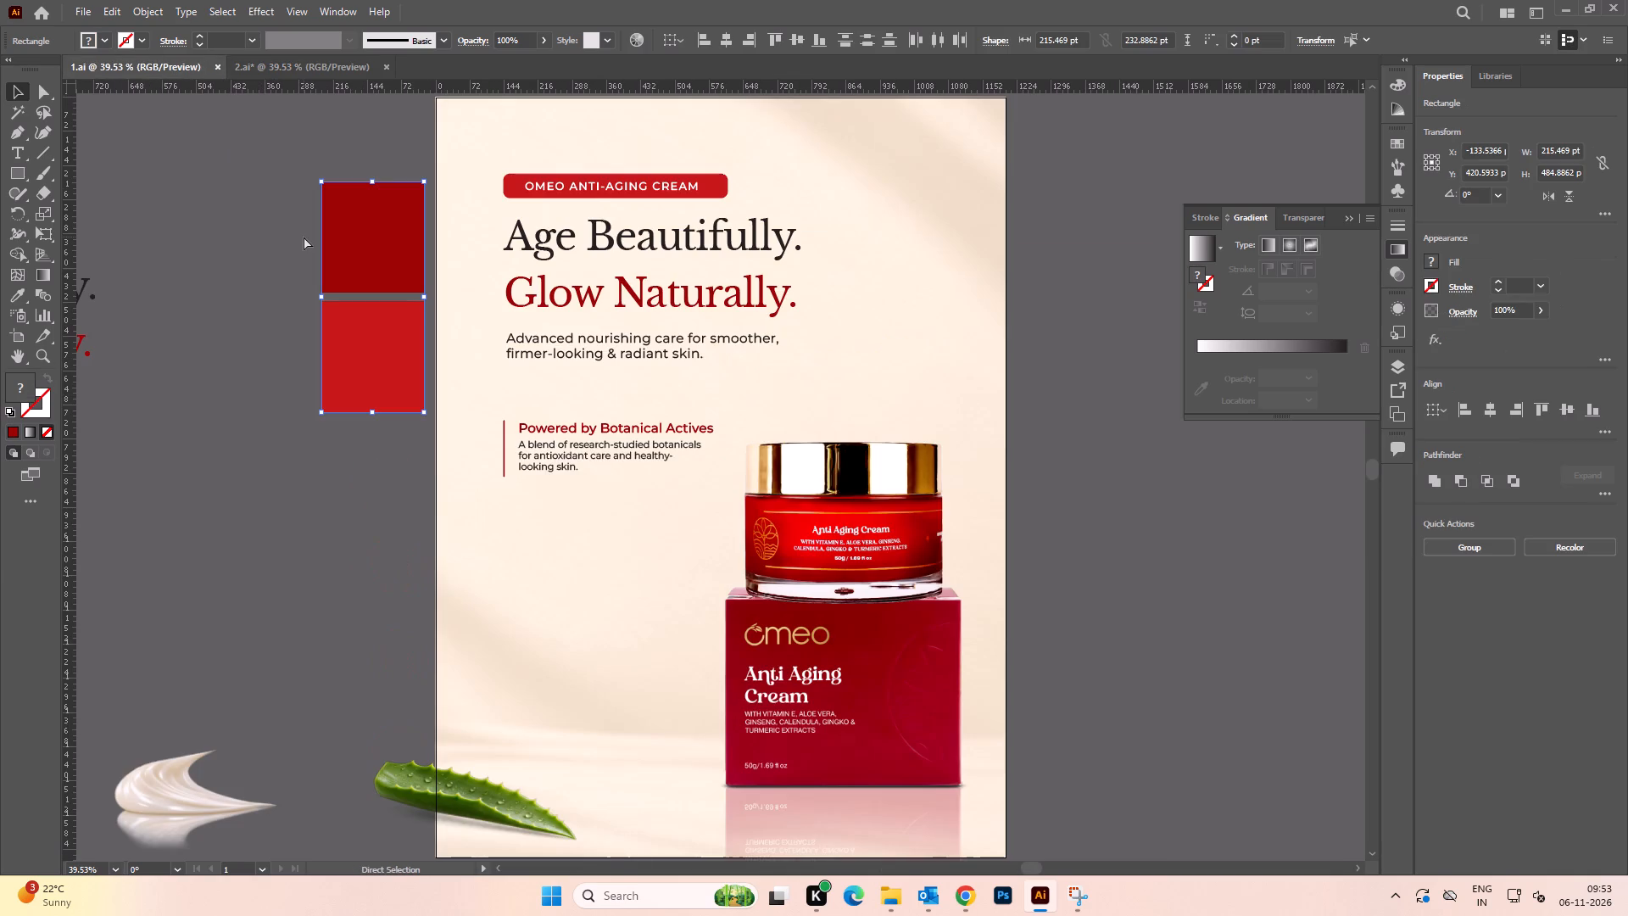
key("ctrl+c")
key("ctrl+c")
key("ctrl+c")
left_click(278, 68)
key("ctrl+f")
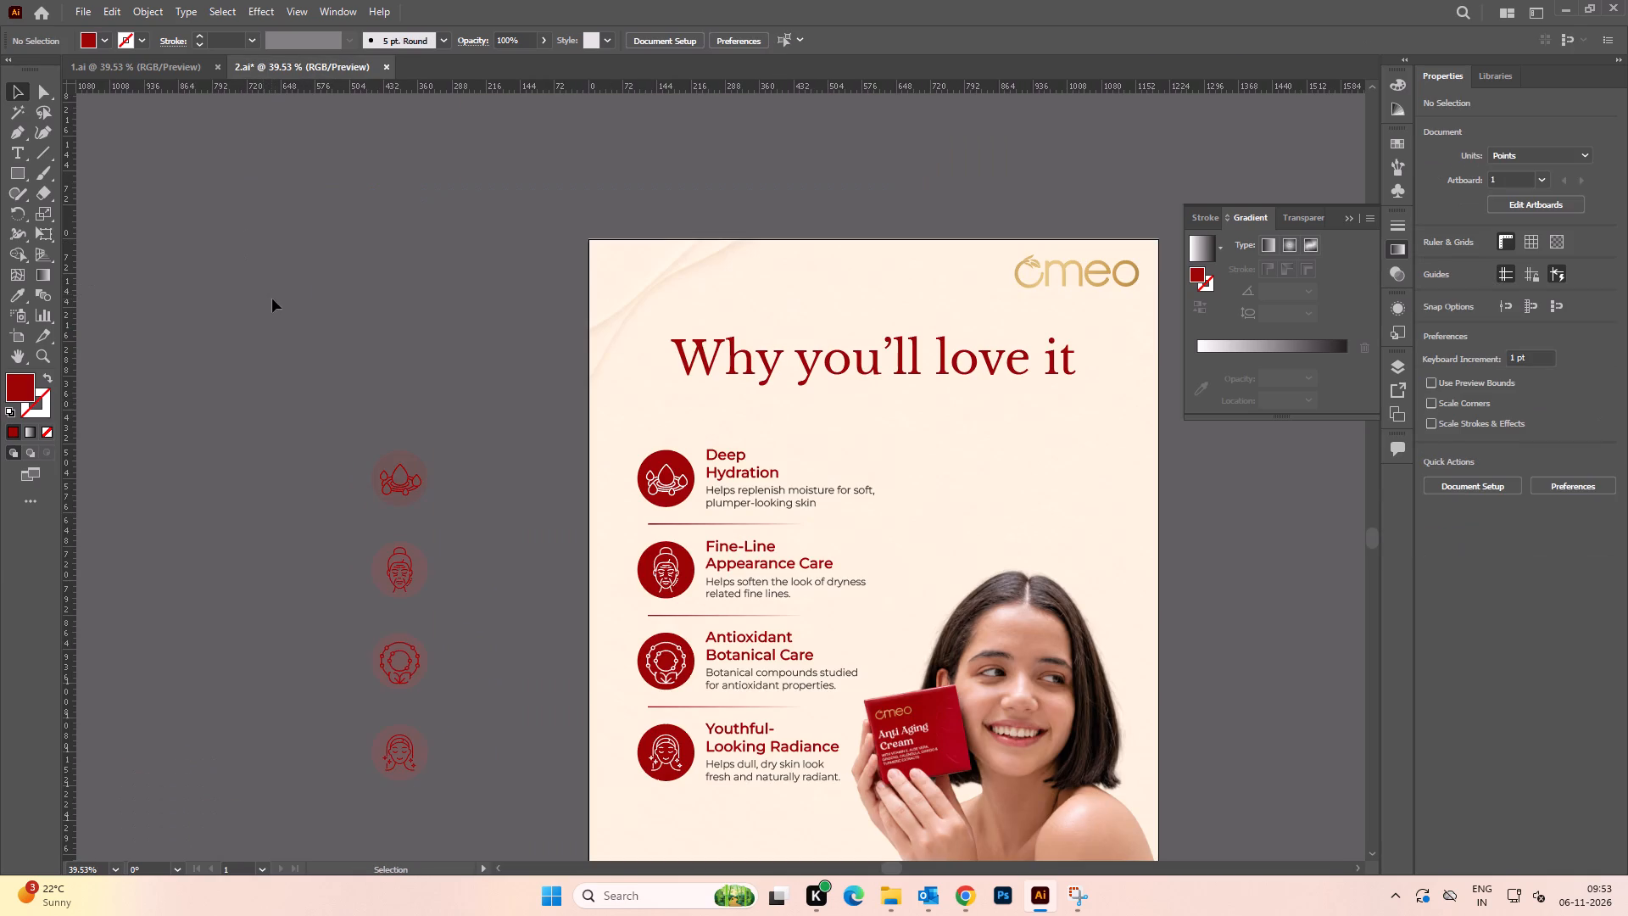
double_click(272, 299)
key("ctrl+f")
Copy the two red reference squares from 1.ai into 2.ai and place them beside the artboard's upper left edge.
left_click(169, 65)
key("ctrl+c")
key("ctrl+c")
left_click(287, 75)
key("ctrl+v")
left_click_drag(733, 504, 512, 439)
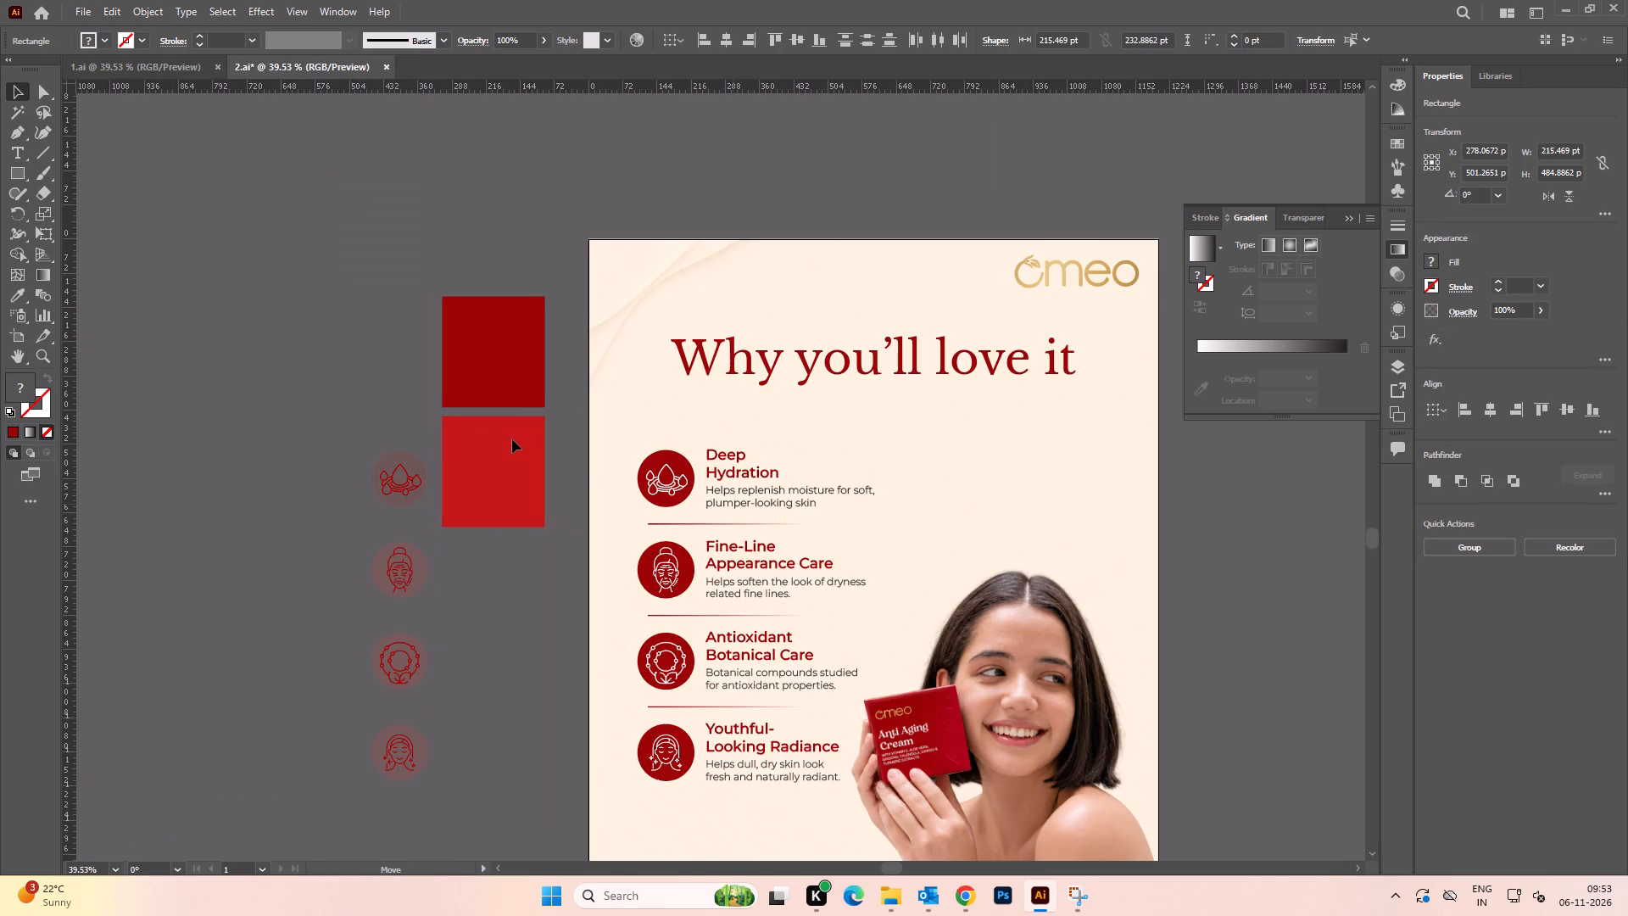
left_click_drag(512, 439, 537, 433)
left_click(382, 402)
Recolour the "Why you'll love it" heading with the dark red sampled from the upper reference square.
left_click(695, 366)
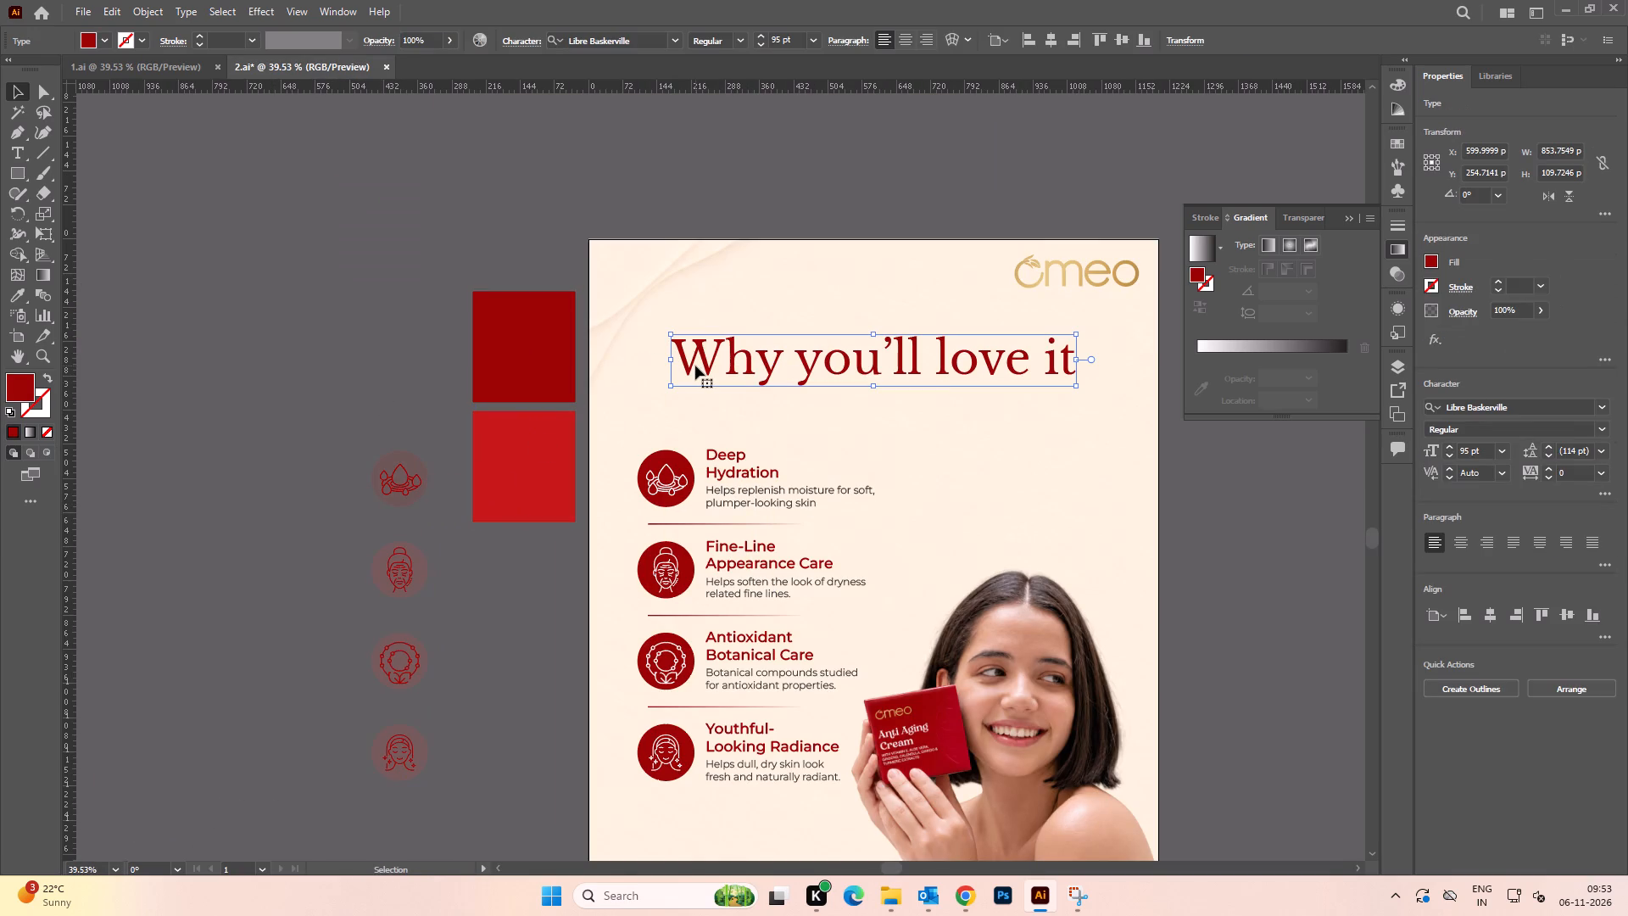
key("i")
left_click(532, 316)
key("v")
Lock the linked photo of the woman holding the cream box so it cannot be selected.
key("space")
left_click_drag(559, 573, 413, 381)
left_click(413, 380)
left_click(575, 277)
left_click(594, 370, "shift")
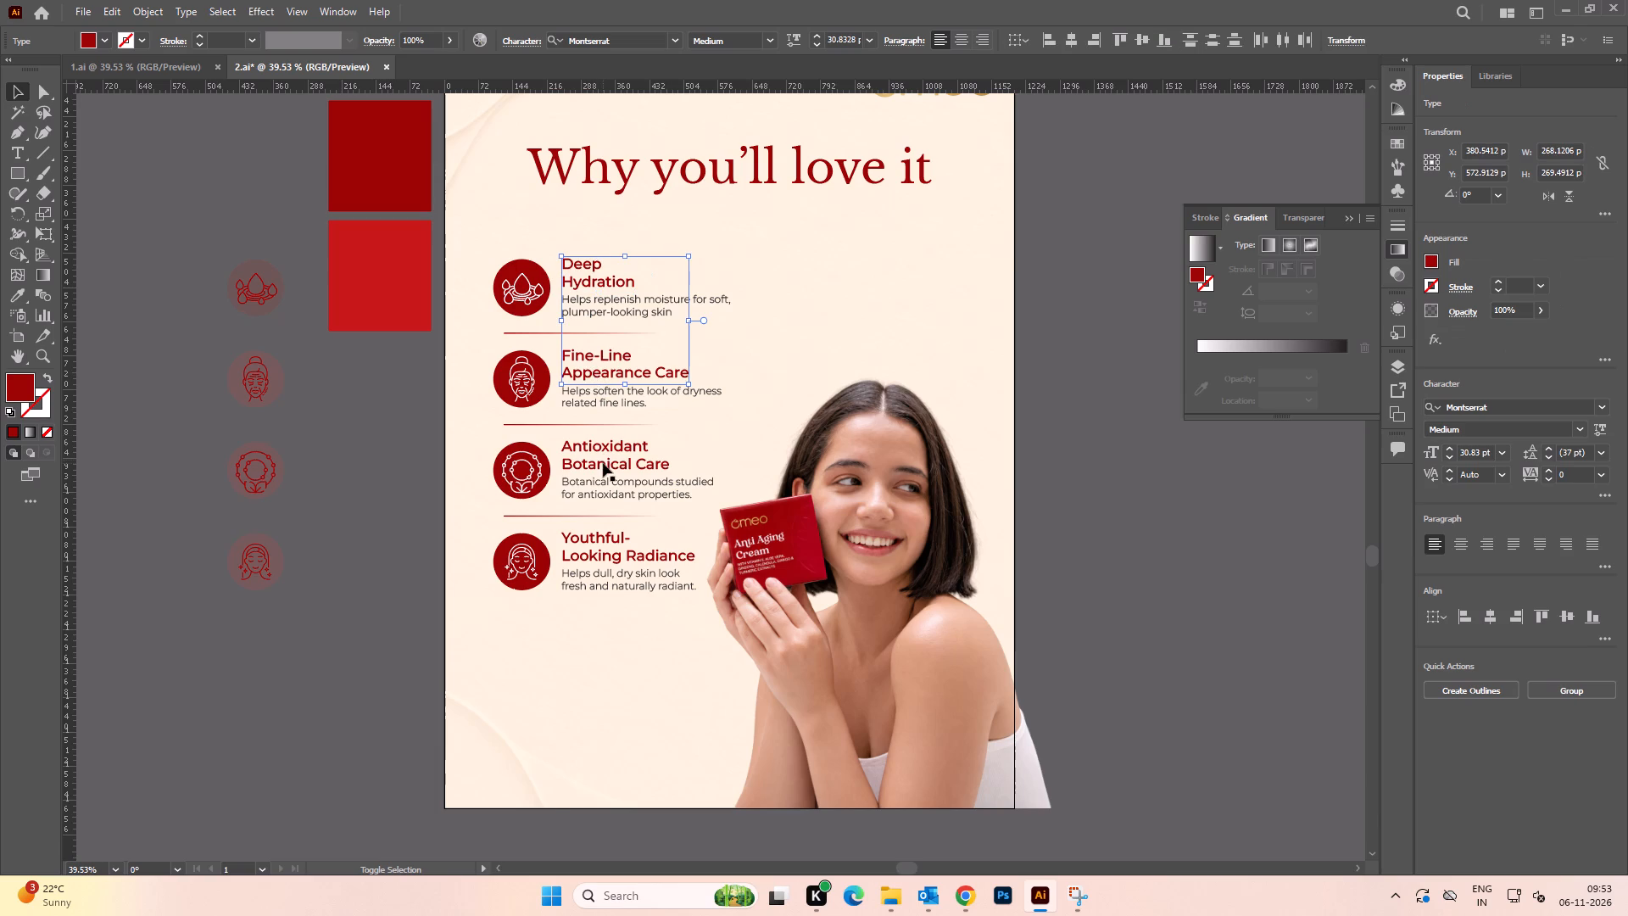
left_click(603, 463, "shift")
left_click(375, 512)
left_click(850, 595)
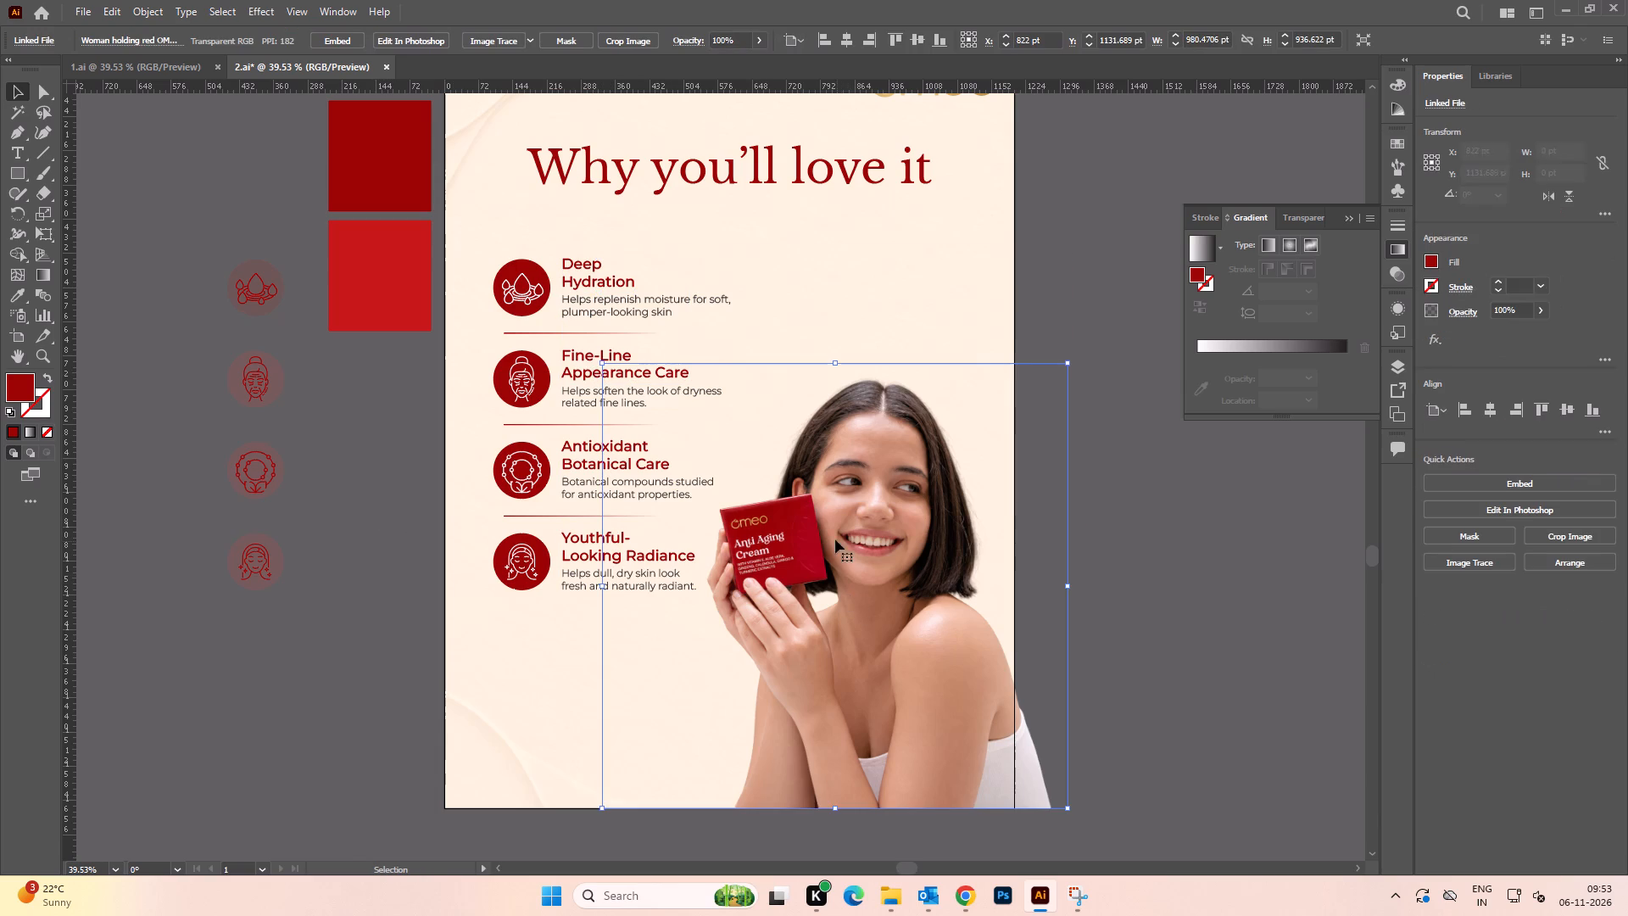
key("ctrl+2")
Recolour the four benefit subheadings, Deep Hydration through Youthful-Looking Radiance, with the dark red of the upper reference square.
left_click(591, 284)
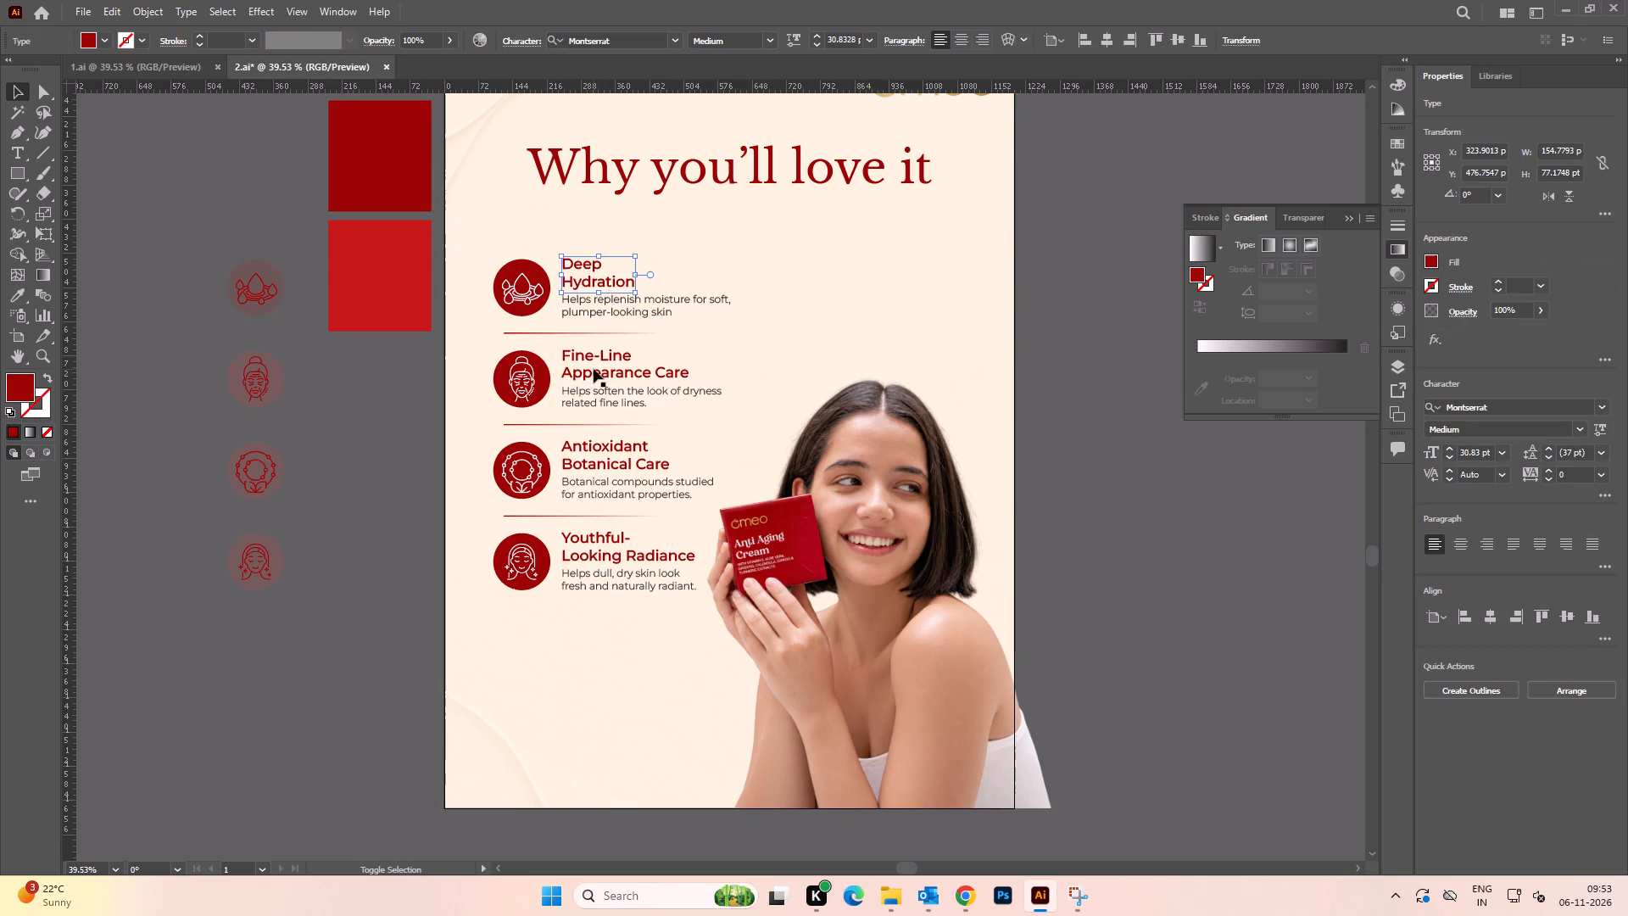
left_click(594, 369, "shift")
left_click(604, 460, "shift")
left_click(609, 540, "shift")
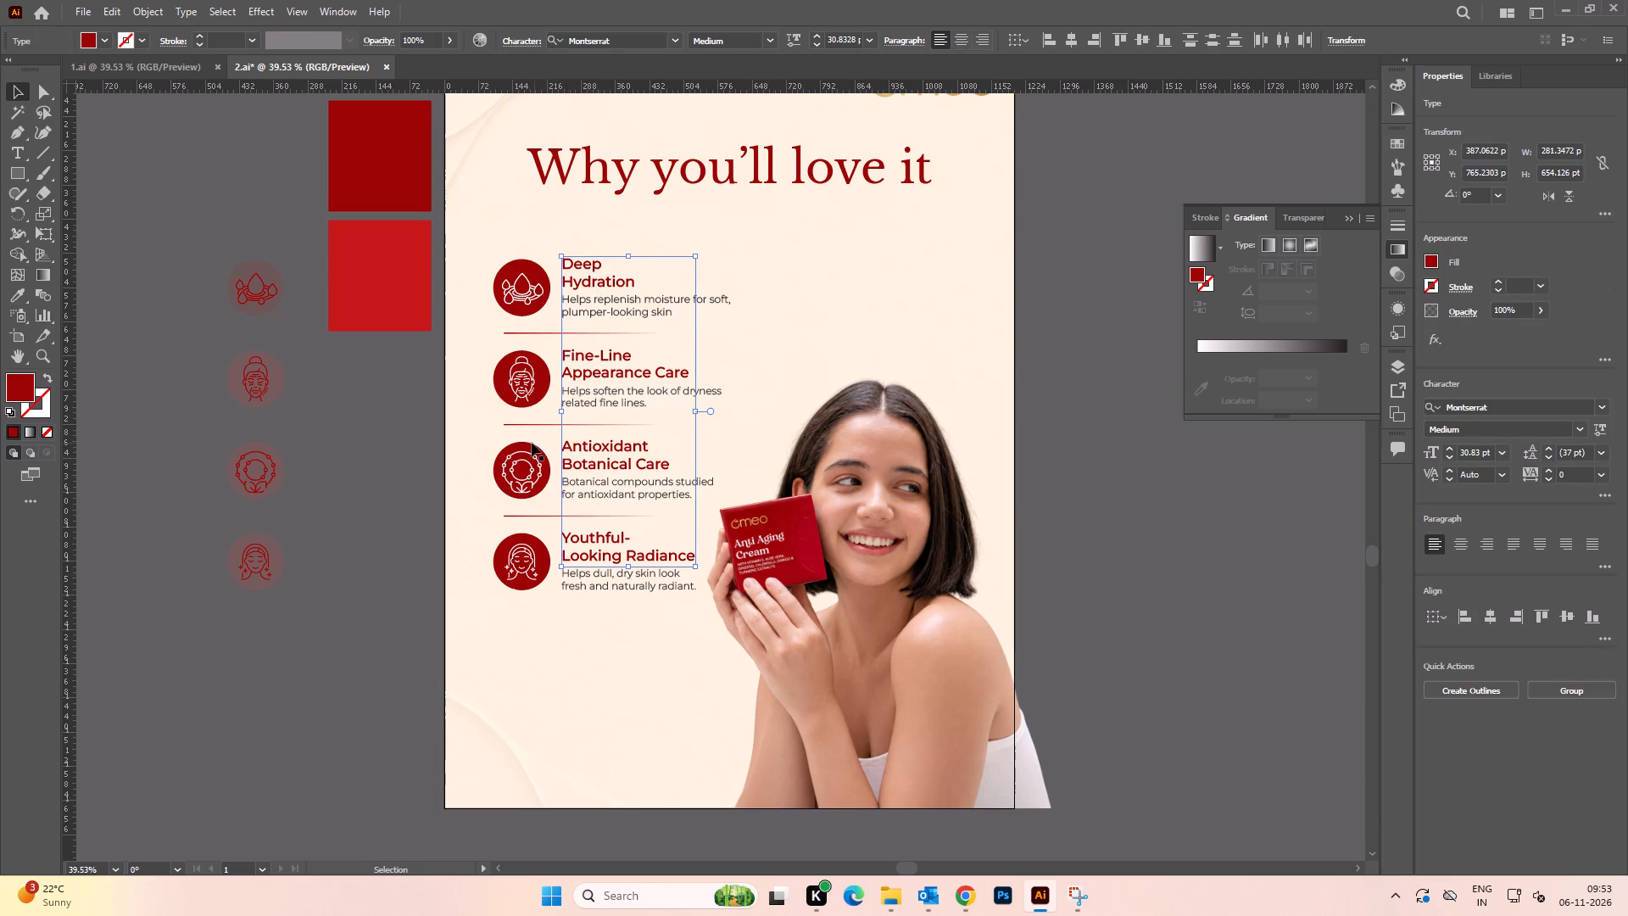
key("i")
left_click(392, 174)
key("v")
left_click(316, 366)
Recolour the circular backgrounds of the four benefit icons with the dark red sampled from the upper reference square.
key("space")
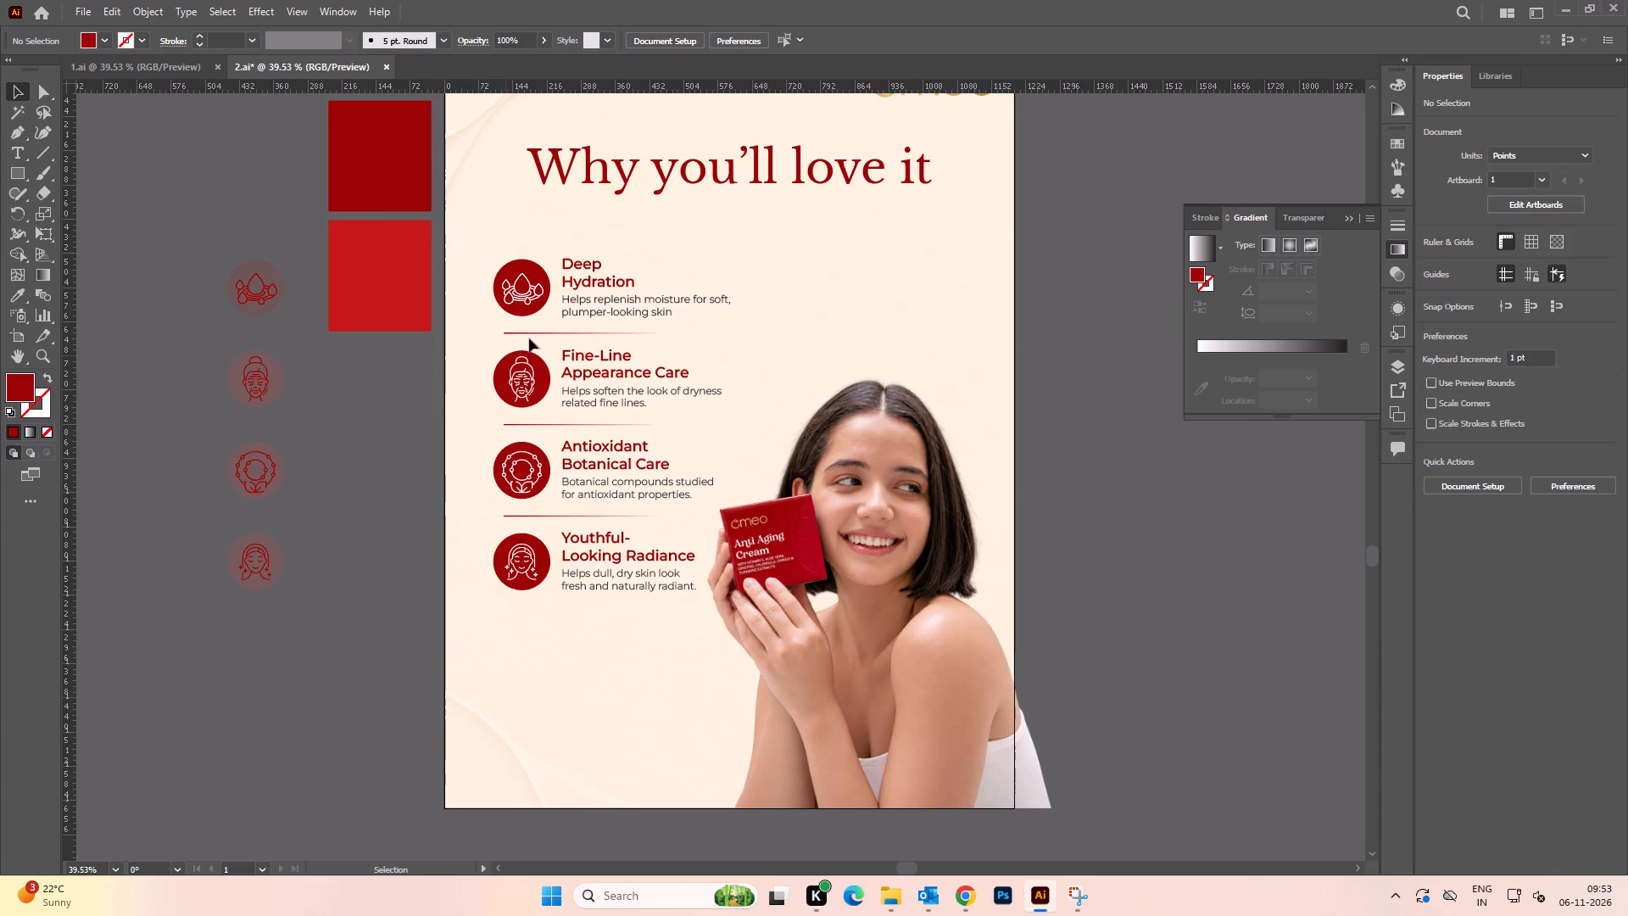
scroll(499, 319, "up", 3, "alt")
key("a")
left_click(600, 202)
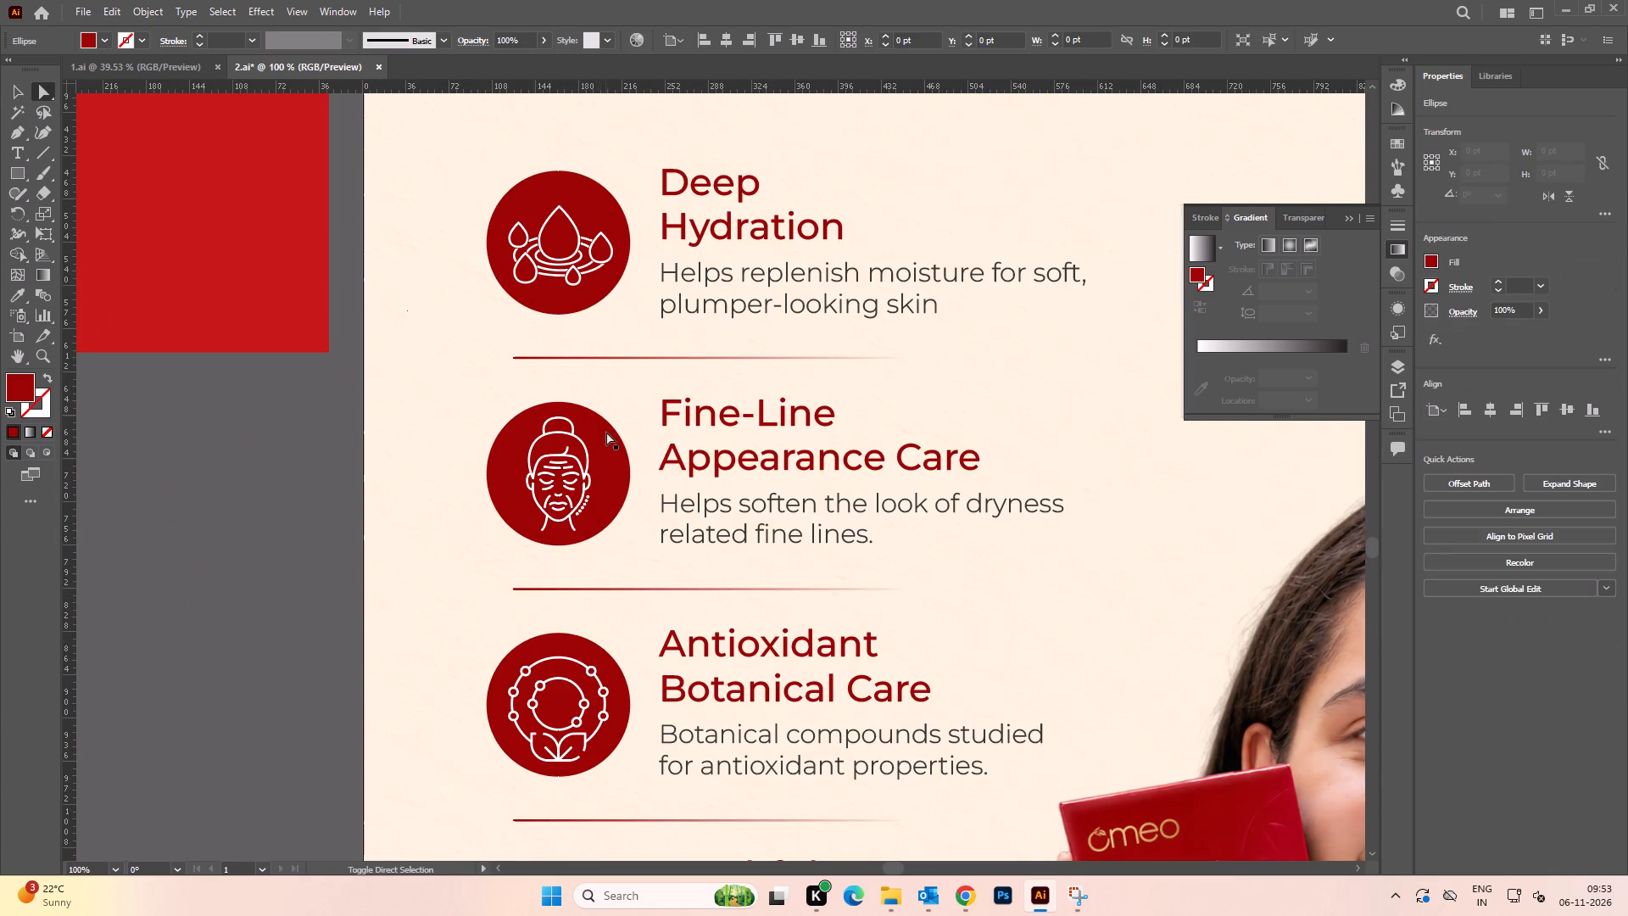
left_click(613, 466, "shift")
scroll(590, 425, "down", 2, "alt")
key("space")
left_click_drag(601, 489, 598, 367)
scroll(594, 448, "up", 1, "alt")
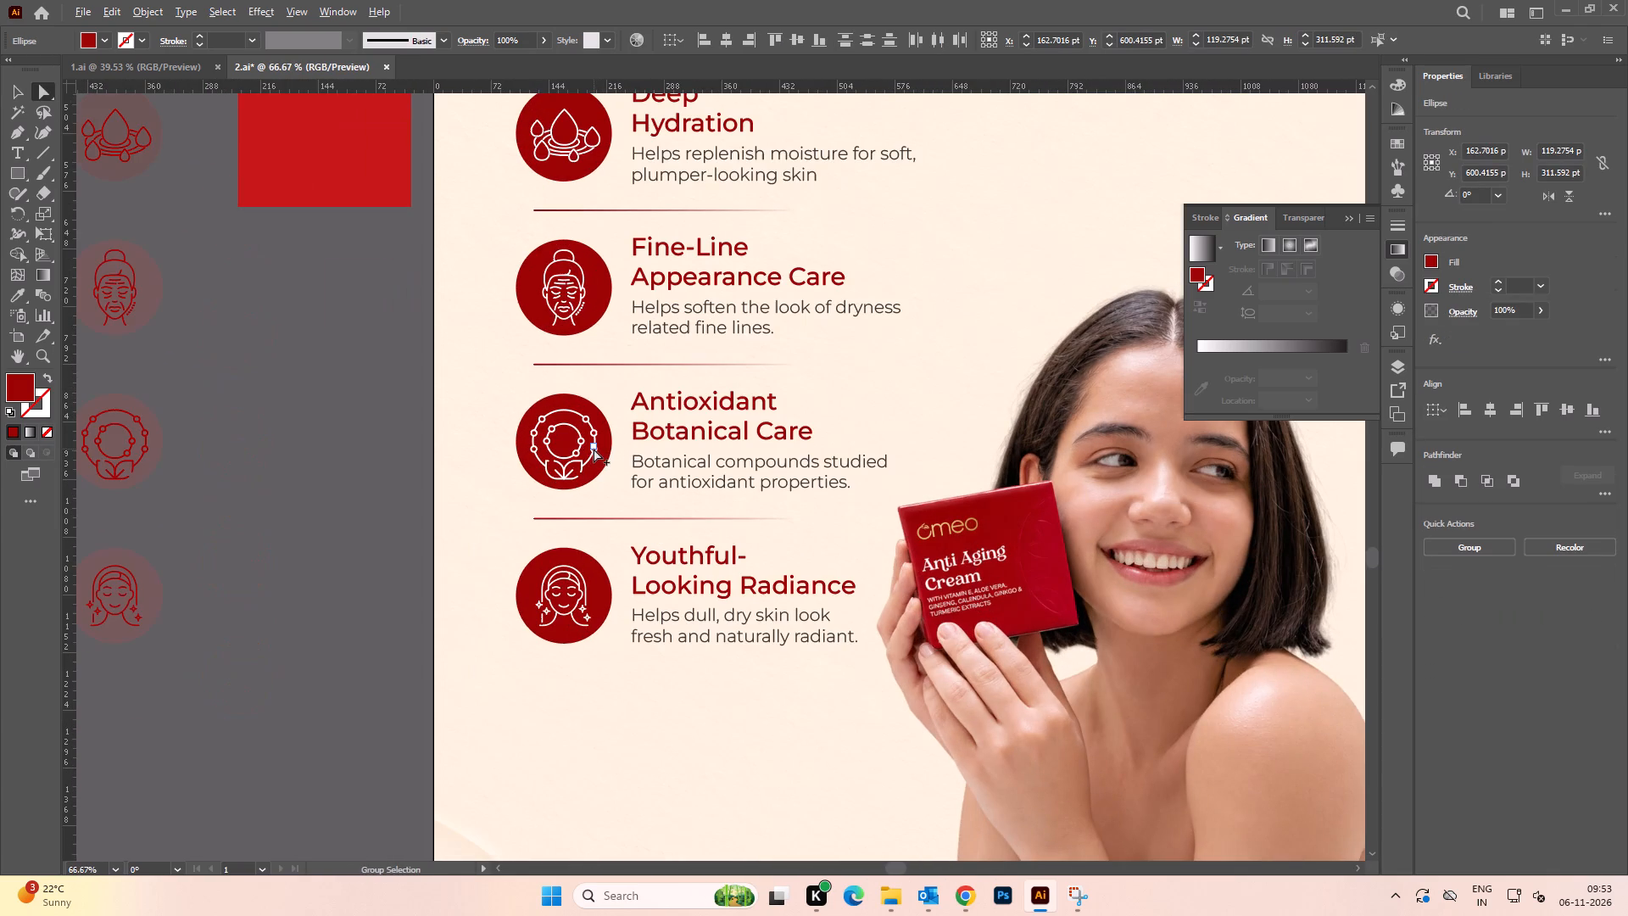
left_click(606, 441, "shift")
left_click(599, 586, "shift")
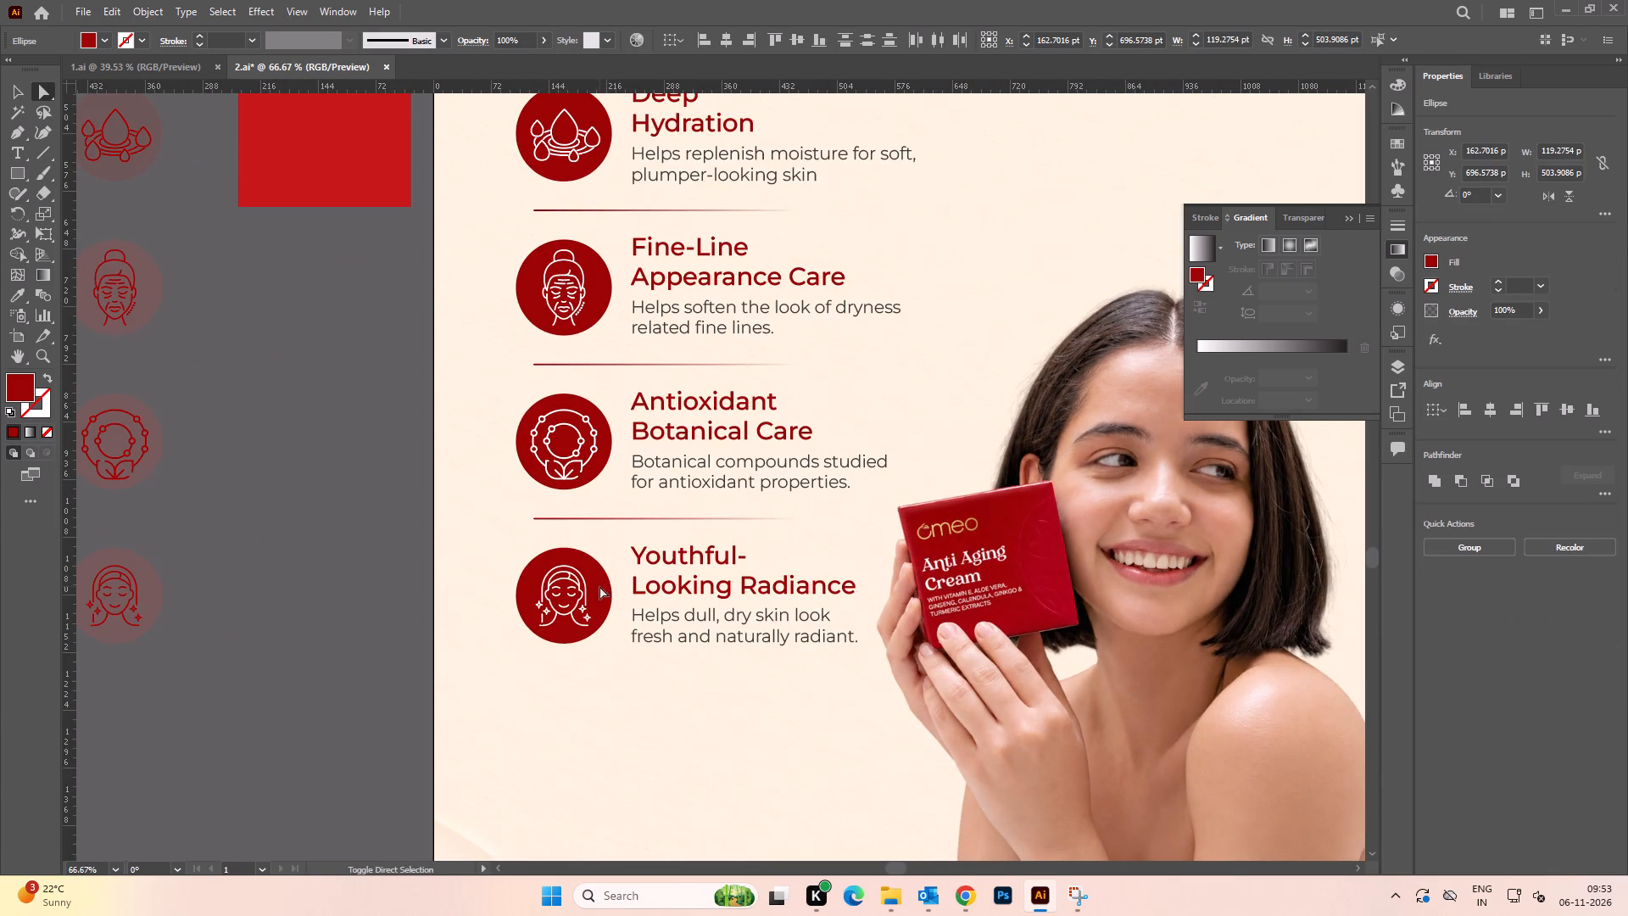
scroll(516, 420, "down", 1, "alt")
key("space")
left_click_drag(447, 387, 455, 506)
key("i")
left_click(401, 178)
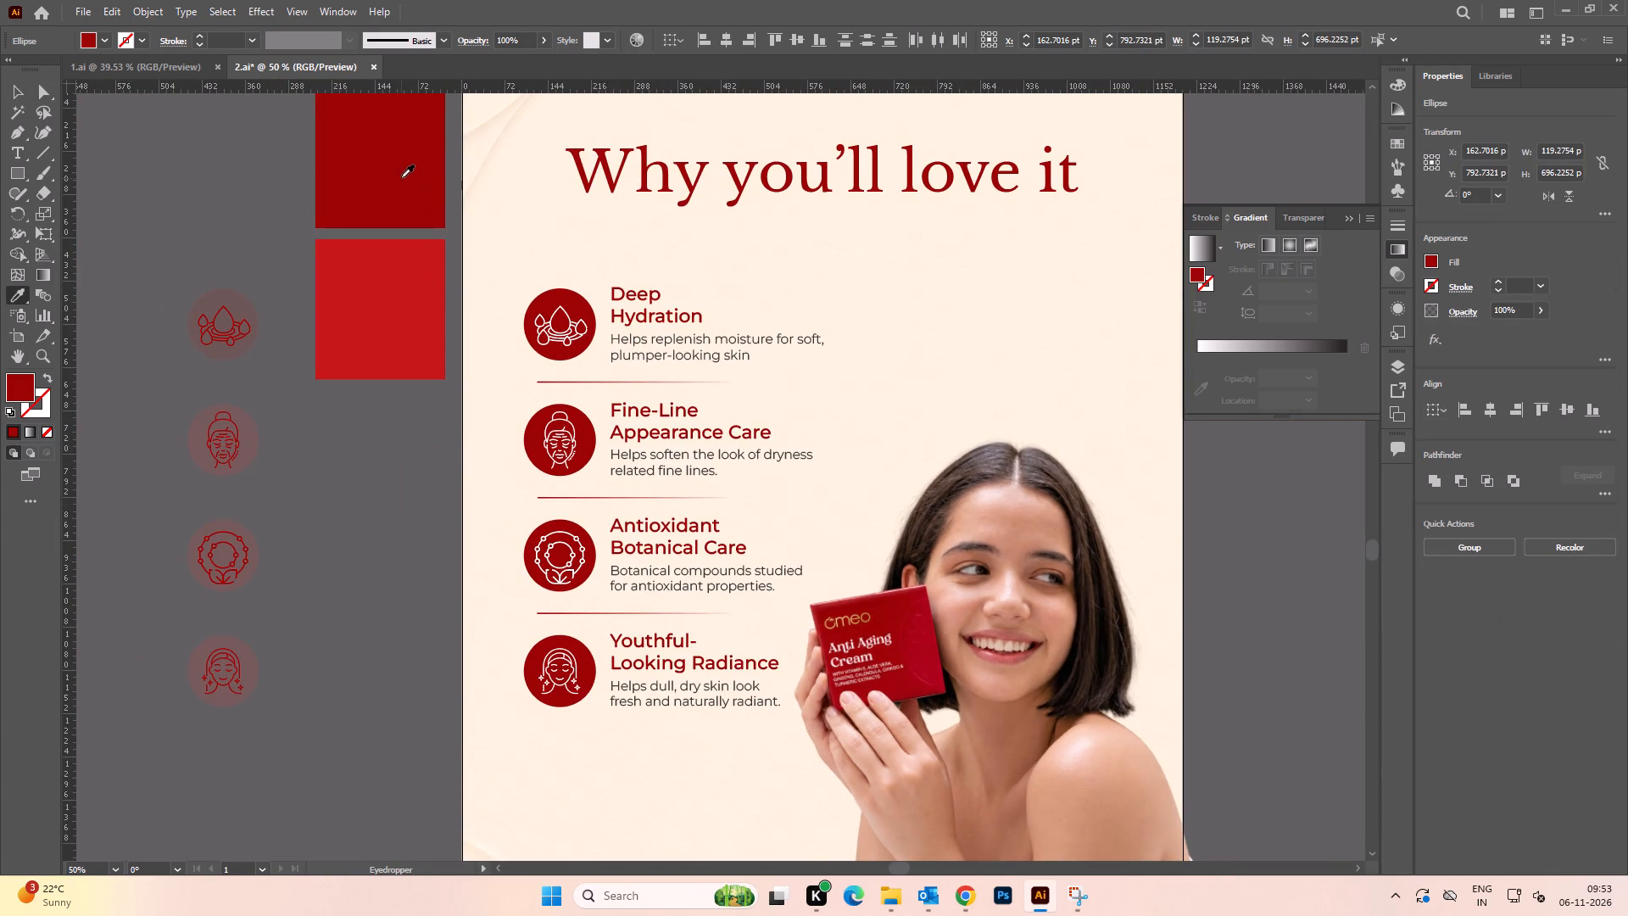
key("ctrl+0")
left_click(0, 94)
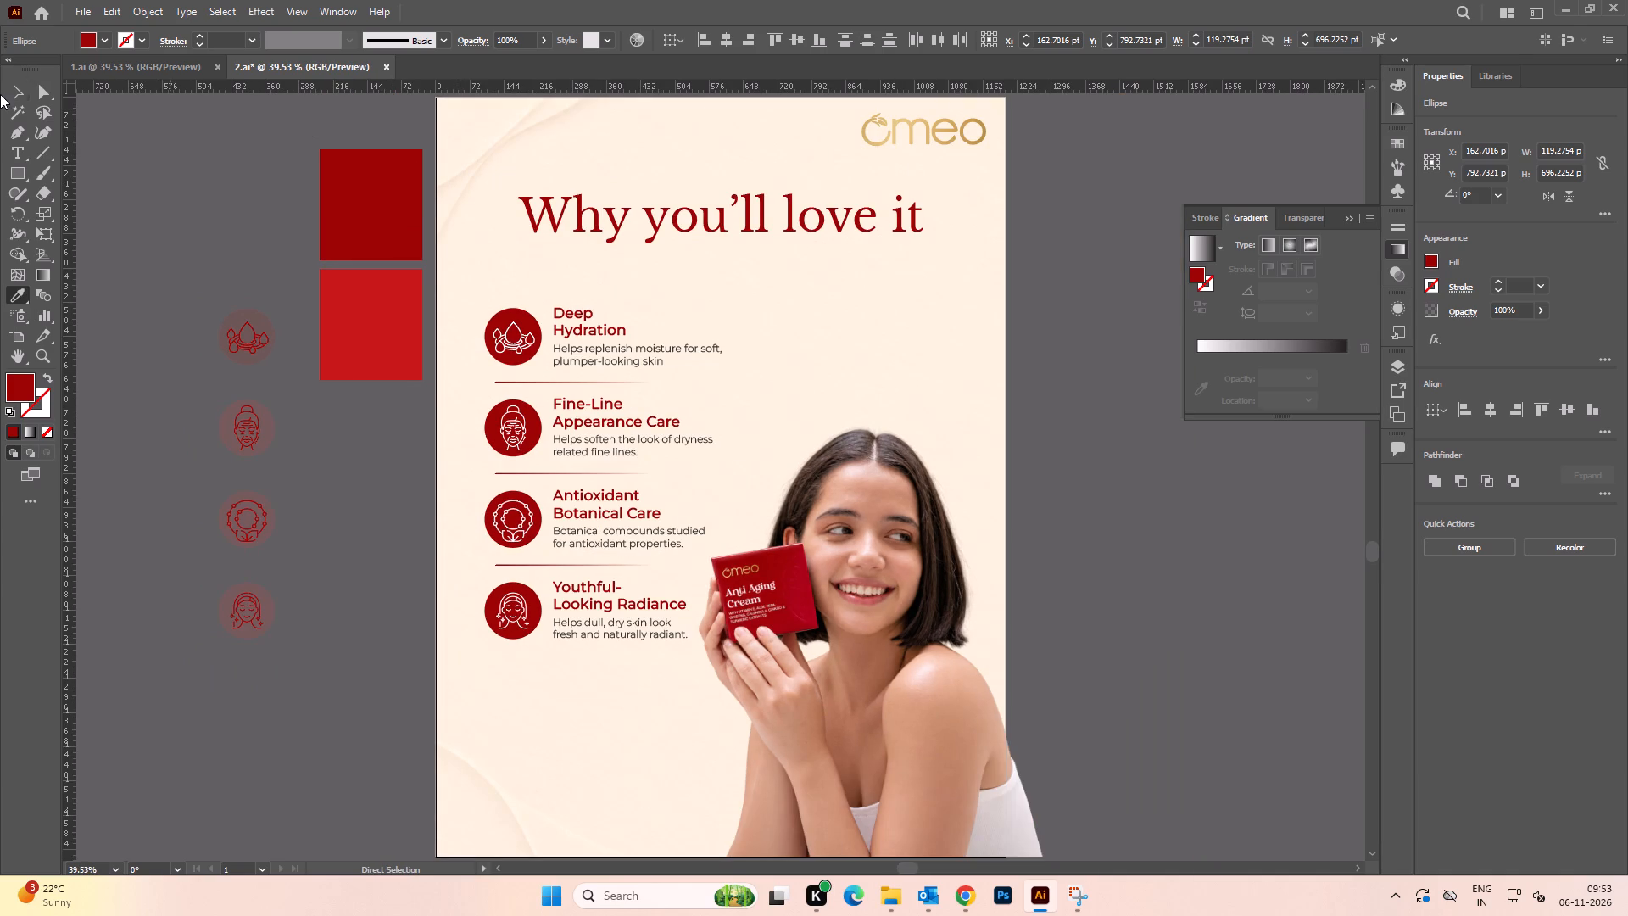
left_click(31, 78)
left_click(13, 83)
Save 2.ai.
key("ctrl+0")
key("ctrl+s")
key("ctrl+s")
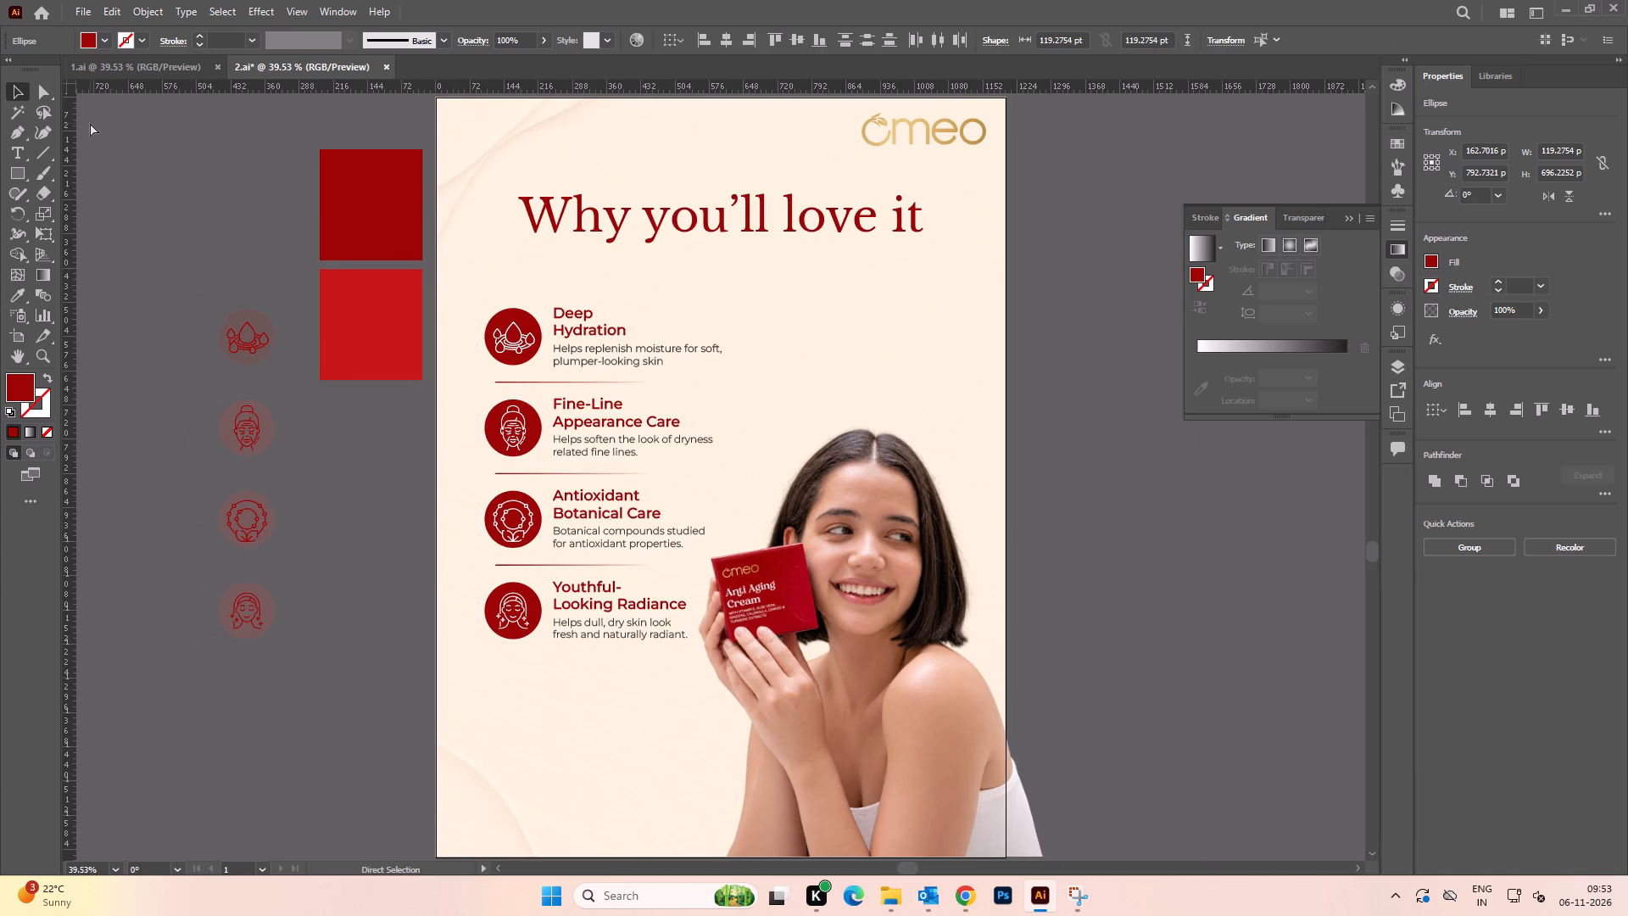
key("ctrl+s")
key("ctrl+s")
key("ctrl+s")
Export 2.ai for web as a maximum-quality 1200 x 1600 px JPEG named 2, replacing the existing file, and save the document.
key("ctrl+alt+shift+s")
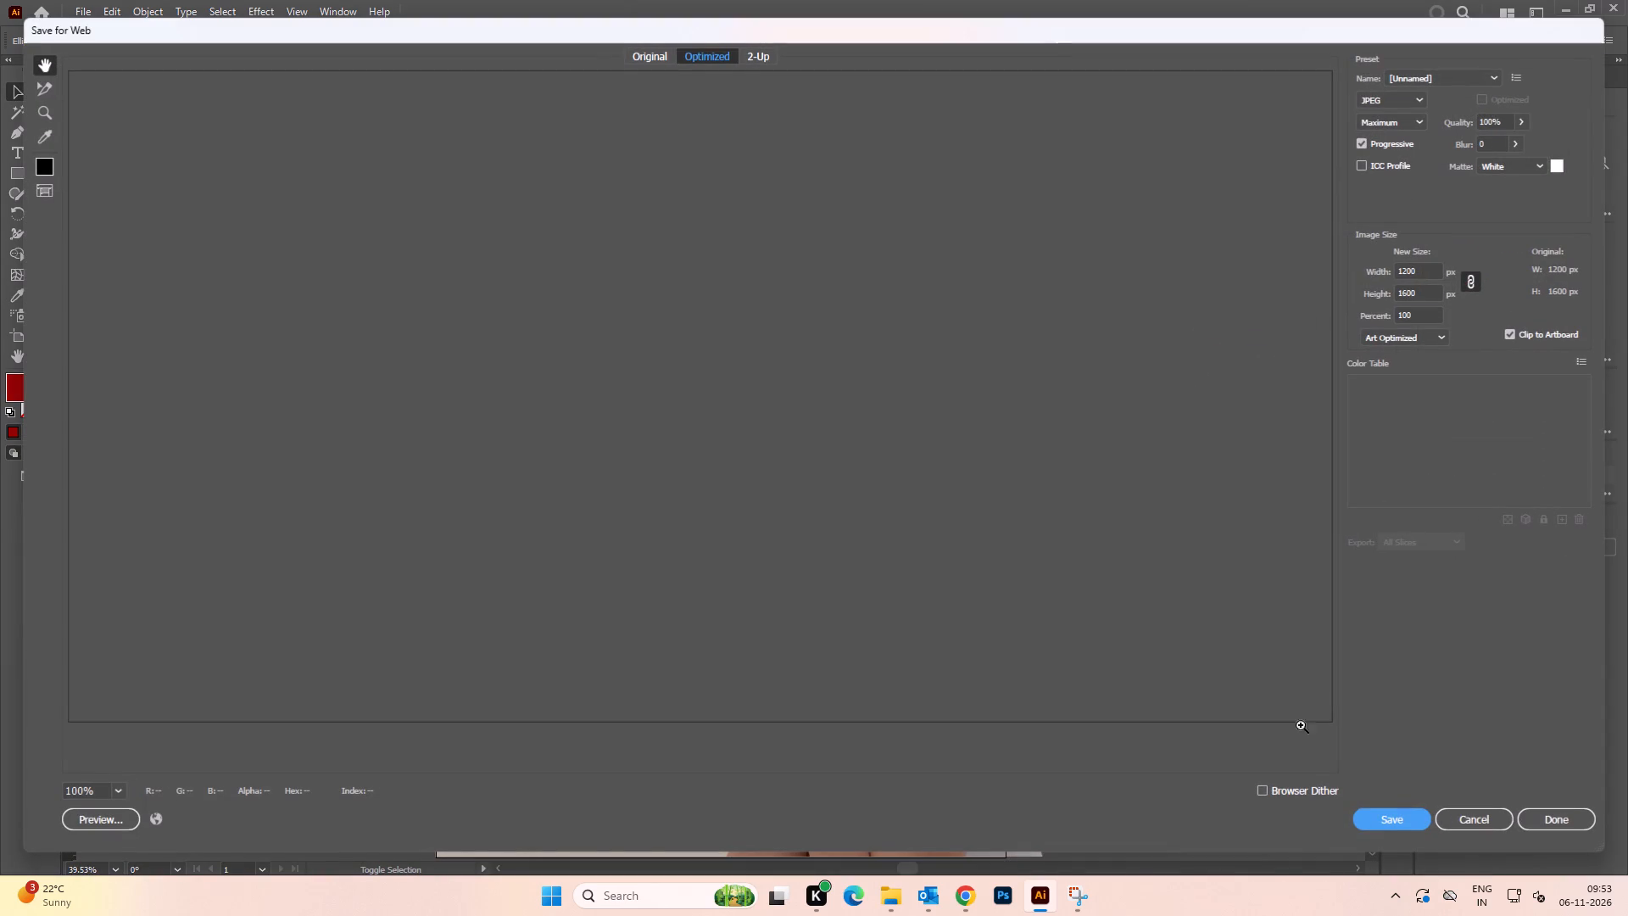
left_click(1377, 822)
left_click(873, 600)
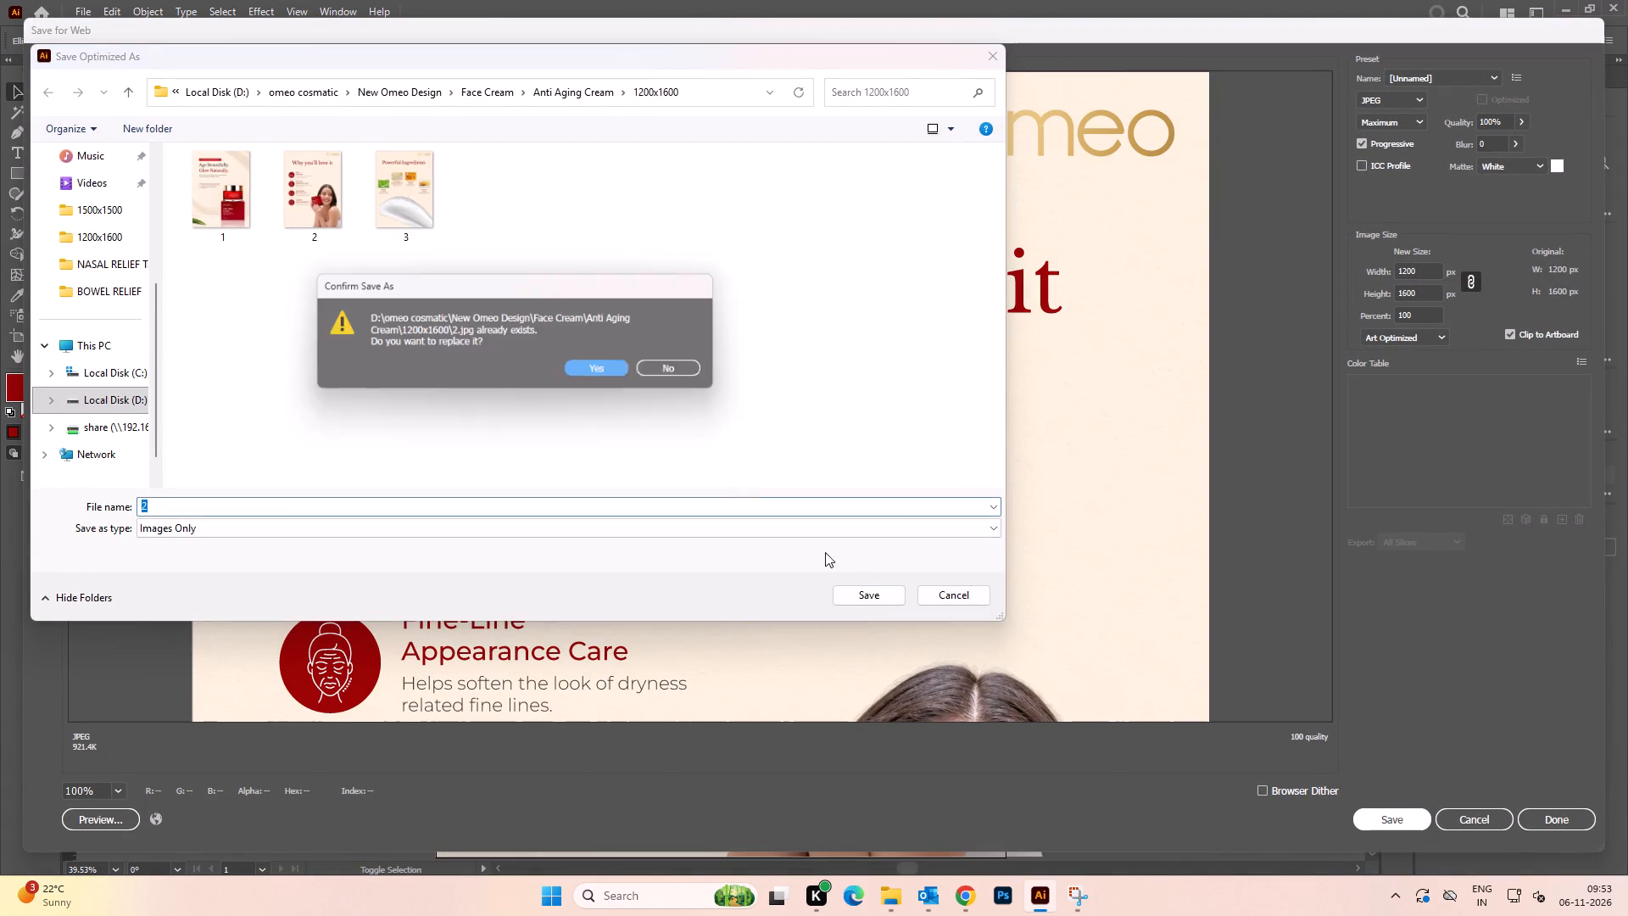
left_click(601, 369)
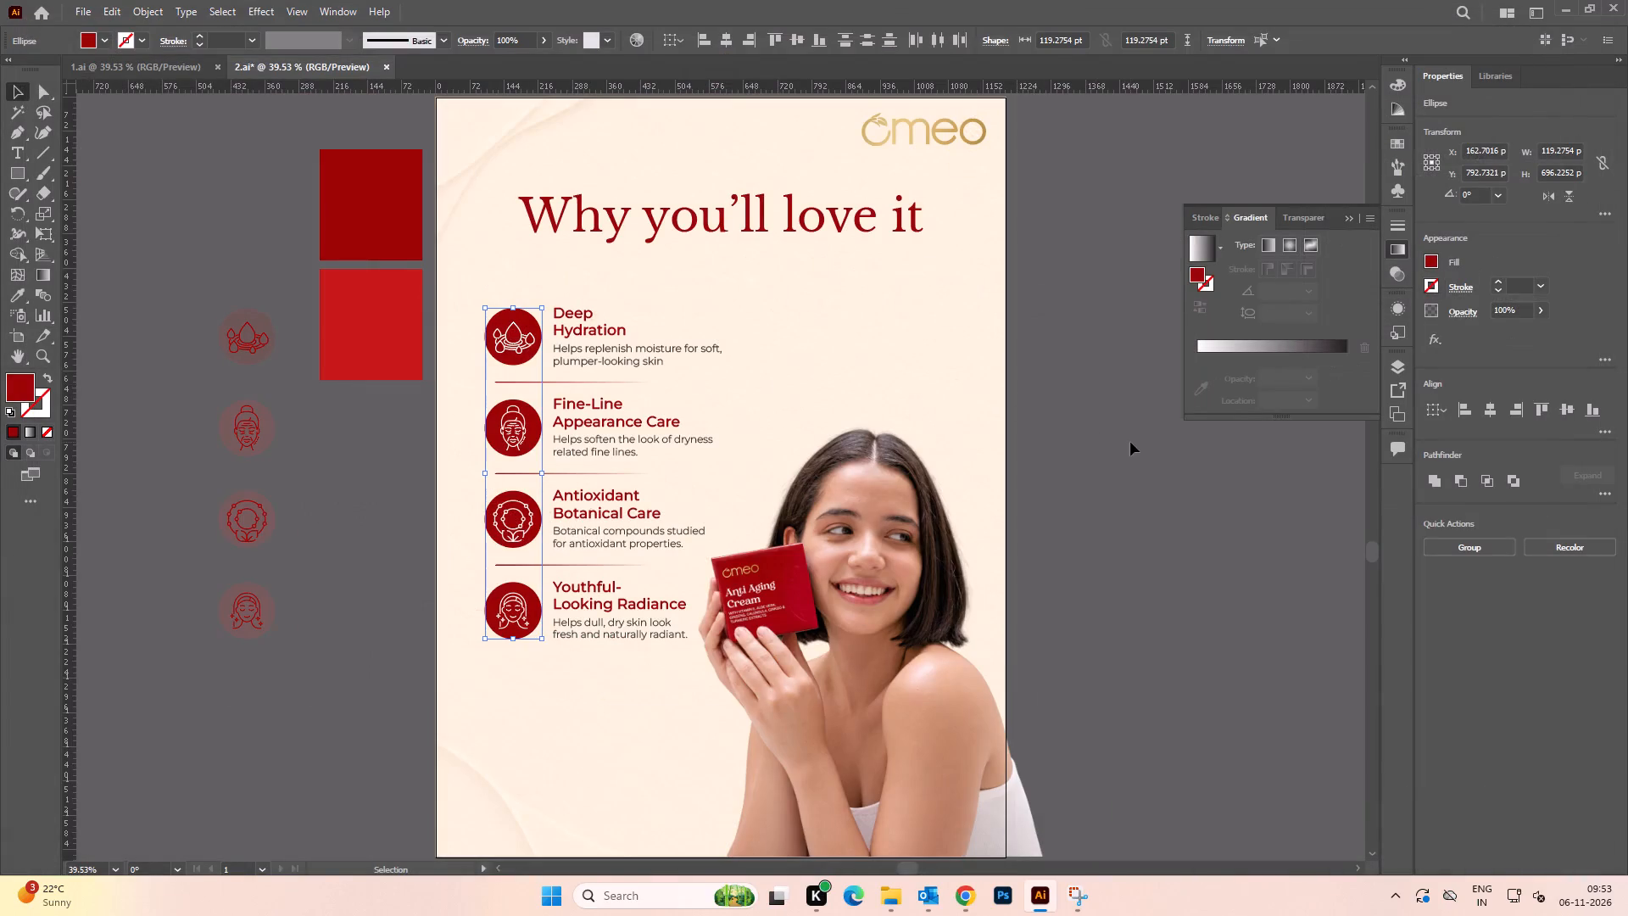
key("ctrl+s")
left_click(1134, 370)
Switch to File Explorer and open 3.ai from the Anti Aging Cream 1200x1600 folder.
key("alt+Tab")
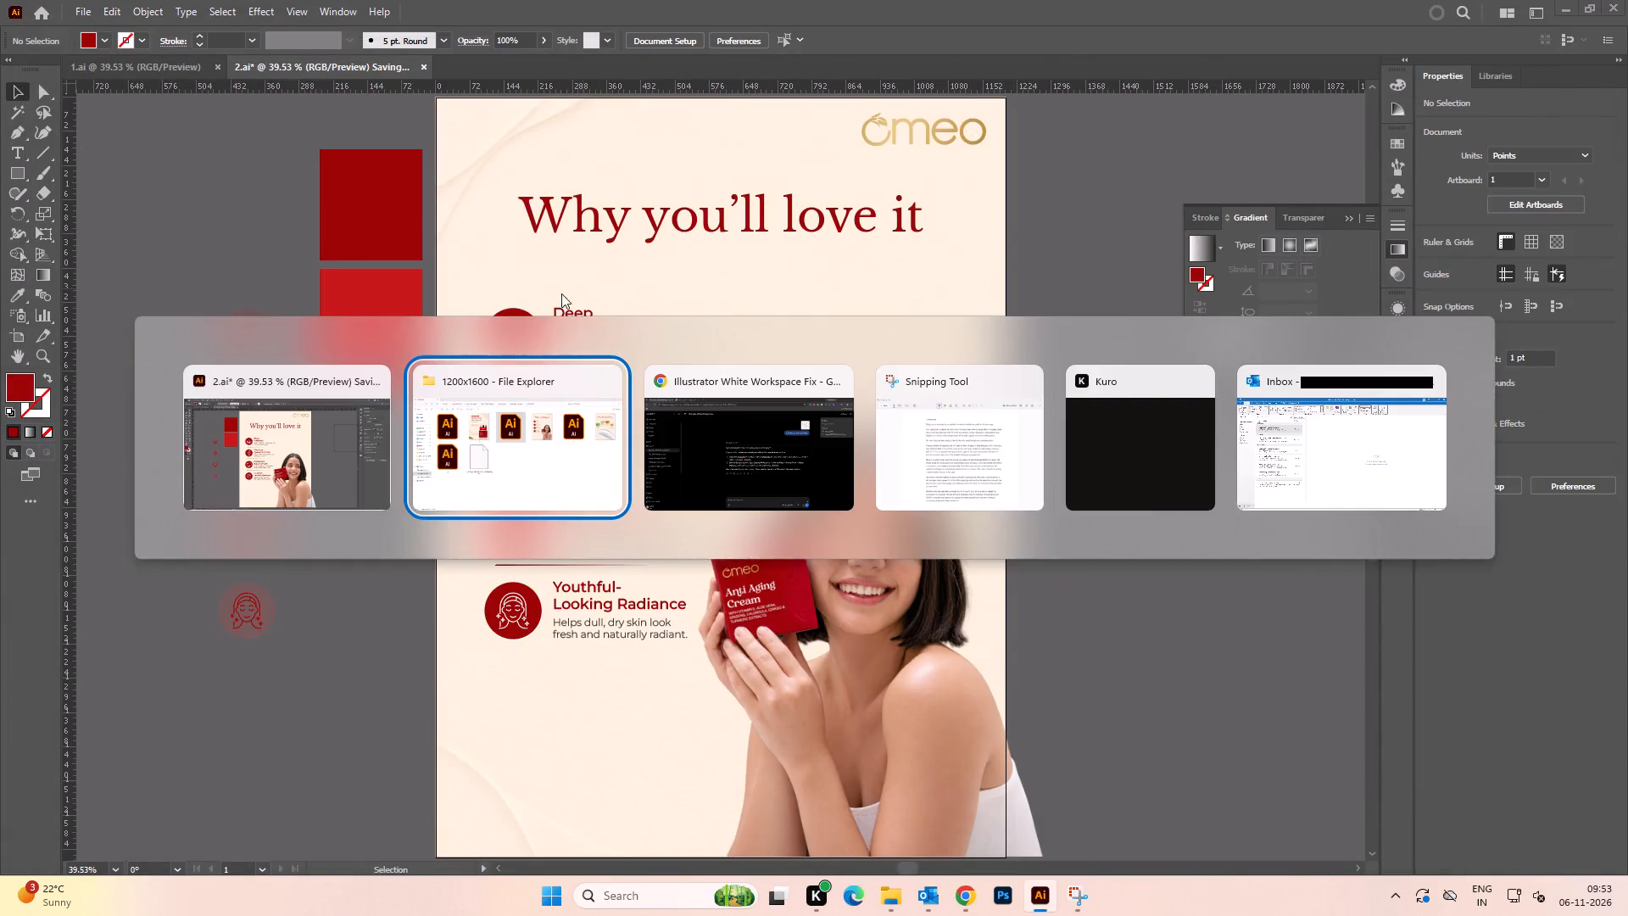
left_click(541, 461, "alt")
double_click(1241, 244)
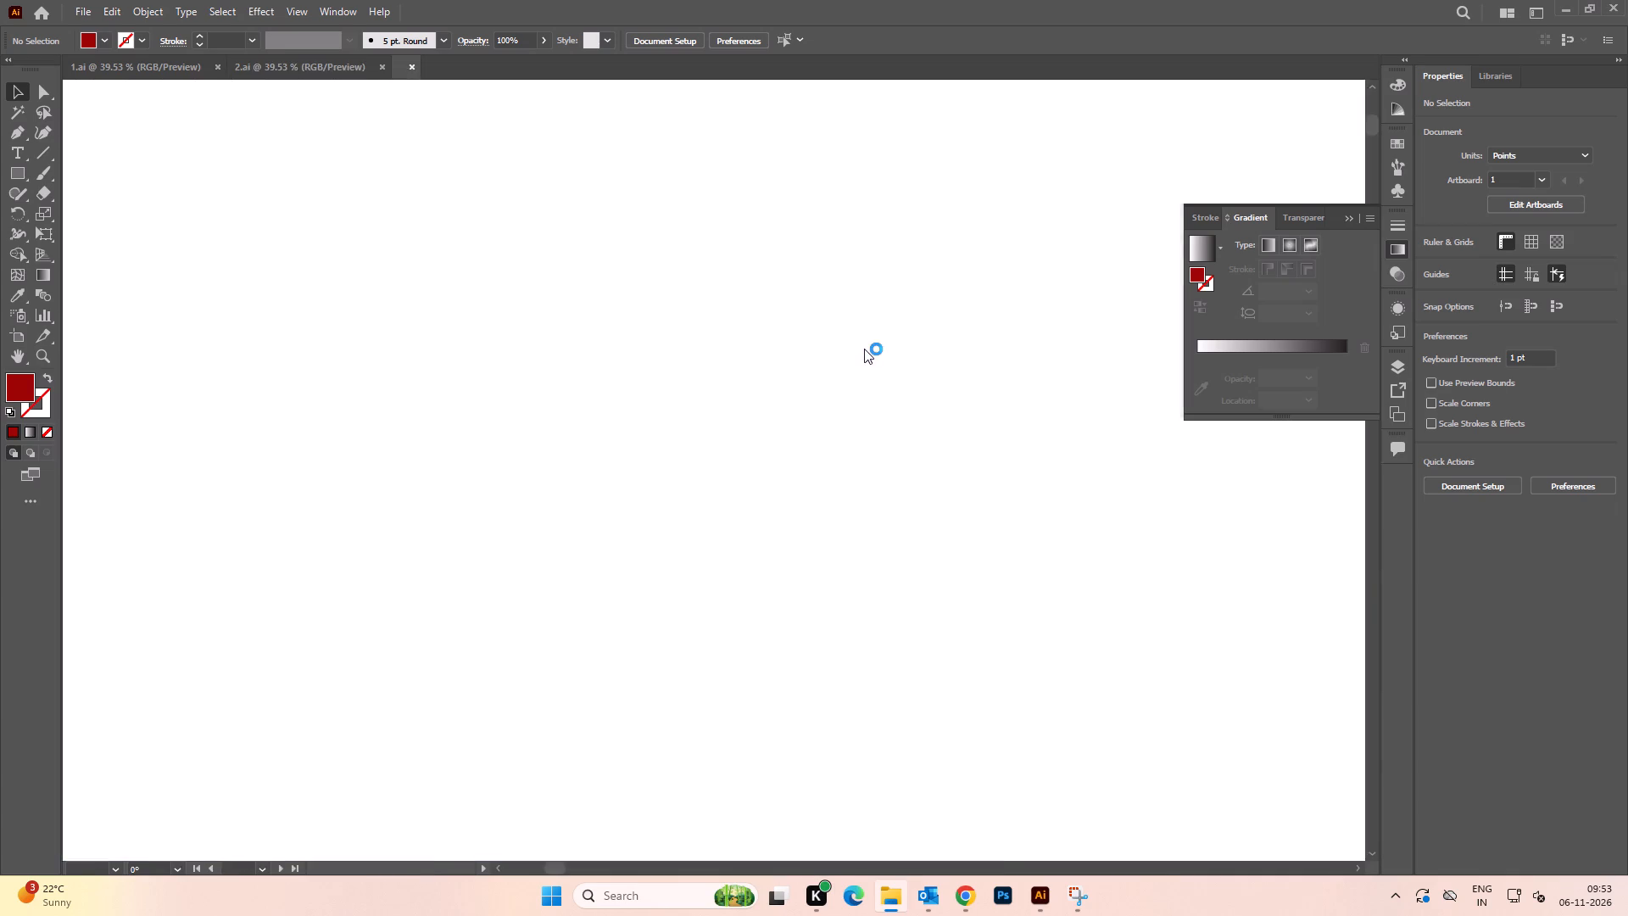
Replace the dark red reference square beside the 3.ai artboard with the two copied red squares, placed near its upper left edge.
left_click(343, 154)
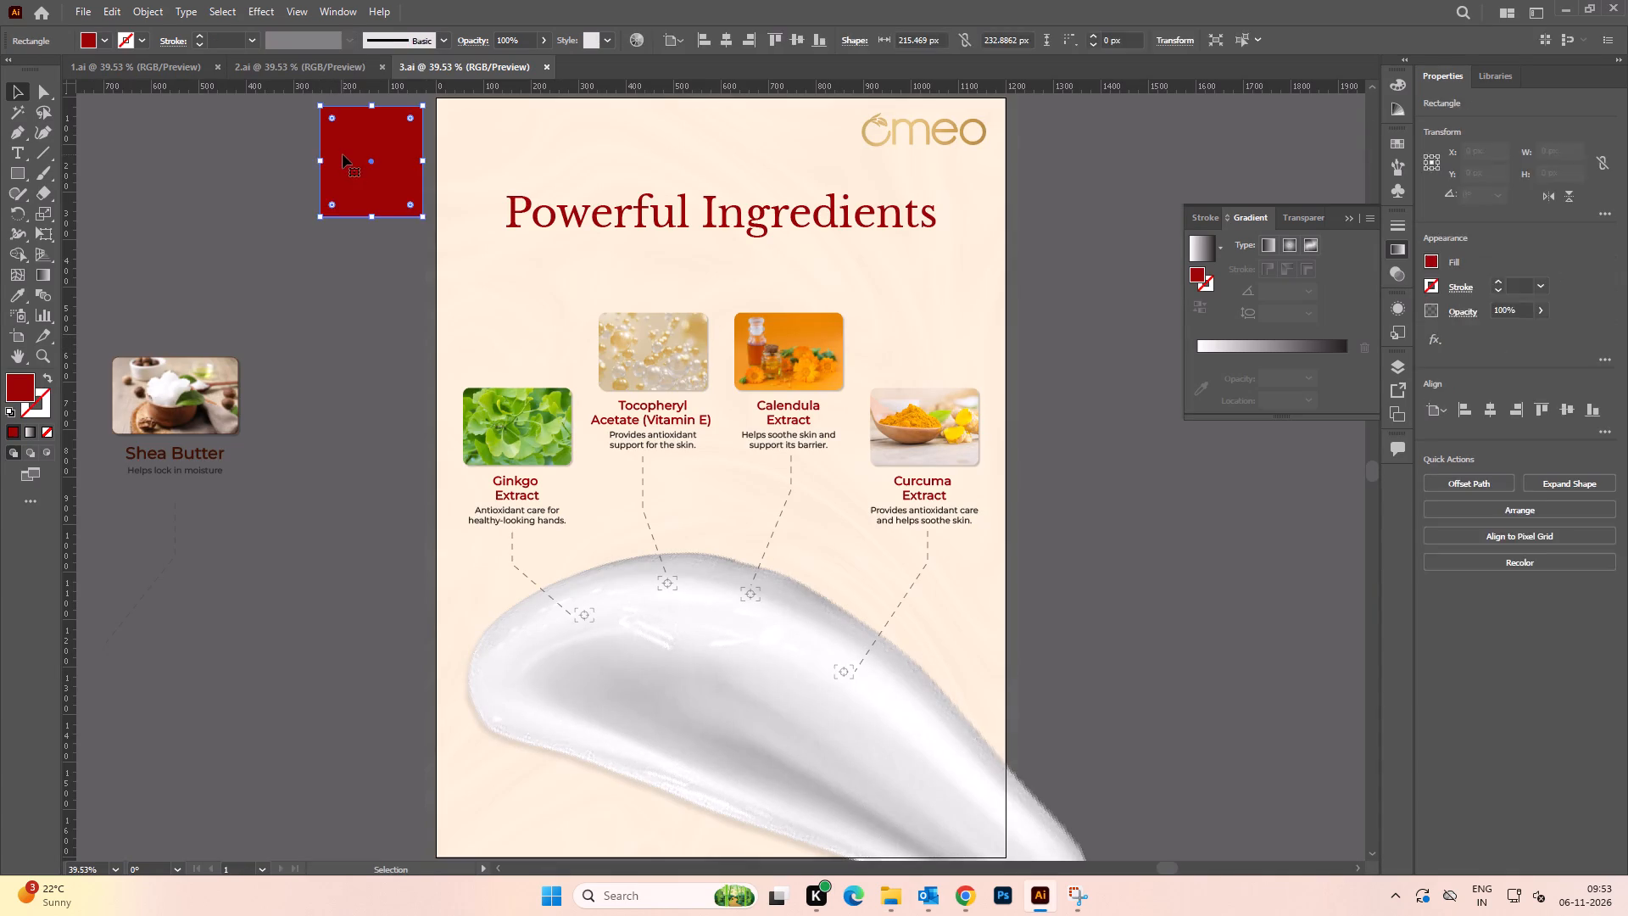
key("Delete")
key("ctrl+v")
left_click_drag(731, 450, 374, 259)
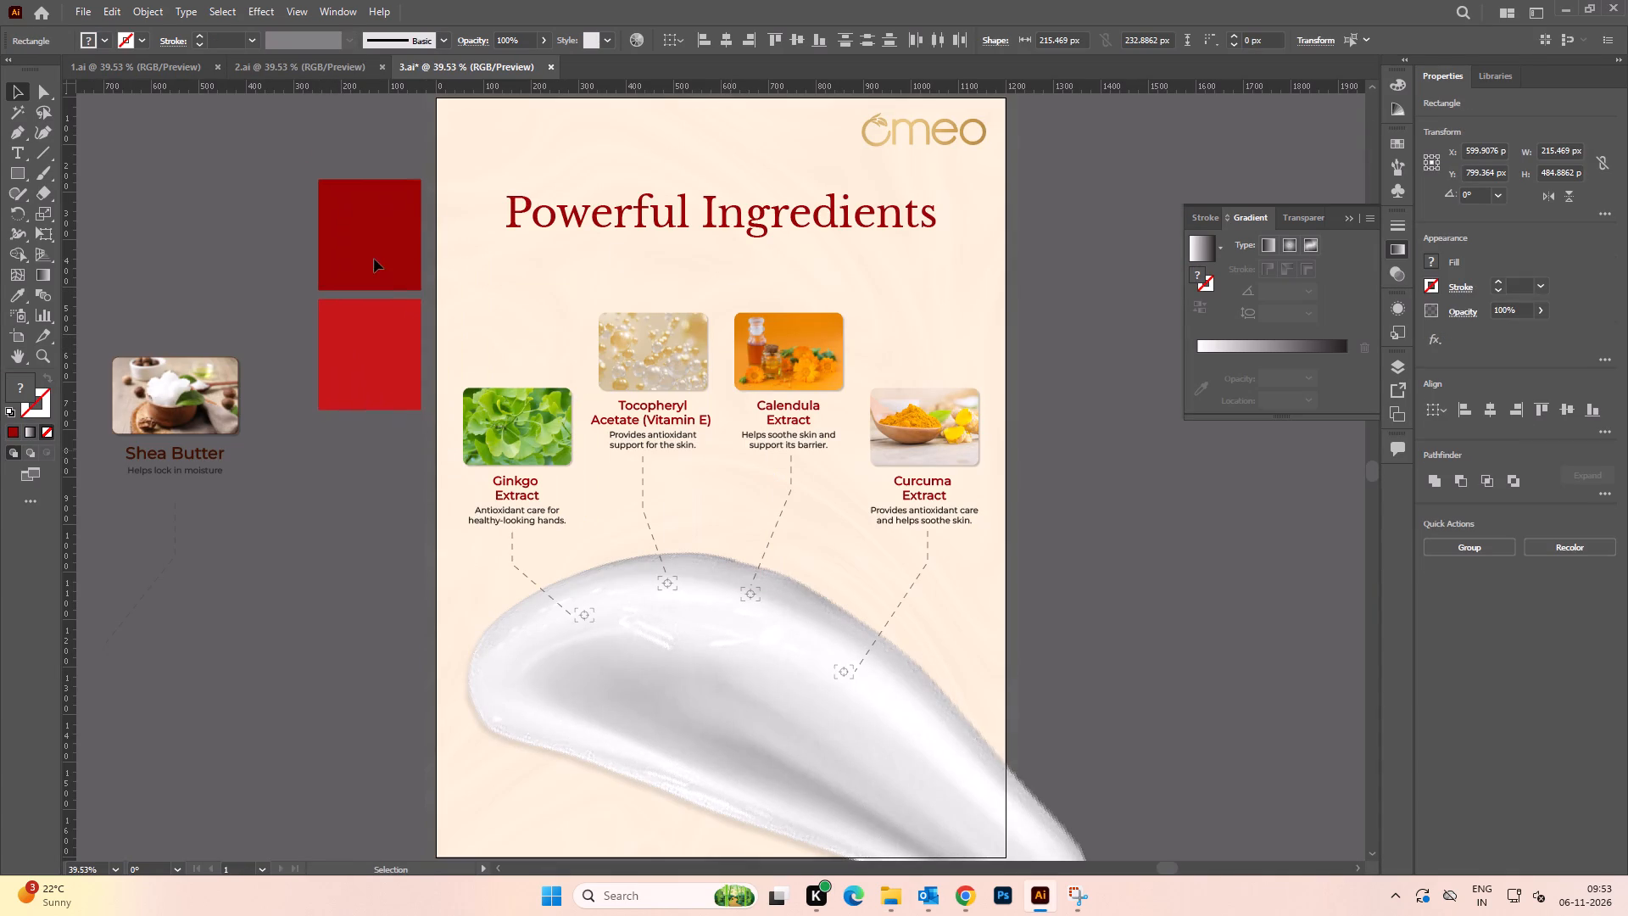
left_click_drag(374, 259, 380, 240)
left_click(277, 244)
Recolour the "Powerful Ingredients" heading with the dark red sampled from the upper reference square.
left_click(571, 228)
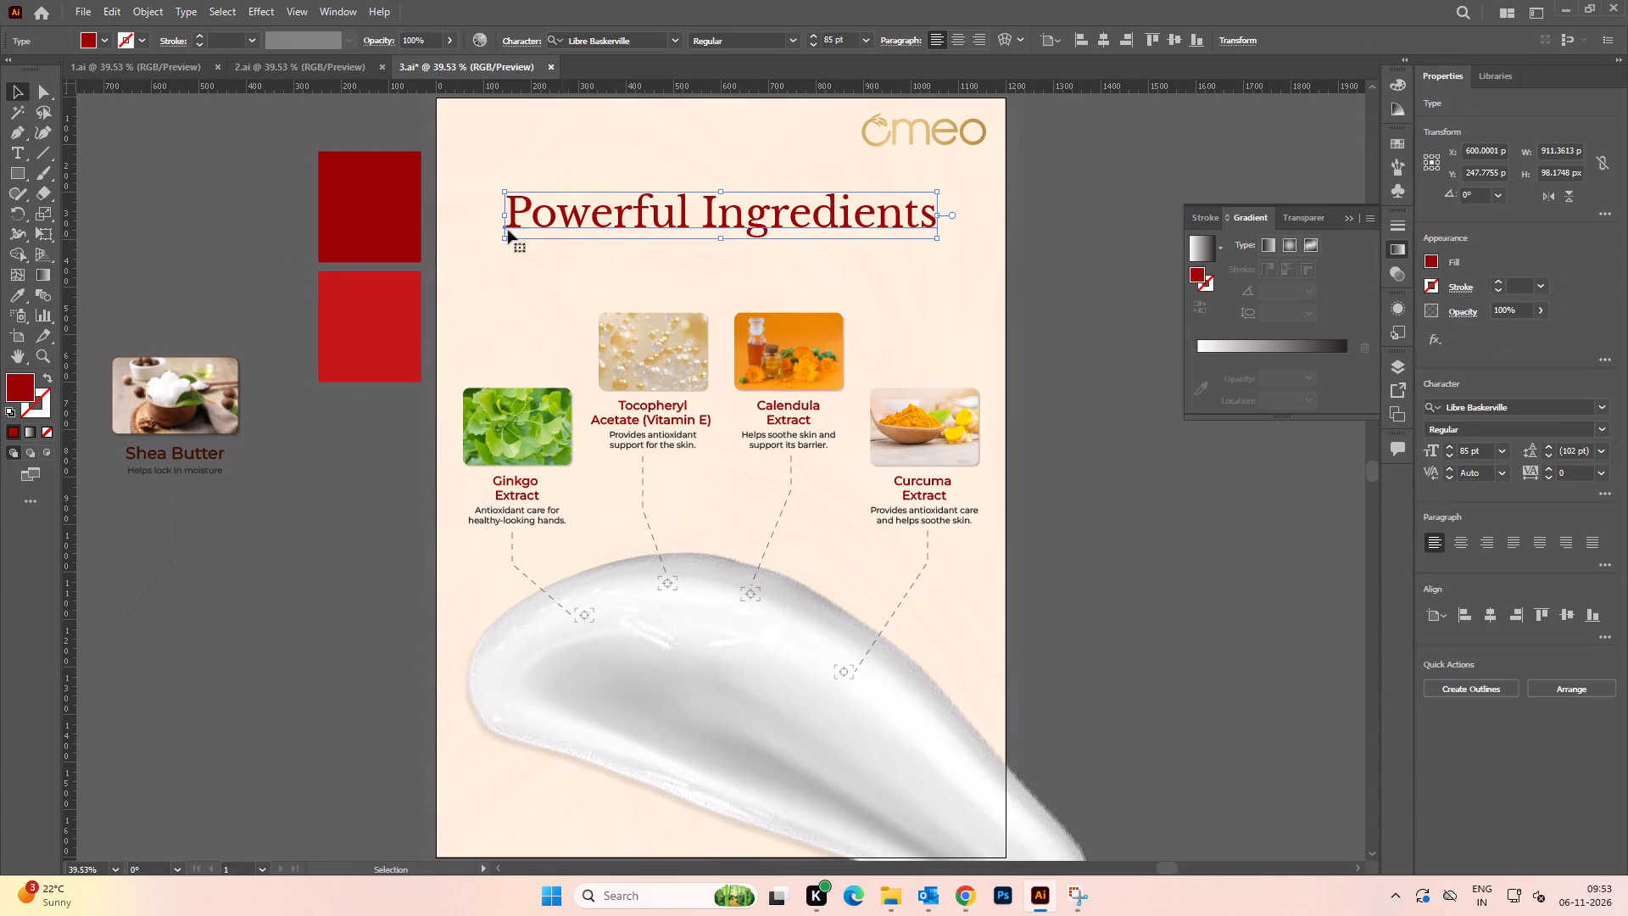
key("i")
left_click(382, 207)
key("v")
left_click(198, 271)
Delete the unused Coffee Oil, Cocoa Bean Powder and Shea Butter images and captions outside the artboard.
key("space")
left_click_drag(209, 330, 253, 277)
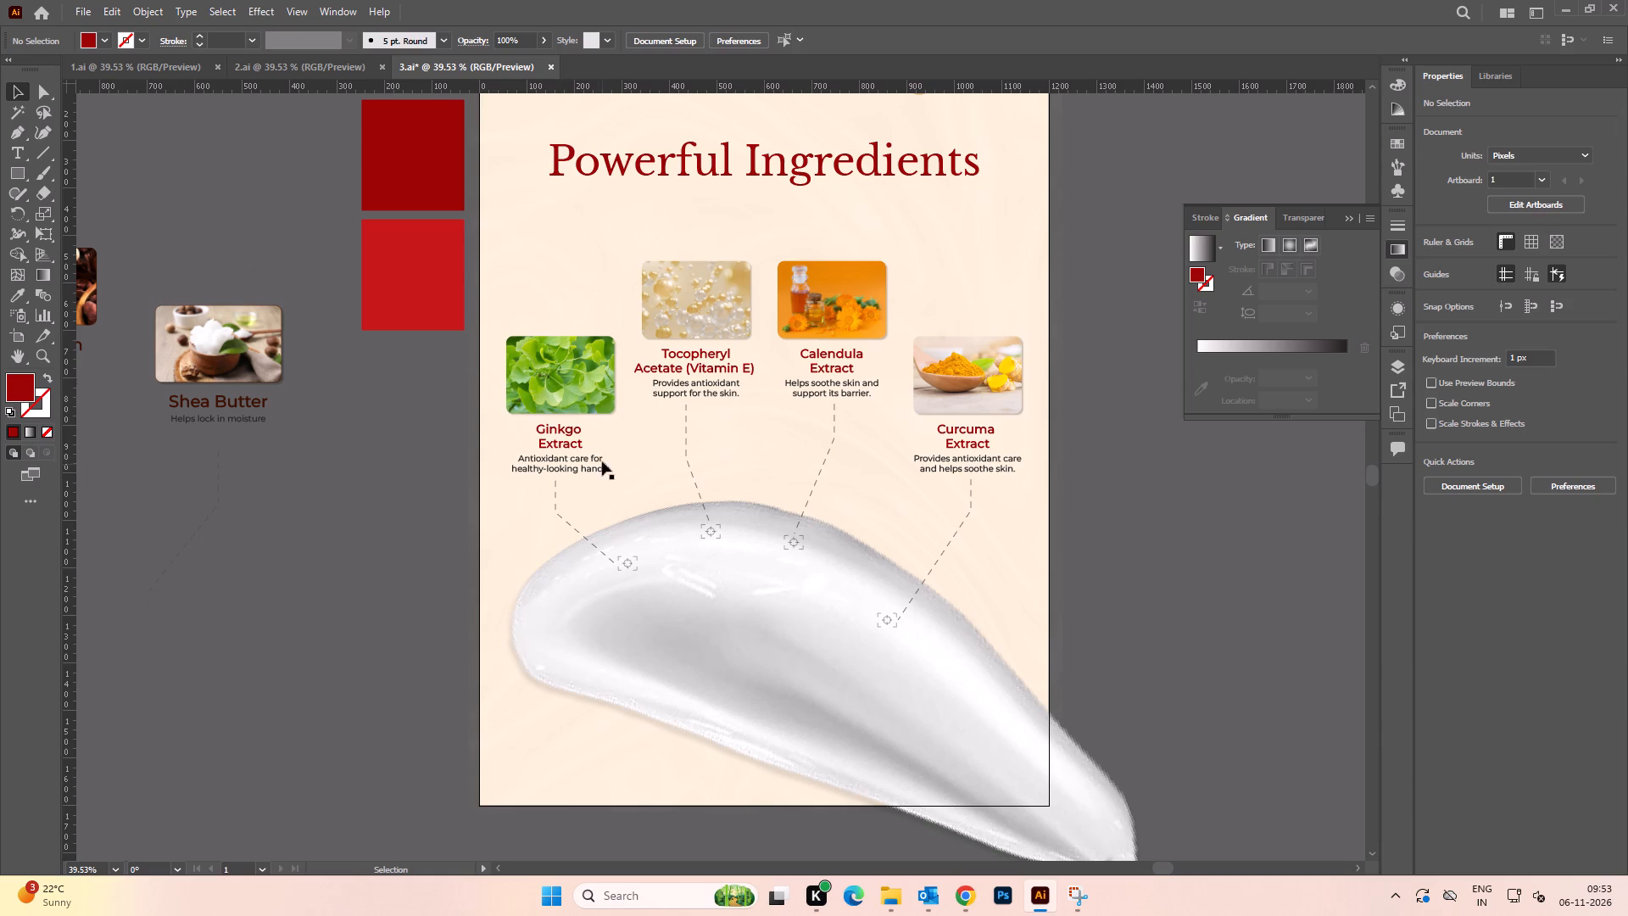
left_click(560, 433)
left_click(303, 421)
key("space")
left_click_drag(254, 472, 661, 528)
scroll(472, 410, "down", 1, "alt")
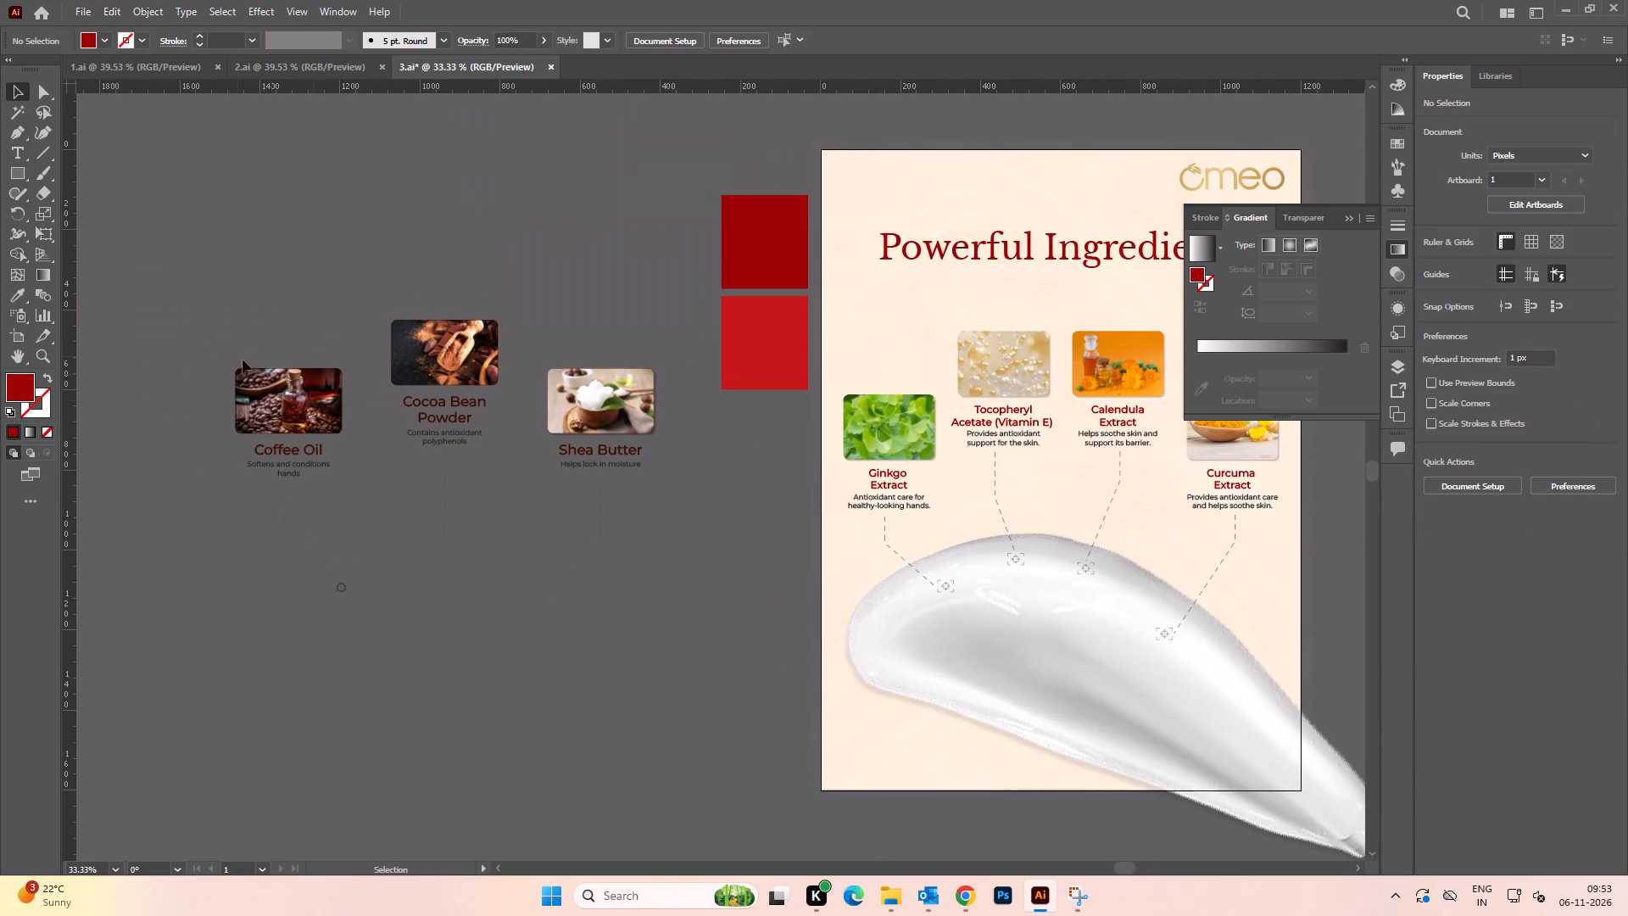
left_click_drag(211, 336, 650, 534)
key("Delete")
Delete the faint leftover objects remaining on the pasteboard to the left of the artboard.
key("space")
key("space")
key("space")
key("space")
key("space")
key("space")
left_click_drag(549, 422, 347, 399)
left_click_drag(347, 399, 611, 393)
scroll(496, 427, "down", 2, "alt")
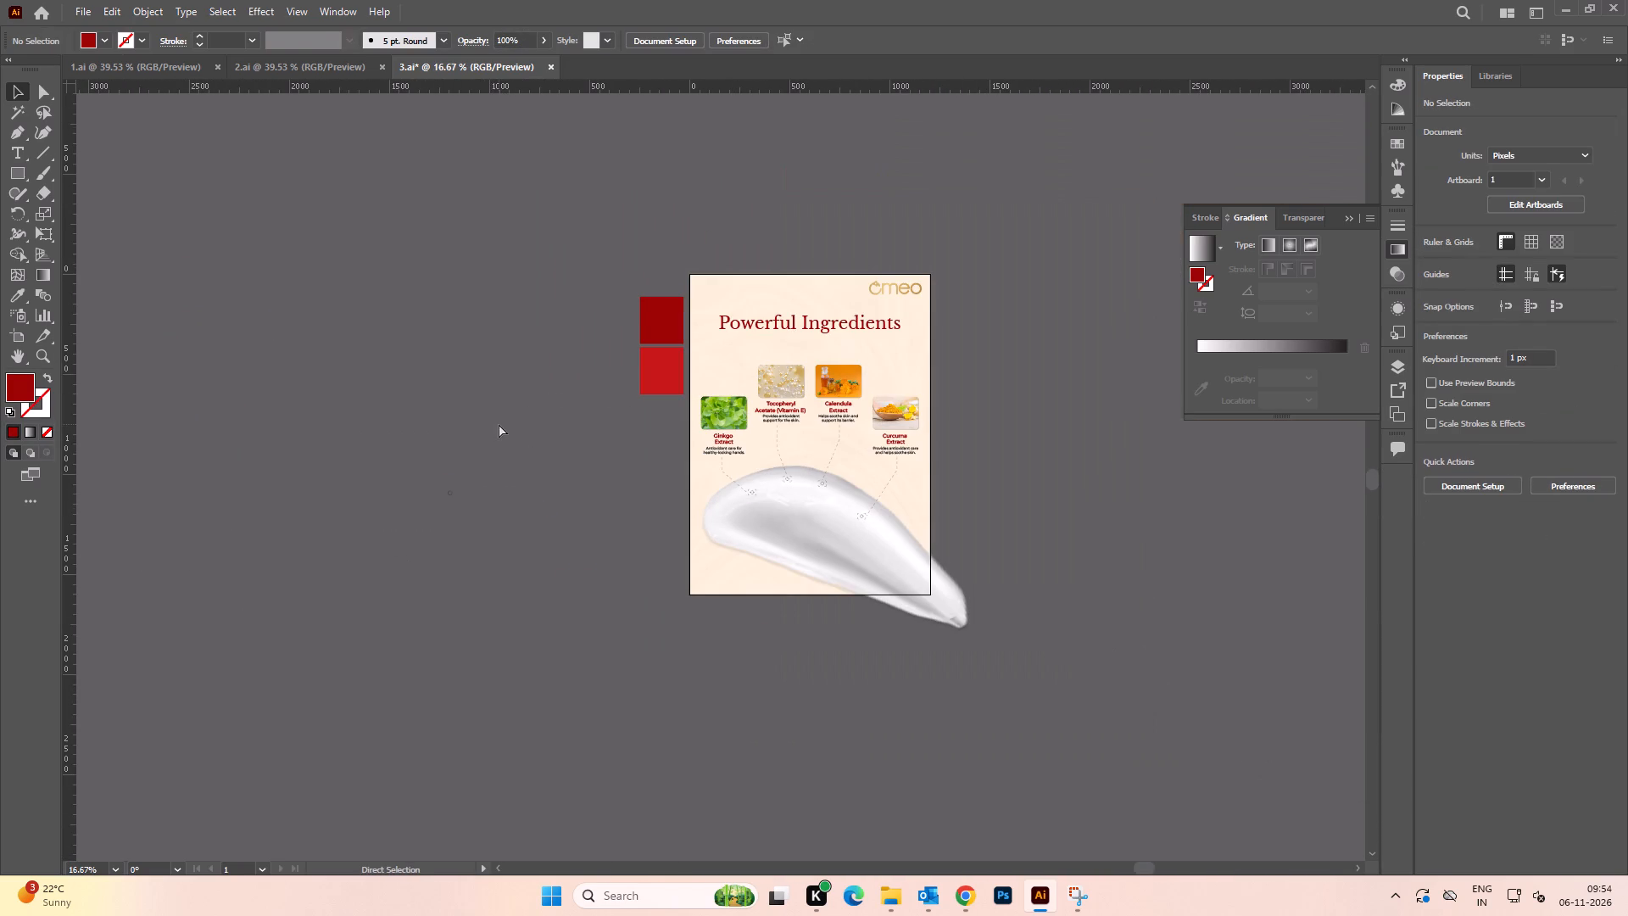
key("ctrl+a")
left_click(303, 338)
left_click_drag(303, 338, 609, 689)
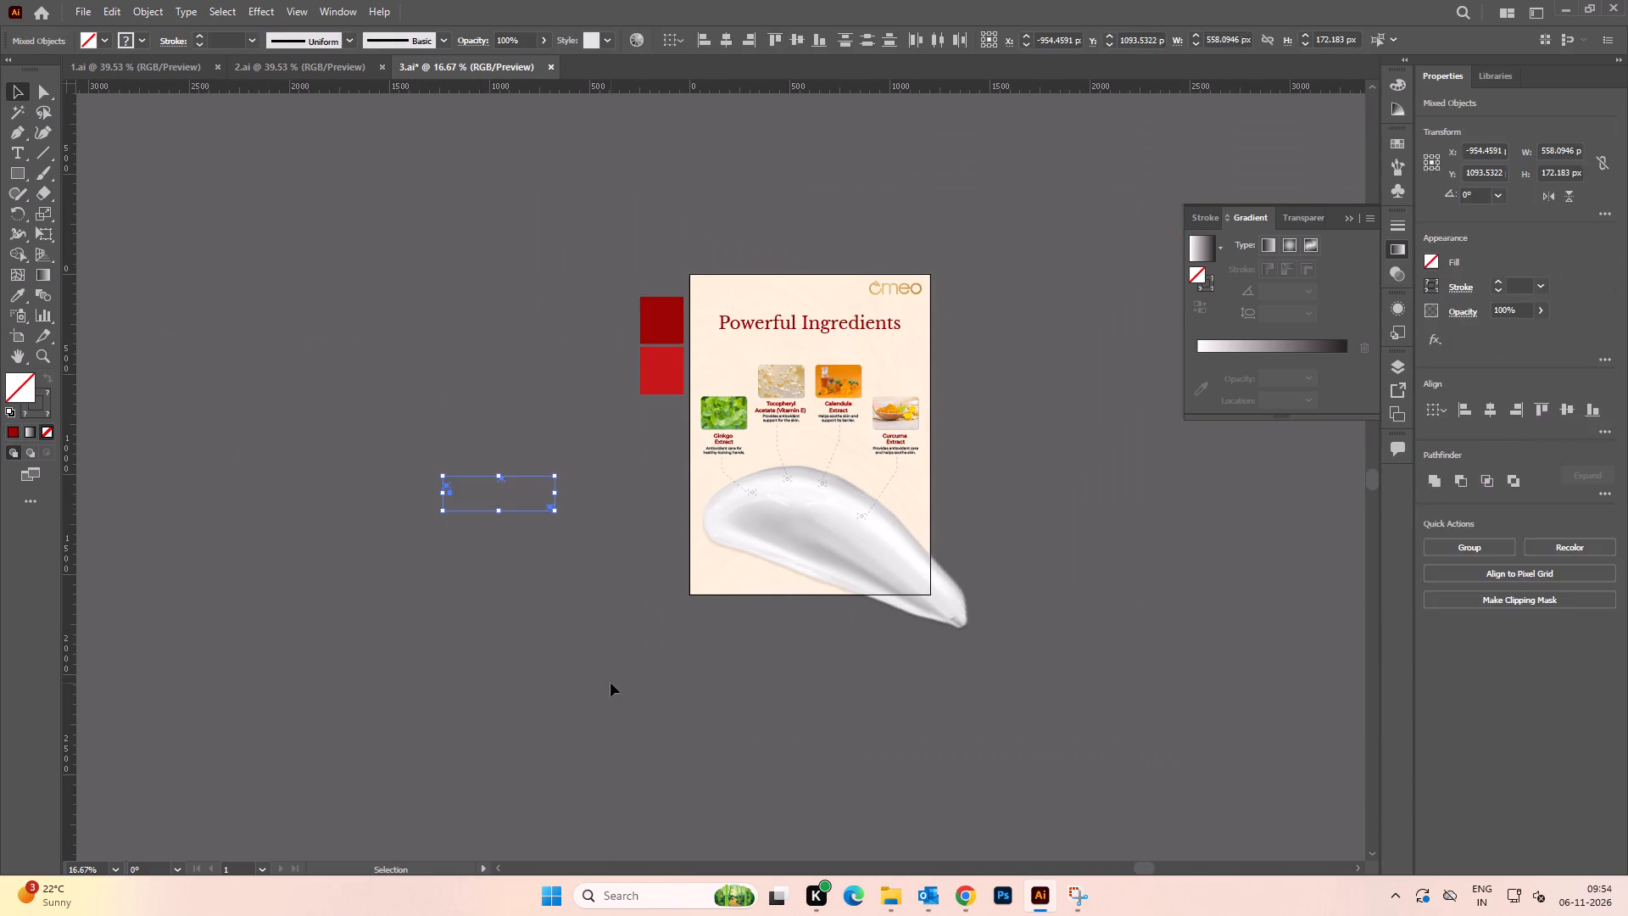
key("Delete")
Recolour the Ginkgo, Tocopheryl Acetate, Calendula and Curcuma ingredient names with the dark red of the upper reference square.
key("space")
scroll(828, 435, "up", 3, "alt")
key("space")
left_click_drag(822, 433, 775, 502)
left_click(631, 418)
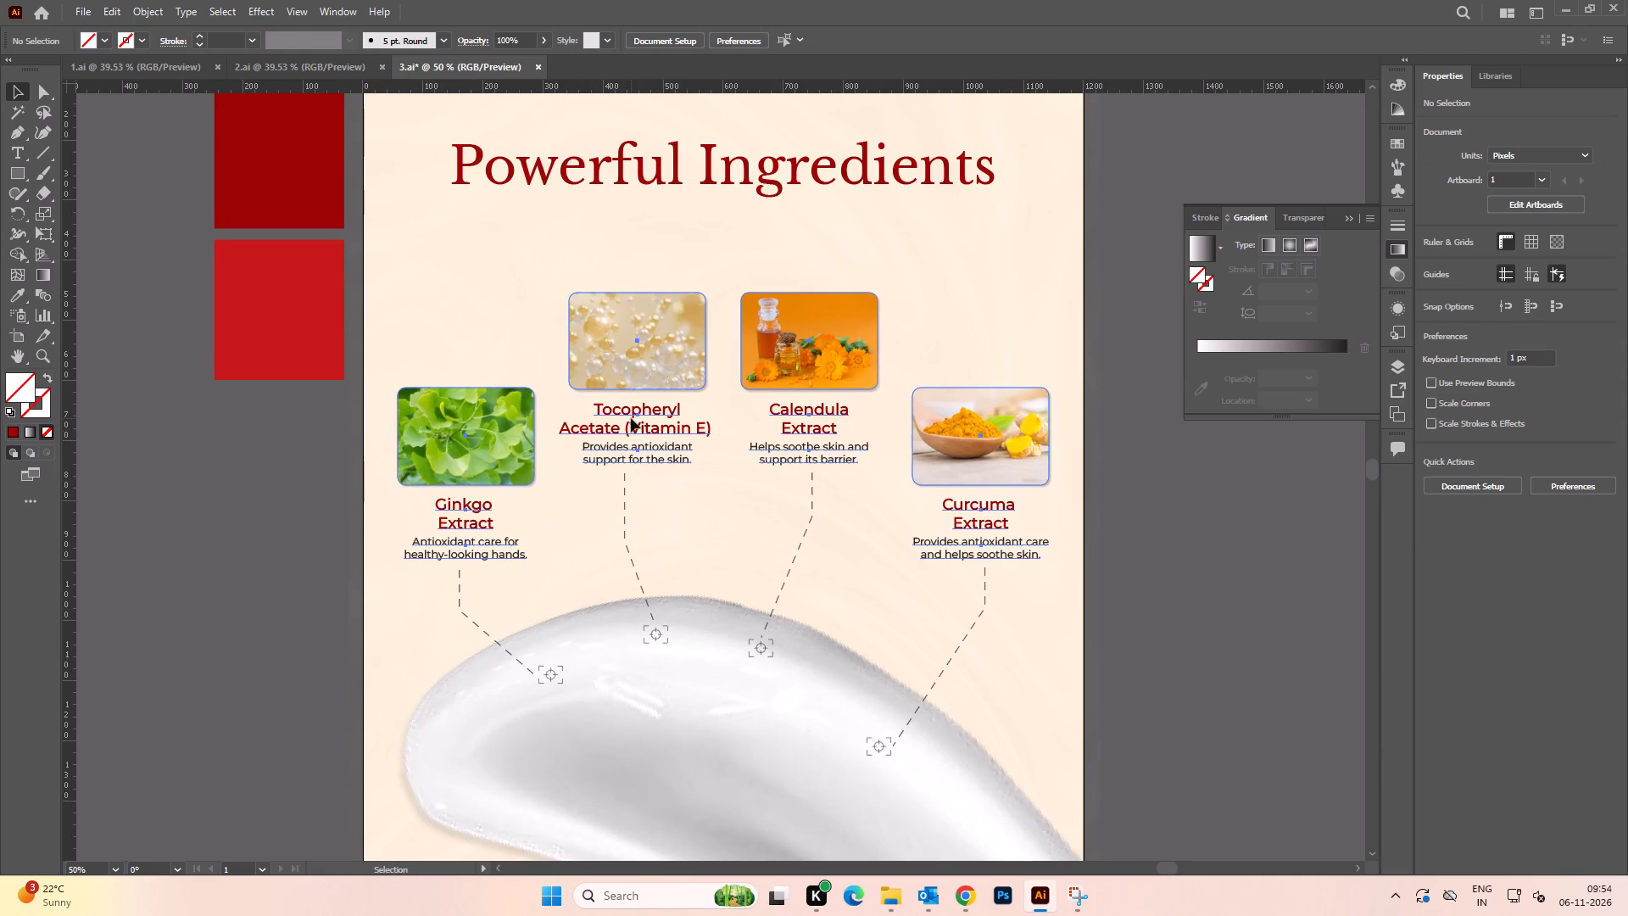
left_click(219, 511)
key("a")
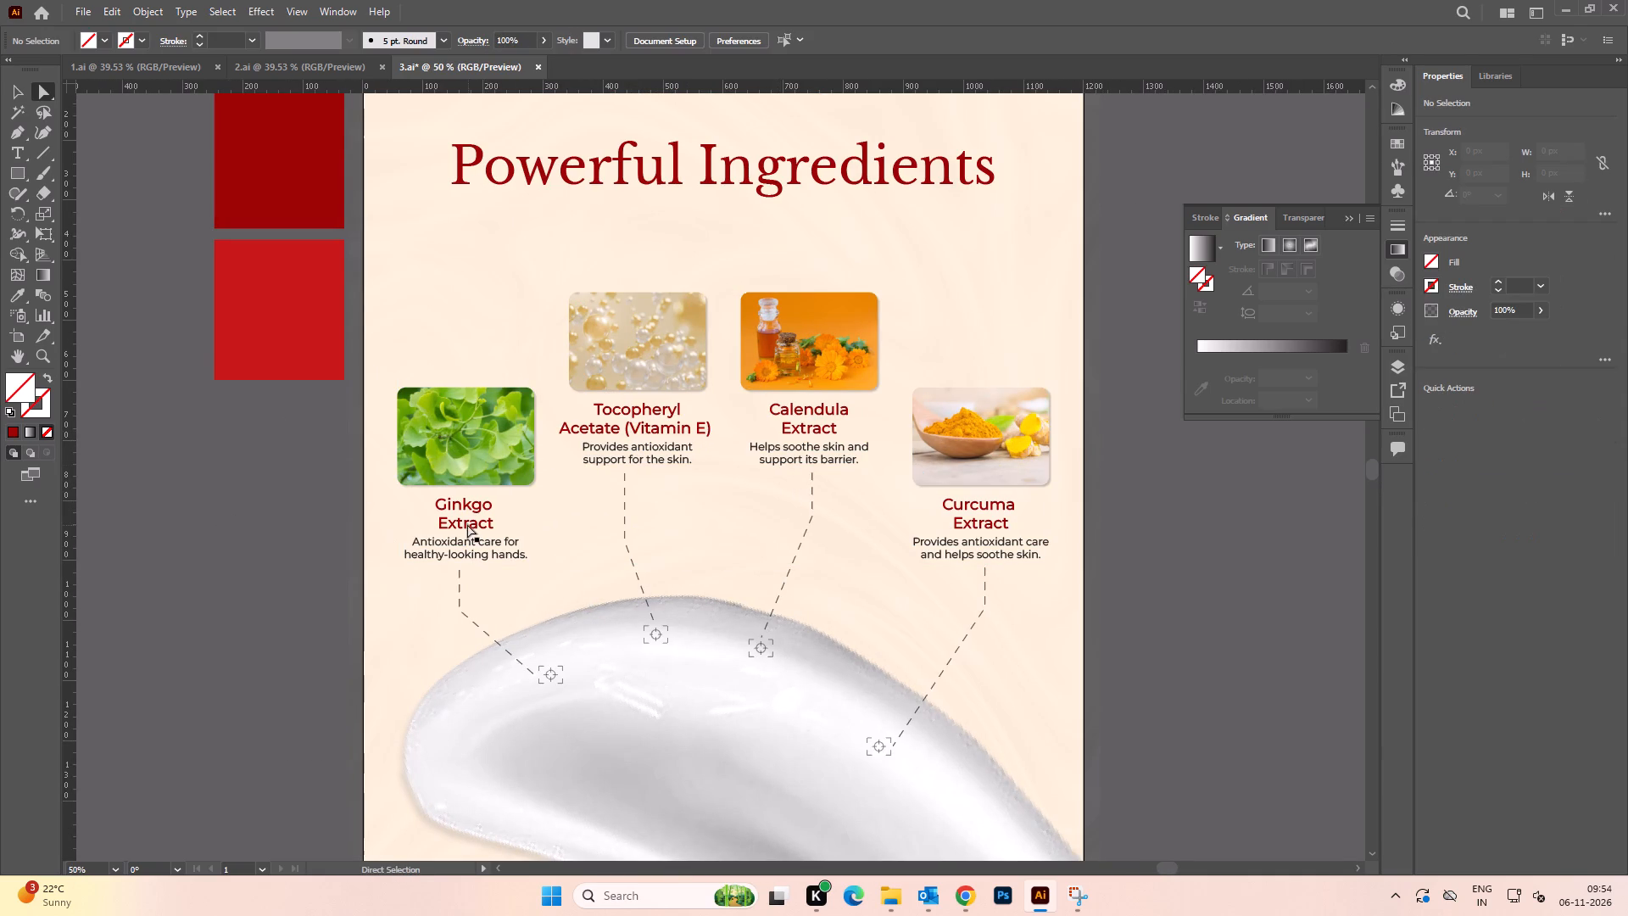
left_click(467, 523)
left_click(647, 428, "shift")
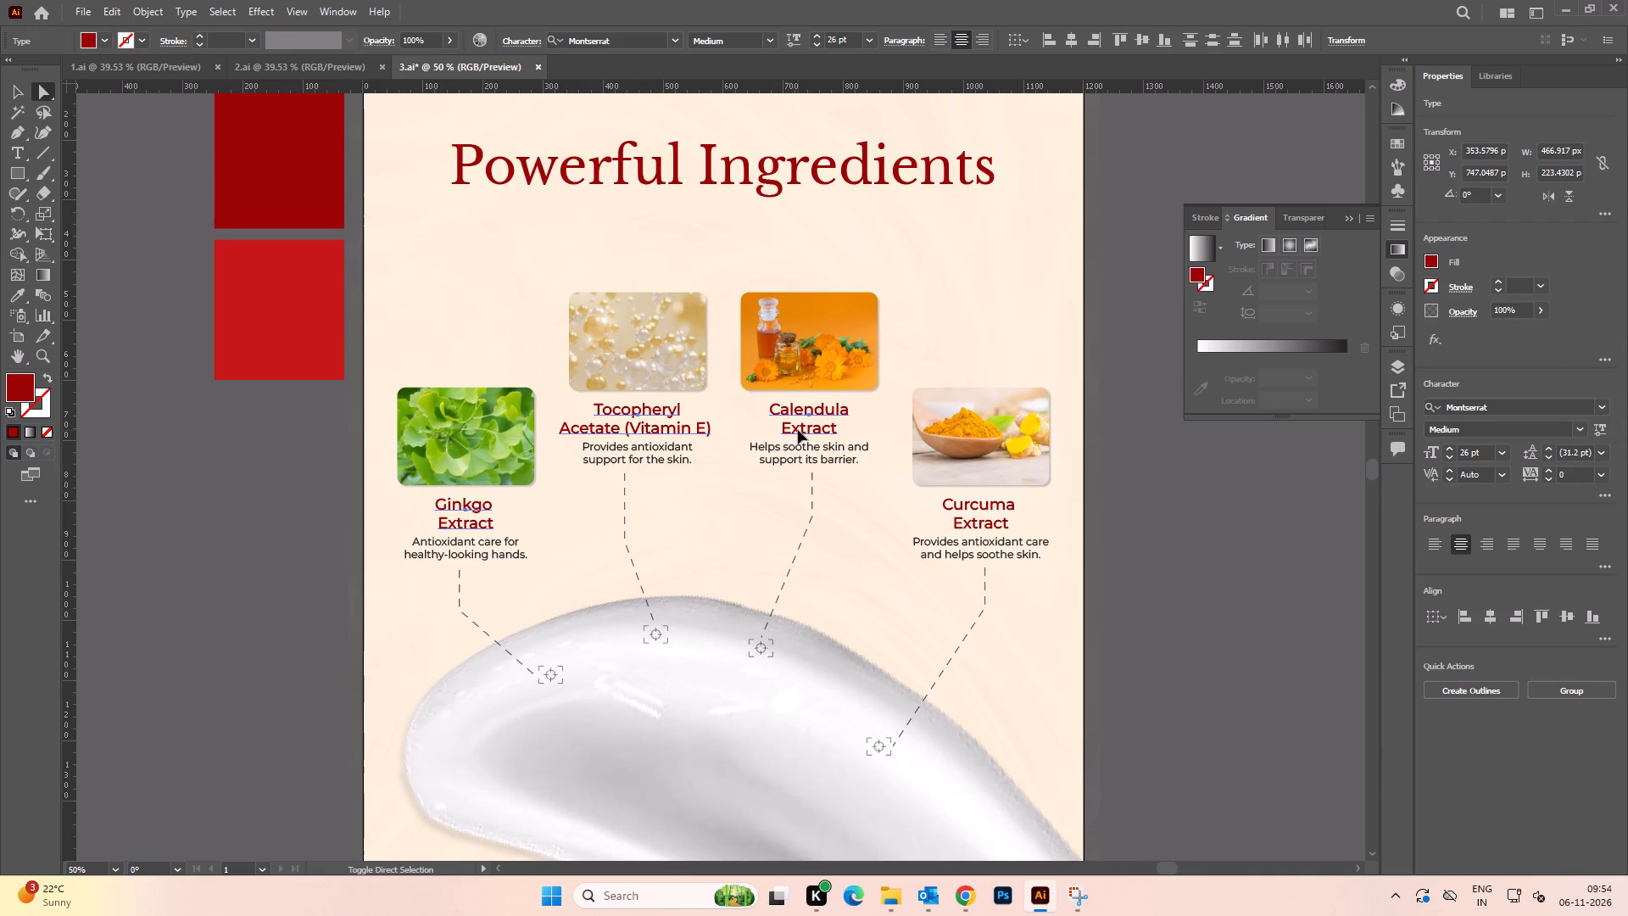
left_click(798, 430, "shift")
left_click(973, 527, "shift")
key("i")
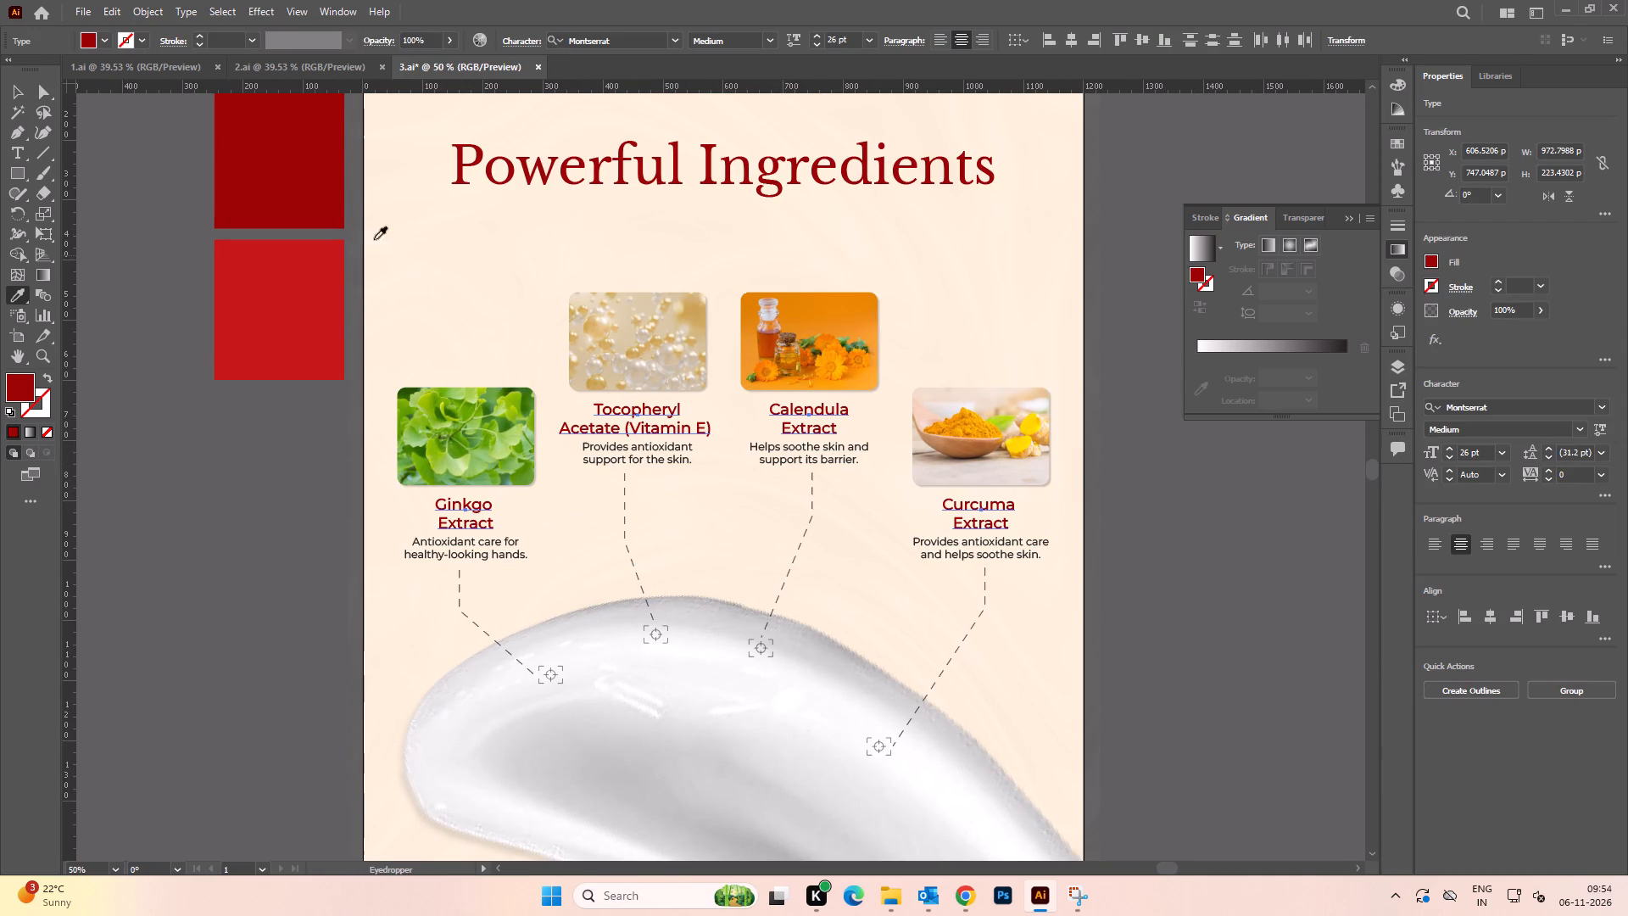
left_click(268, 181)
key("v")
left_click(195, 590)
key("ctrl+0")
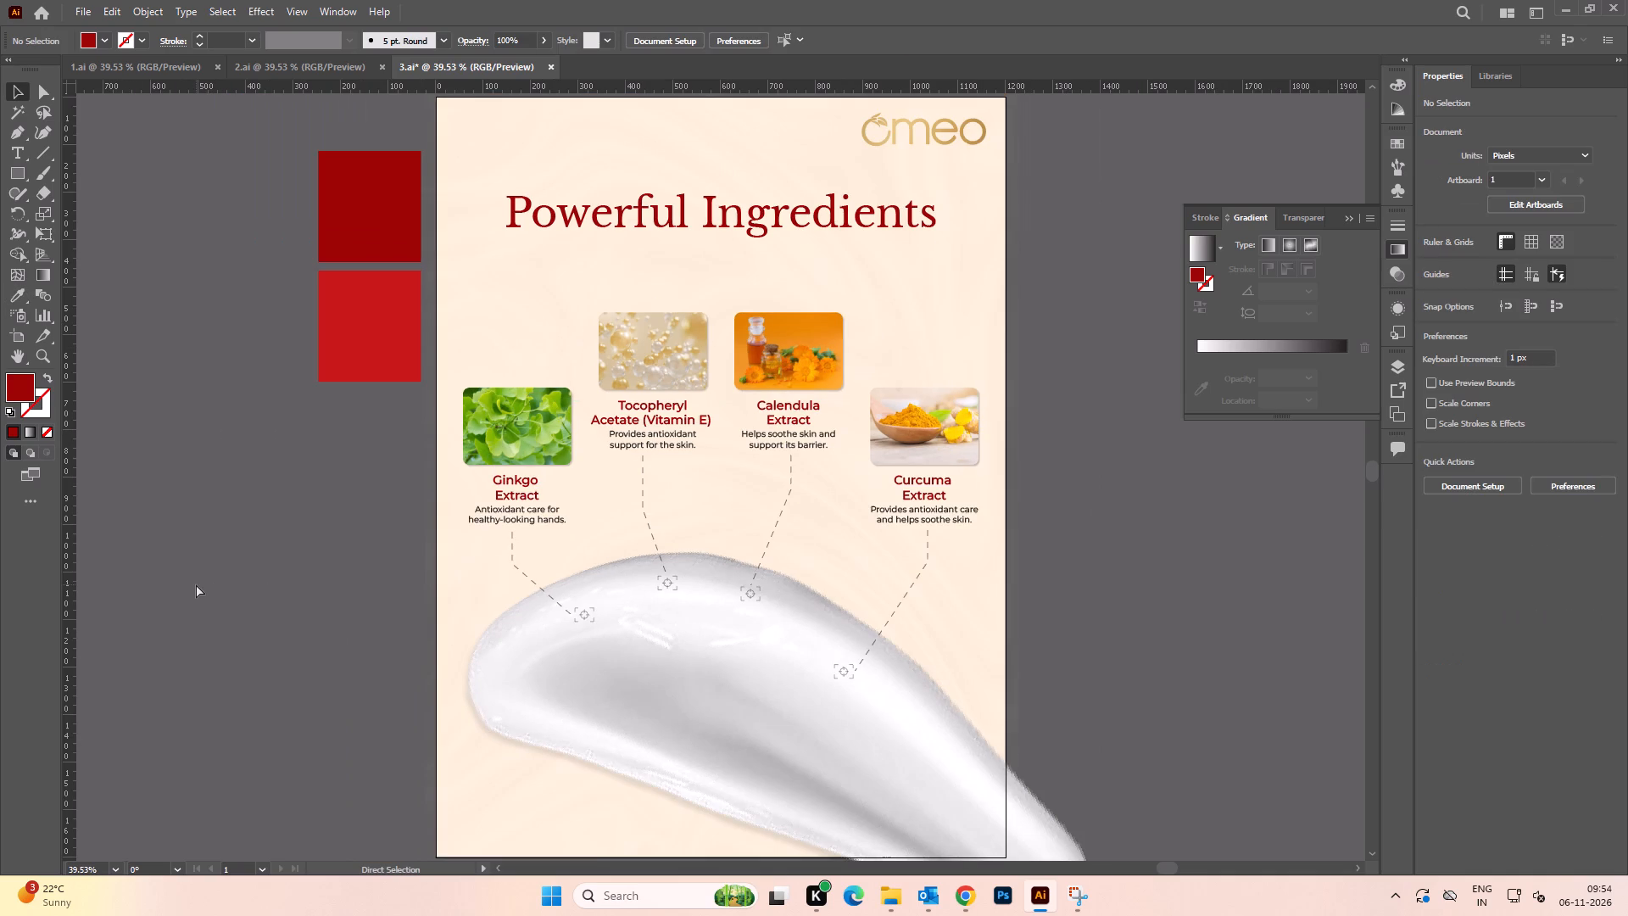
Save 3.ai with the artboard fitted in view.
key("ctrl+s")
key("ctrl+s")
key("ctrl+s")
key("ctrl+s")
scroll(694, 461, "up", 5, "alt")
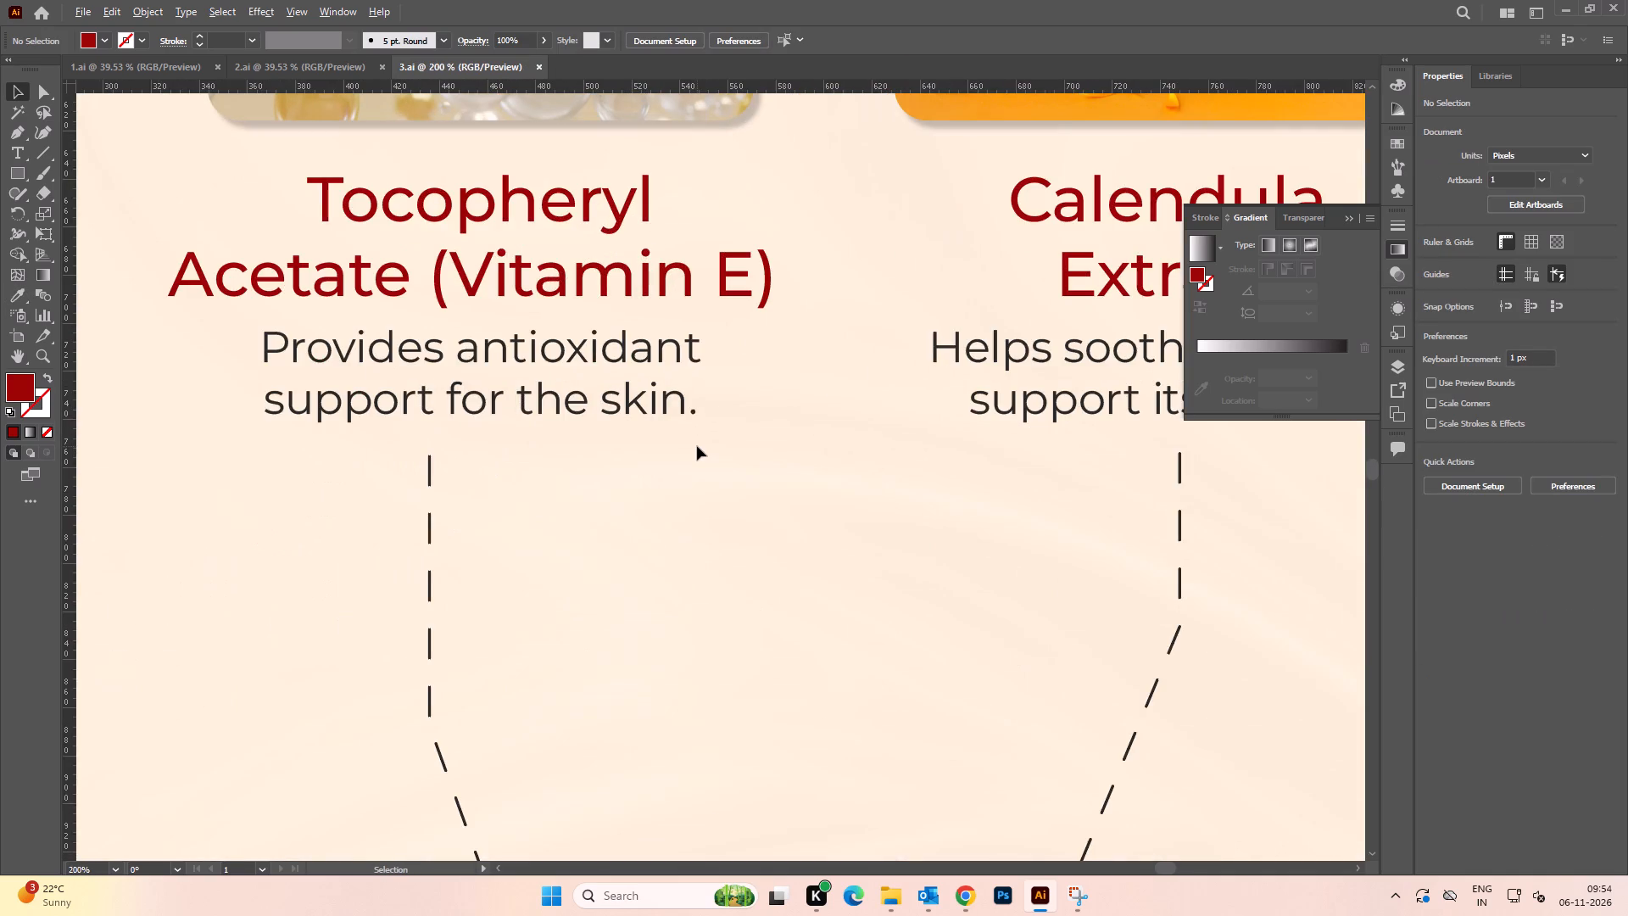
scroll(697, 446, "down", 4, "alt")
key("ctrl+0")
key("ctrl+s")
Export 3.ai as a High-quality JPEG named 3 in the Anti Aging Cream 1200x1600 folder, and save the document.
key("ctrl+alt+shift+s")
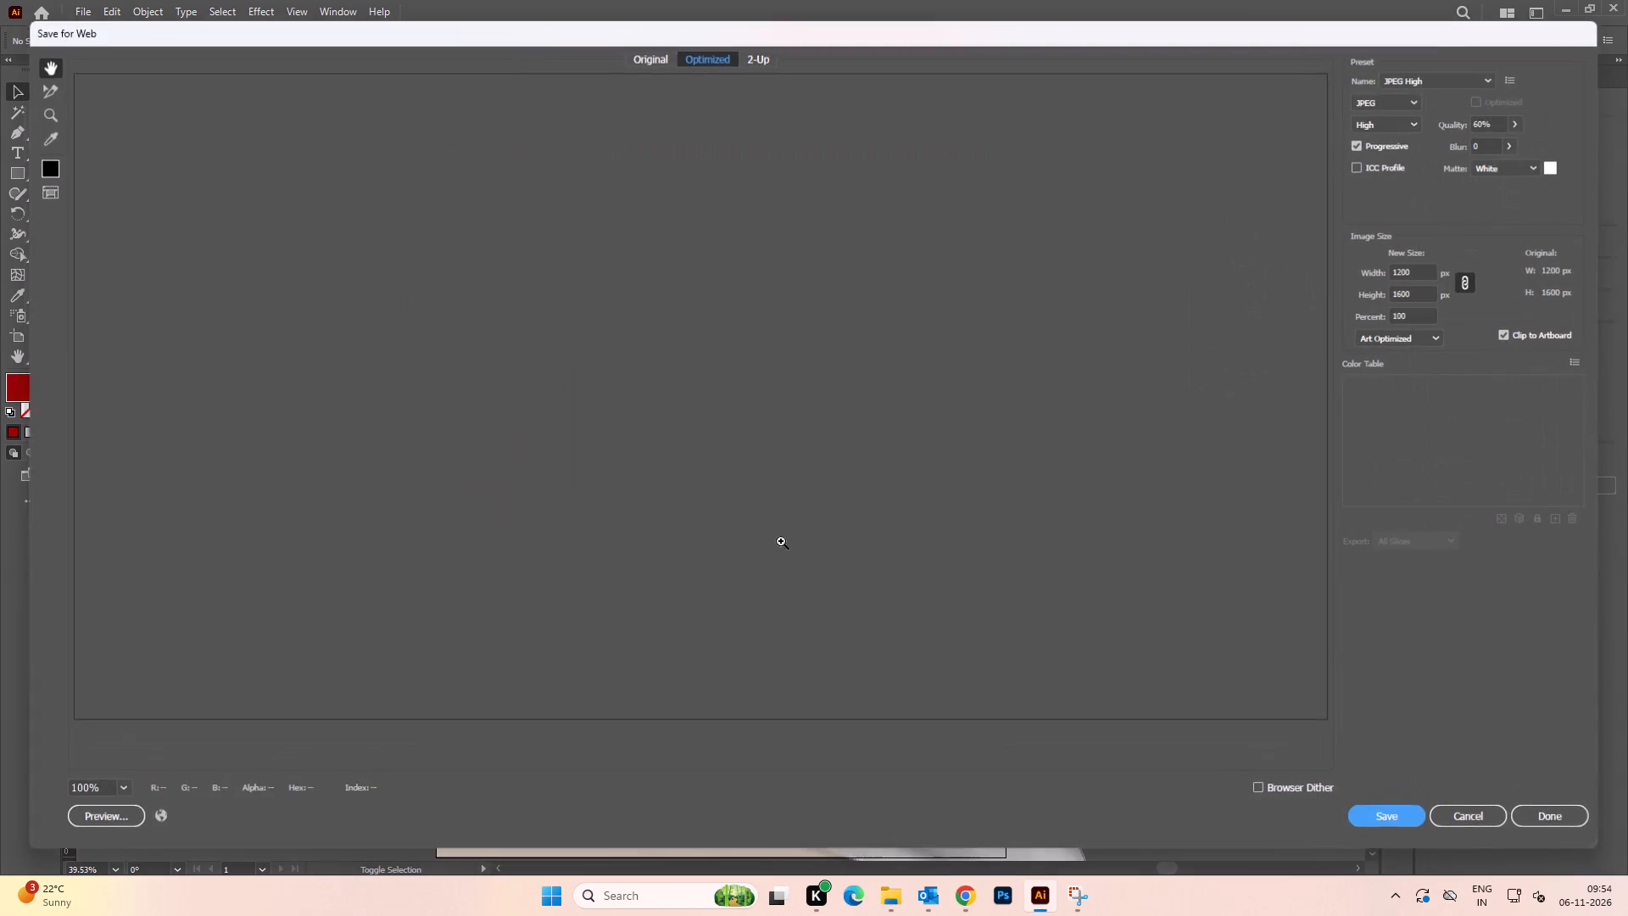
left_click(1399, 818)
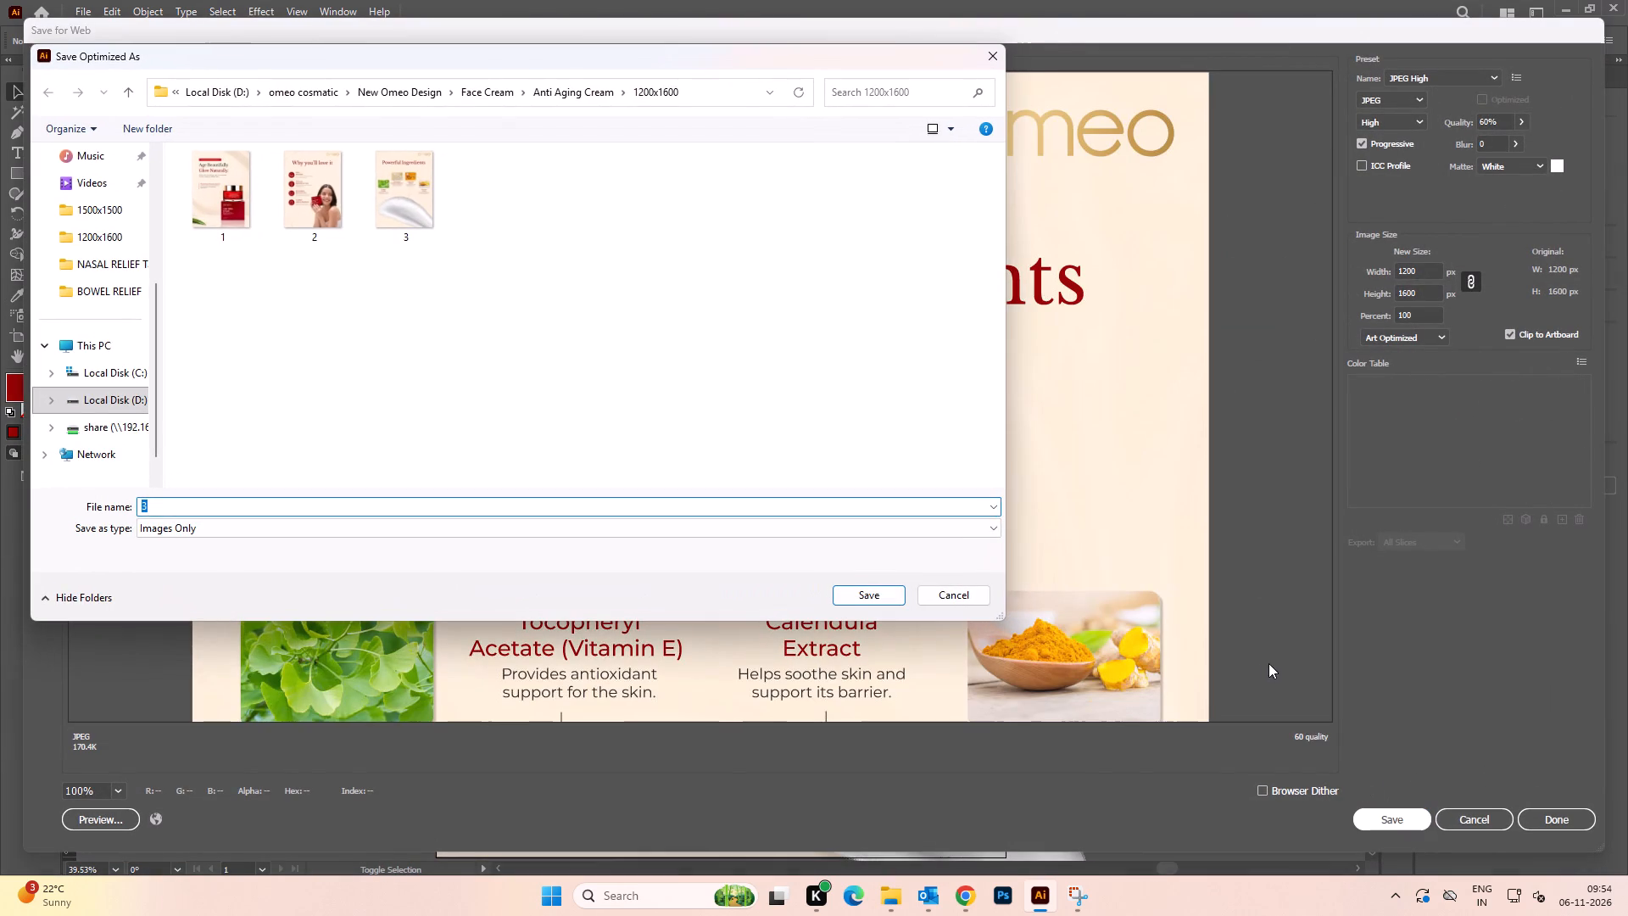
left_click(853, 593)
left_click(588, 369)
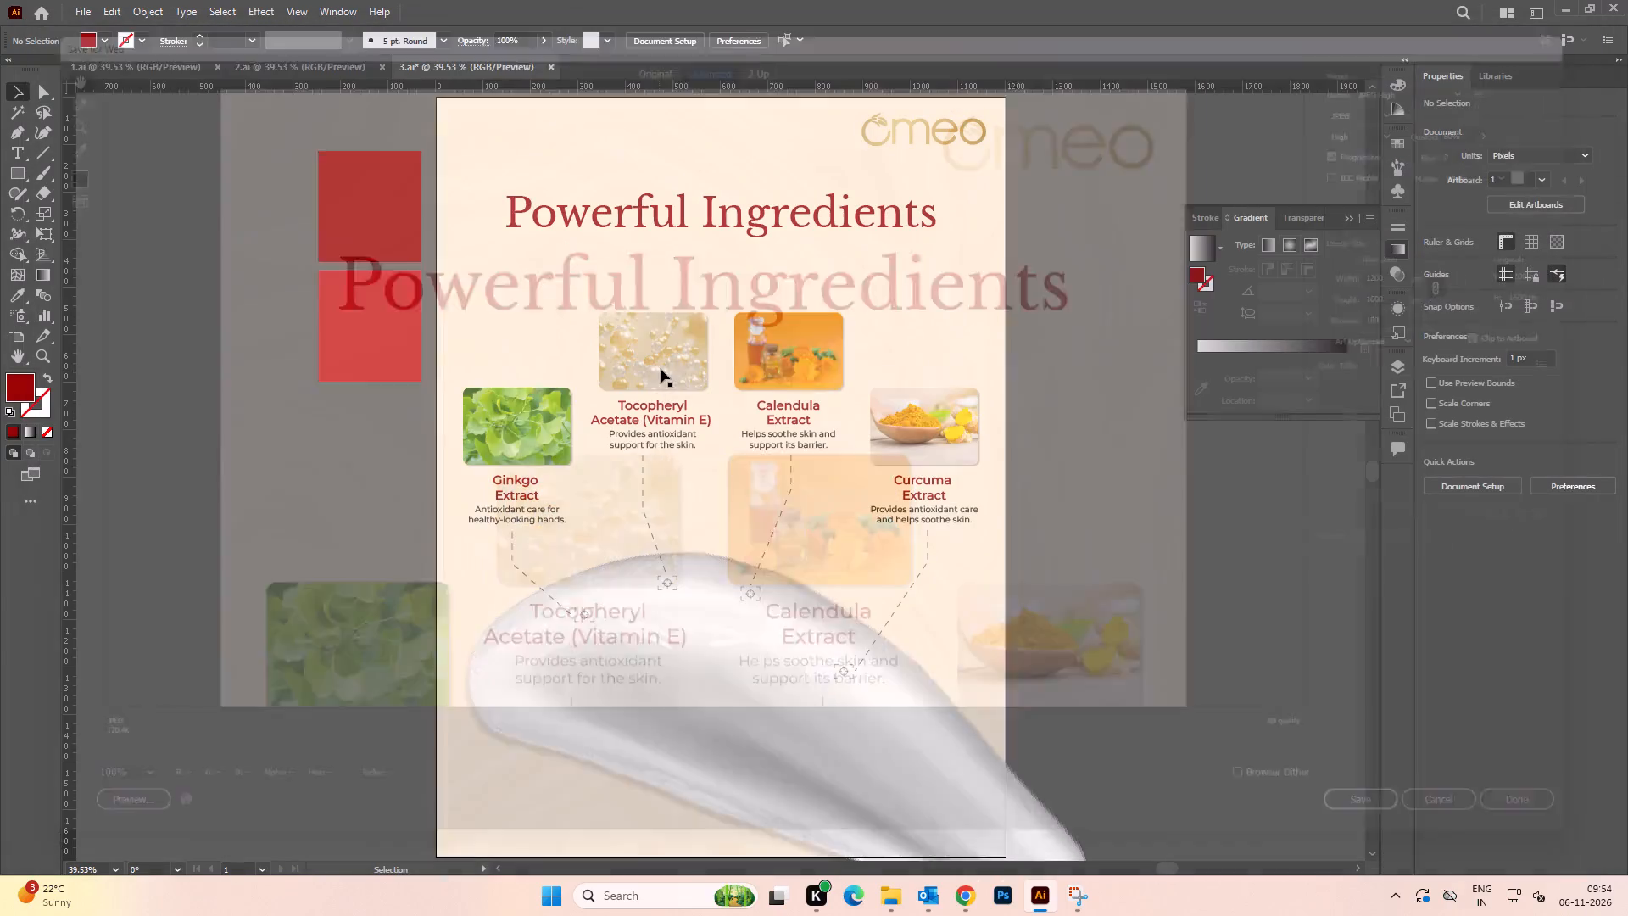
key("ctrl+s")
key("ctrl+s")
key("ctrl+s")
left_click(242, 174)
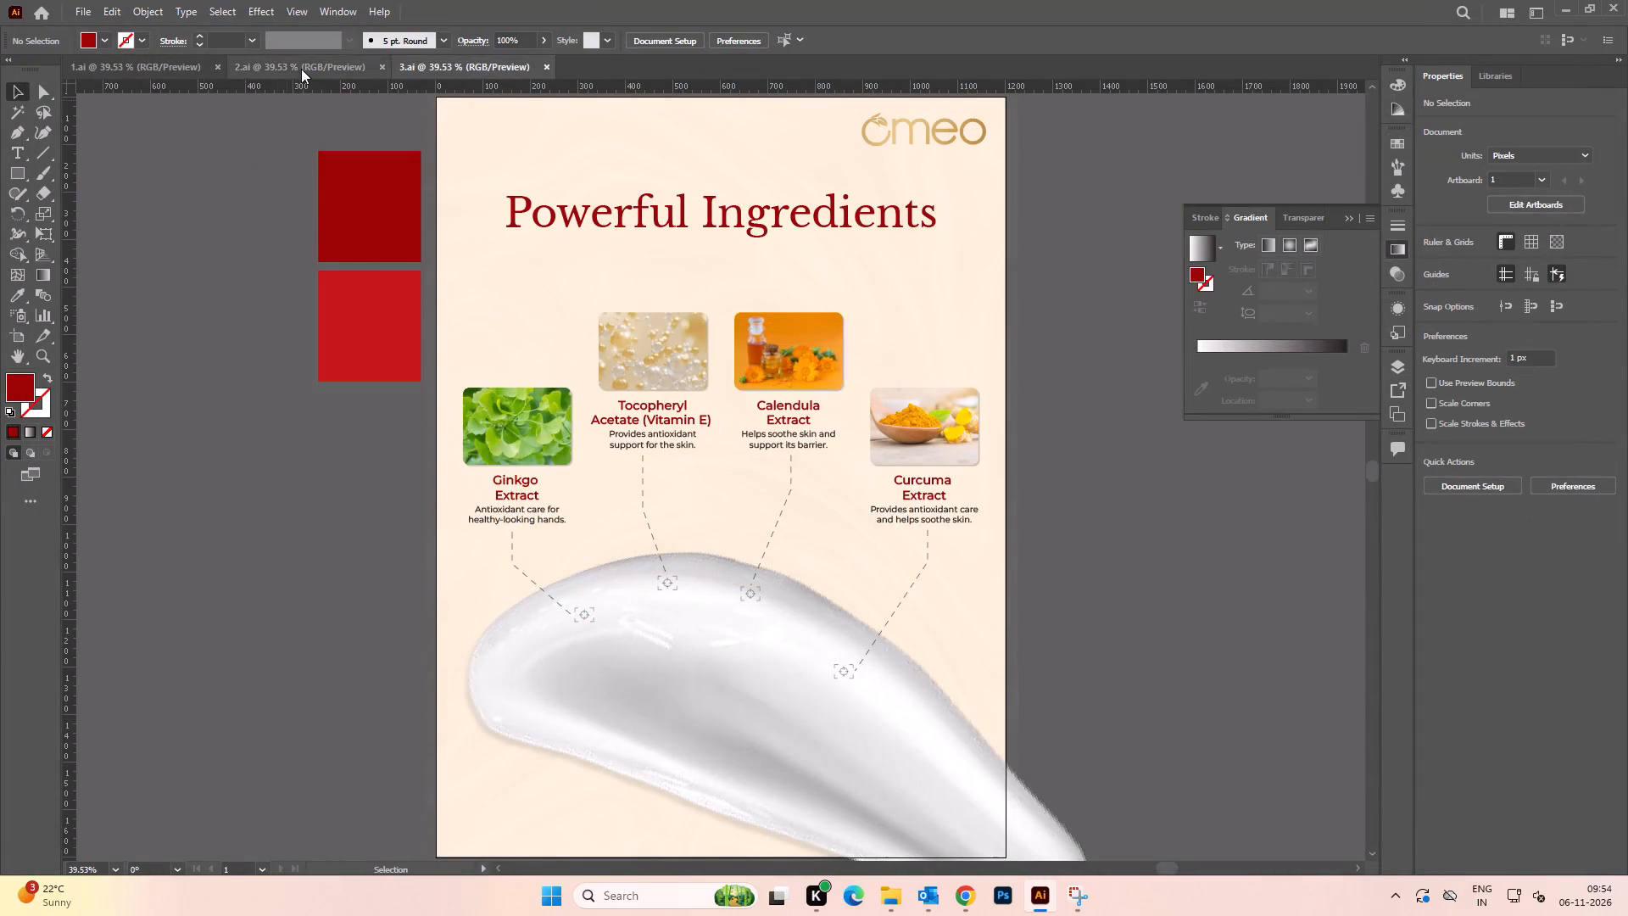
Close the 1.ai and 2.ai documents, leaving 3.ai open.
left_click(301, 68)
left_click(156, 76)
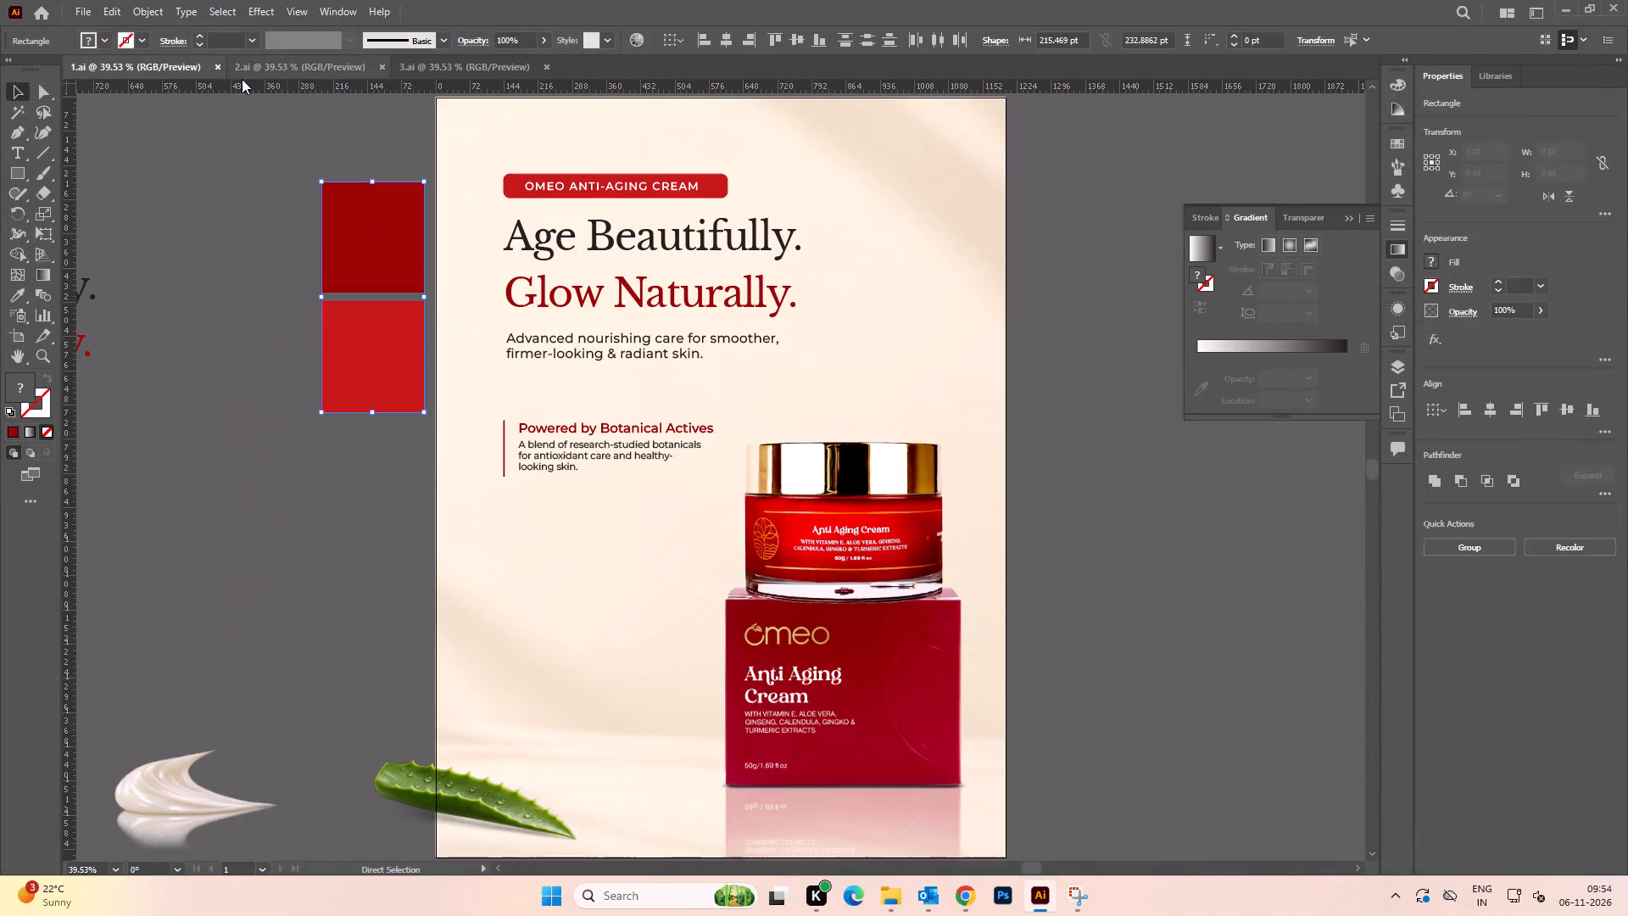
left_click(219, 146)
left_click(217, 66)
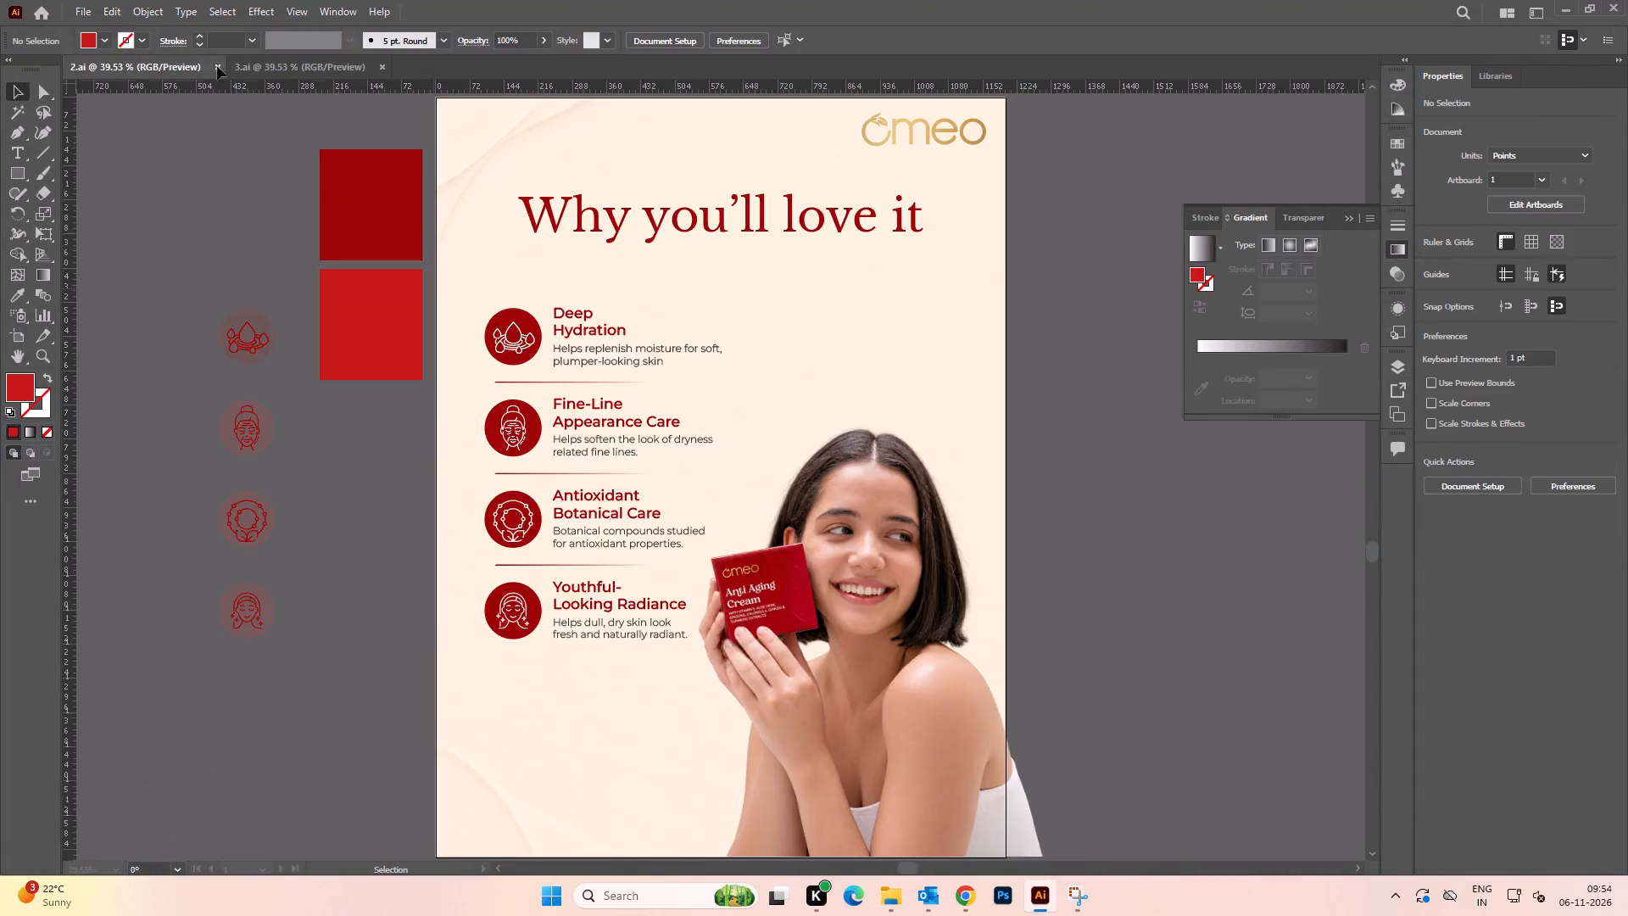
left_click(217, 66)
Open 4.ai from the Anti Aging Cream 1200x1600 folder.
key("alt+Tab")
left_click(792, 495)
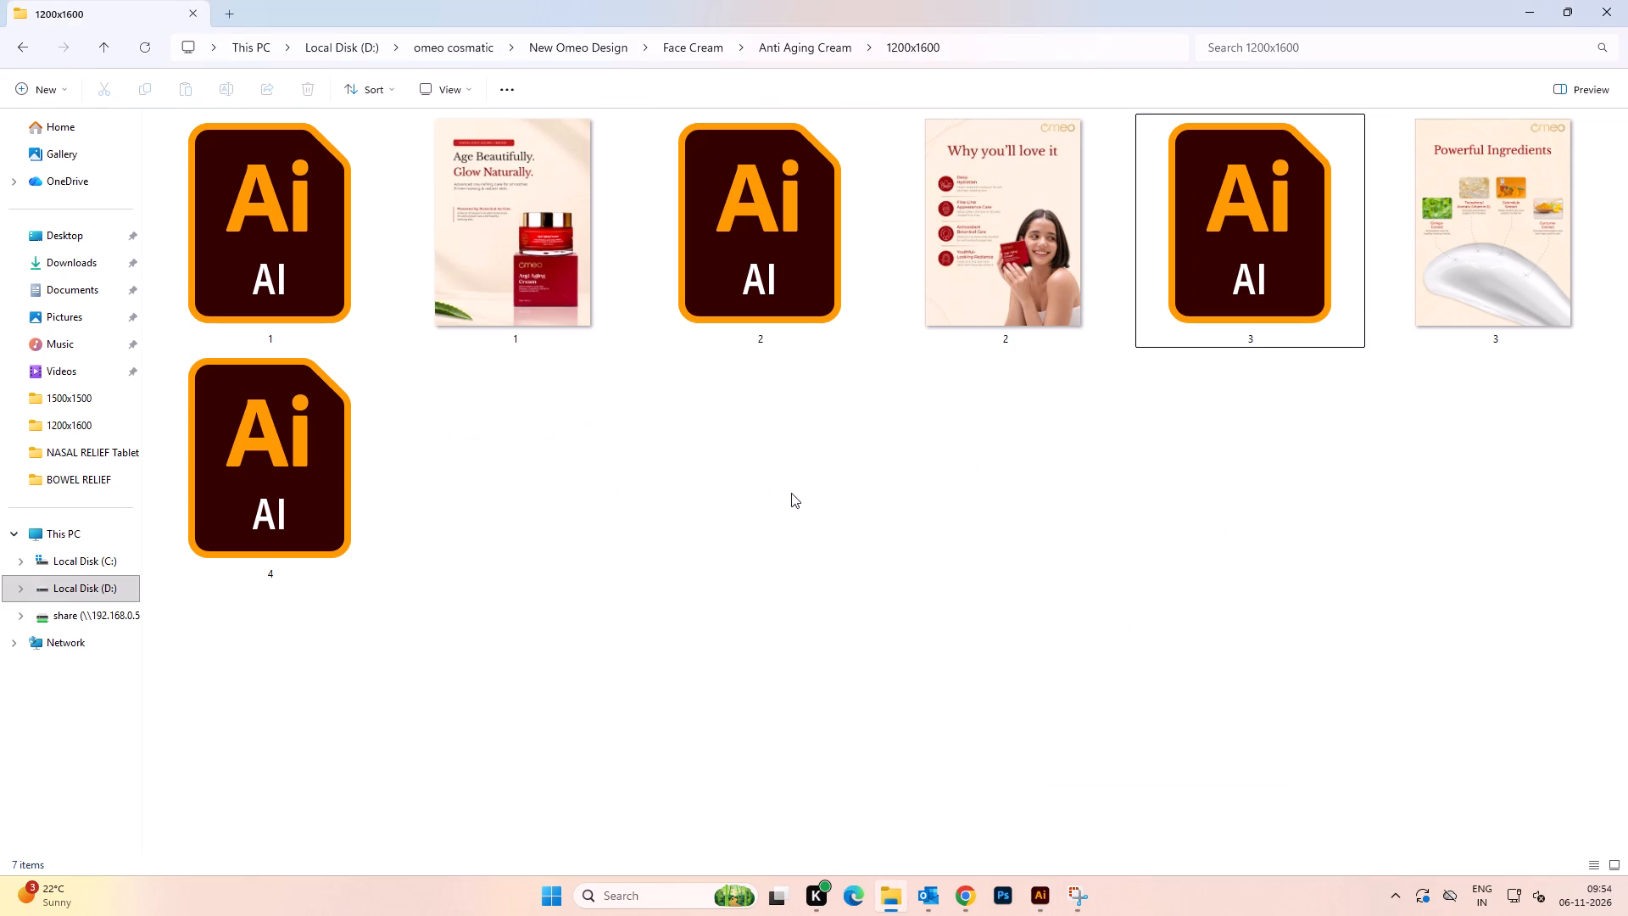
double_click(315, 444)
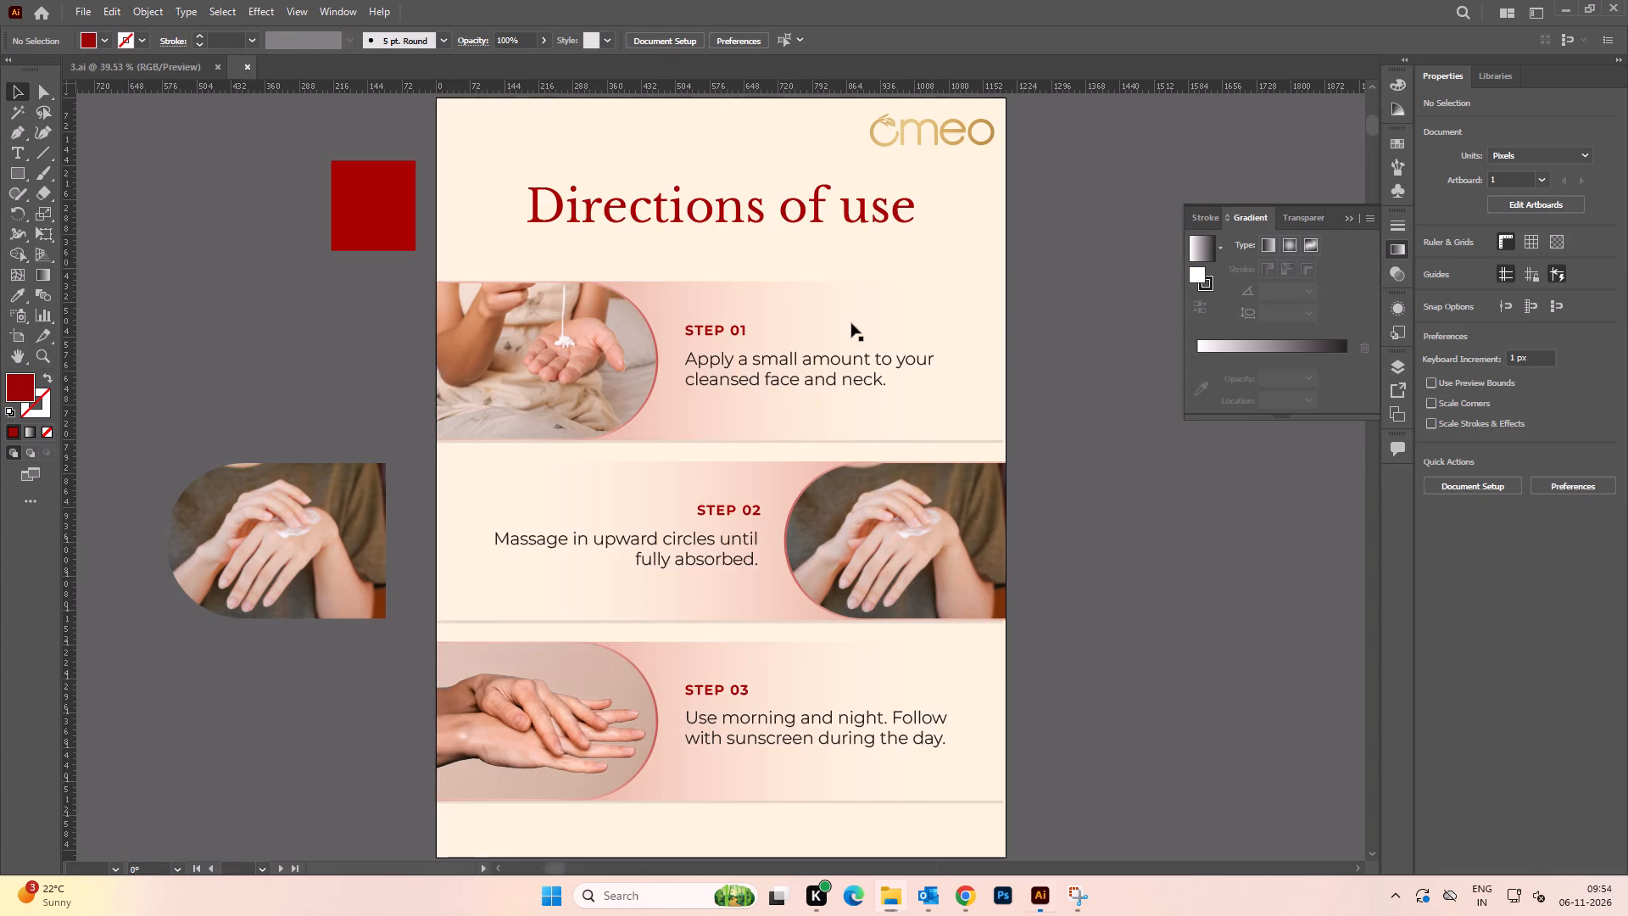
Move the spare STEP 02 hand photo on the pasteboard further left, away from the artboard.
scroll(426, 294, "down", 1, "alt")
key("space")
left_click_drag(303, 317, 439, 349)
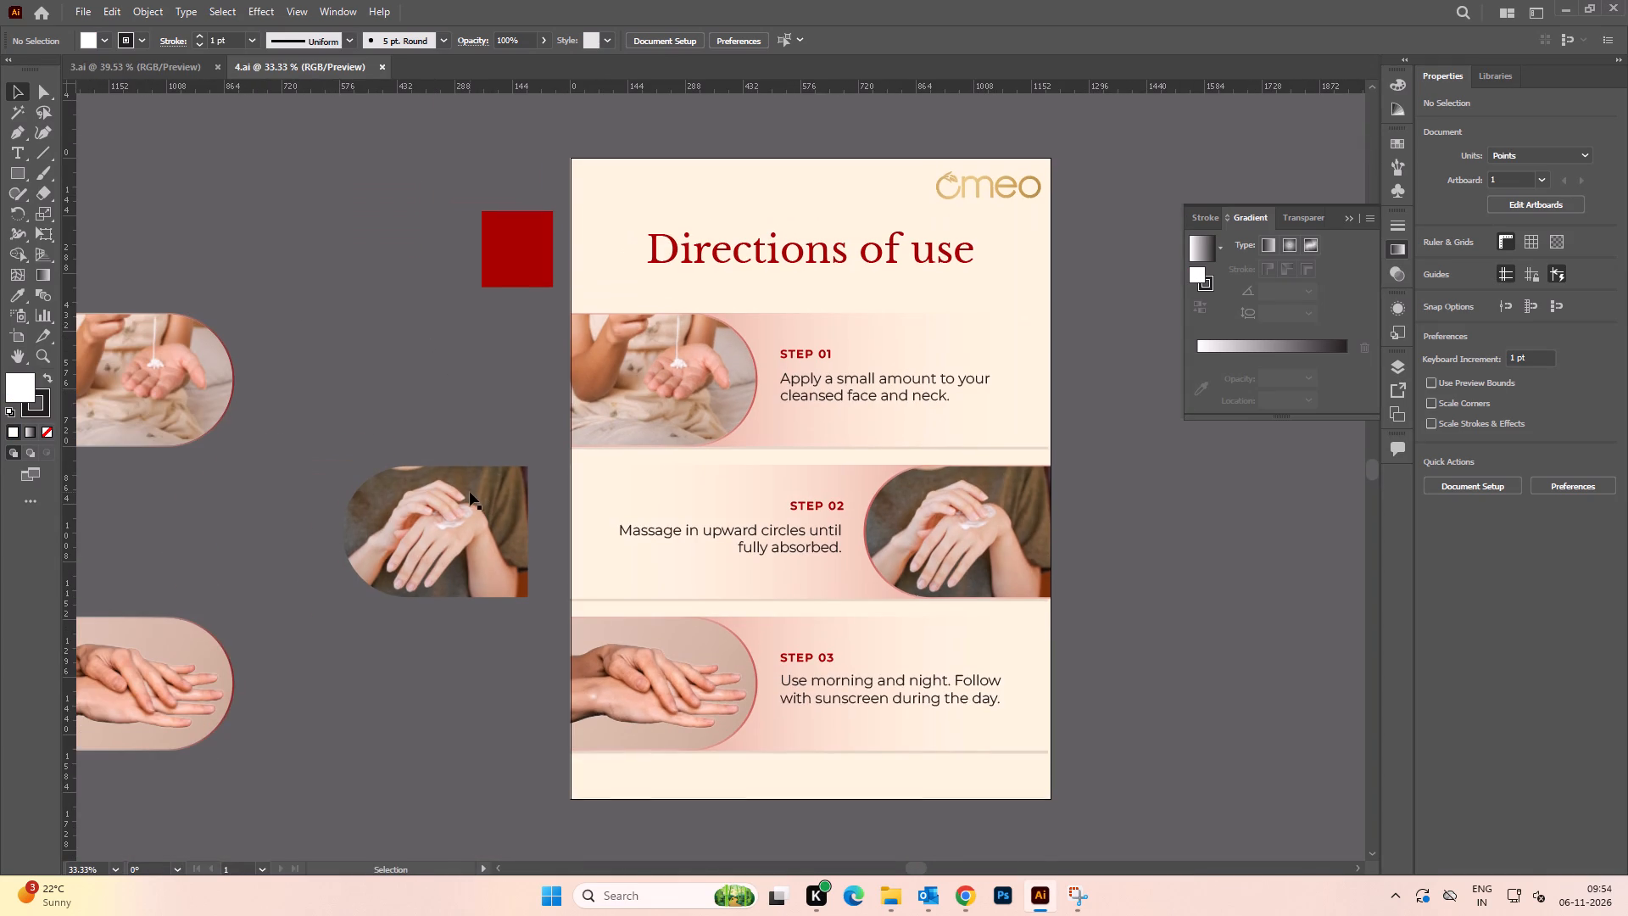
left_click_drag(470, 492, 334, 474)
left_click(383, 395)
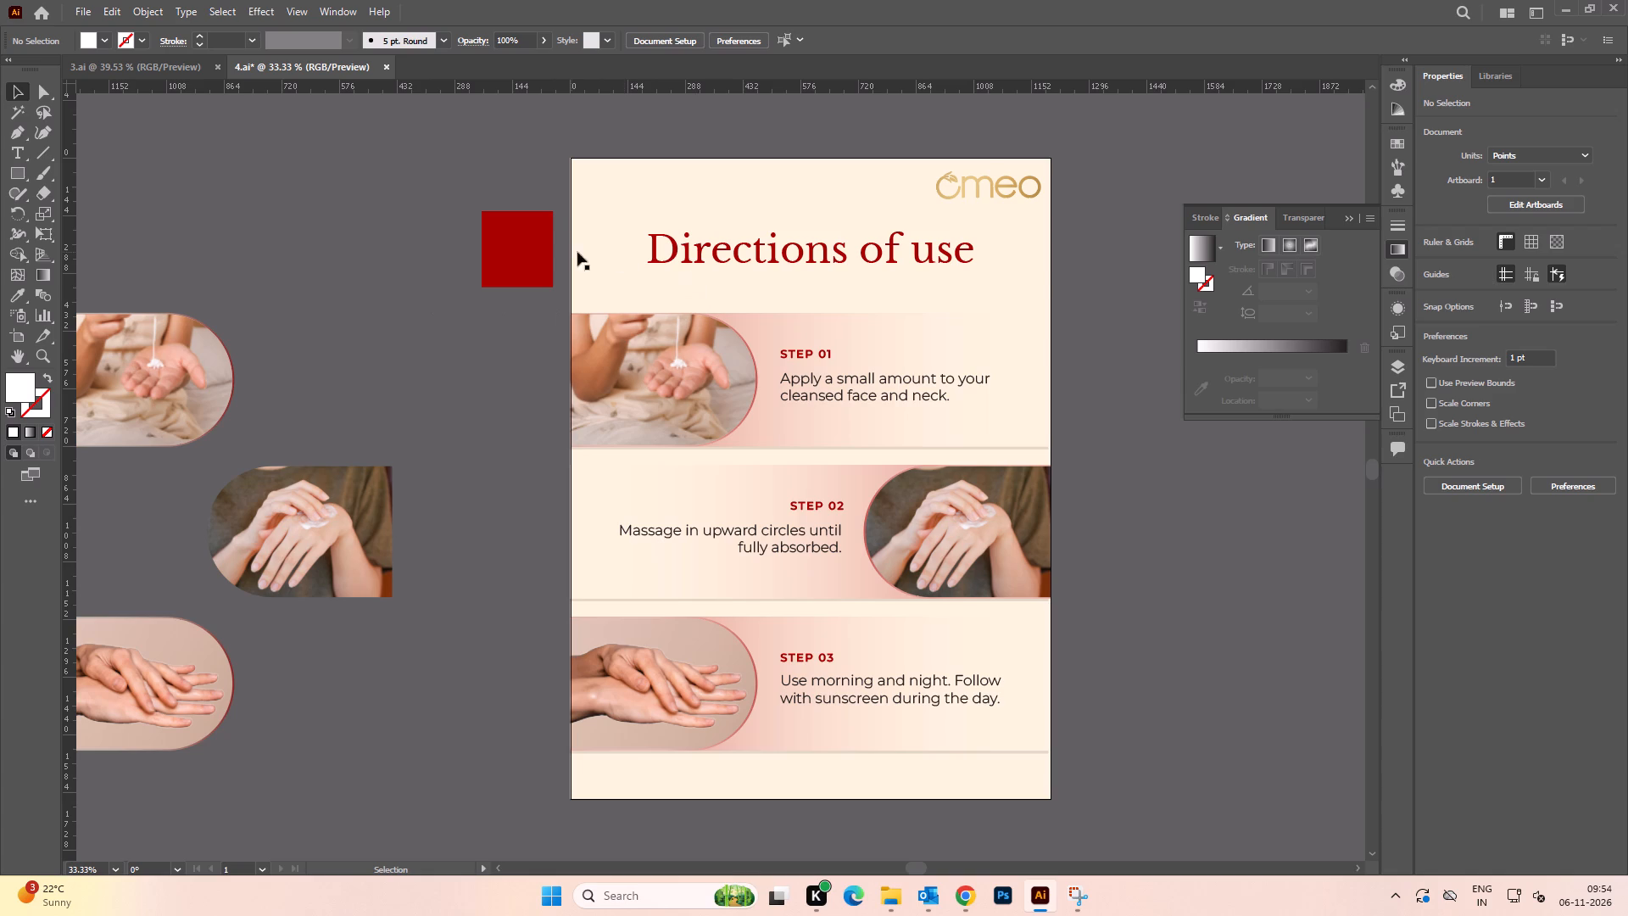
Replace the old red square beside the artboard with the copied pair of dark red and bright red reference squares.
left_click(660, 257)
left_click(540, 263)
key("Delete")
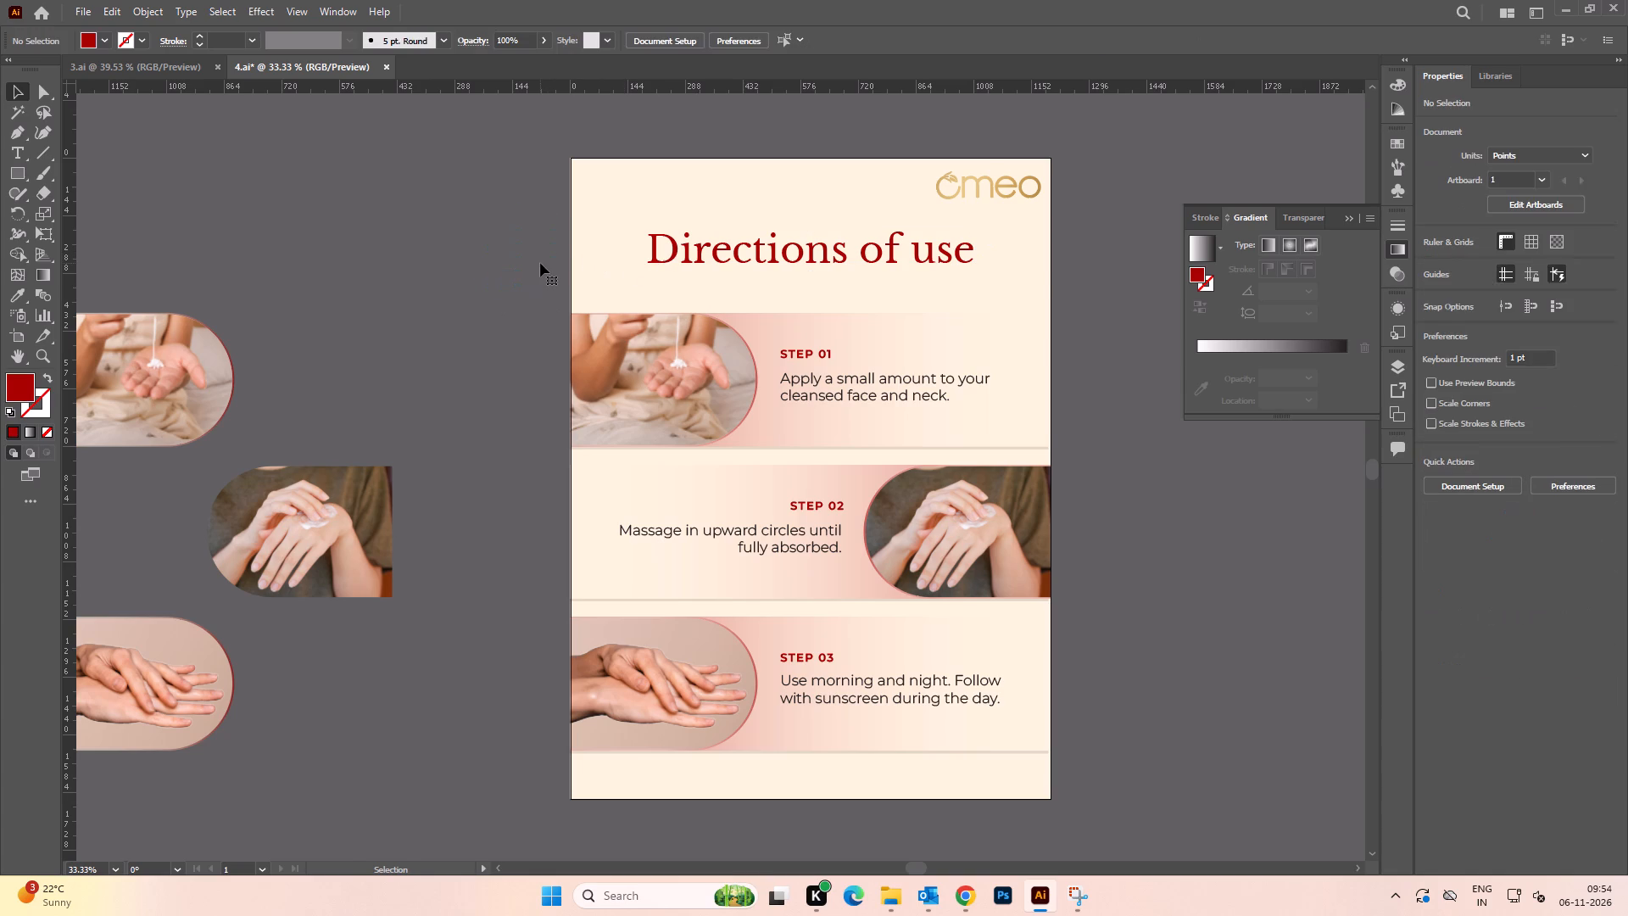
key("ctrl+v")
left_click_drag(711, 431, 505, 237)
left_click(419, 243)
Recolour the Directions of use heading with the dark red of the upper reference square.
scroll(652, 251, "up", 2, "alt")
left_click(653, 250)
key("i")
left_click(399, 198)
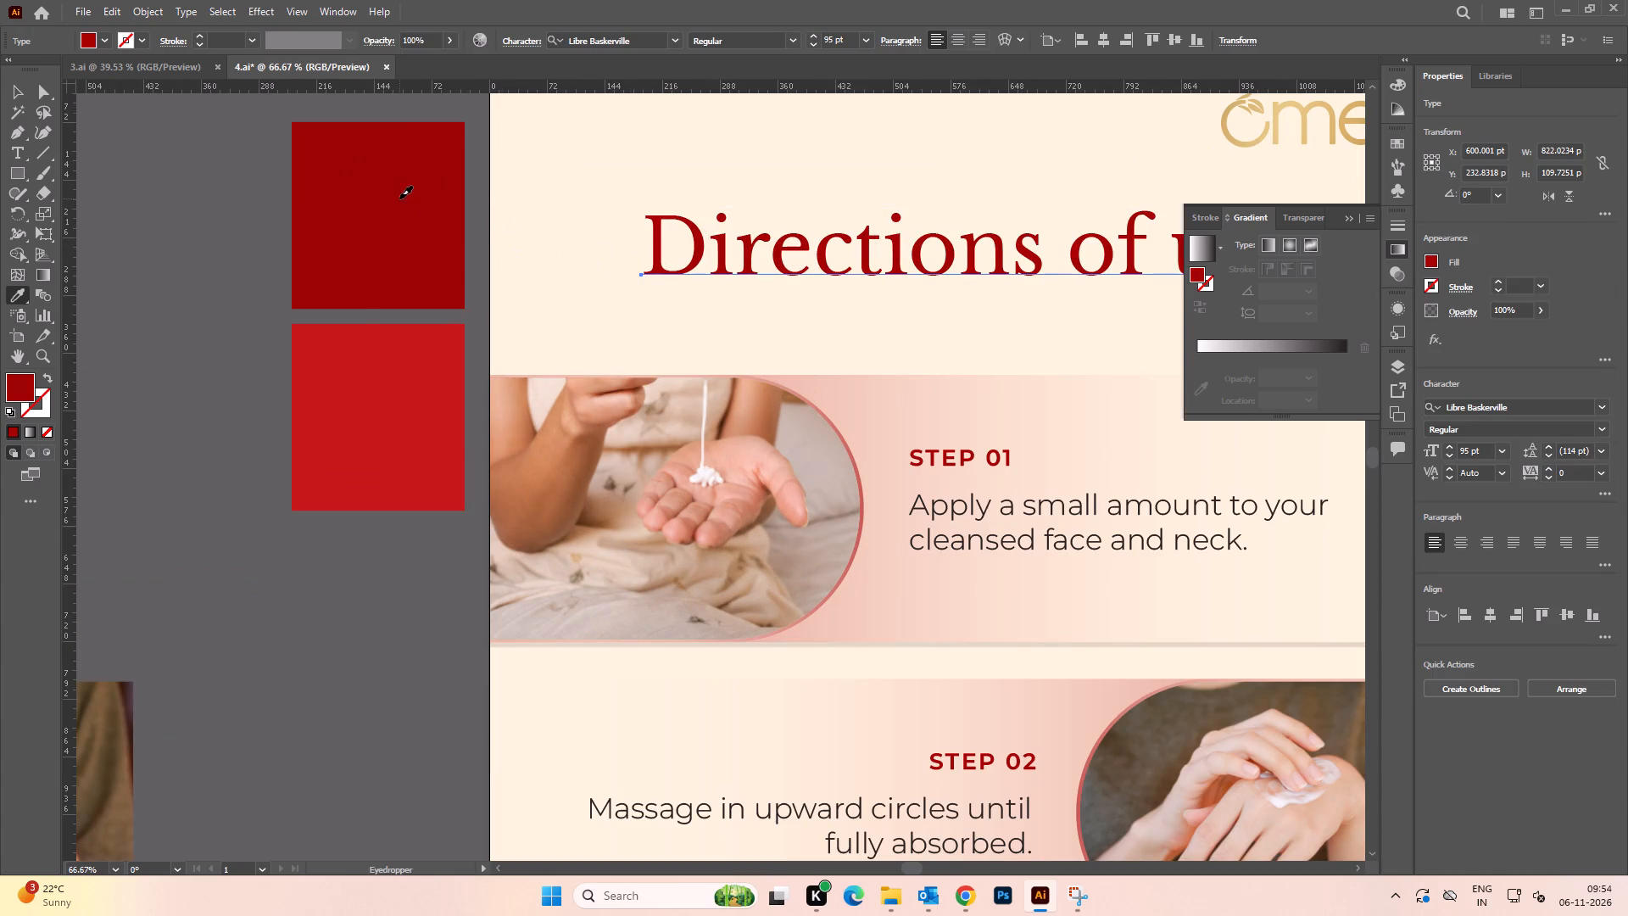
key("v")
left_click(220, 199)
Save 4.ai with the artboard fitted in view.
scroll(361, 304, "down", 3, "alt")
key("space")
left_click_drag(295, 306, 334, 322)
key("ctrl+0")
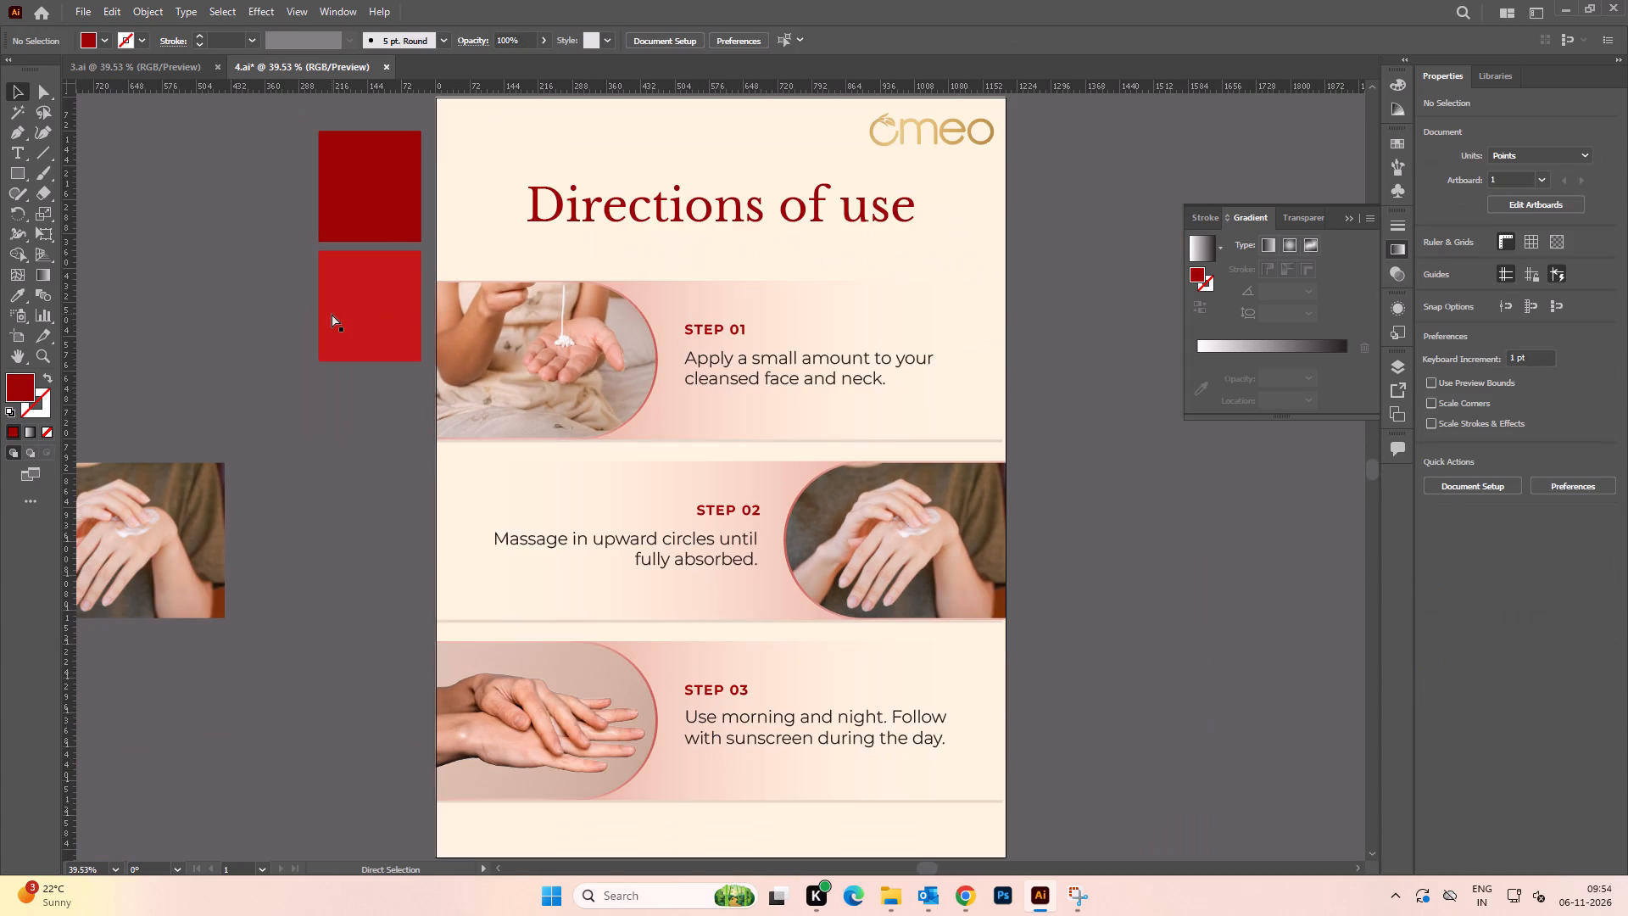
key("ctrl+s")
key("ctrl+s")
left_click(1140, 582)
Set the red gradient stop of the three step panels to the upper reference square's dark red, and save 4.ai.
left_click_drag(718, 429, 731, 429)
key("ctrl+z")
left_click(700, 603, "shift")
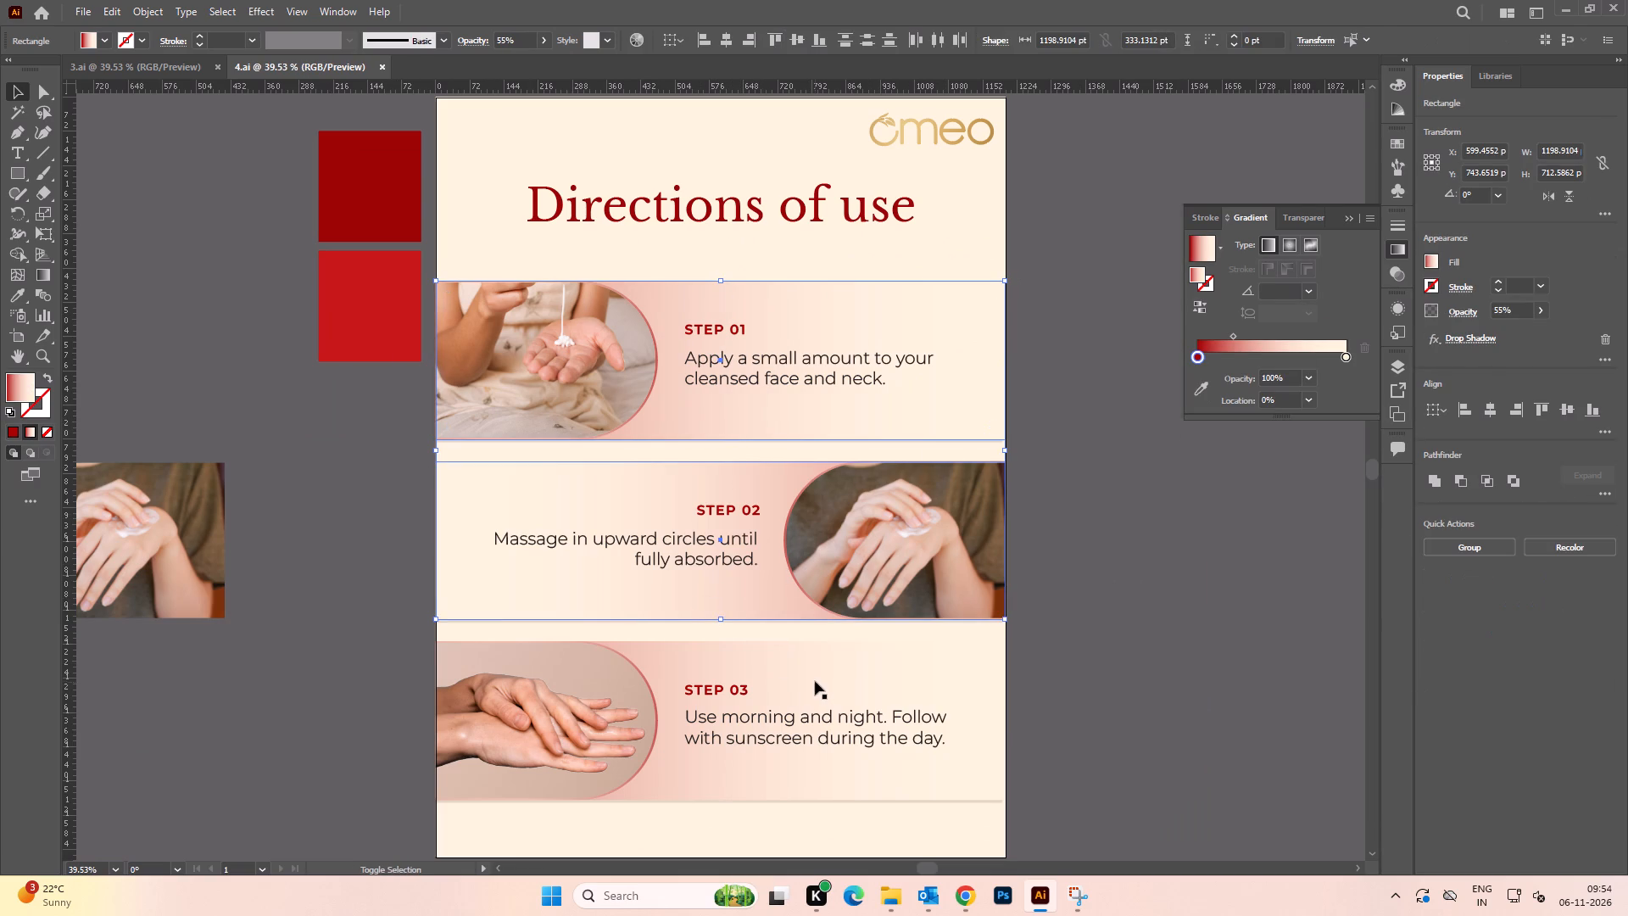
left_click(814, 681, "shift")
key("i")
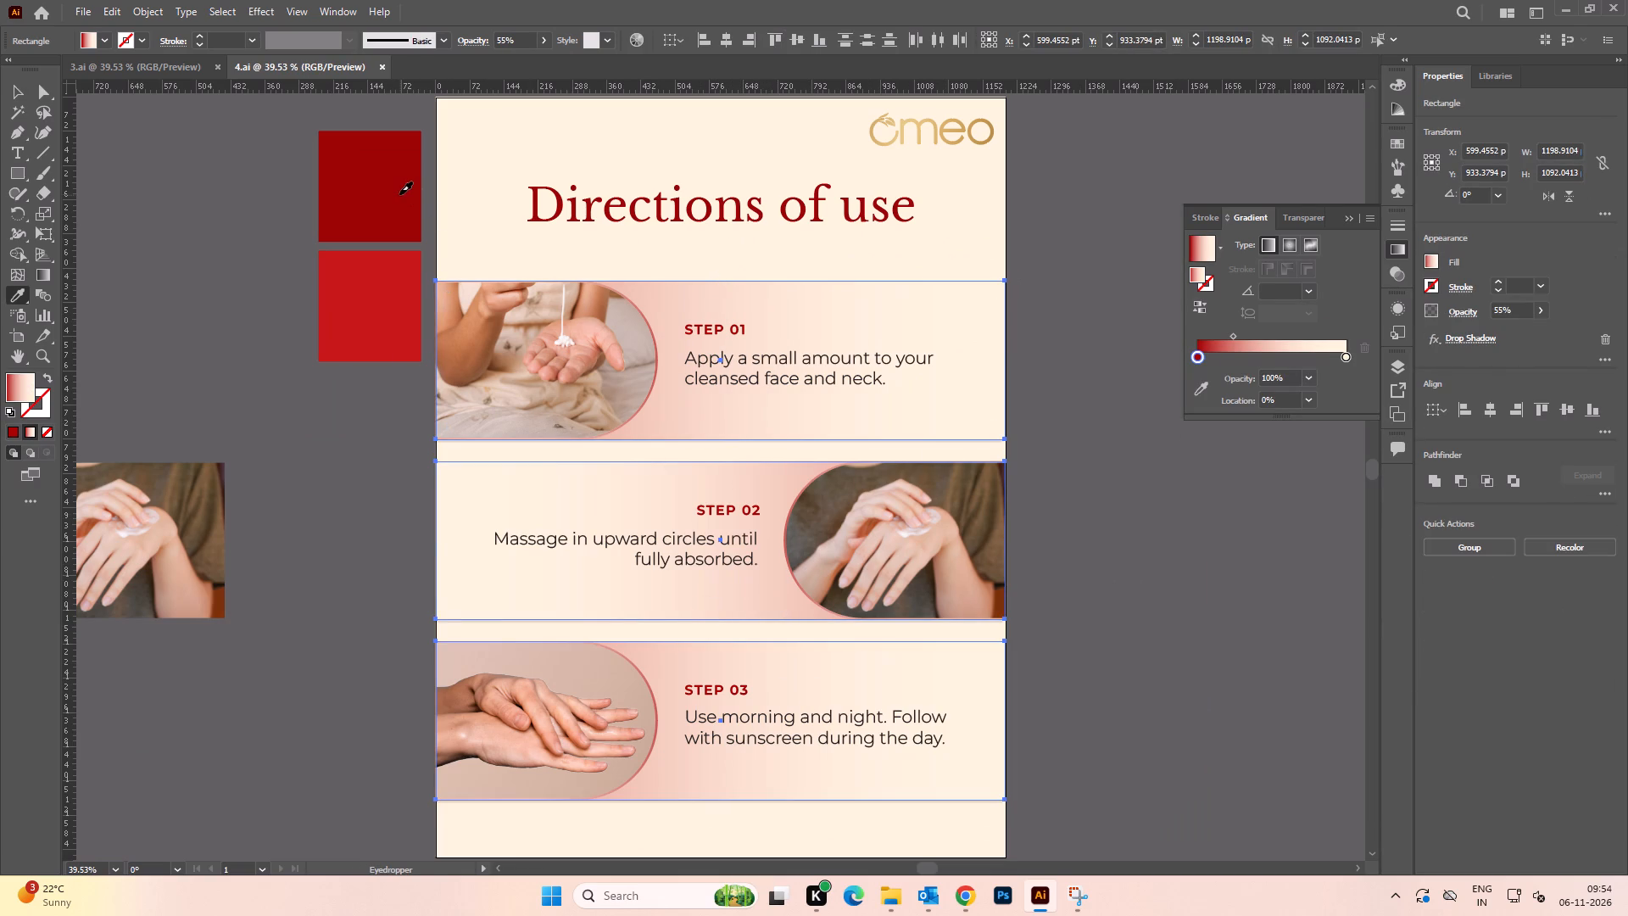
left_click(399, 194)
key("ctrl+z")
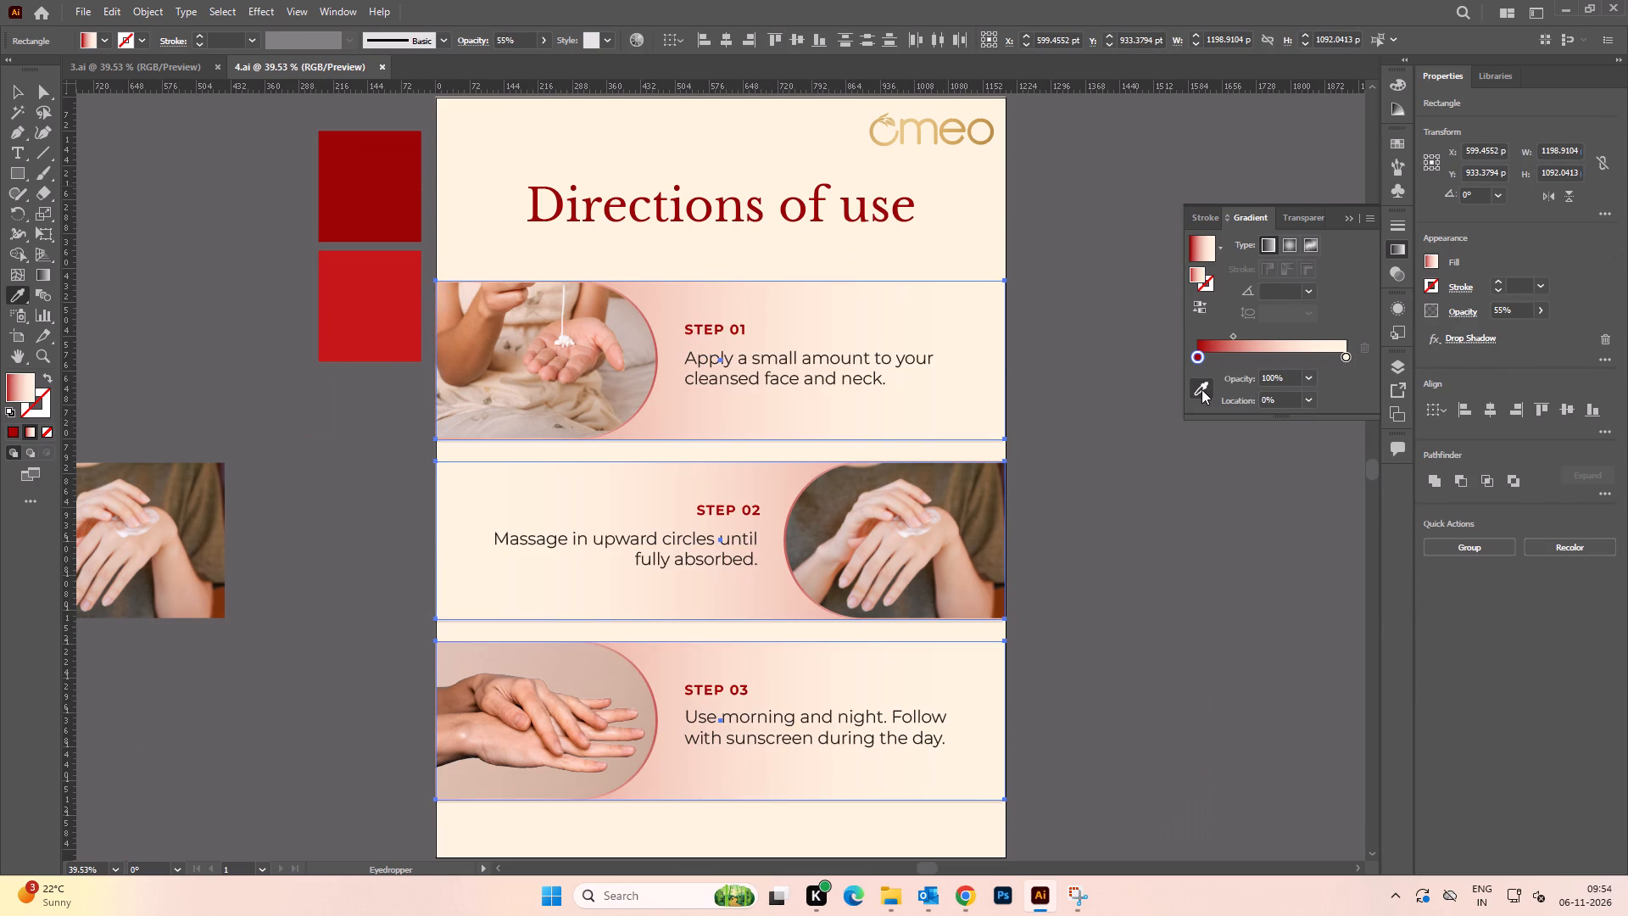
left_click(1201, 389)
left_click(379, 181)
key("v")
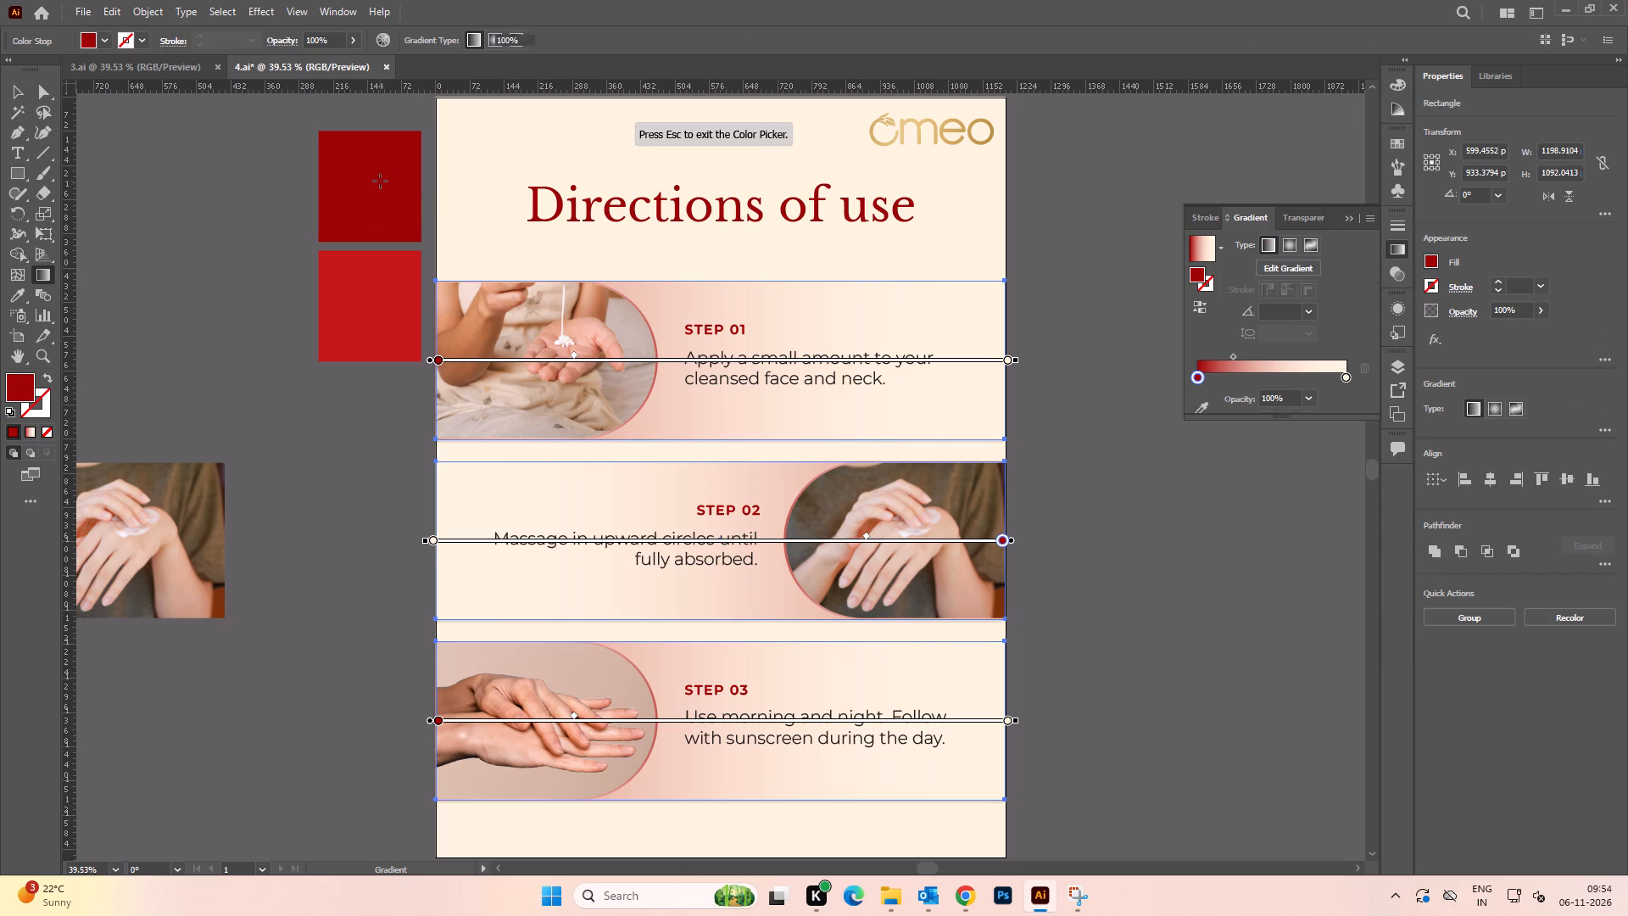
left_click(231, 241)
key("ctrl+0")
key("ctrl+s")
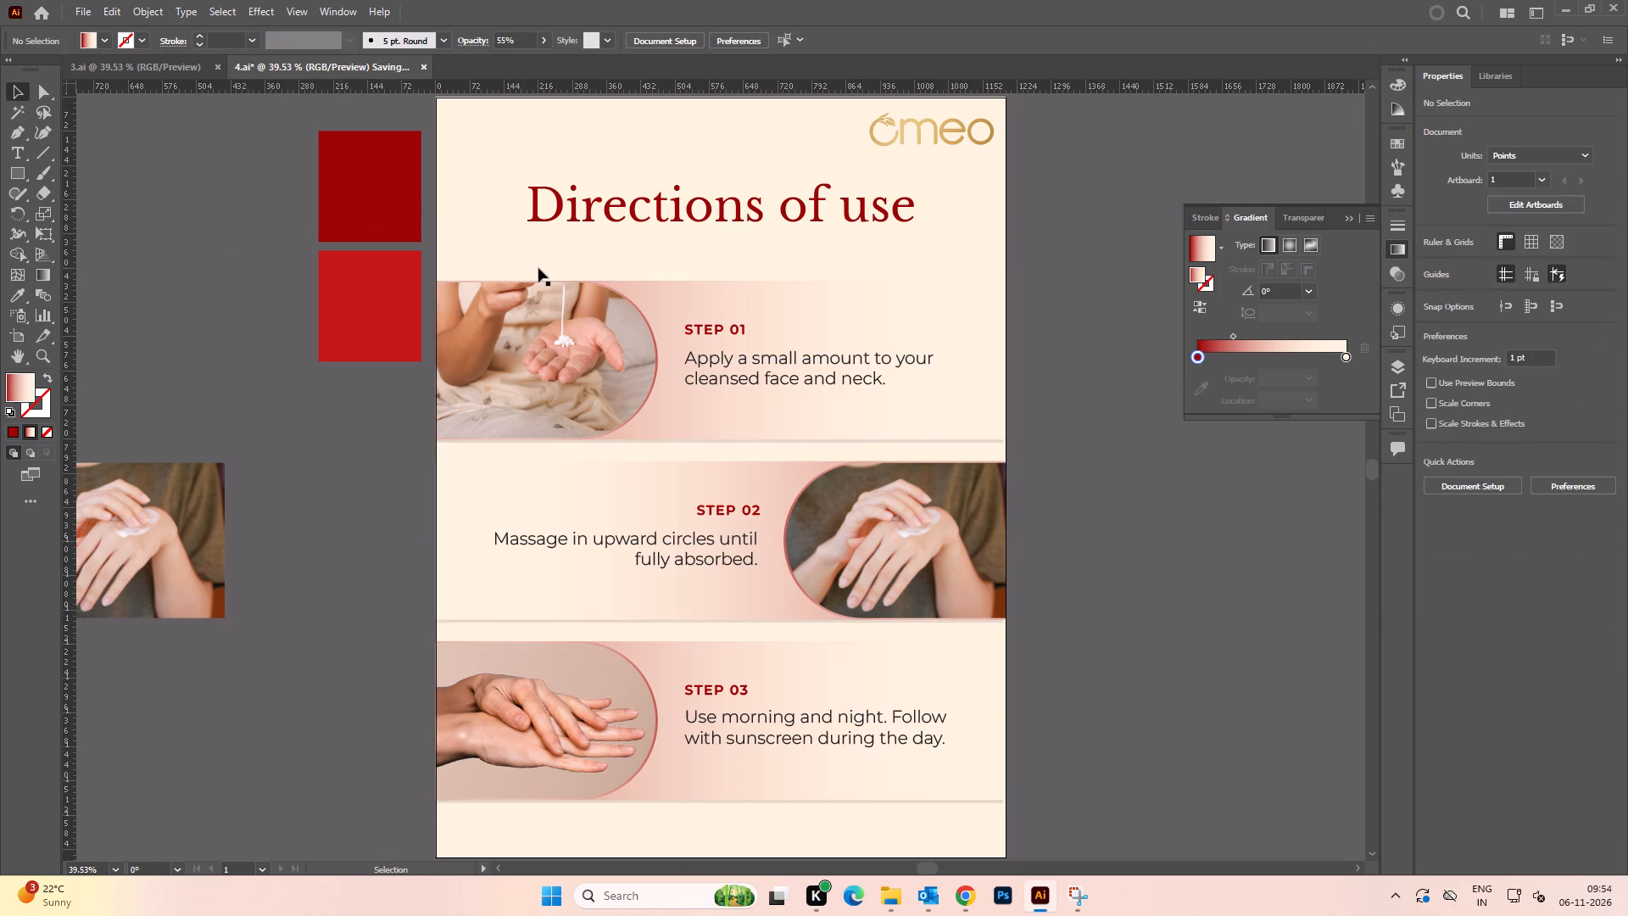
Examine the Directions of use layout and the spare photos on the surrounding pasteboard.
scroll(1071, 416, "down", 1, "alt")
key("space")
left_click_drag(1107, 447, 1042, 443)
left_click(1062, 421)
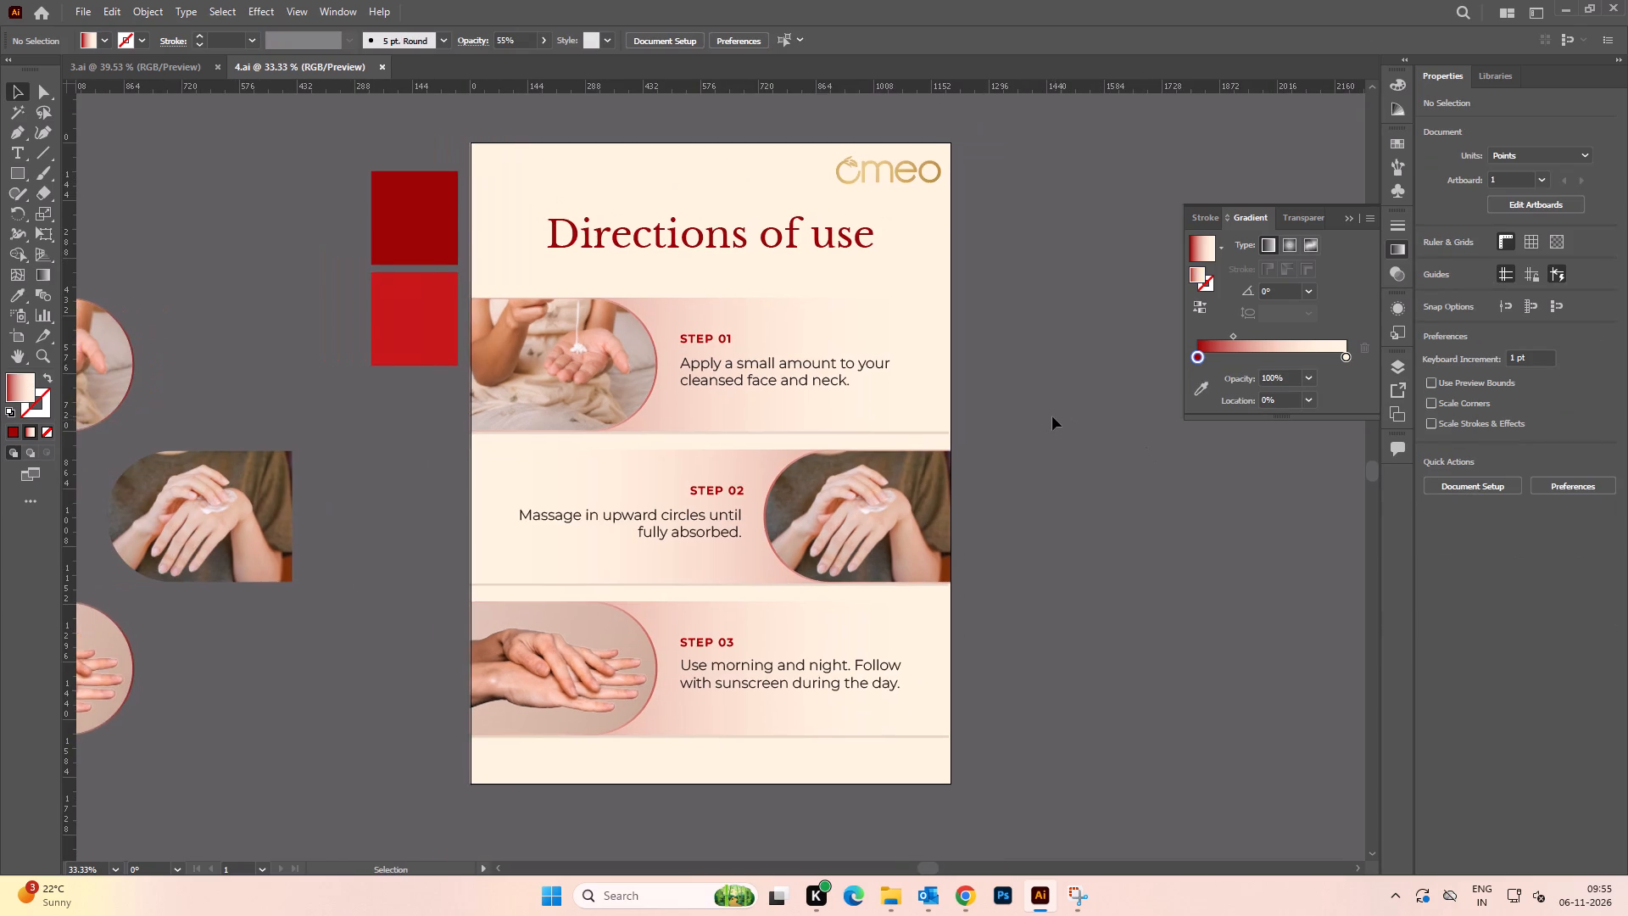
scroll(1051, 416, "down", 1, "alt")
key("space")
left_click_drag(1069, 455, 925, 425)
left_click(926, 423)
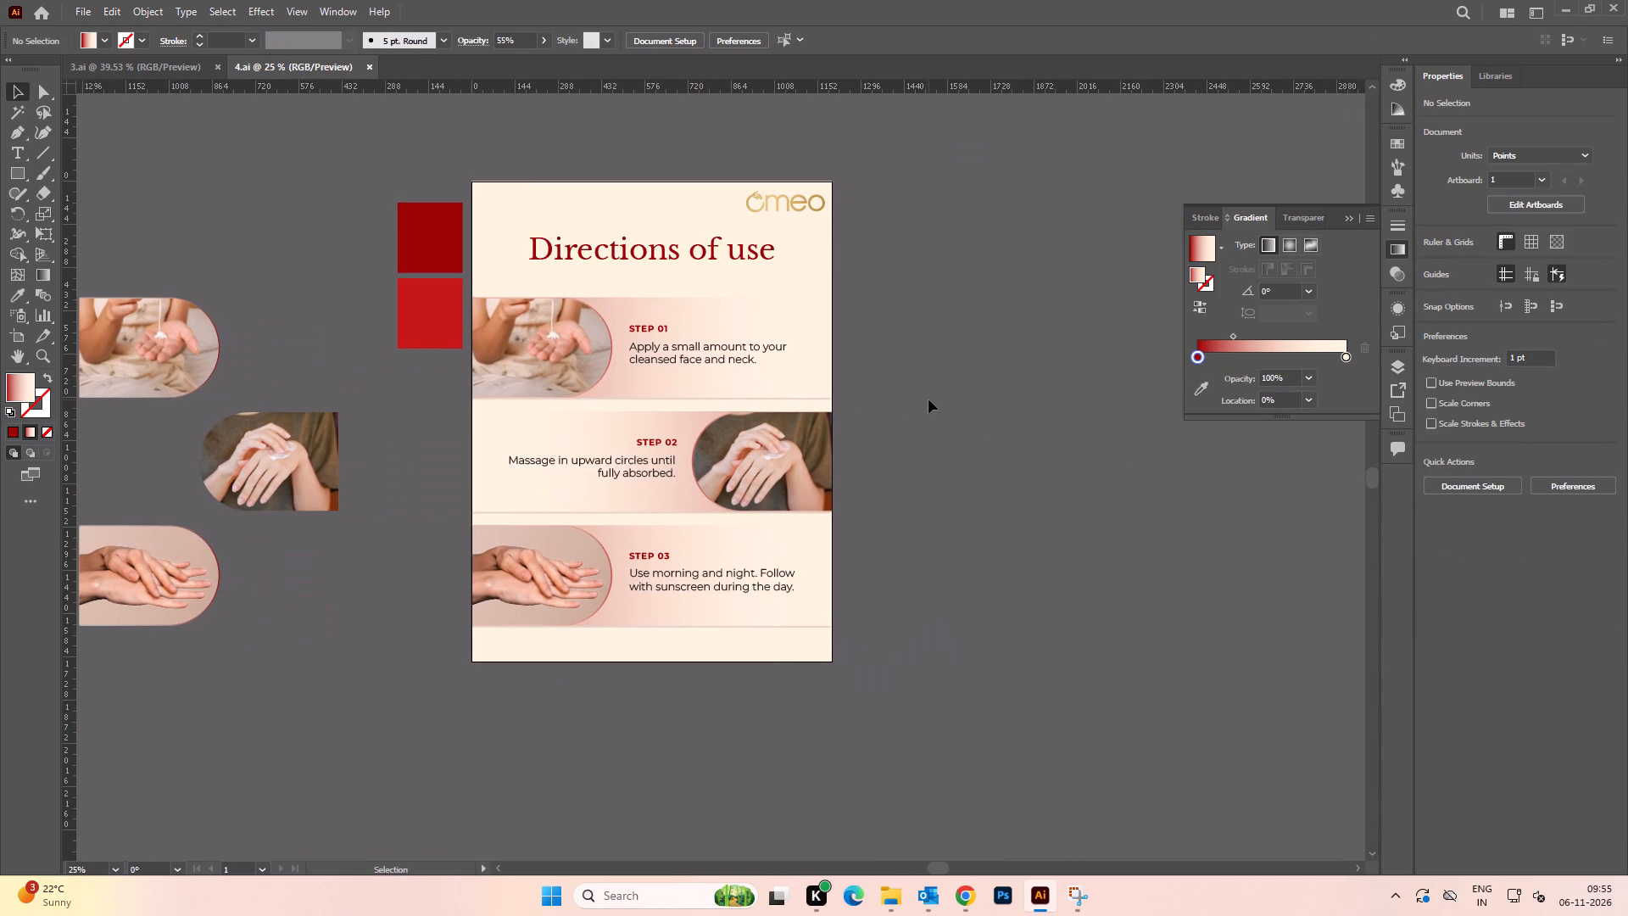
scroll(845, 478, "up", 1, "alt")
key("space")
left_click_drag(981, 470, 966, 479)
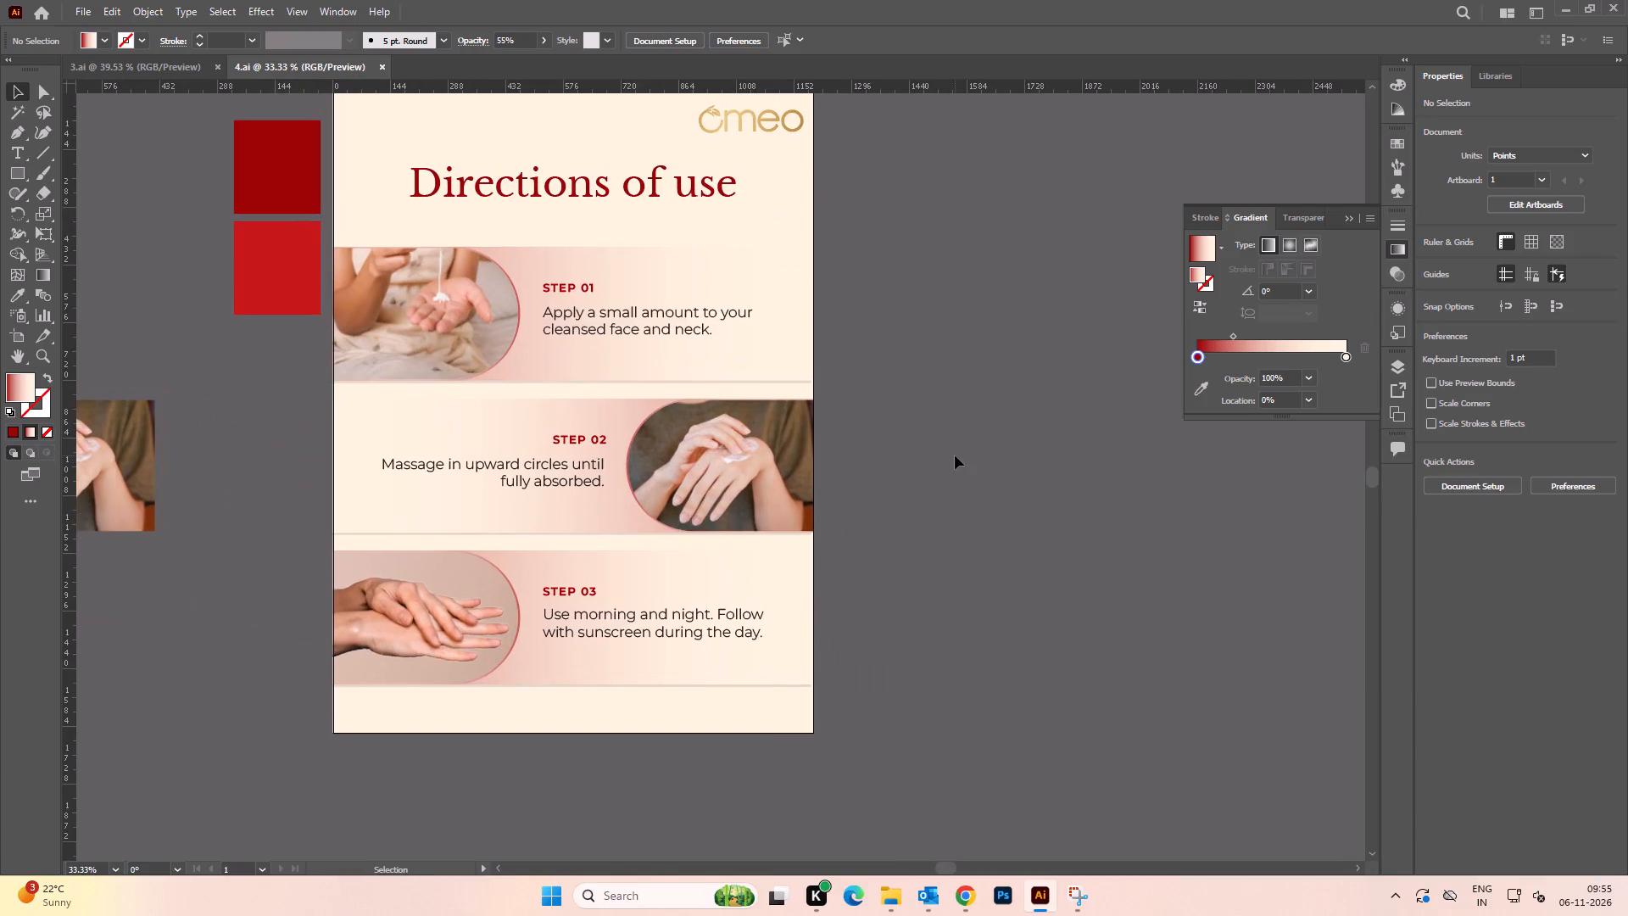
Close the 3.ai document.
left_click(139, 61)
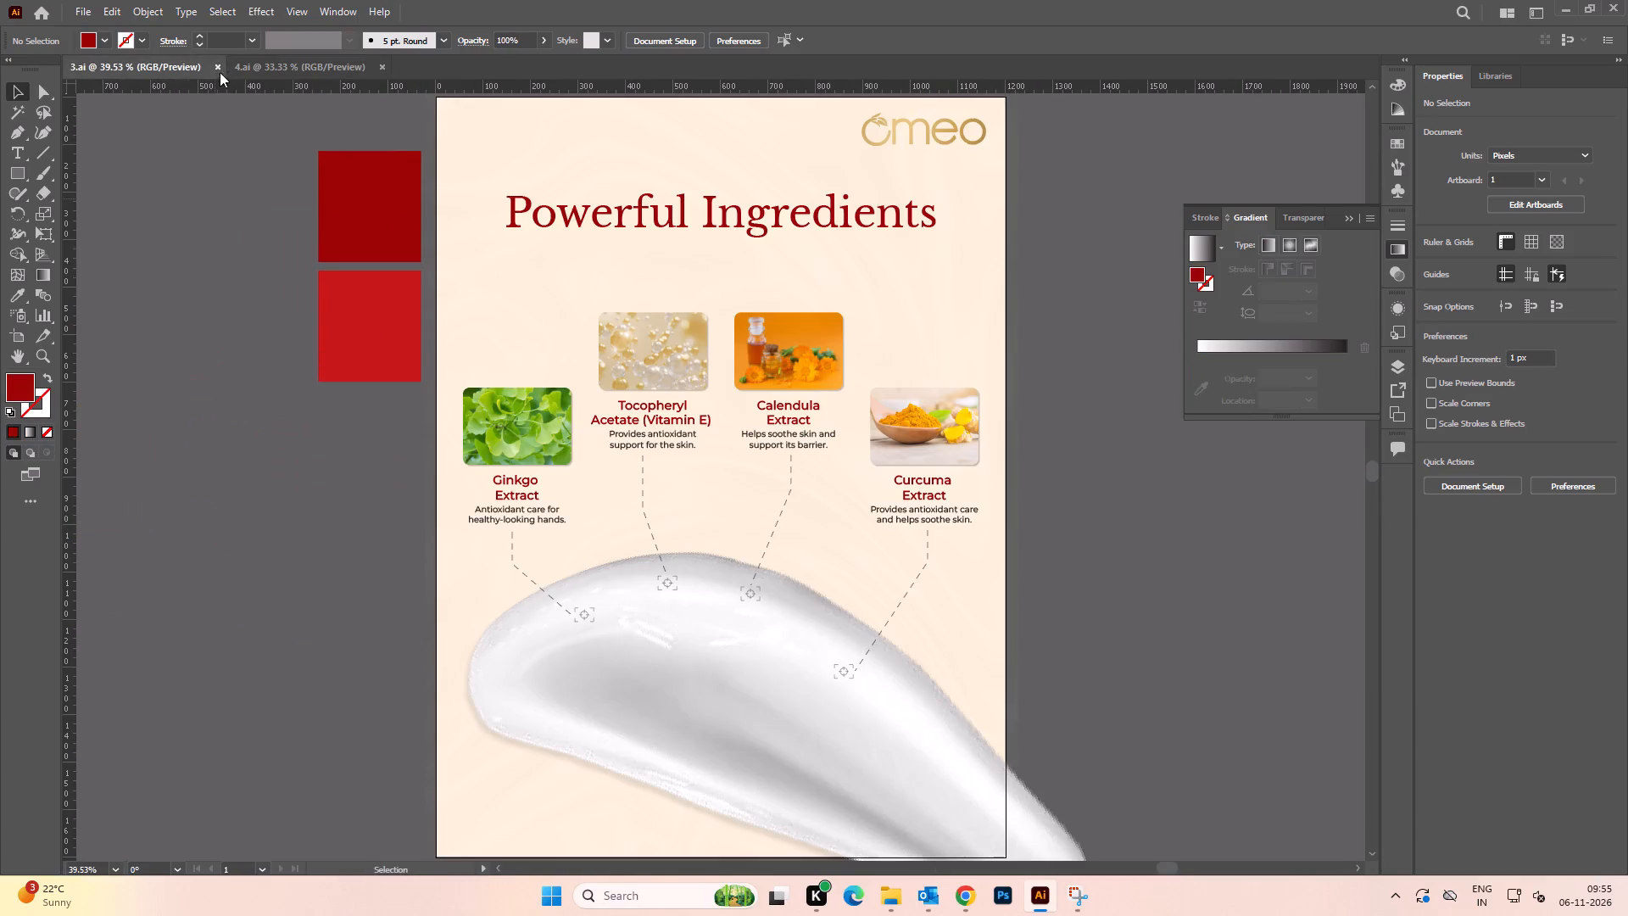
left_click(220, 64)
Open 4.ai from the 1500x1500 folder of Aloe Vera Cream, under Face Cream.
key("alt+Tab")
left_click(512, 459, "alt")
key("BackSpace")
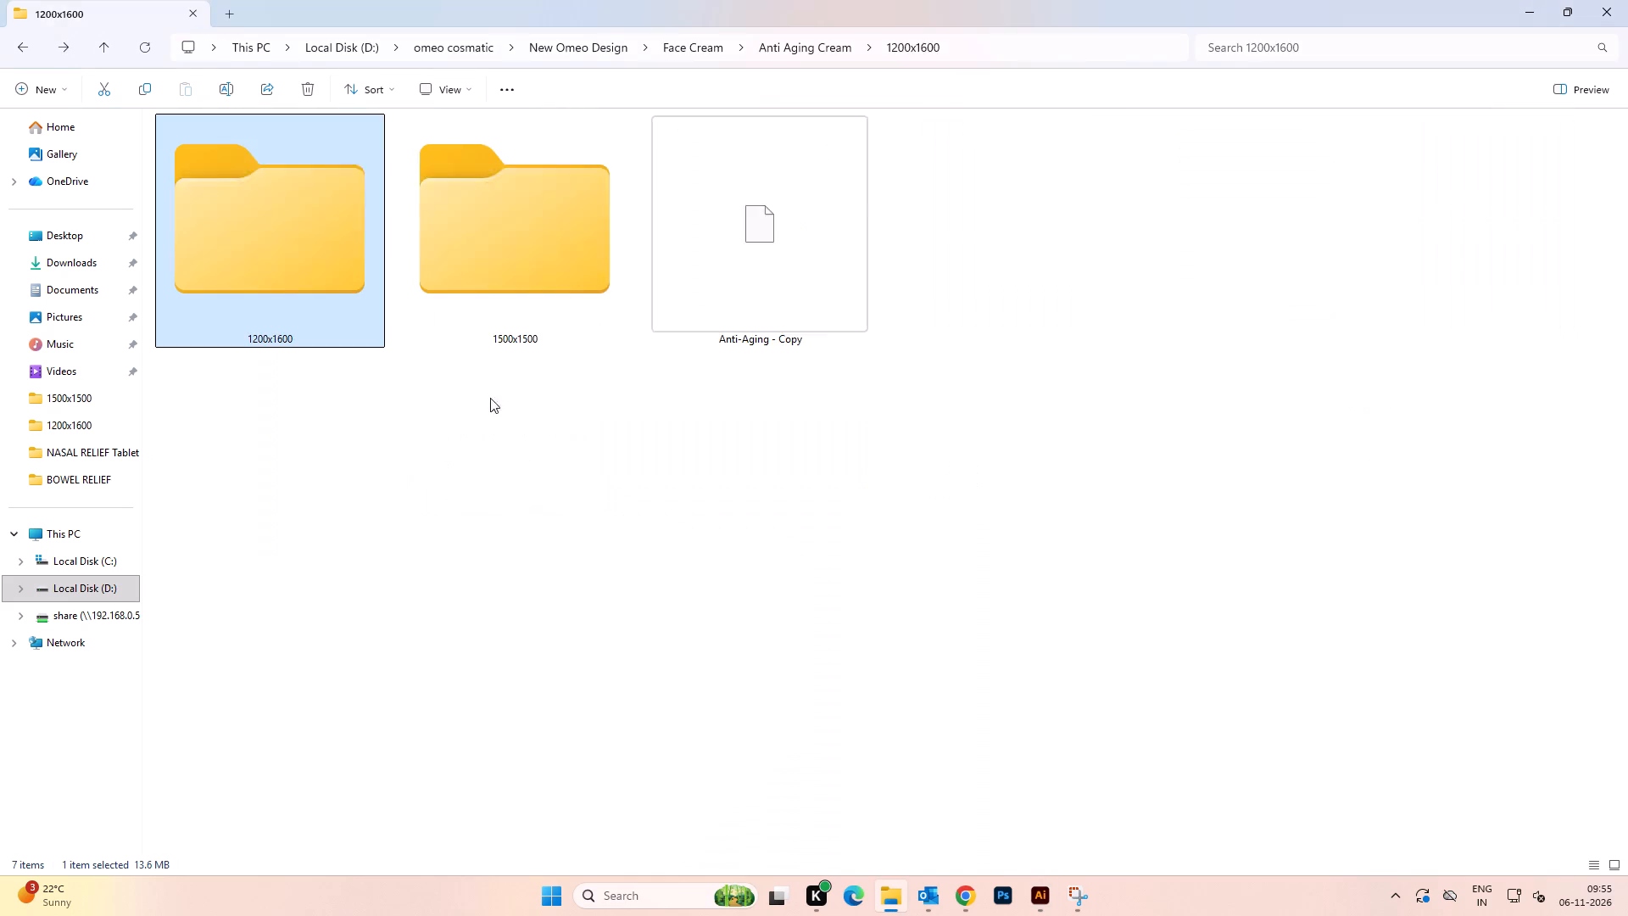
key("BackSpace")
double_click(327, 231)
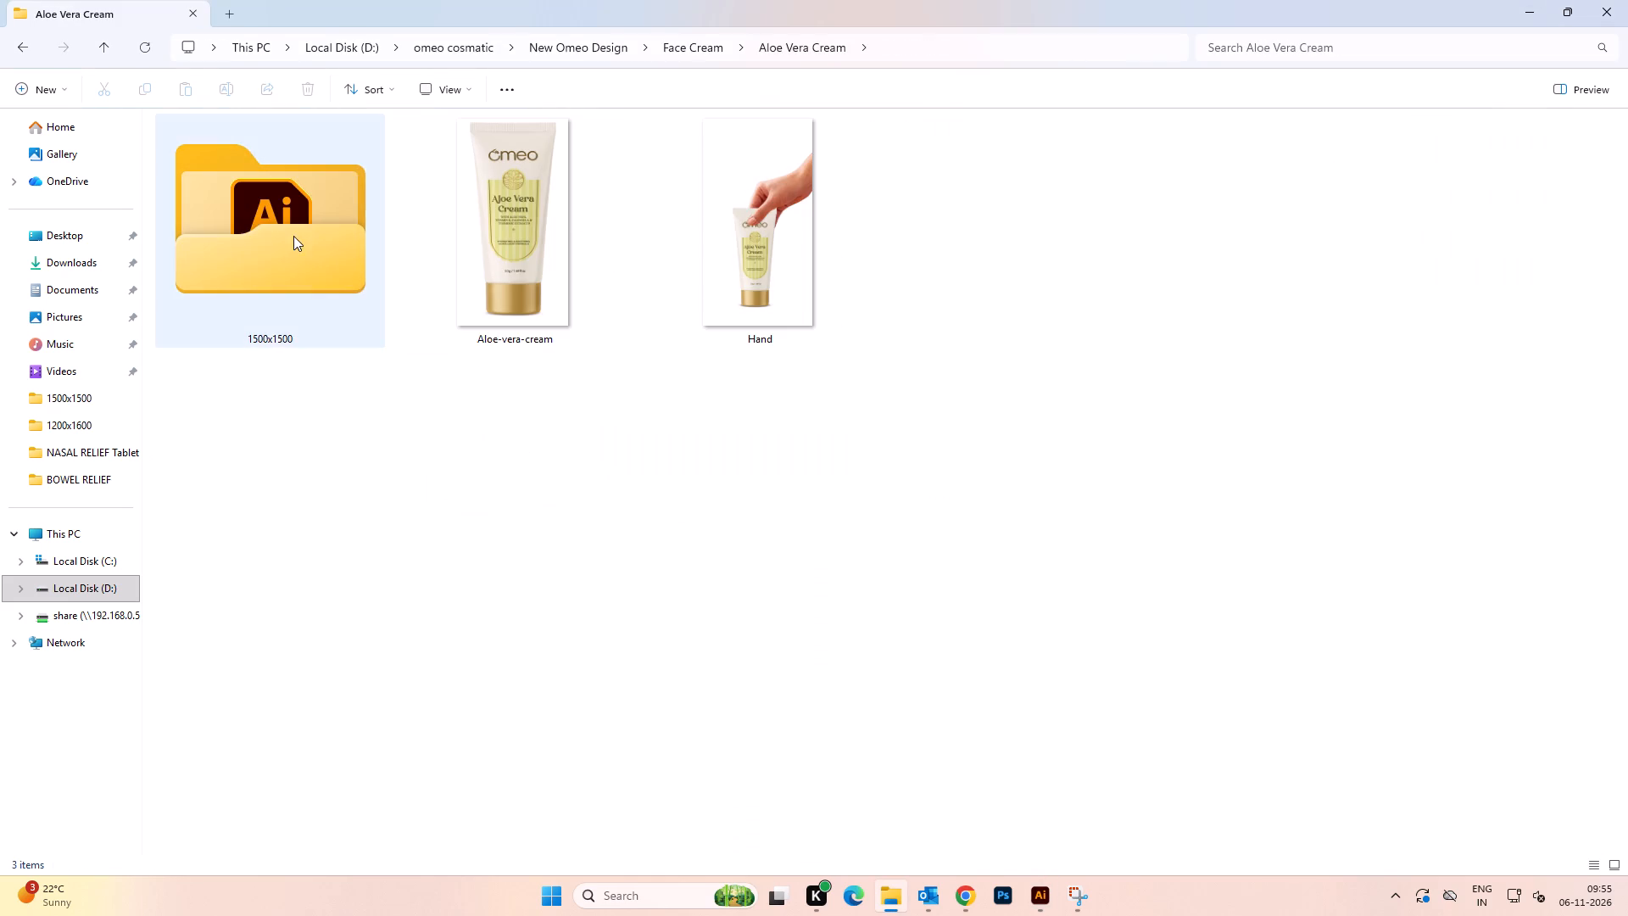
double_click(293, 236)
double_click(332, 449)
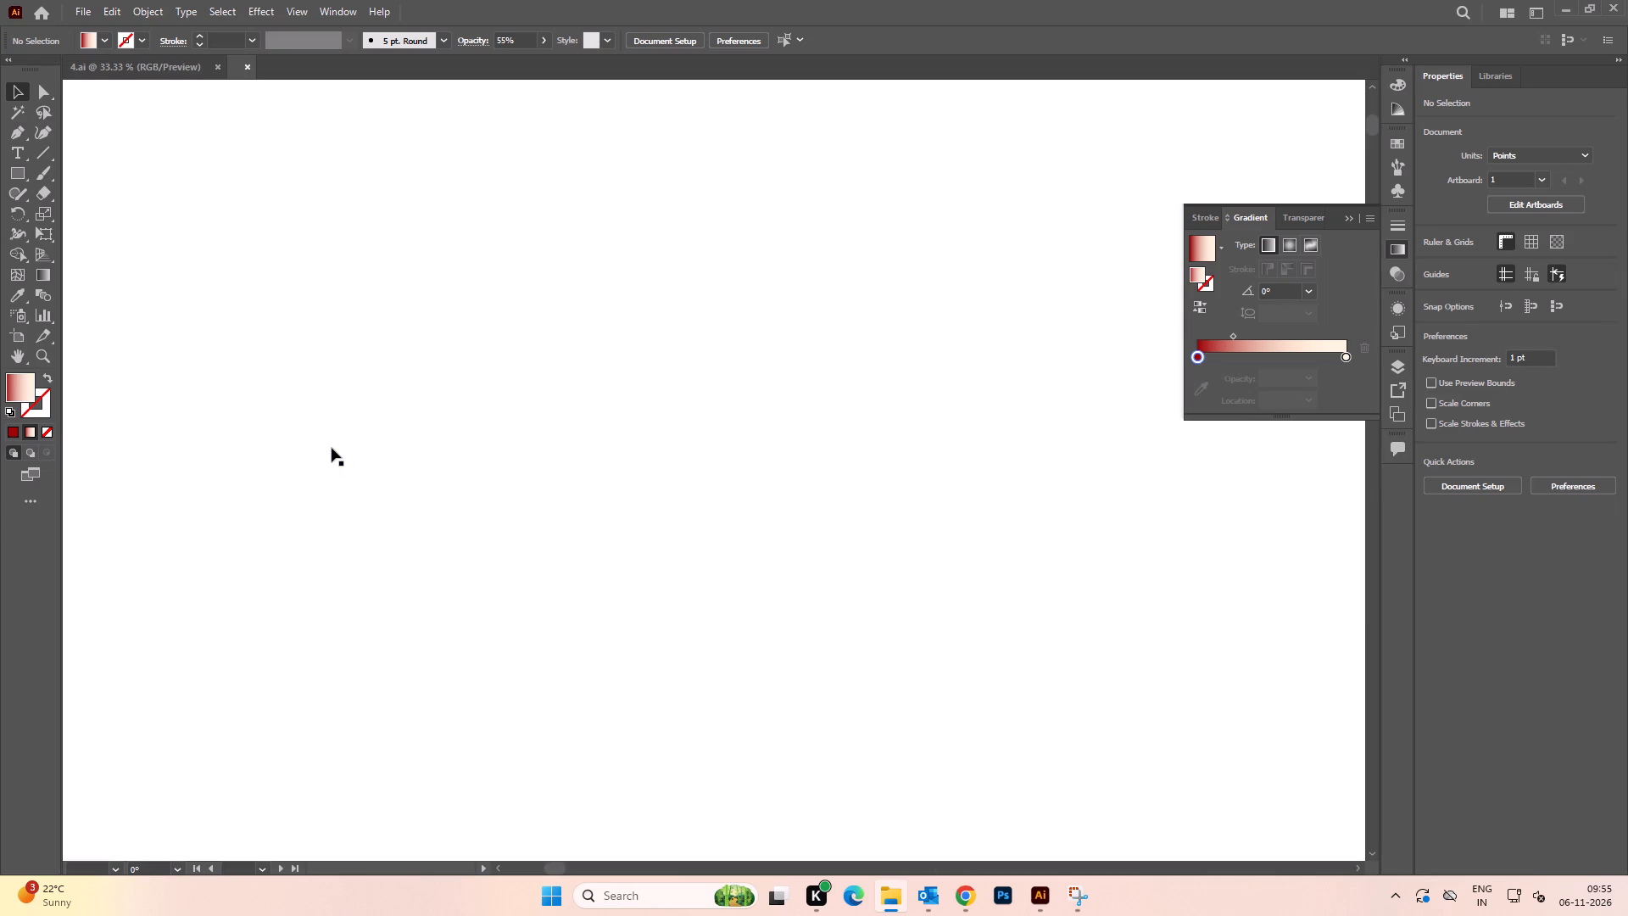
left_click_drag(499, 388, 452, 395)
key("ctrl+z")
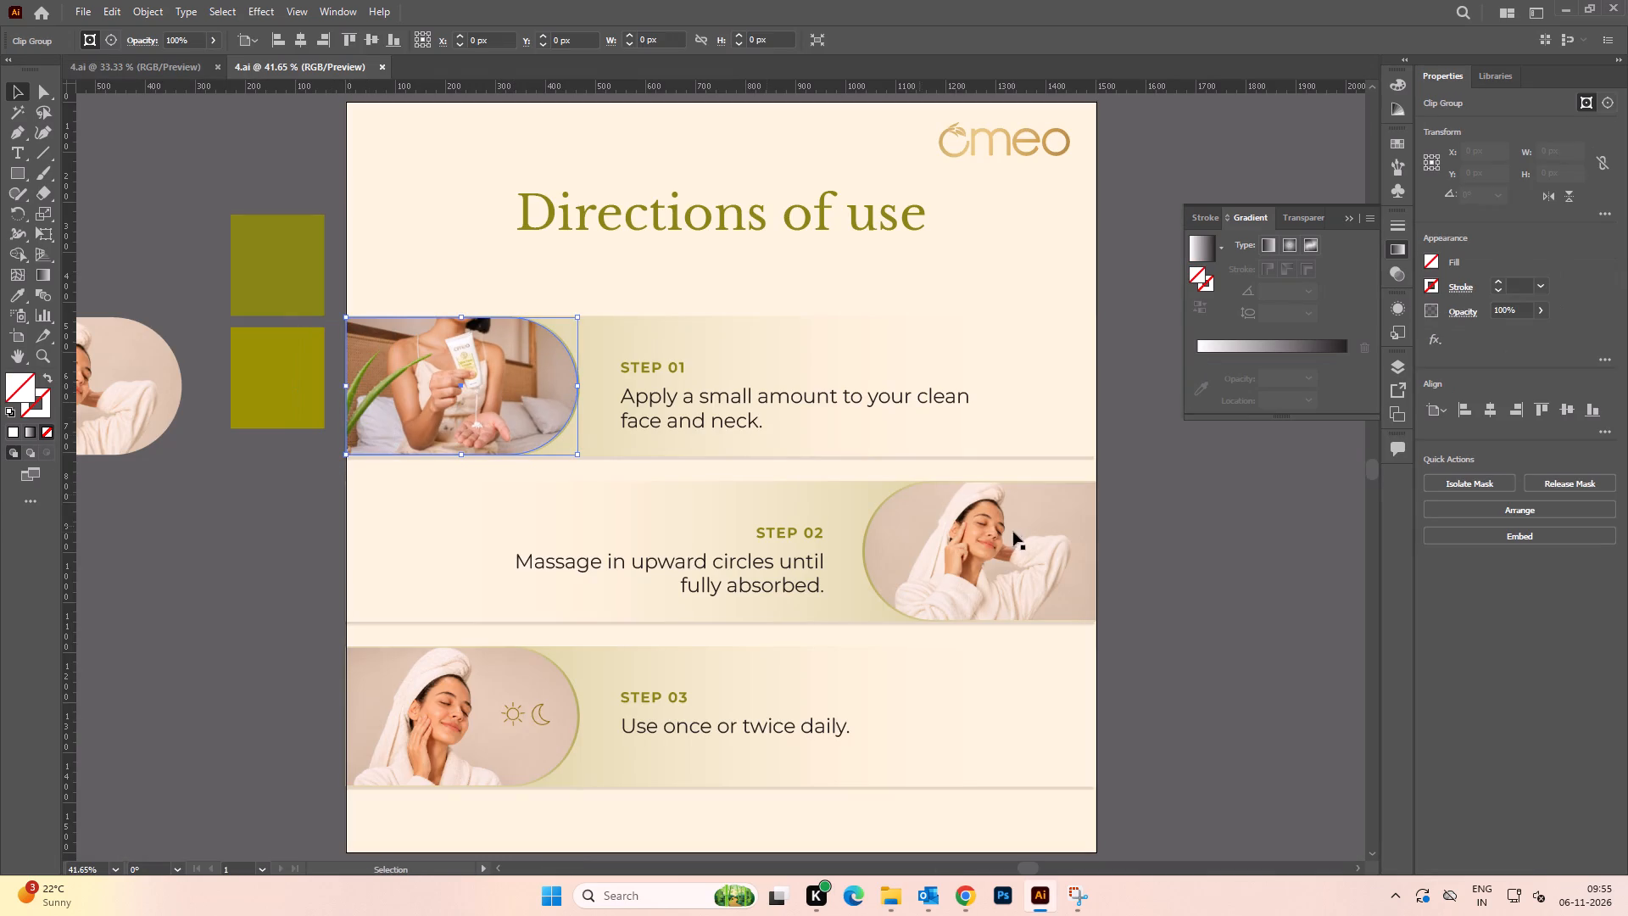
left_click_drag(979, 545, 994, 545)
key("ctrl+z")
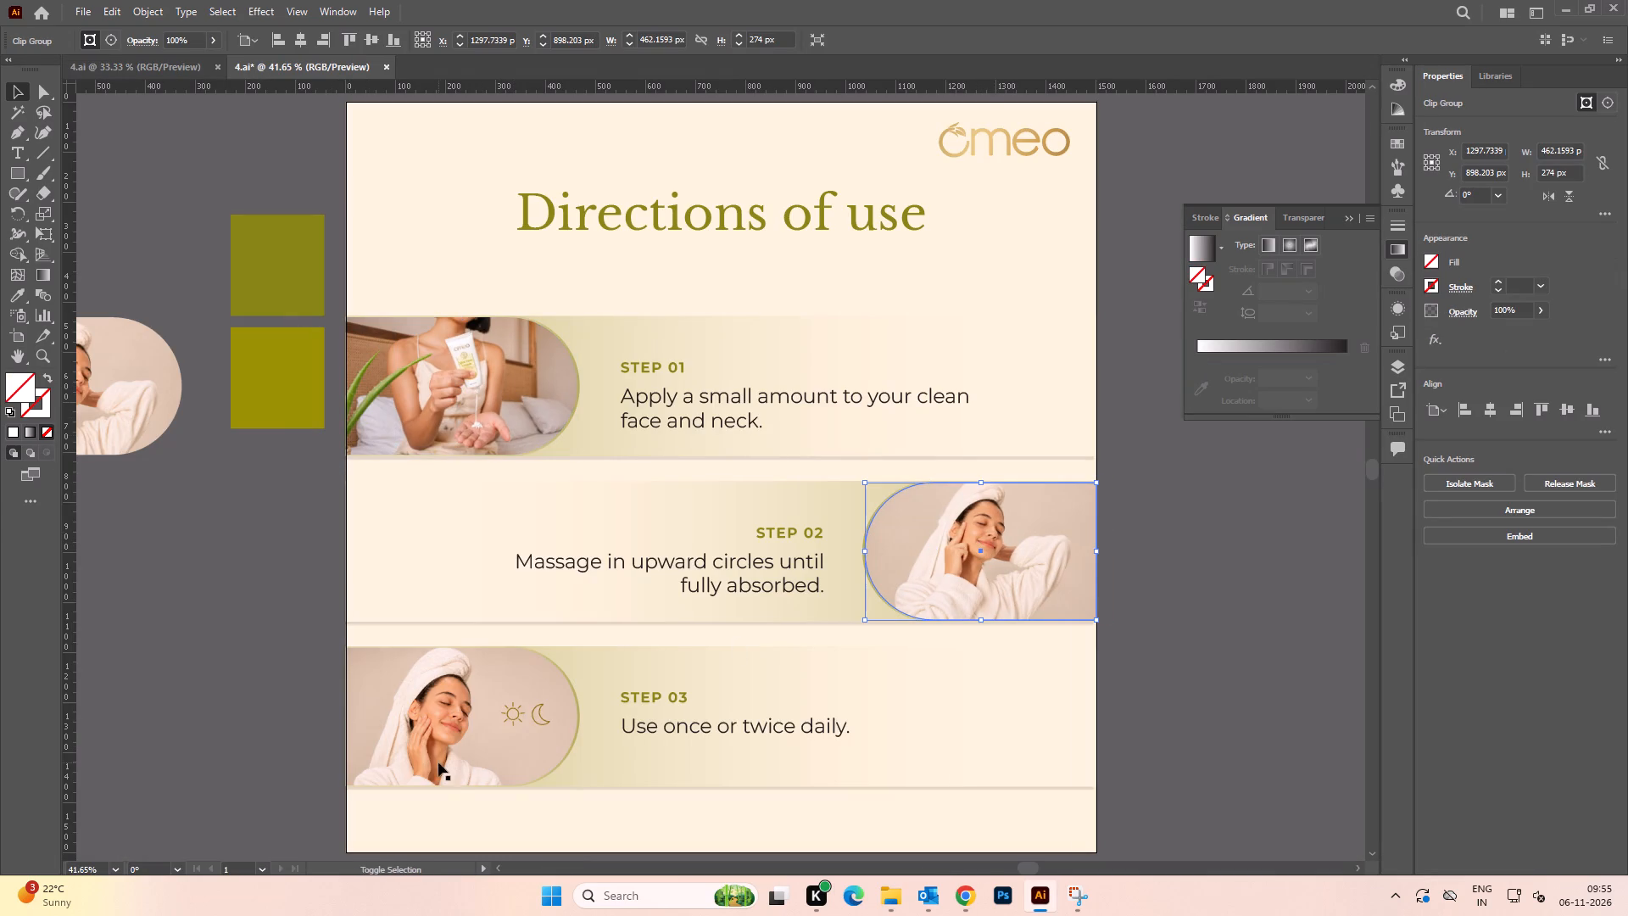
Copy the three step photos from the Aloe Vera Cream 4.ai and paste them into the red Anti Aging Cream 4.ai.
left_click_drag(465, 739, 449, 738)
key("ctrl+z")
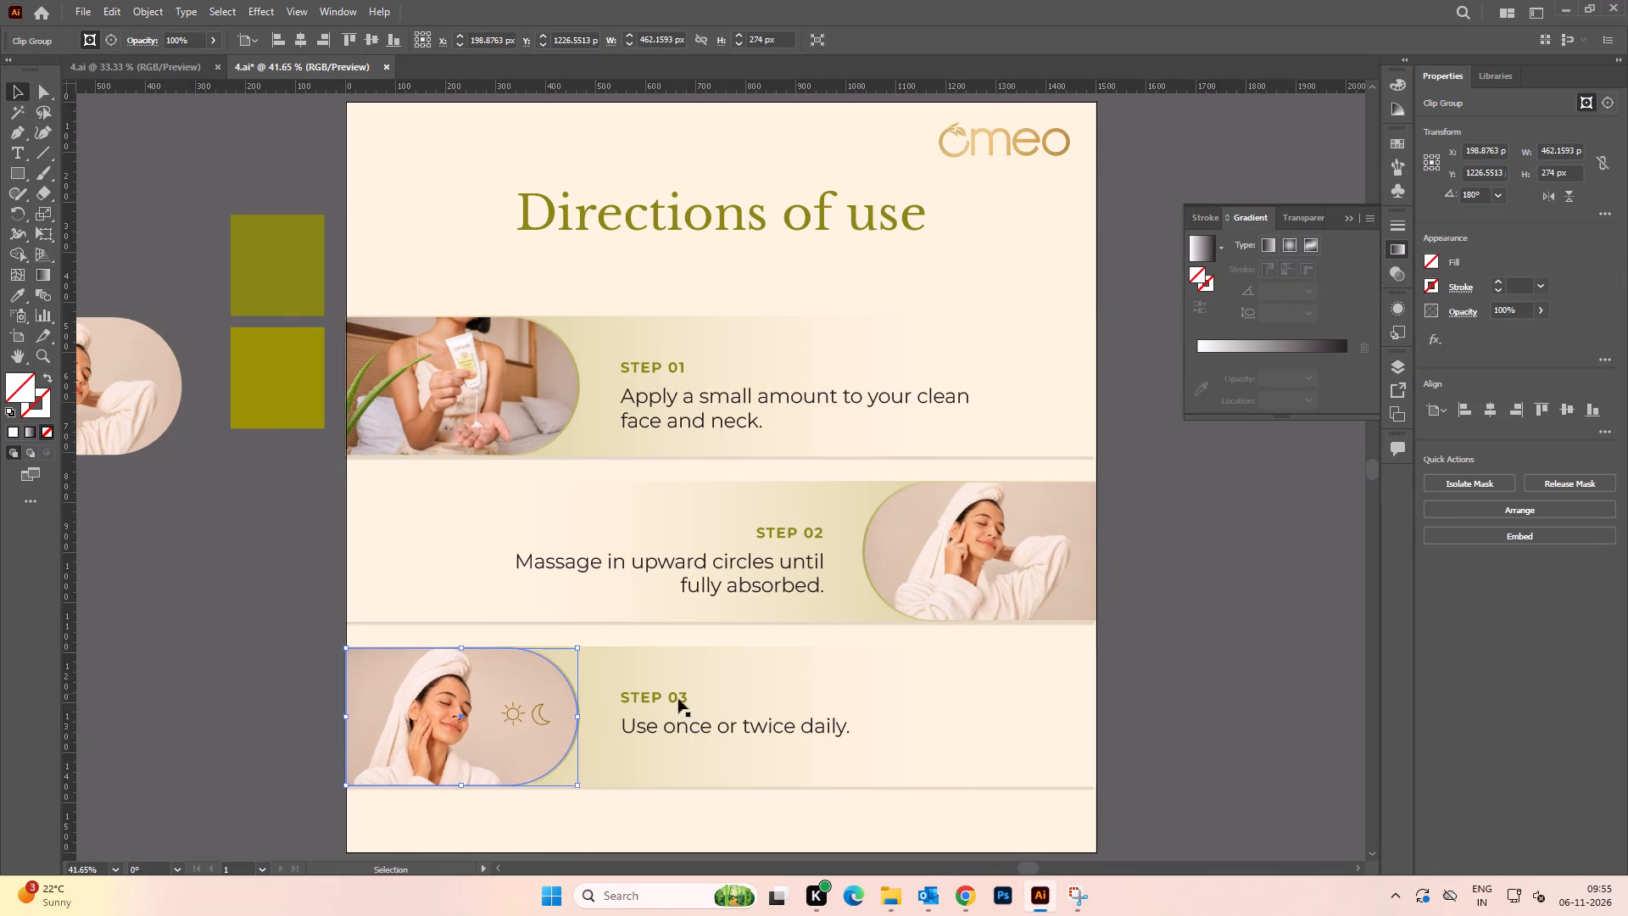
left_click(953, 567, "shift")
left_click(427, 407, "shift")
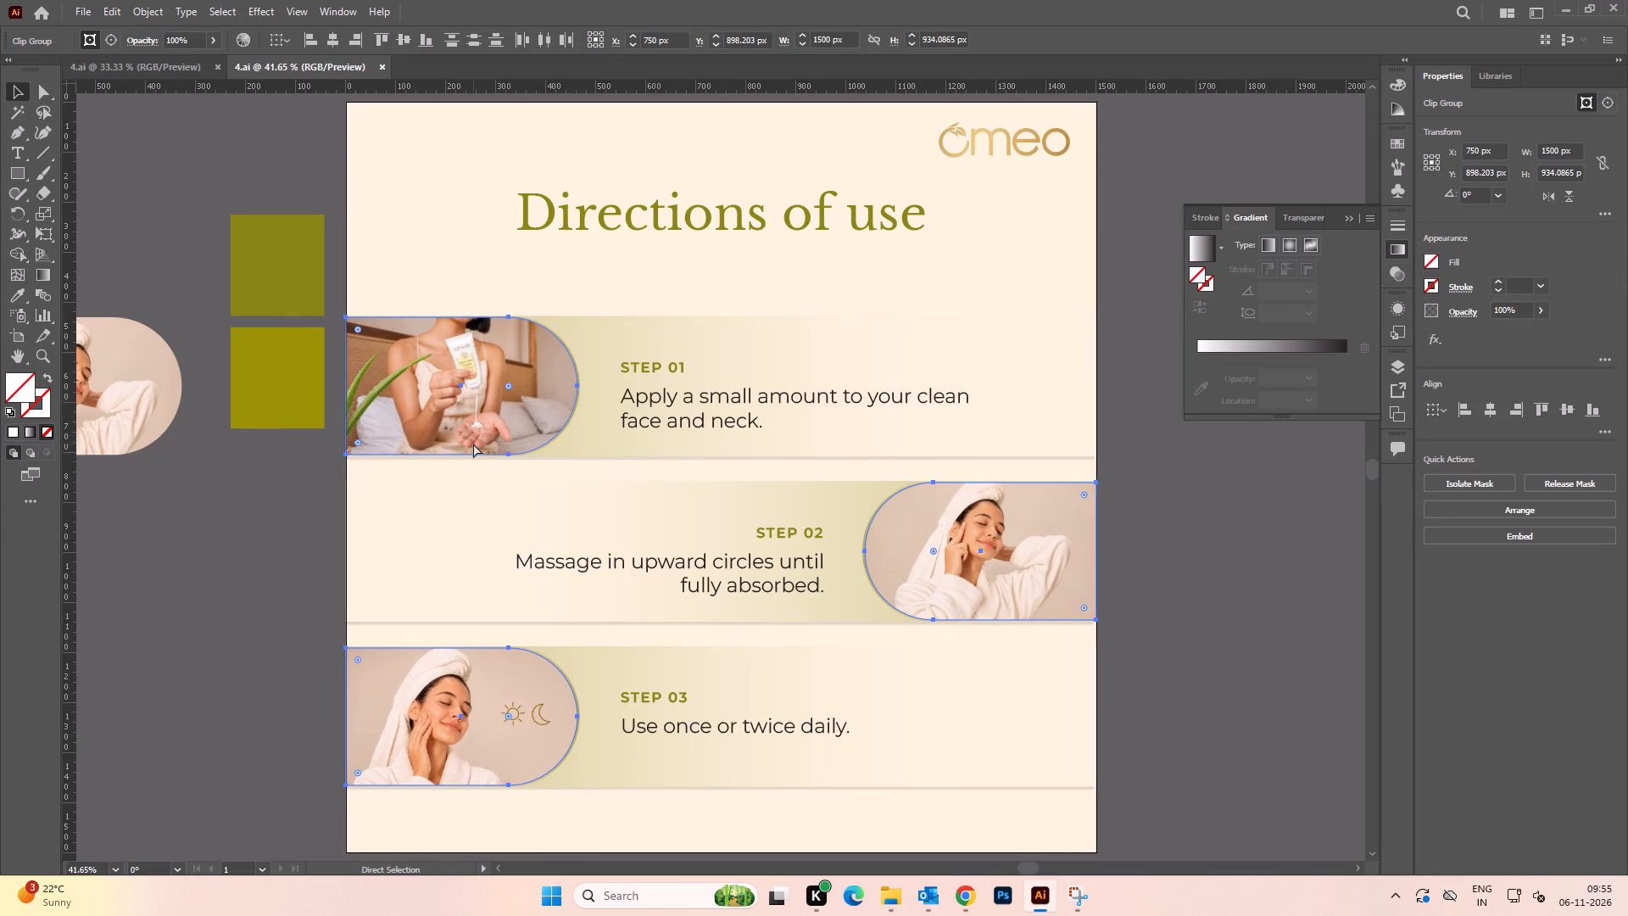
key("ctrl+c")
left_click(135, 69)
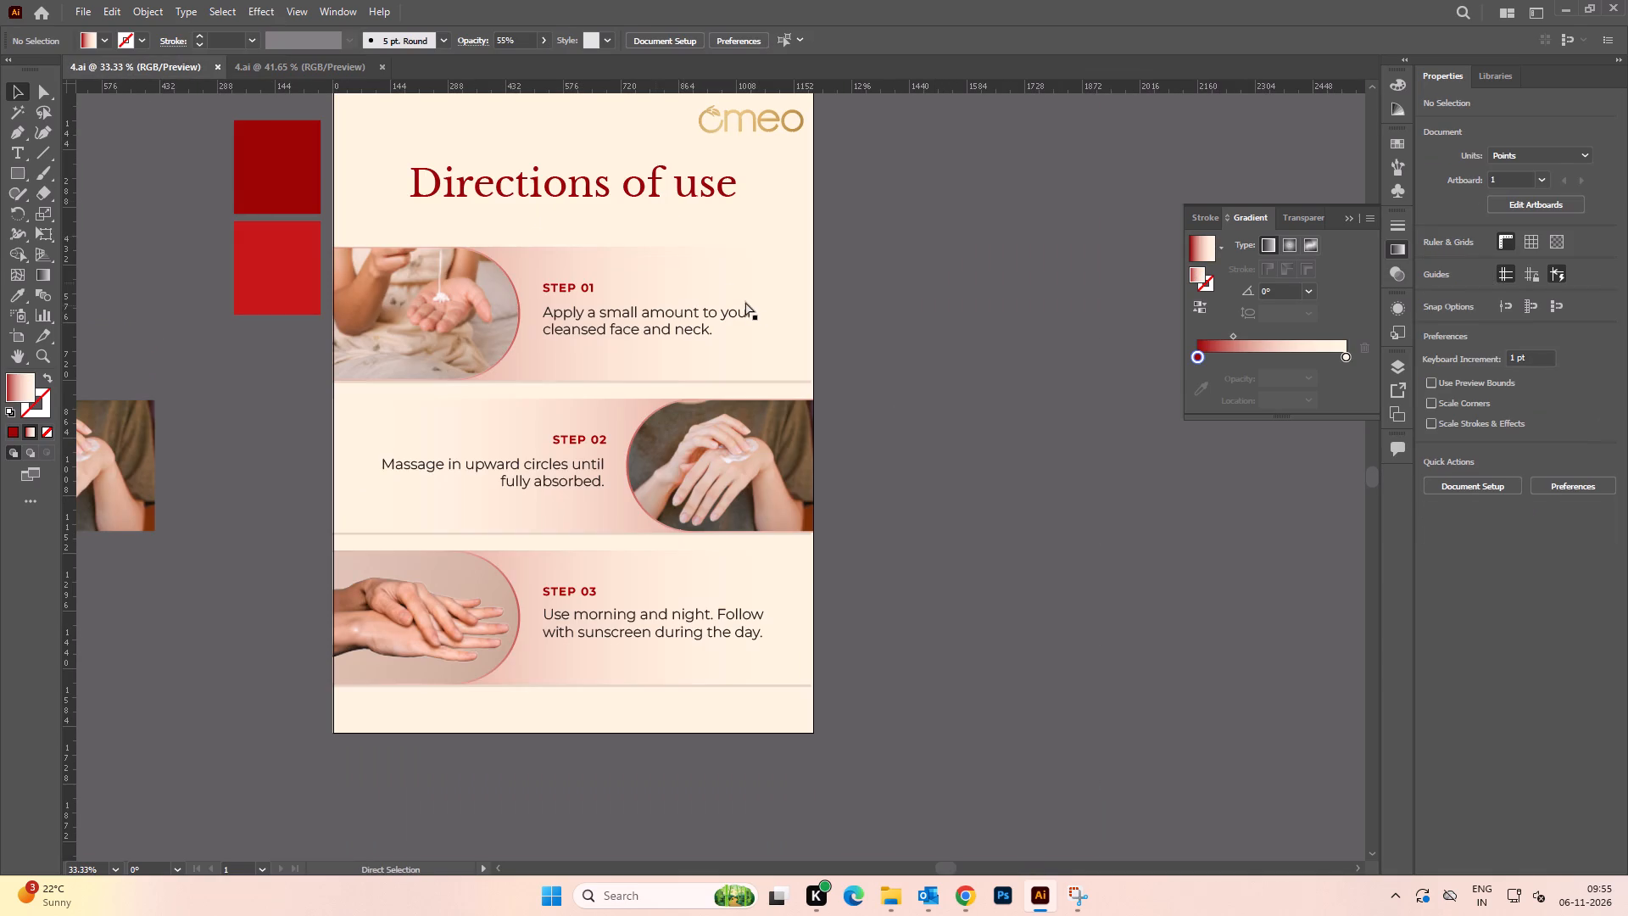
key("ctrl+v")
Move the three pasted Aloe Vera photos off the layout onto the pasteboard to the right of the artboard.
scroll(783, 343, "down", 3, "alt")
key("space")
left_click_drag(765, 364, 607, 371)
left_click_drag(649, 438, 909, 405)
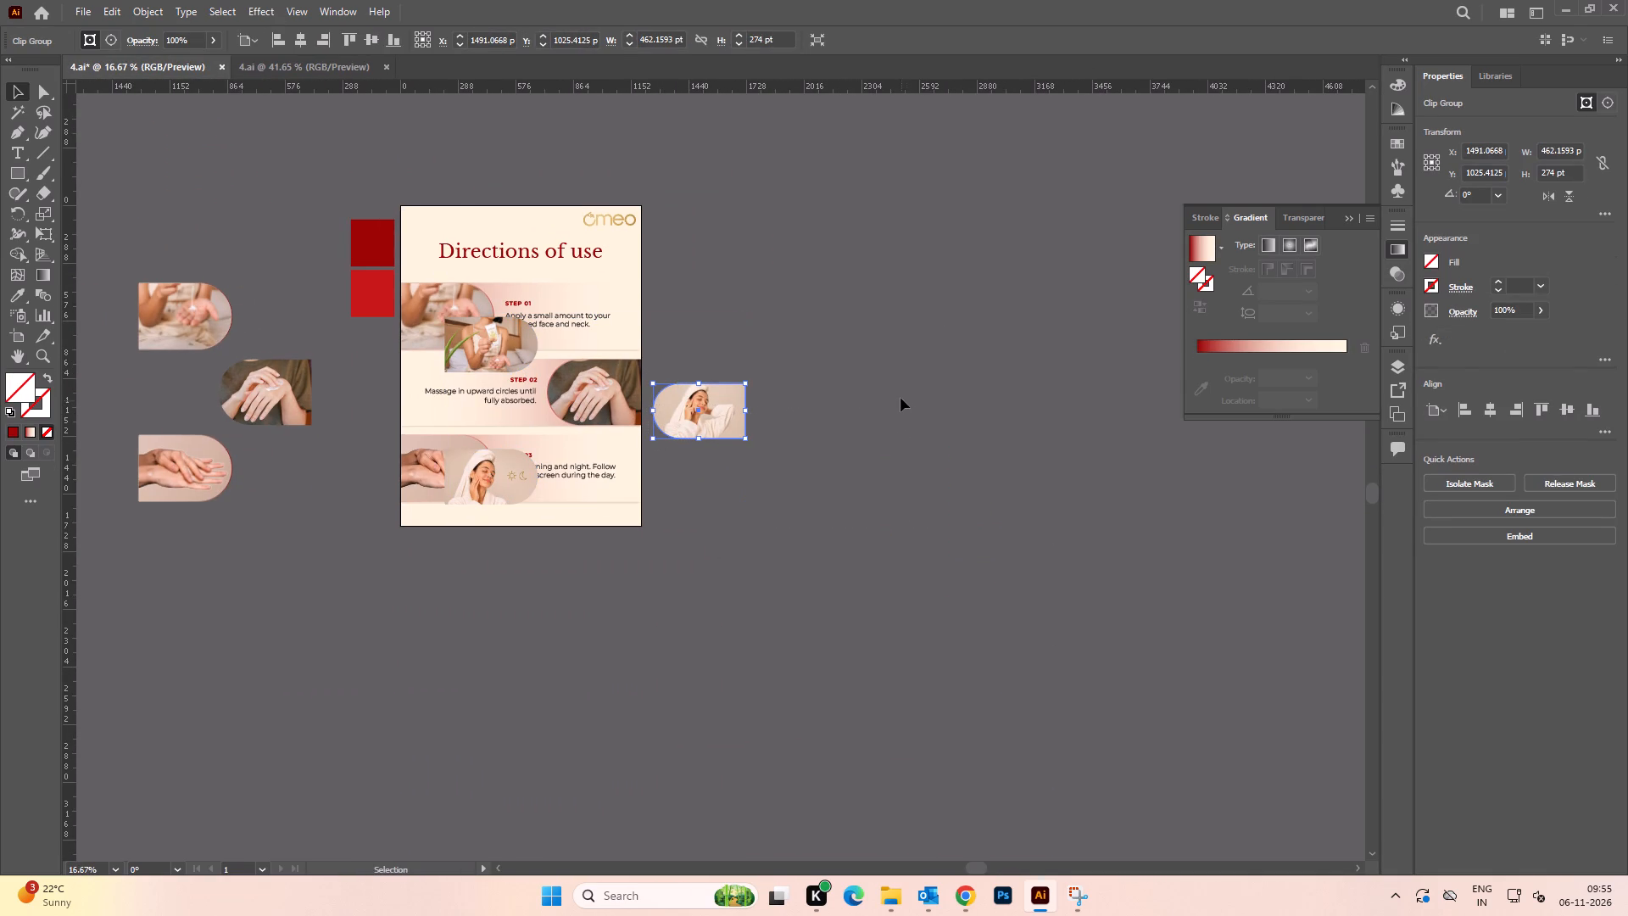
left_click(485, 354, "shift")
left_click(493, 489, "shift")
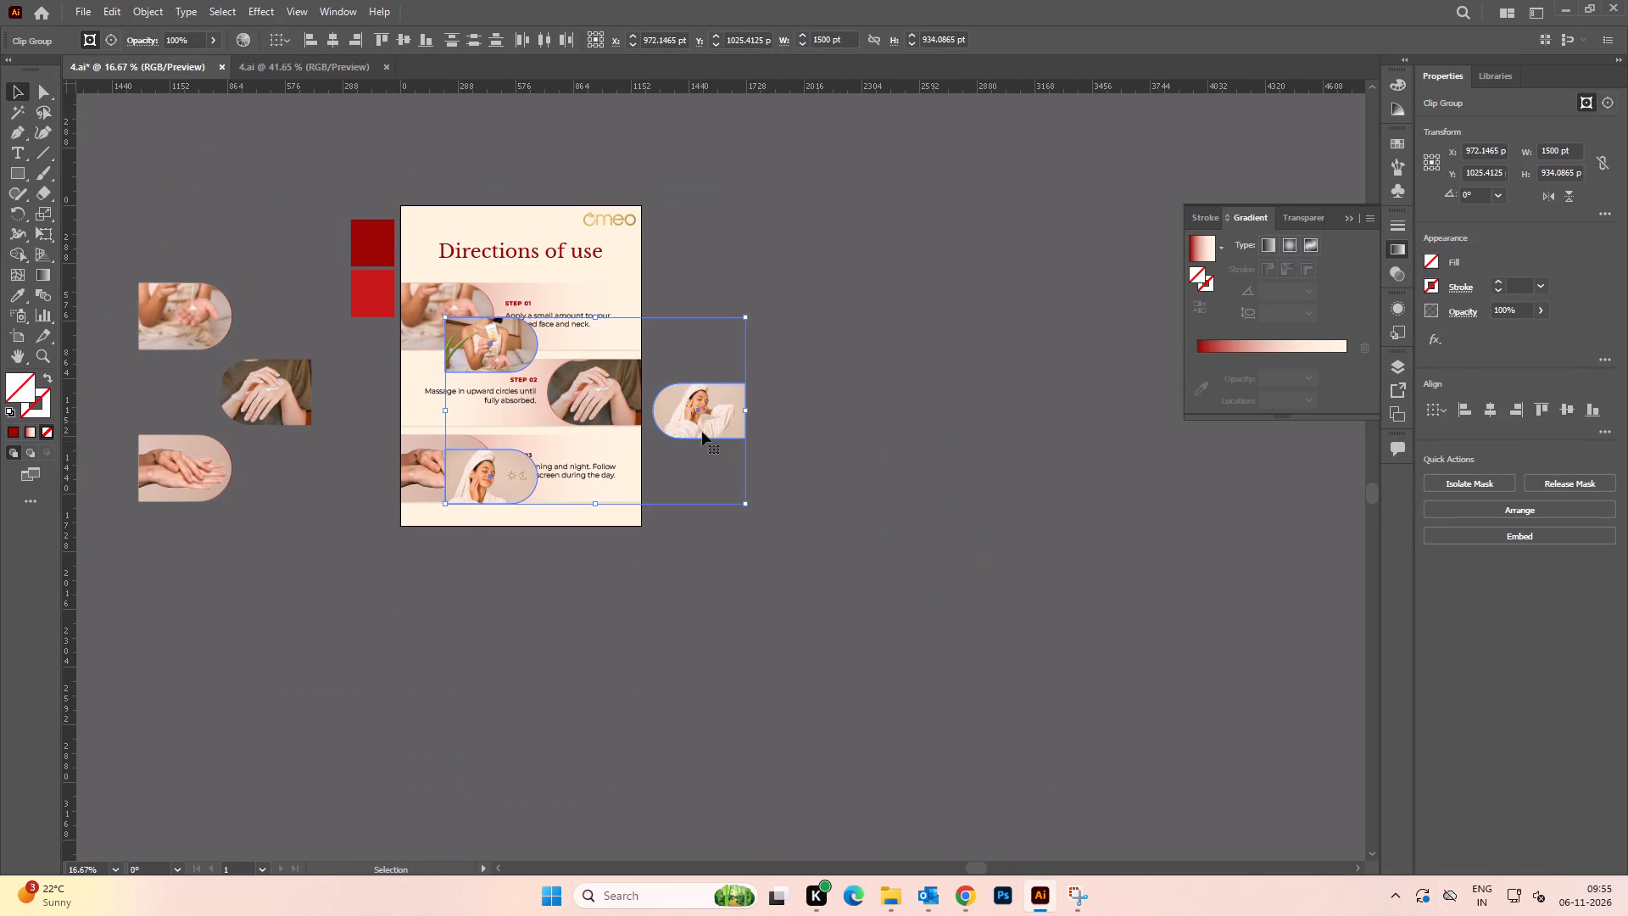
left_click_drag(698, 404, 985, 378)
left_click(872, 188)
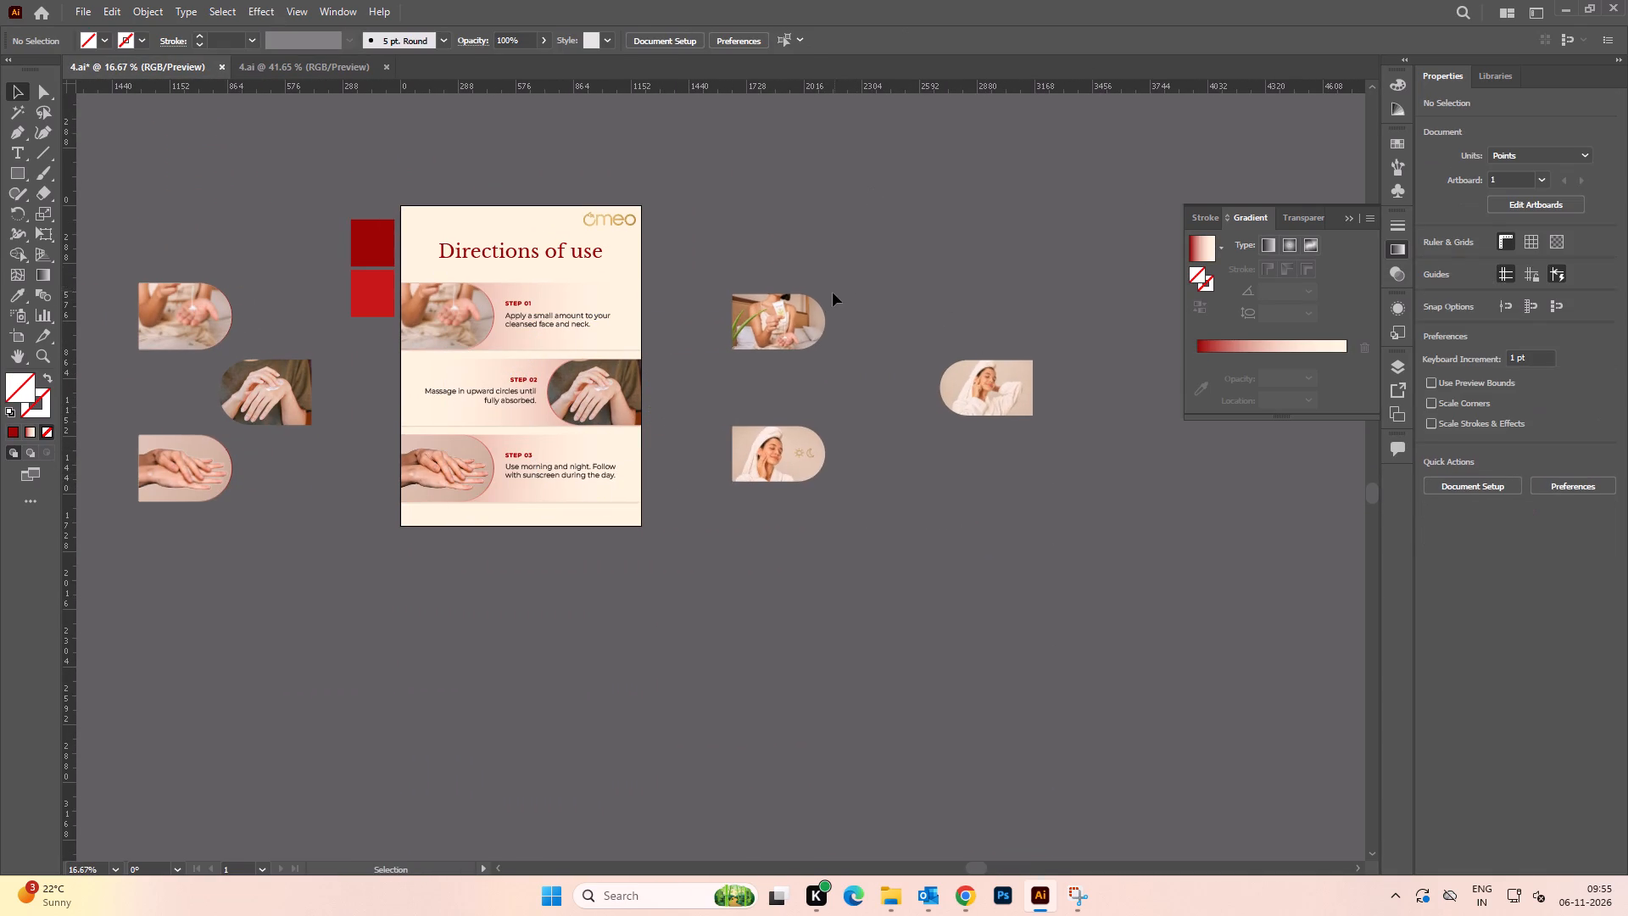
Delete the pasted STEP 01 photo of the woman holding the Aloe Vera tube.
left_click_drag(772, 332, 762, 287)
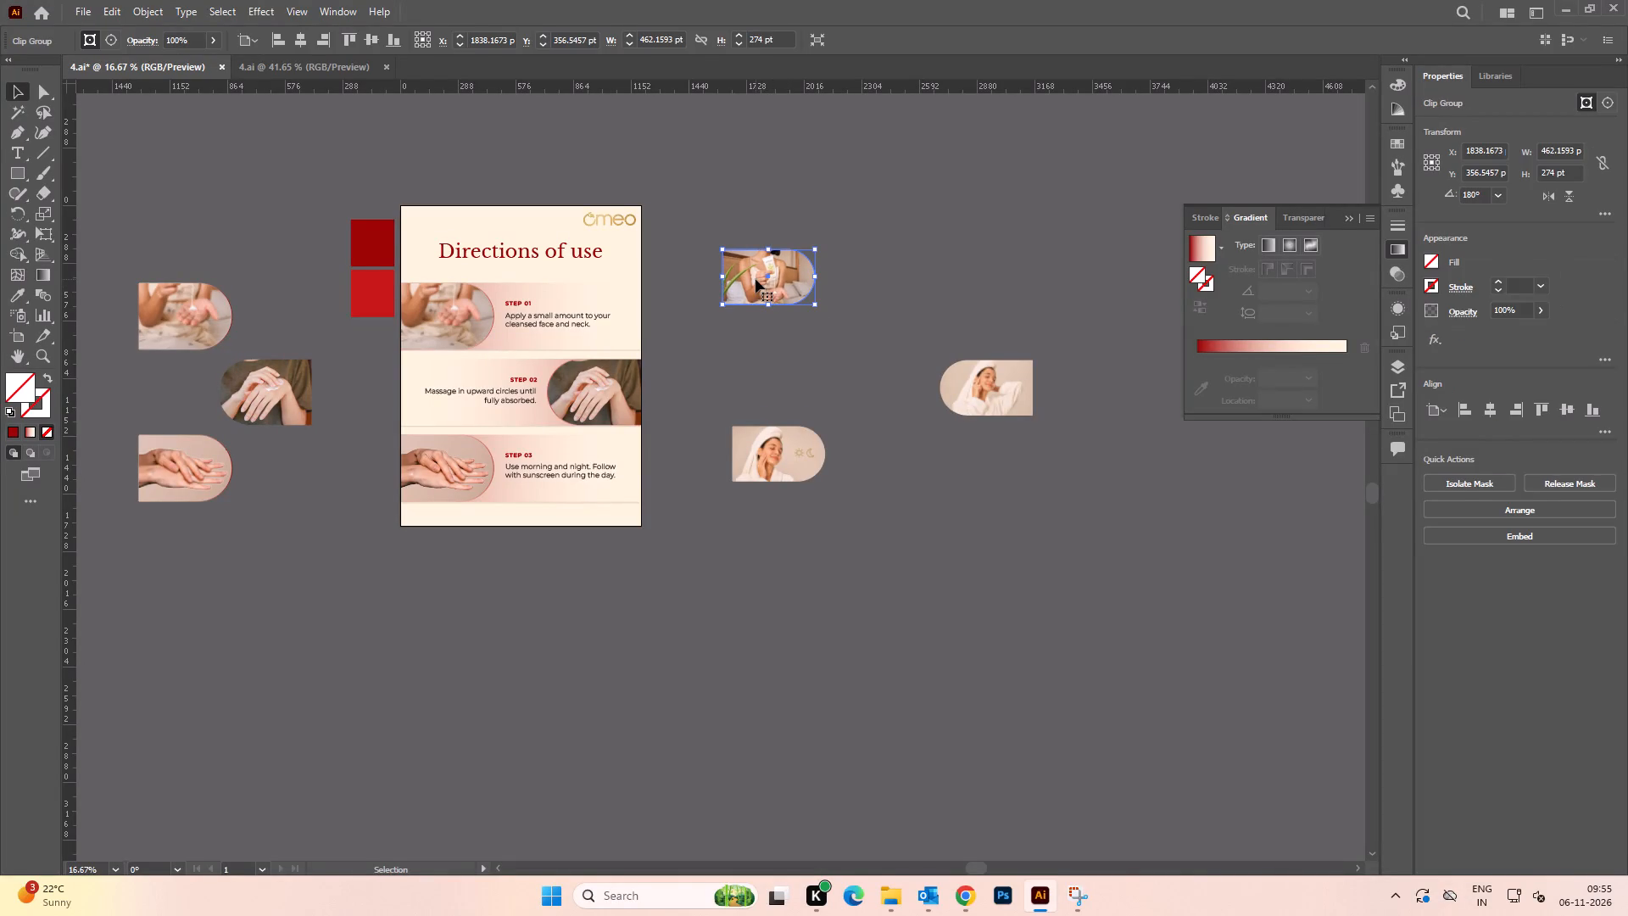
key("Delete")
Move the pasted STEP 03 photo with the sun and moon icons to the pasteboard left of the artboard, beside the spare STEP 03 photo.
scroll(550, 411, "up", 2, "alt")
key("space")
left_click_drag(1071, 467, 642, 528)
scroll(688, 450, "down", 3, "alt")
key("space")
left_click_drag(710, 510, 831, 474)
left_click_drag(860, 461, 394, 489)
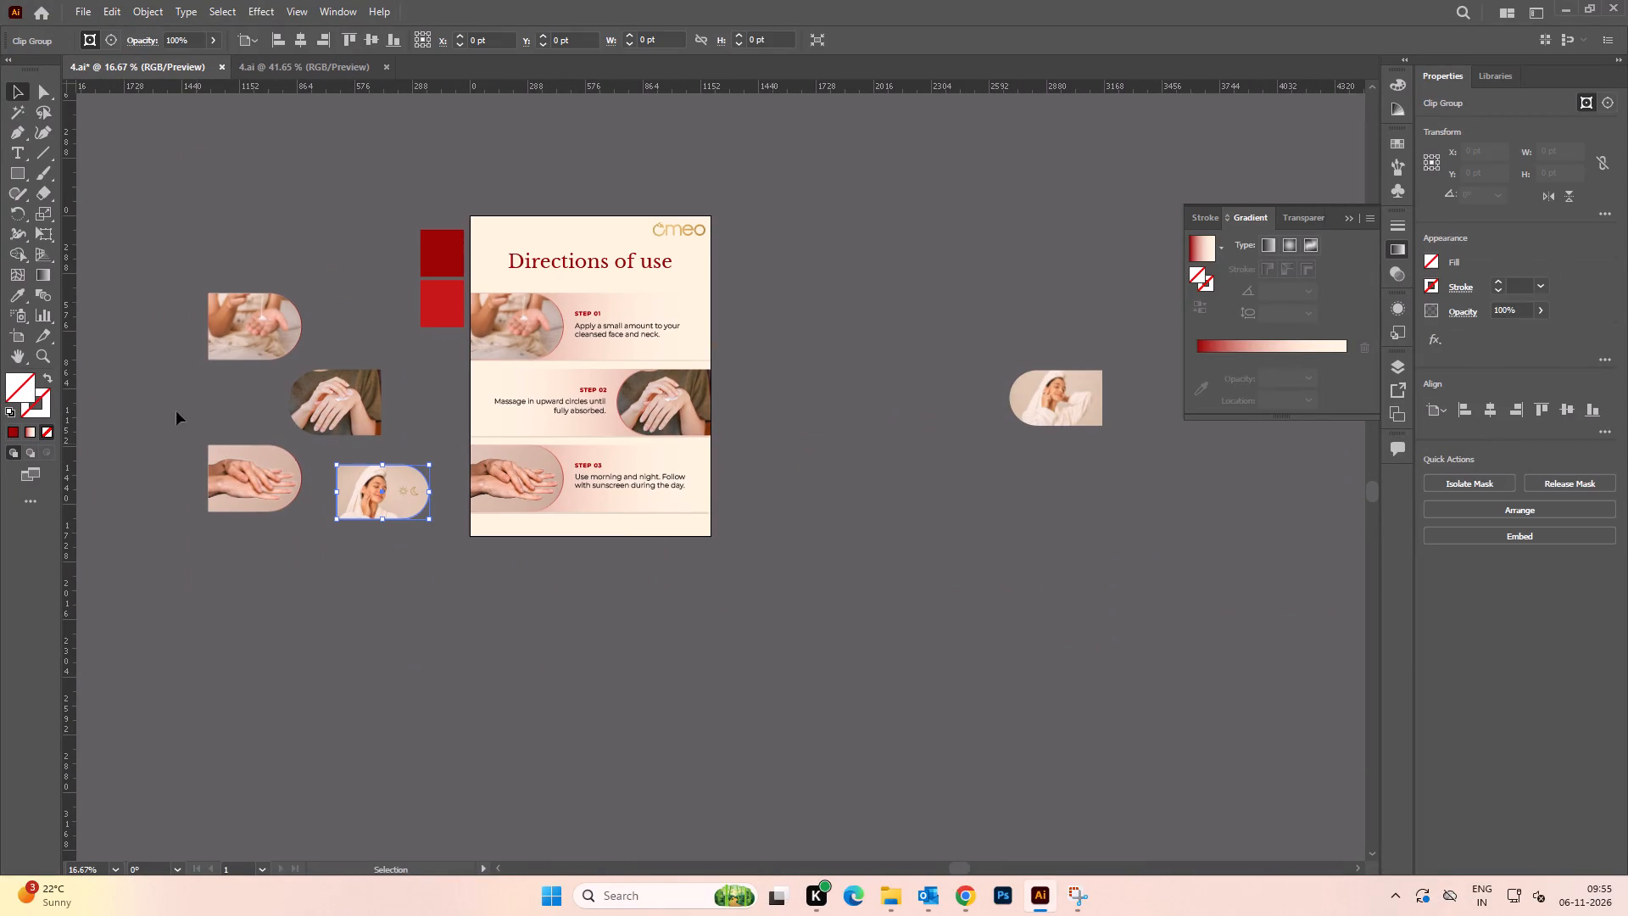
Move the group of three spare step photos farther out on the pasteboard, away from the artboard's left edge.
left_click_drag(152, 293, 299, 526)
left_click_drag(273, 501, 134, 424)
left_click(362, 411)
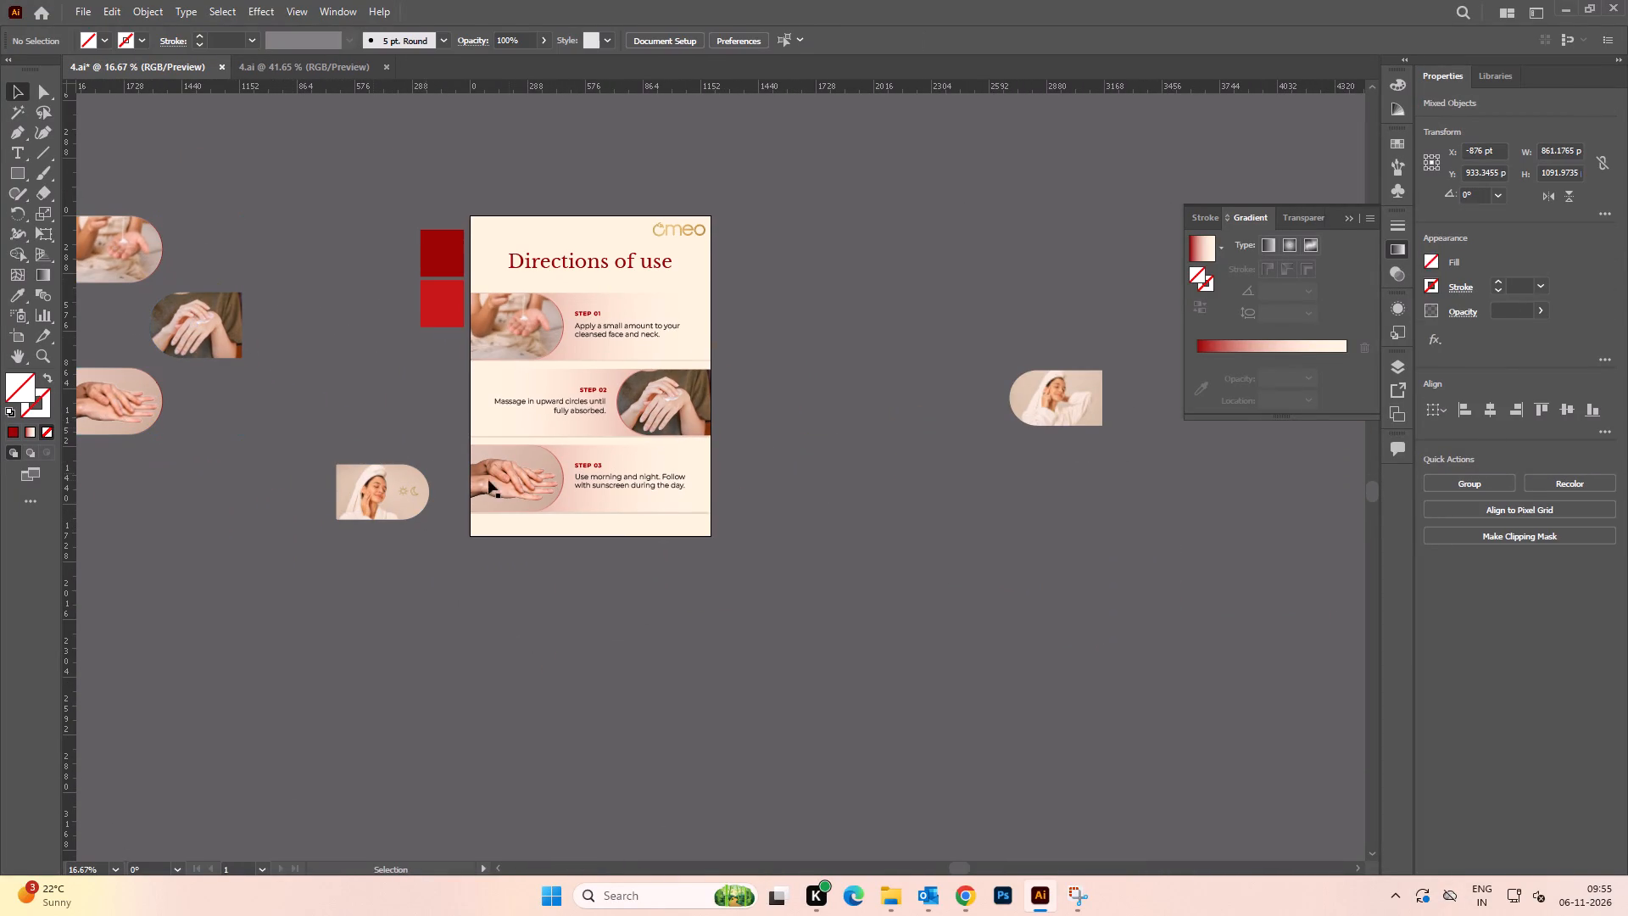
Move the pasted photo of the woman in the towel and bathrobe close to the artboard's right edge.
left_click_drag(1023, 399, 809, 400)
left_click(892, 479)
scroll(568, 375, "up", 3, "alt")
key("space")
left_click_drag(1046, 489, 569, 419)
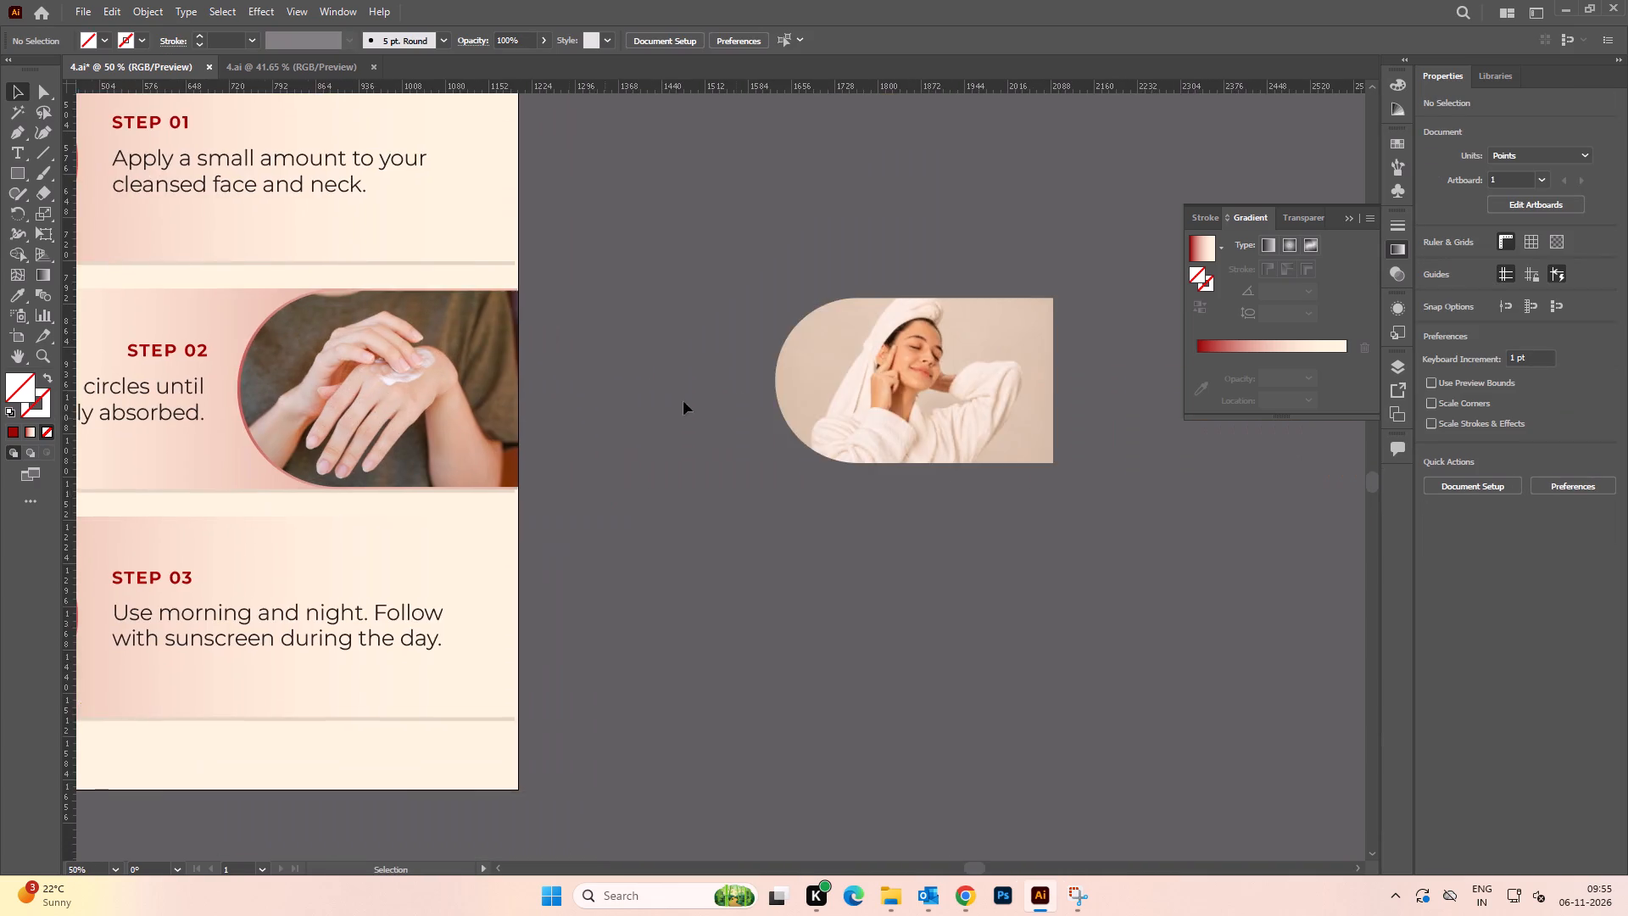
scroll(738, 394, "down", 2, "alt")
left_click_drag(820, 405, 643, 422)
left_click_drag(672, 411, 741, 397)
left_click(772, 506)
Release the clipping mask on the woman photo and delete the leftover mask shape.
left_click(748, 383)
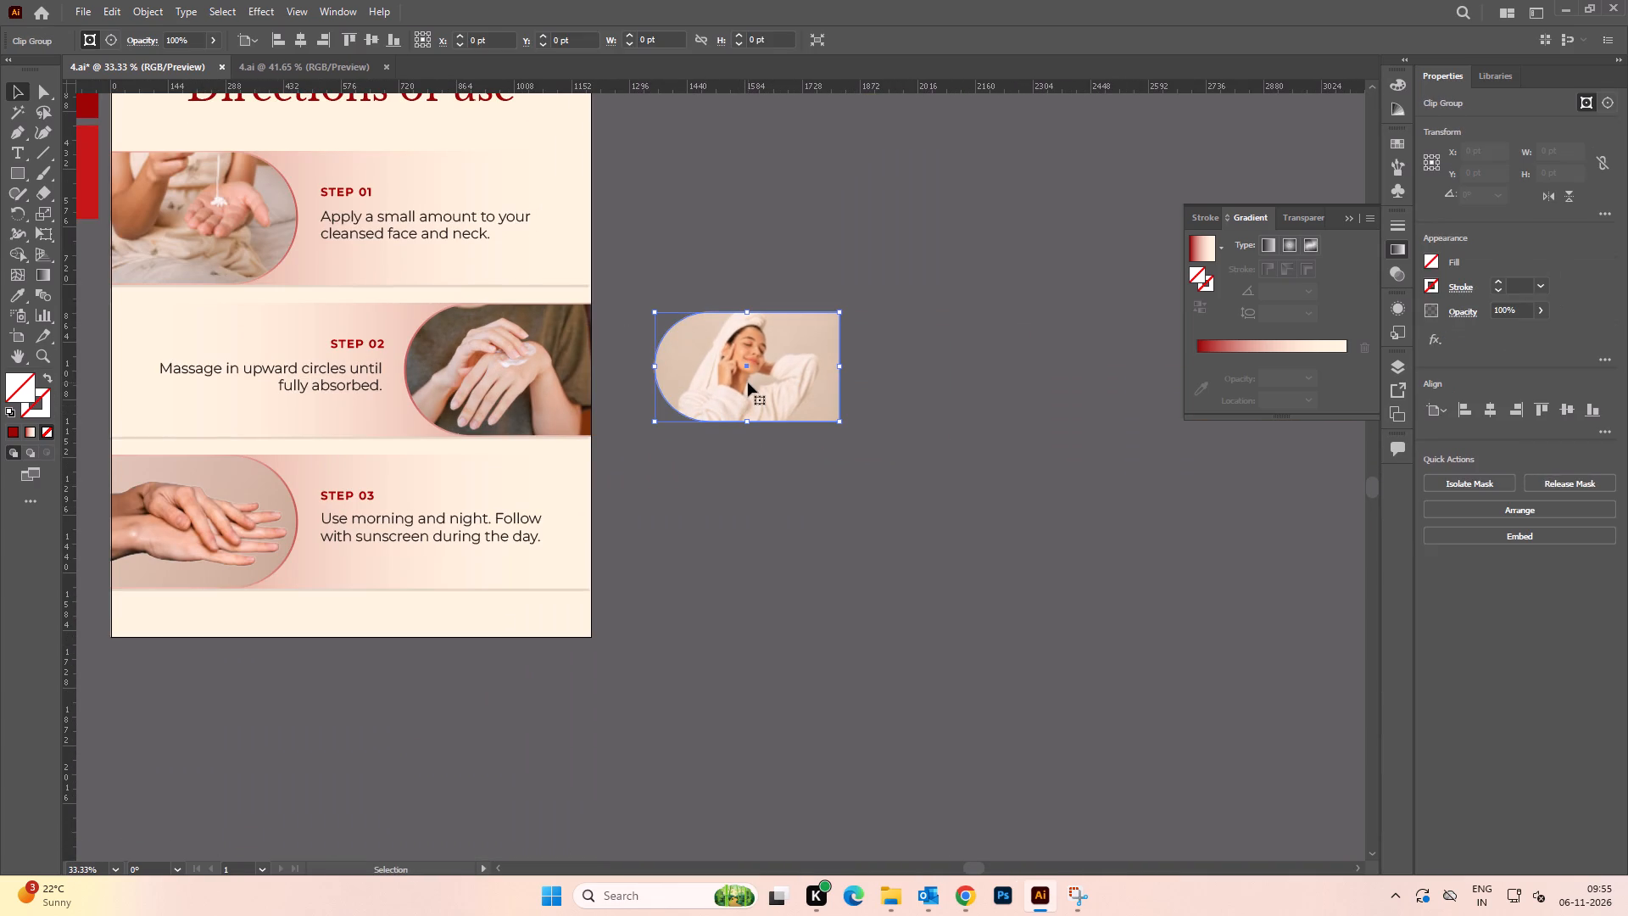
right_click(746, 383)
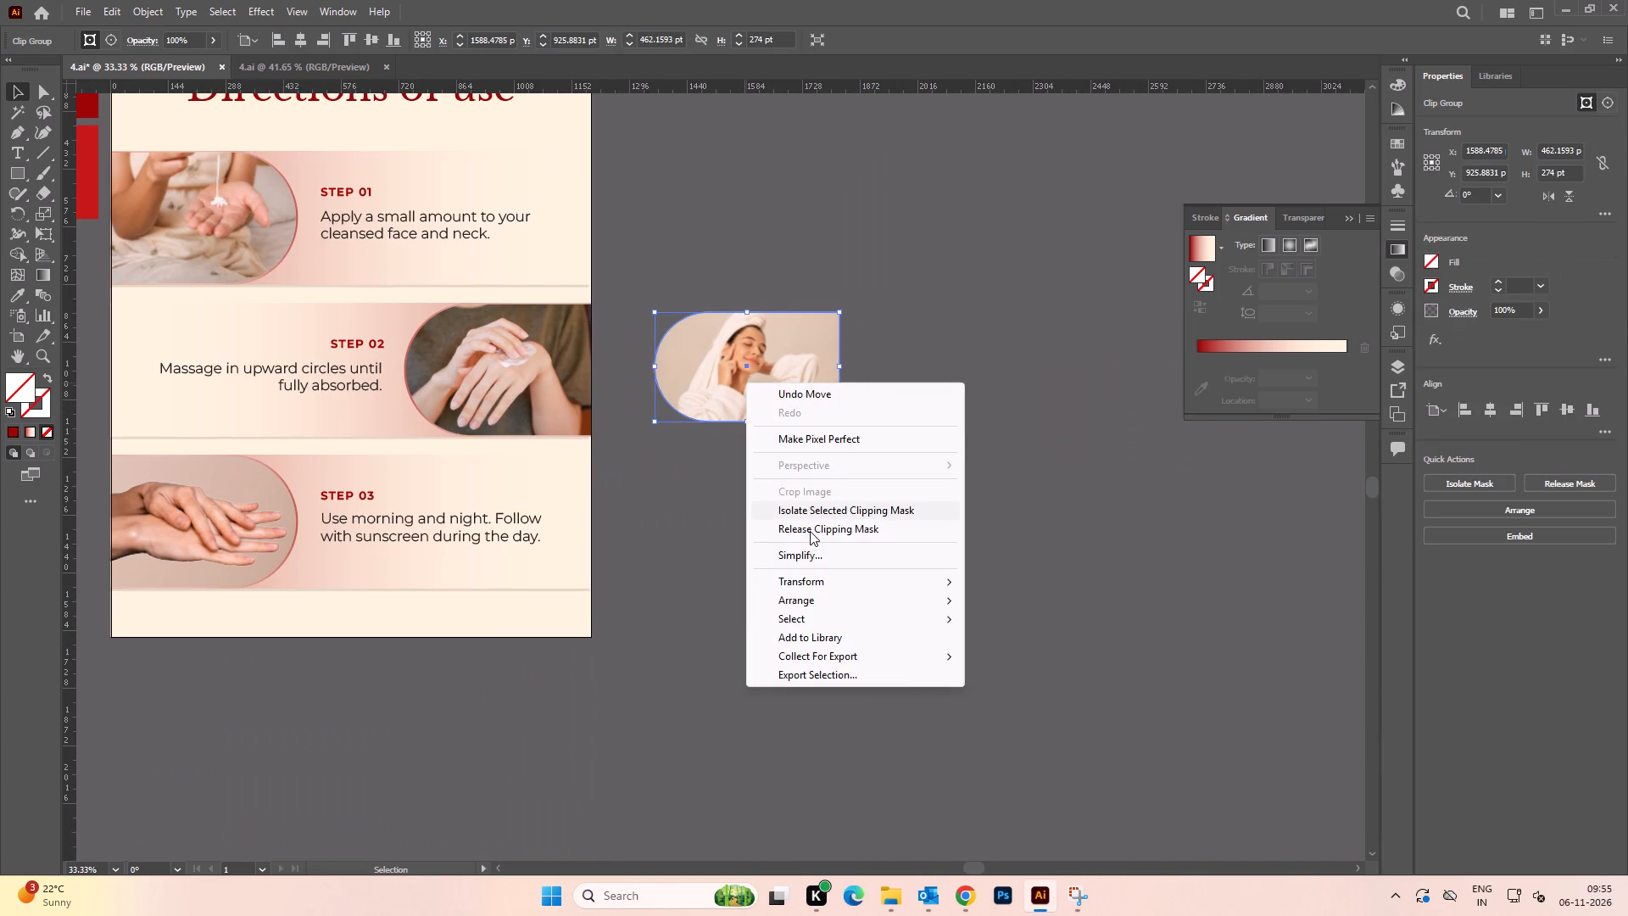
left_click(810, 533)
left_click(800, 548)
left_click_drag(780, 457, 1068, 614)
left_click_drag(714, 266, 772, 429)
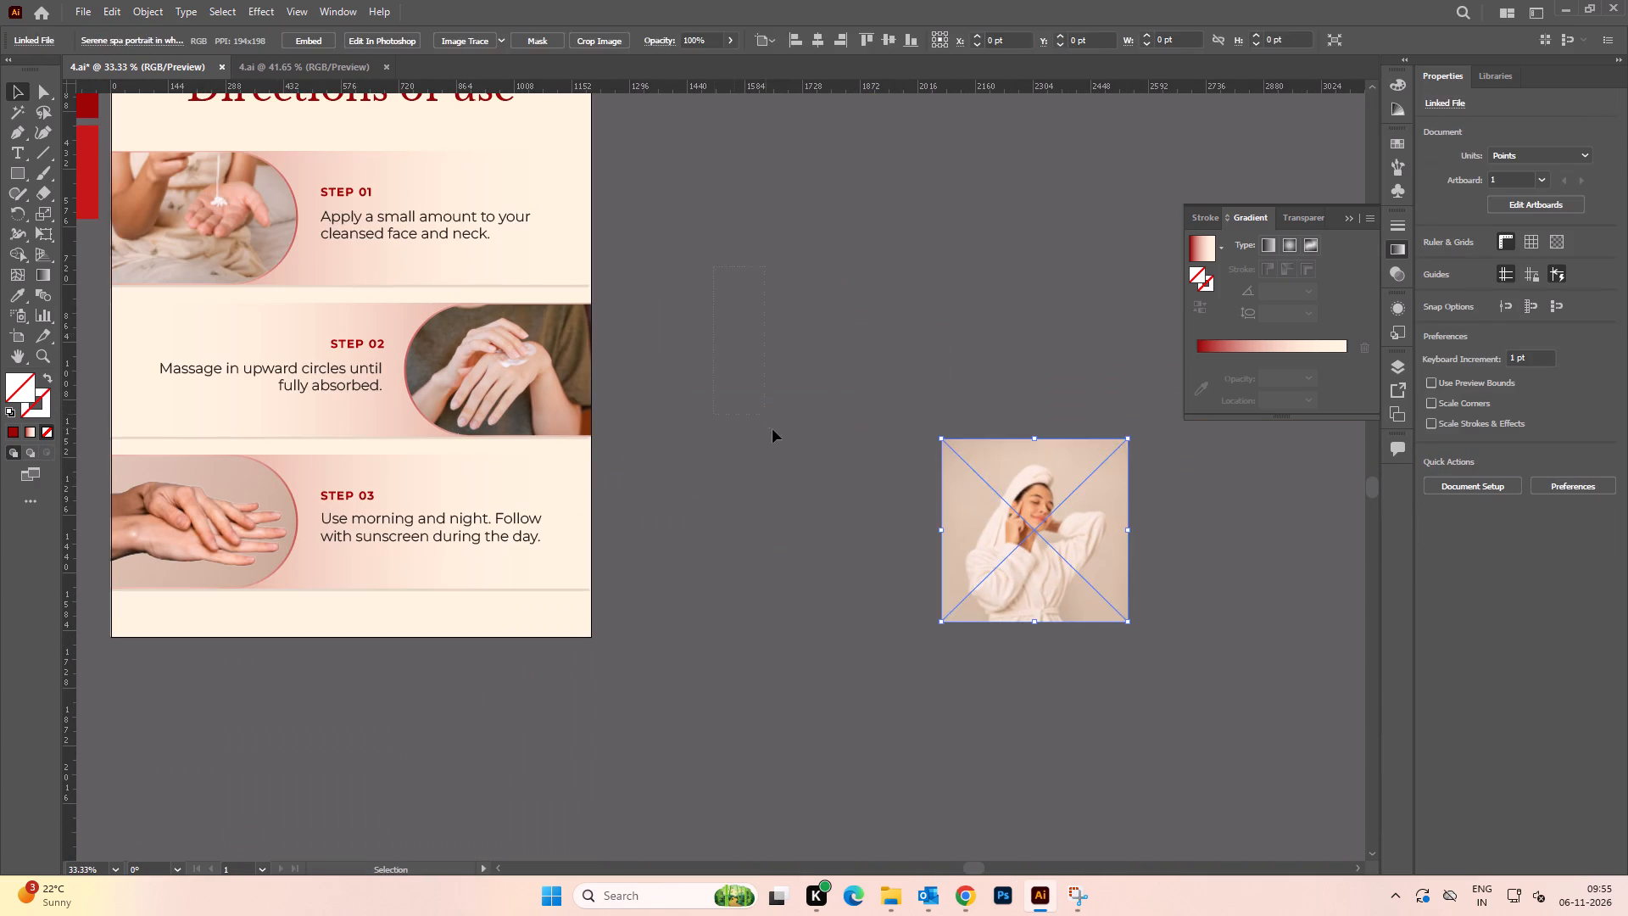
left_click_drag(772, 429, 773, 429)
key("Delete")
Move the unmasked woman photo back beside the artboard and embed the linked image.
left_click_drag(999, 545, 733, 430)
key("space")
left_click_drag(835, 567, 655, 595)
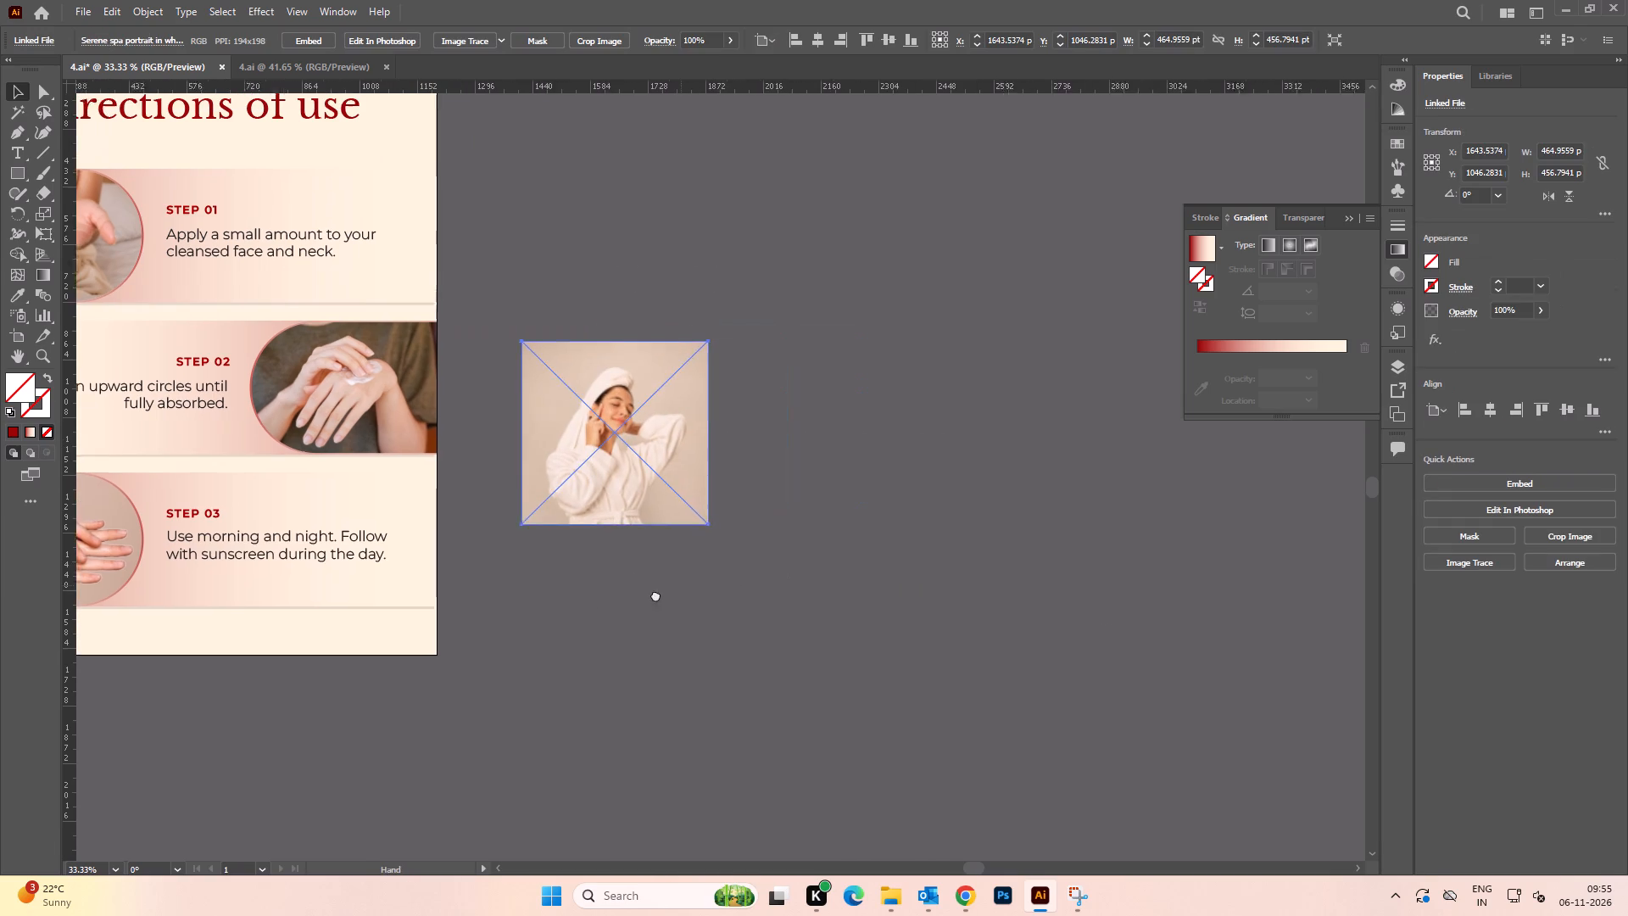
left_click_drag(655, 595, 655, 595)
left_click_drag(590, 469, 605, 298)
left_click(1540, 482)
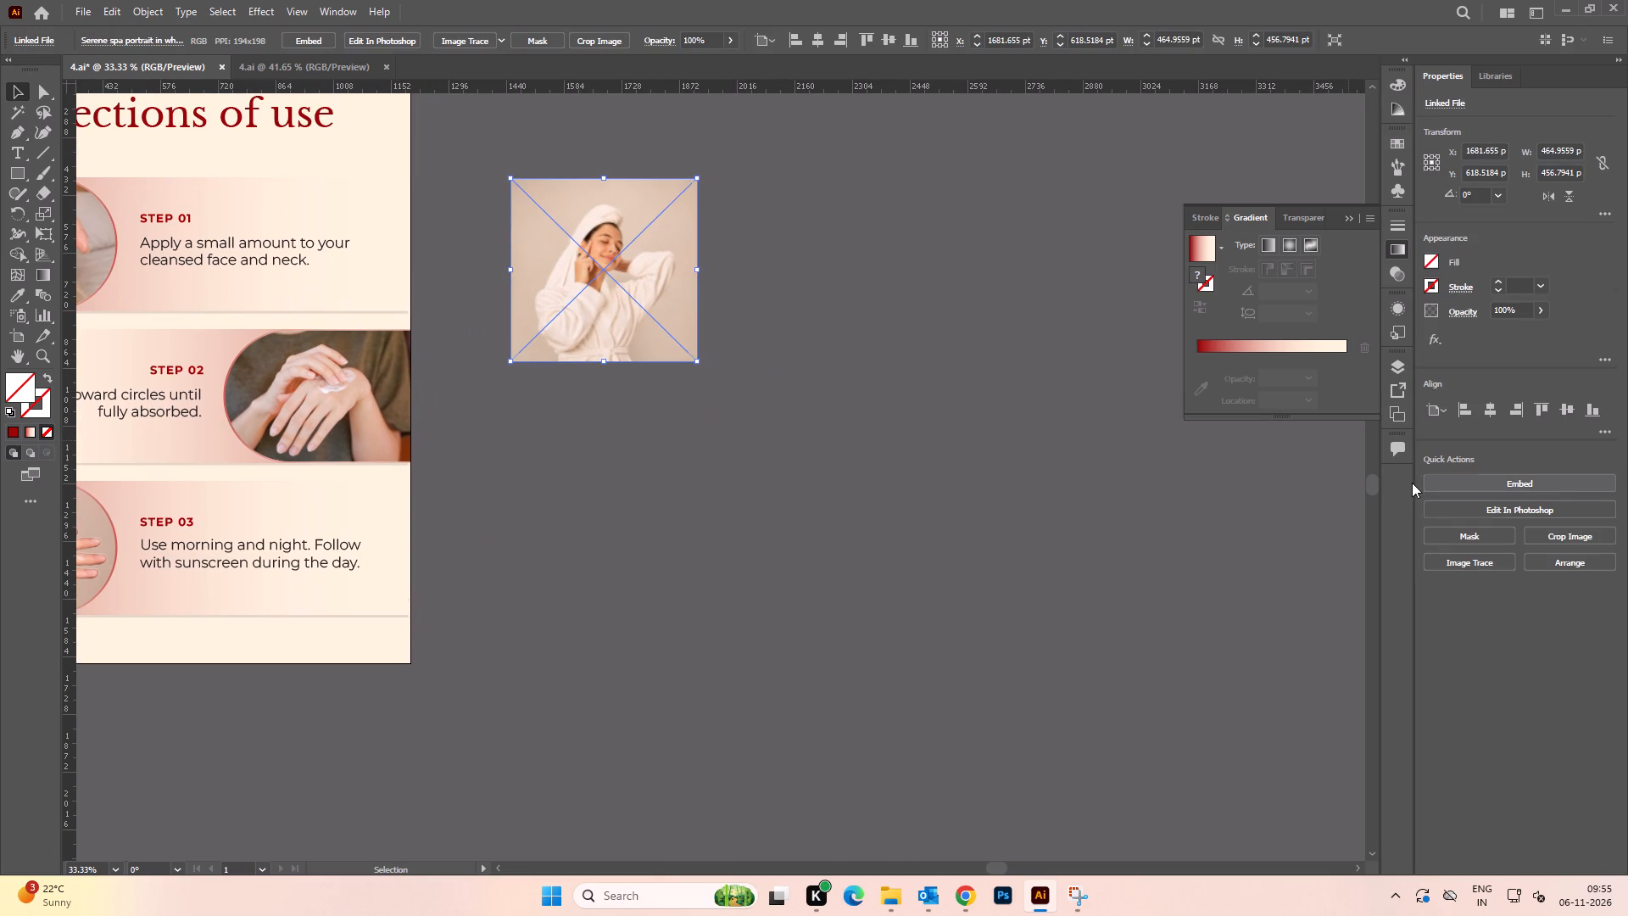
Duplicate the STEP 02 hands photo from the layout onto the pasteboard below the woman photo.
left_click_drag(353, 408, 755, 478, "alt")
left_click(1028, 443)
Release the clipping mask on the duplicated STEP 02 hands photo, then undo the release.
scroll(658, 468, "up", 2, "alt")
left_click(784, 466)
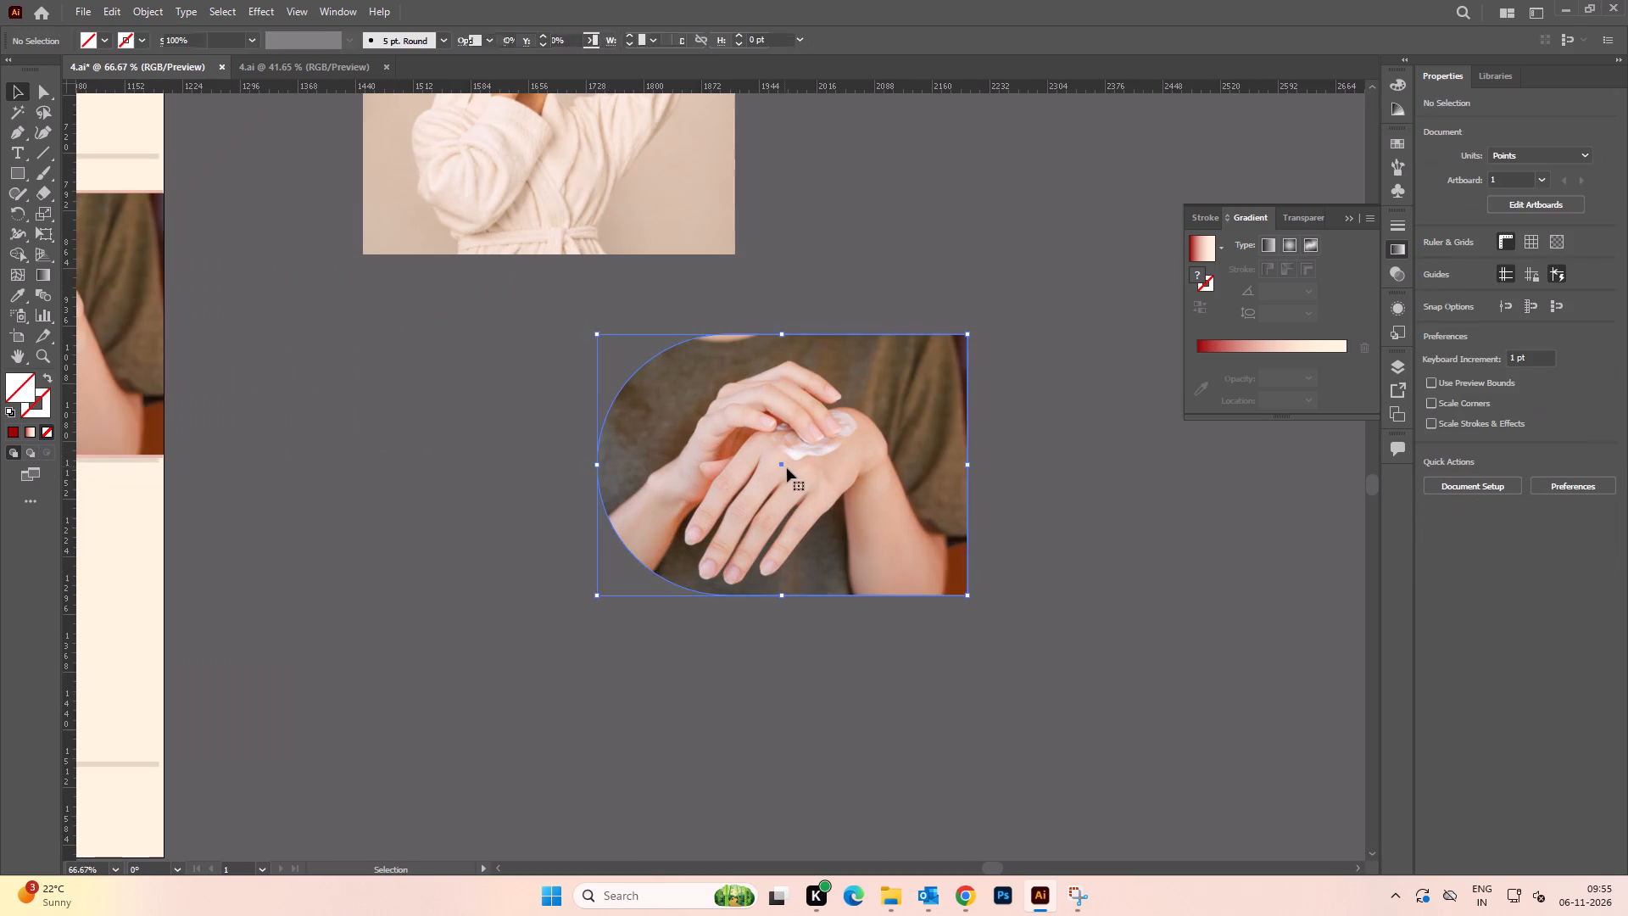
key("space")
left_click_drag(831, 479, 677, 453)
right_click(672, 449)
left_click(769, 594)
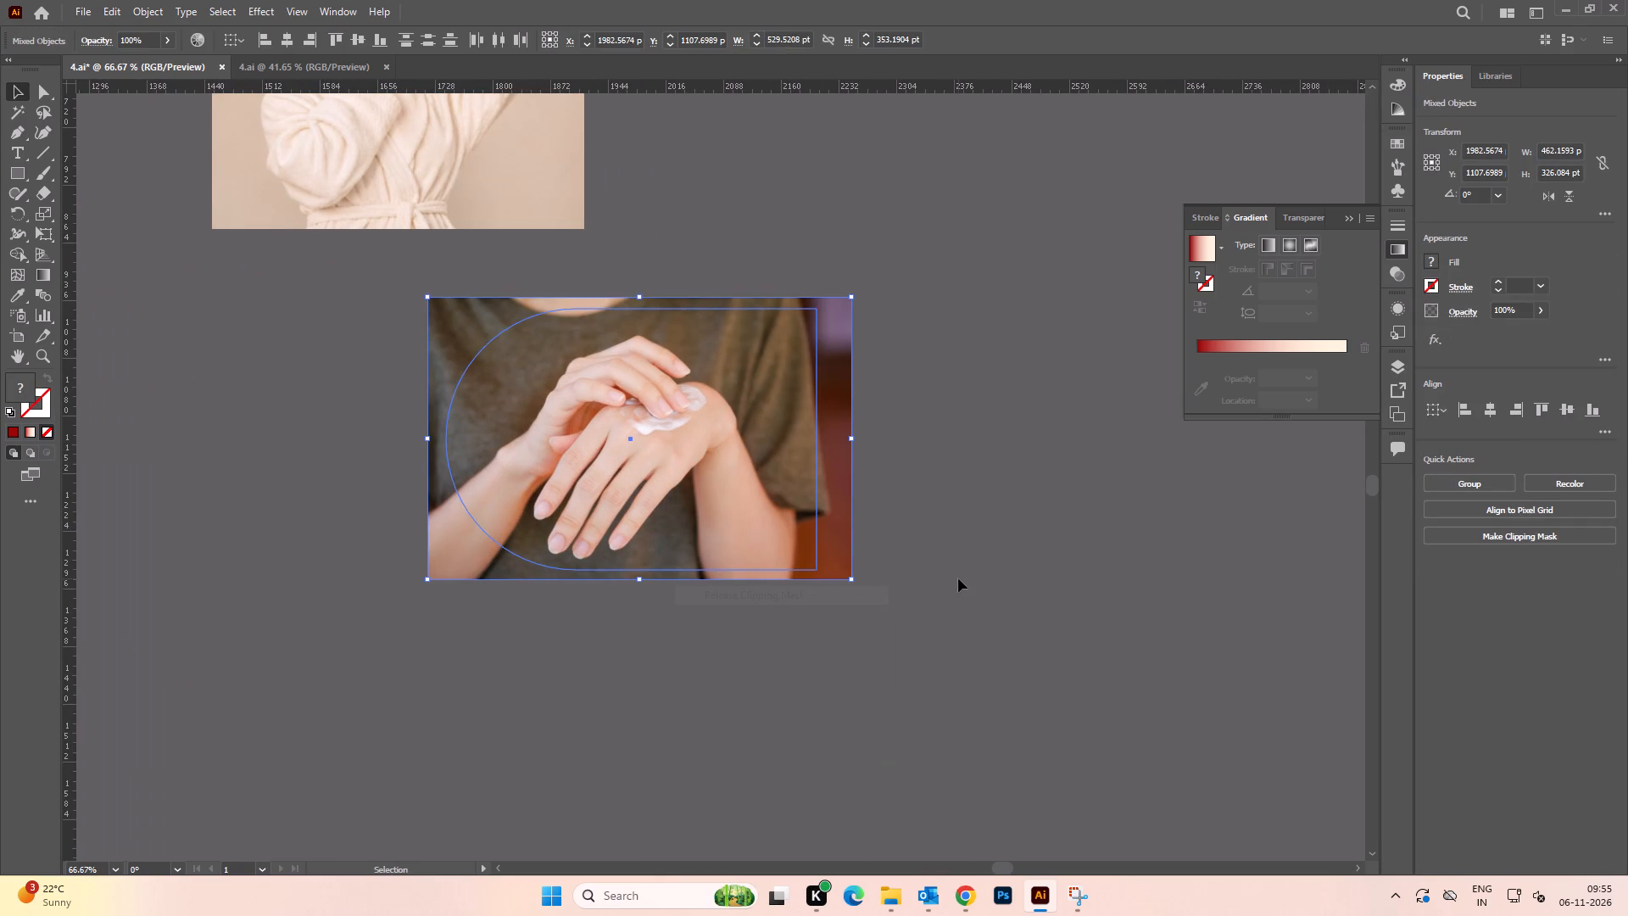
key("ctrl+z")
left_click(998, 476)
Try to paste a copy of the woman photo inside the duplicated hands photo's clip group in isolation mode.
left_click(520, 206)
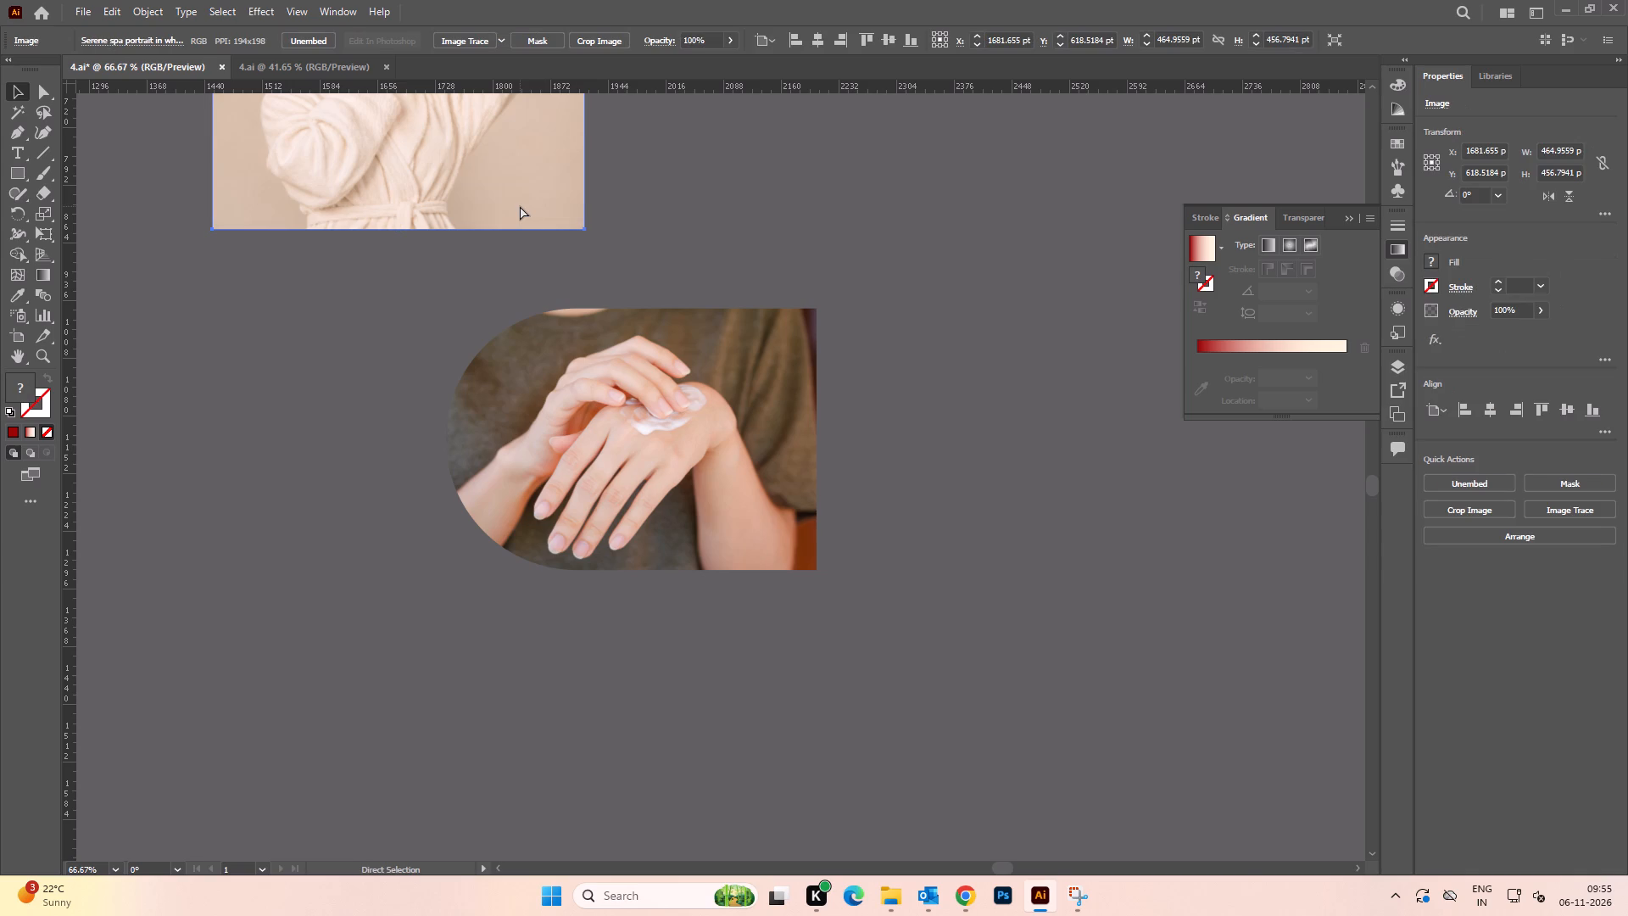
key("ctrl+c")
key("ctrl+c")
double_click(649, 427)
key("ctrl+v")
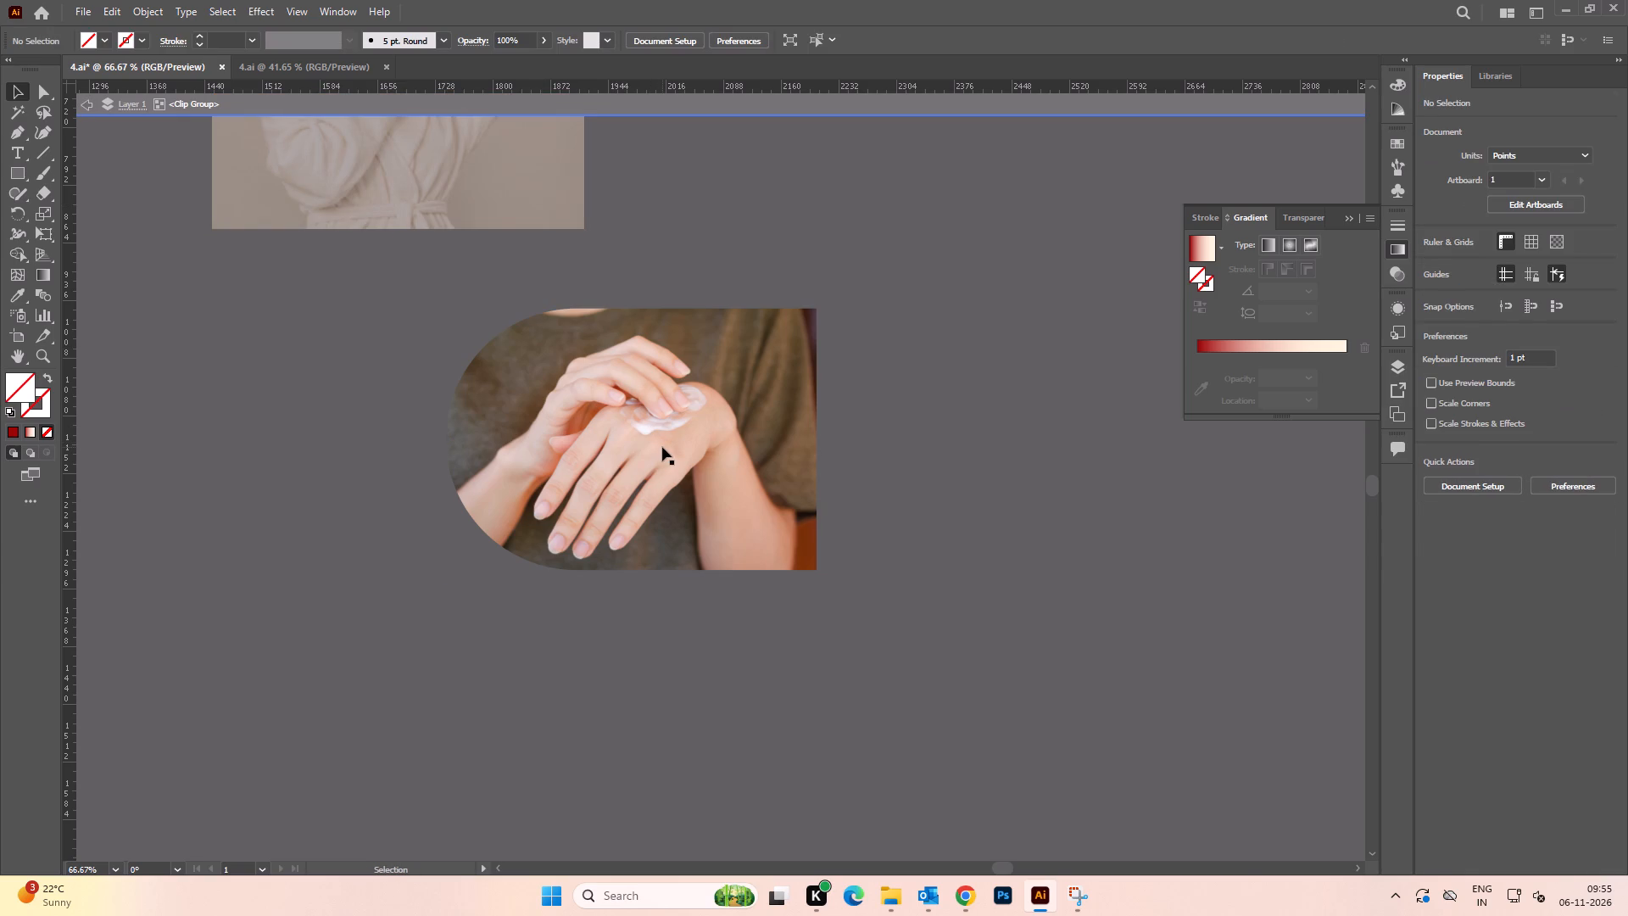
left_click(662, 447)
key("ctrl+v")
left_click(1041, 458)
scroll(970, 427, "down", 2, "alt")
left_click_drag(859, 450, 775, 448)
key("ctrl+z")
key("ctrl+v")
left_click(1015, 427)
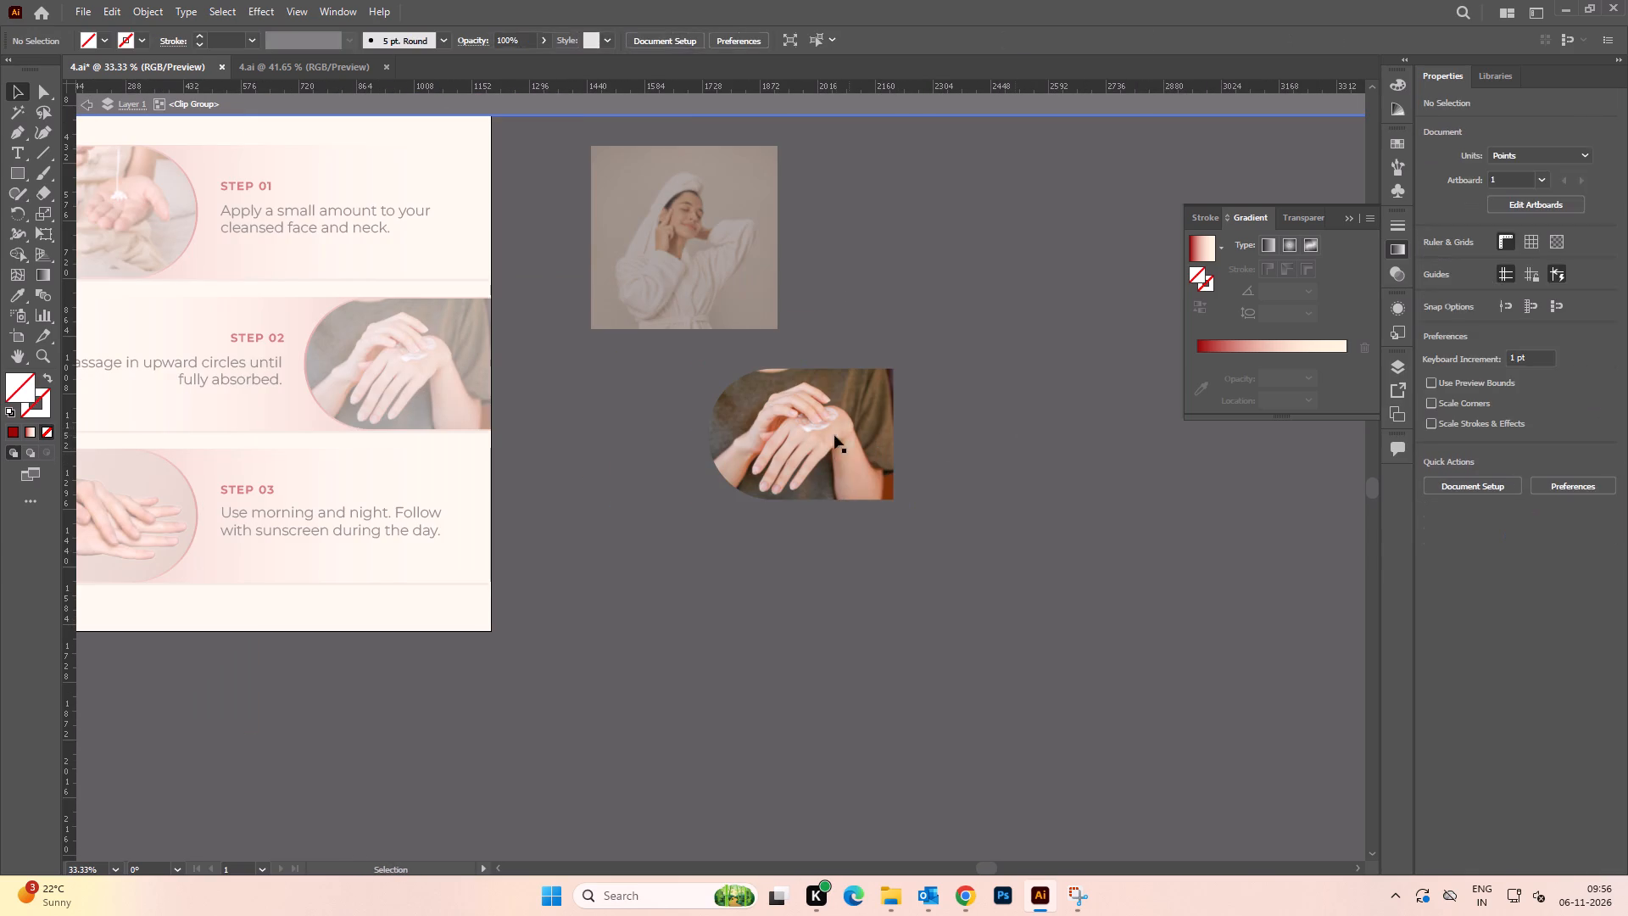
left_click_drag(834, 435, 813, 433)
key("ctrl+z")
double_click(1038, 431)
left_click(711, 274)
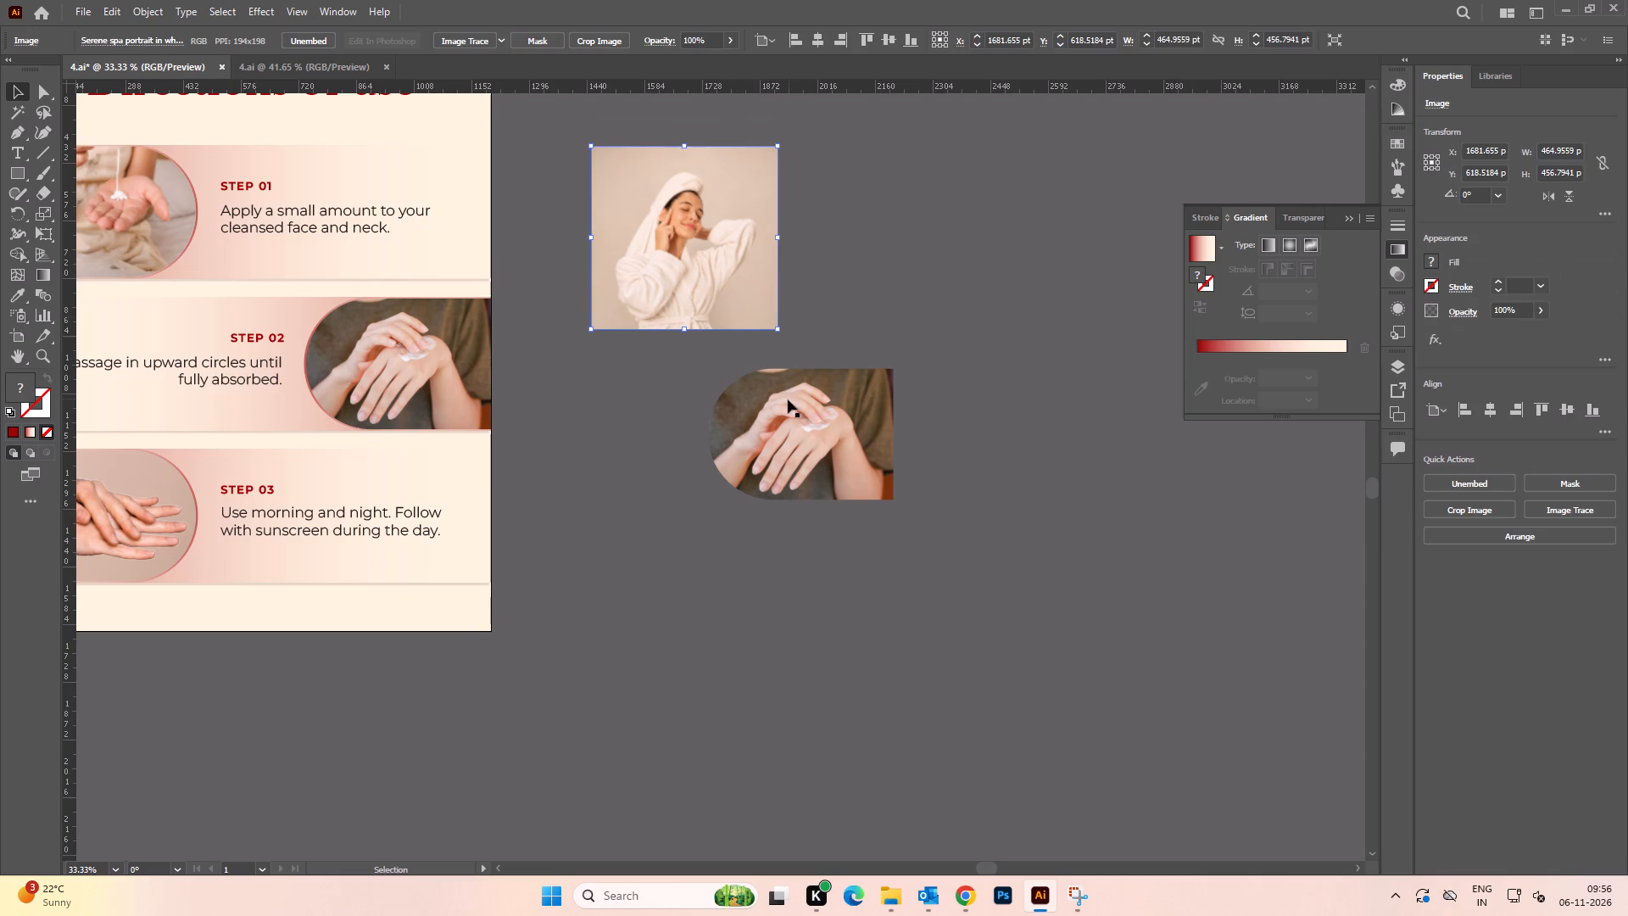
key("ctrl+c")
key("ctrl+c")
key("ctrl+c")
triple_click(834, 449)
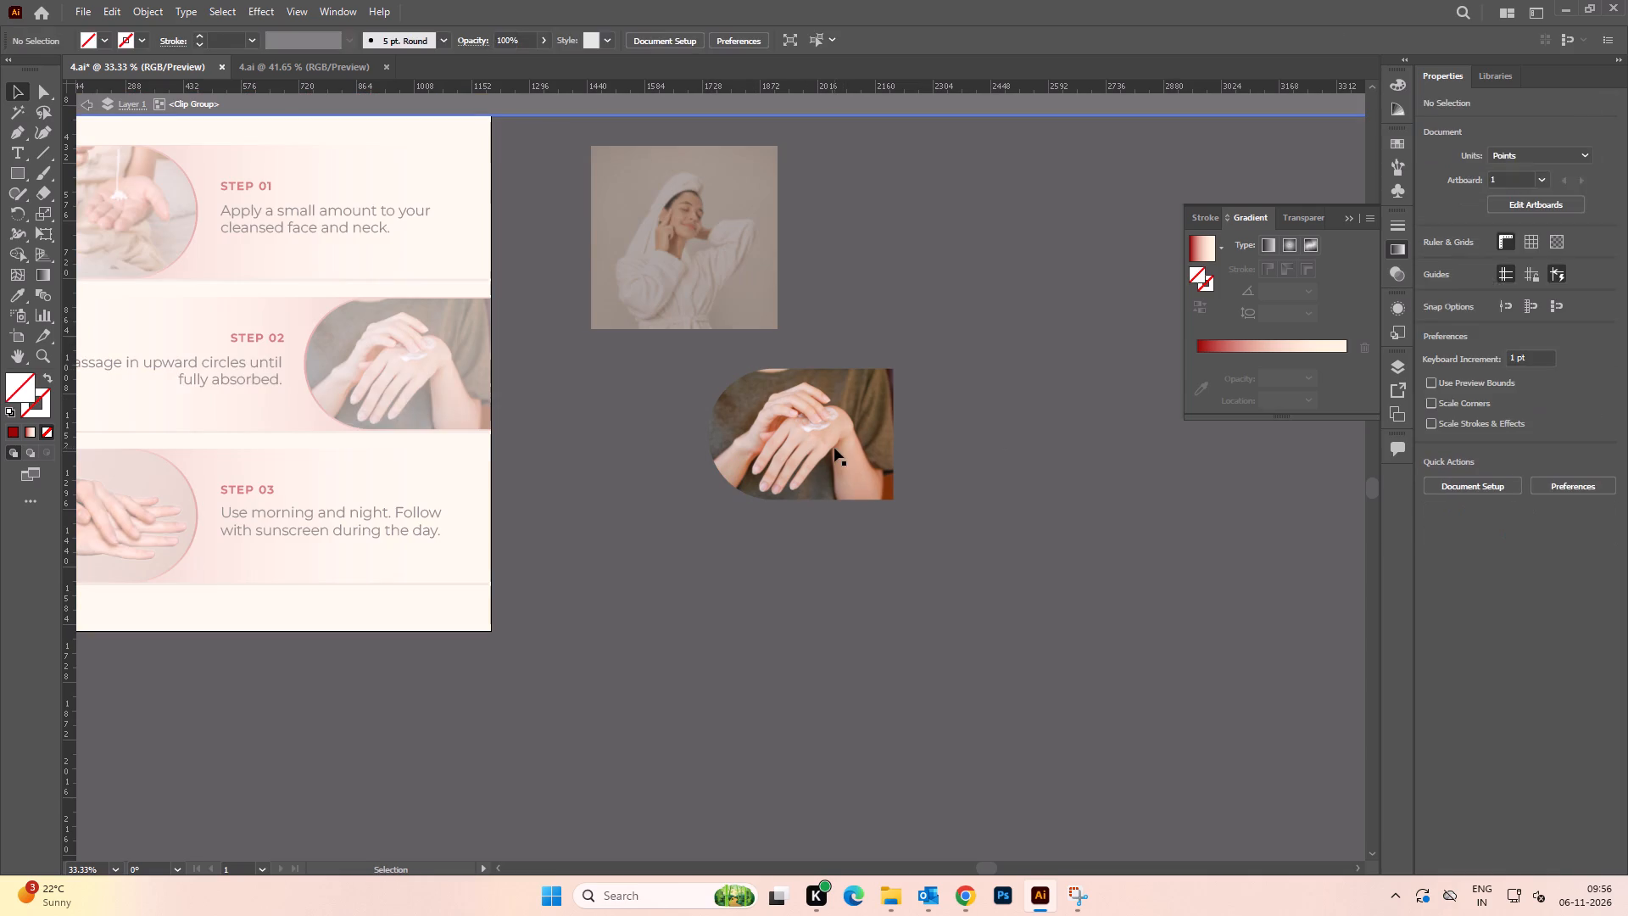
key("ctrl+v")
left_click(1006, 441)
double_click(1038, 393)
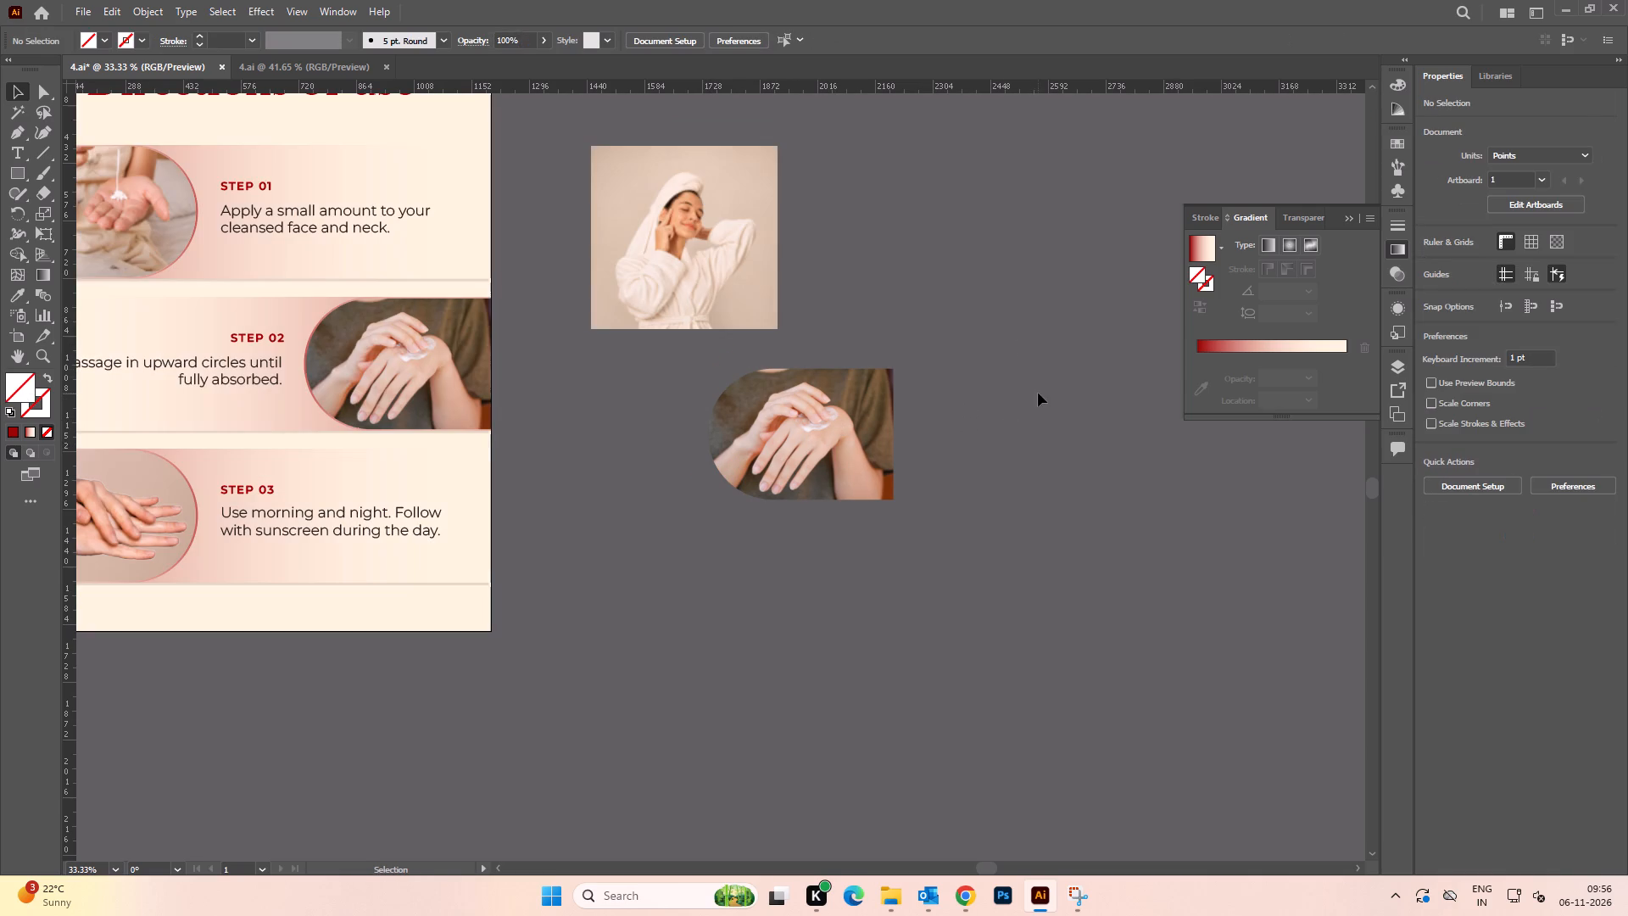
Release the clipping mask on the duplicated hands photo and delete the hands image, keeping only the rounded mask outline.
left_click_drag(739, 265, 721, 286)
left_click_drag(846, 306, 884, 487)
right_click(805, 373)
left_click(909, 519)
left_click(1032, 465)
left_click_drag(901, 472, 1156, 511)
left_click_drag(843, 337, 859, 491)
left_click(867, 596)
left_click(1026, 520)
key("Delete")
Give the rounded mask outline a 2 pt black stroke.
left_click_drag(956, 589, 705, 418)
double_click(1497, 281)
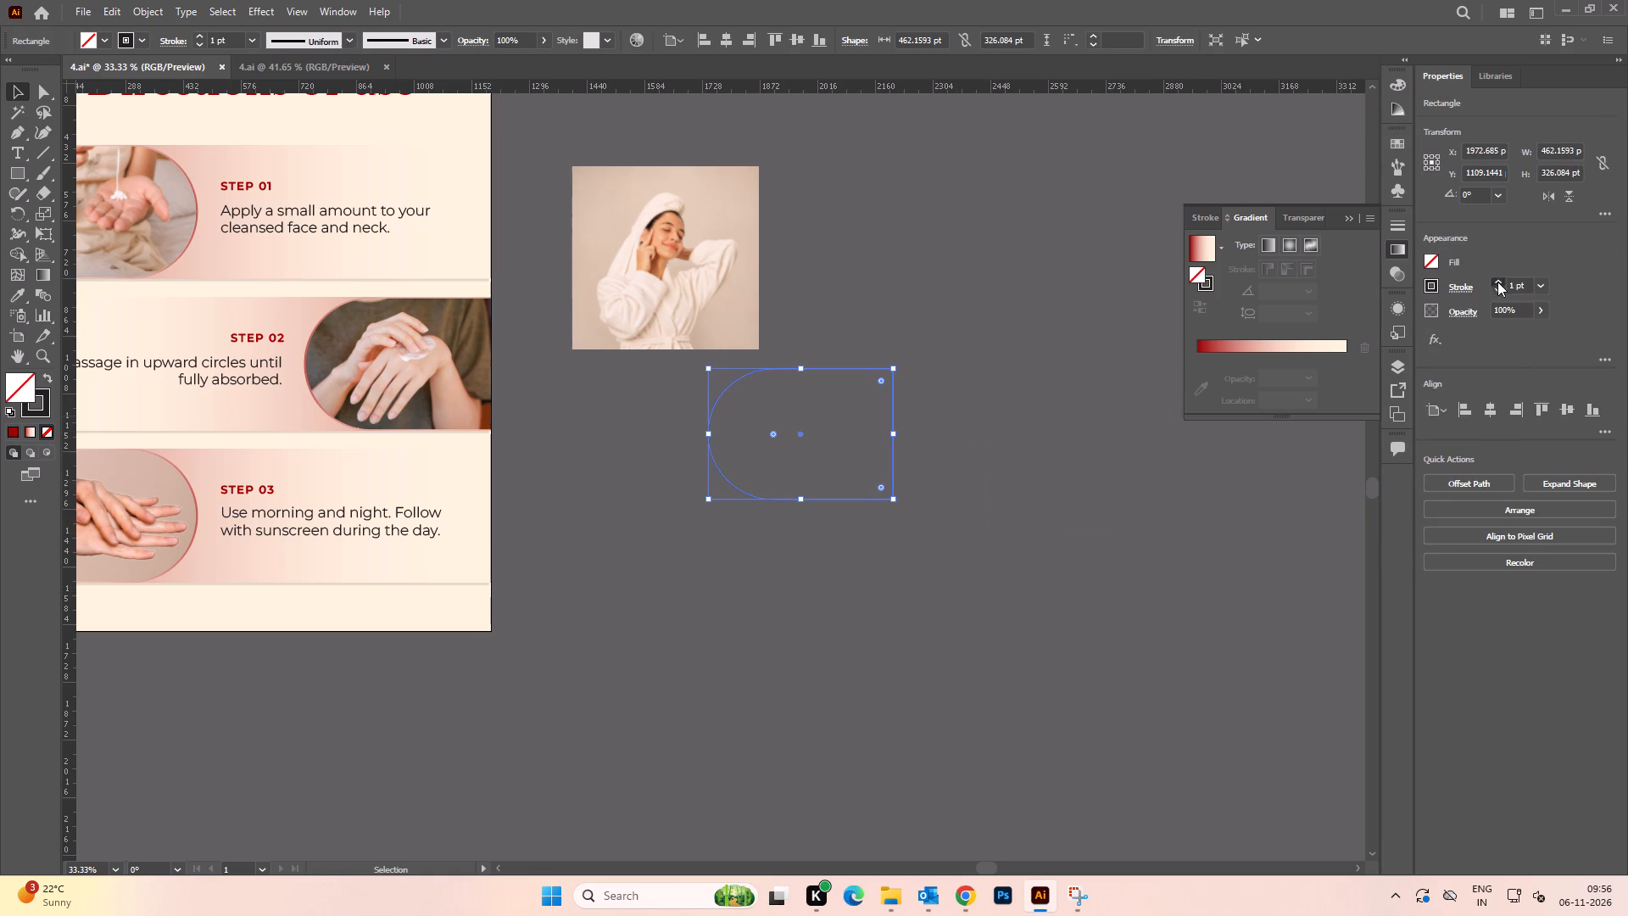
left_click(1031, 265)
Move the woman photo over the rounded outline and enlarge it proportionally to about 607 × 597 pt.
left_click_drag(739, 288, 758, 324)
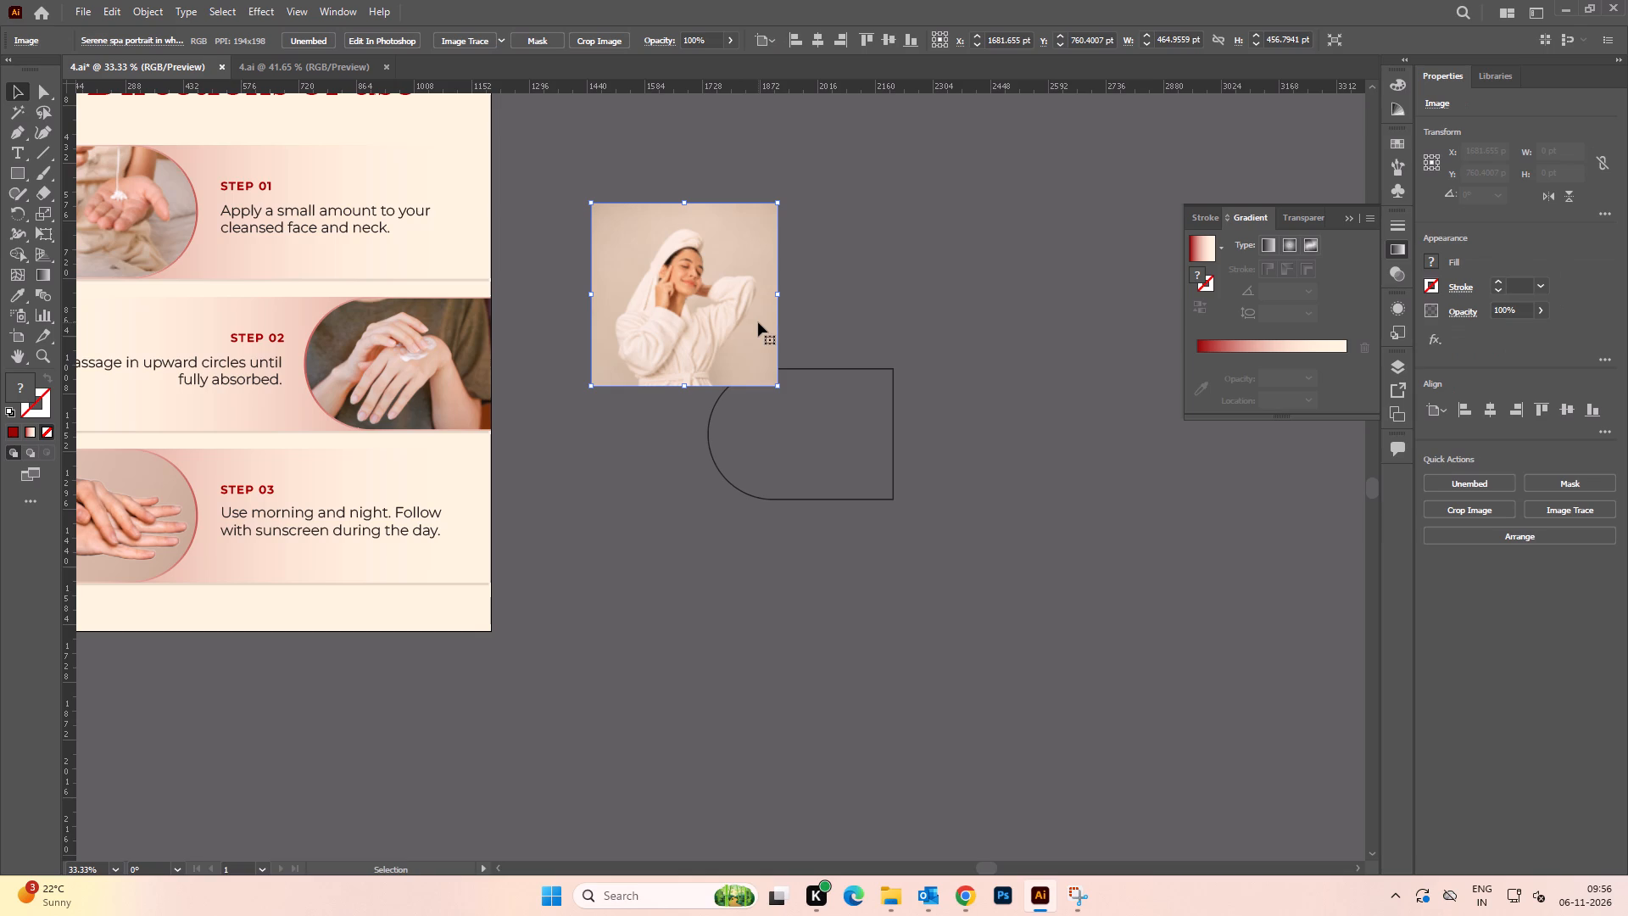
left_click(931, 226)
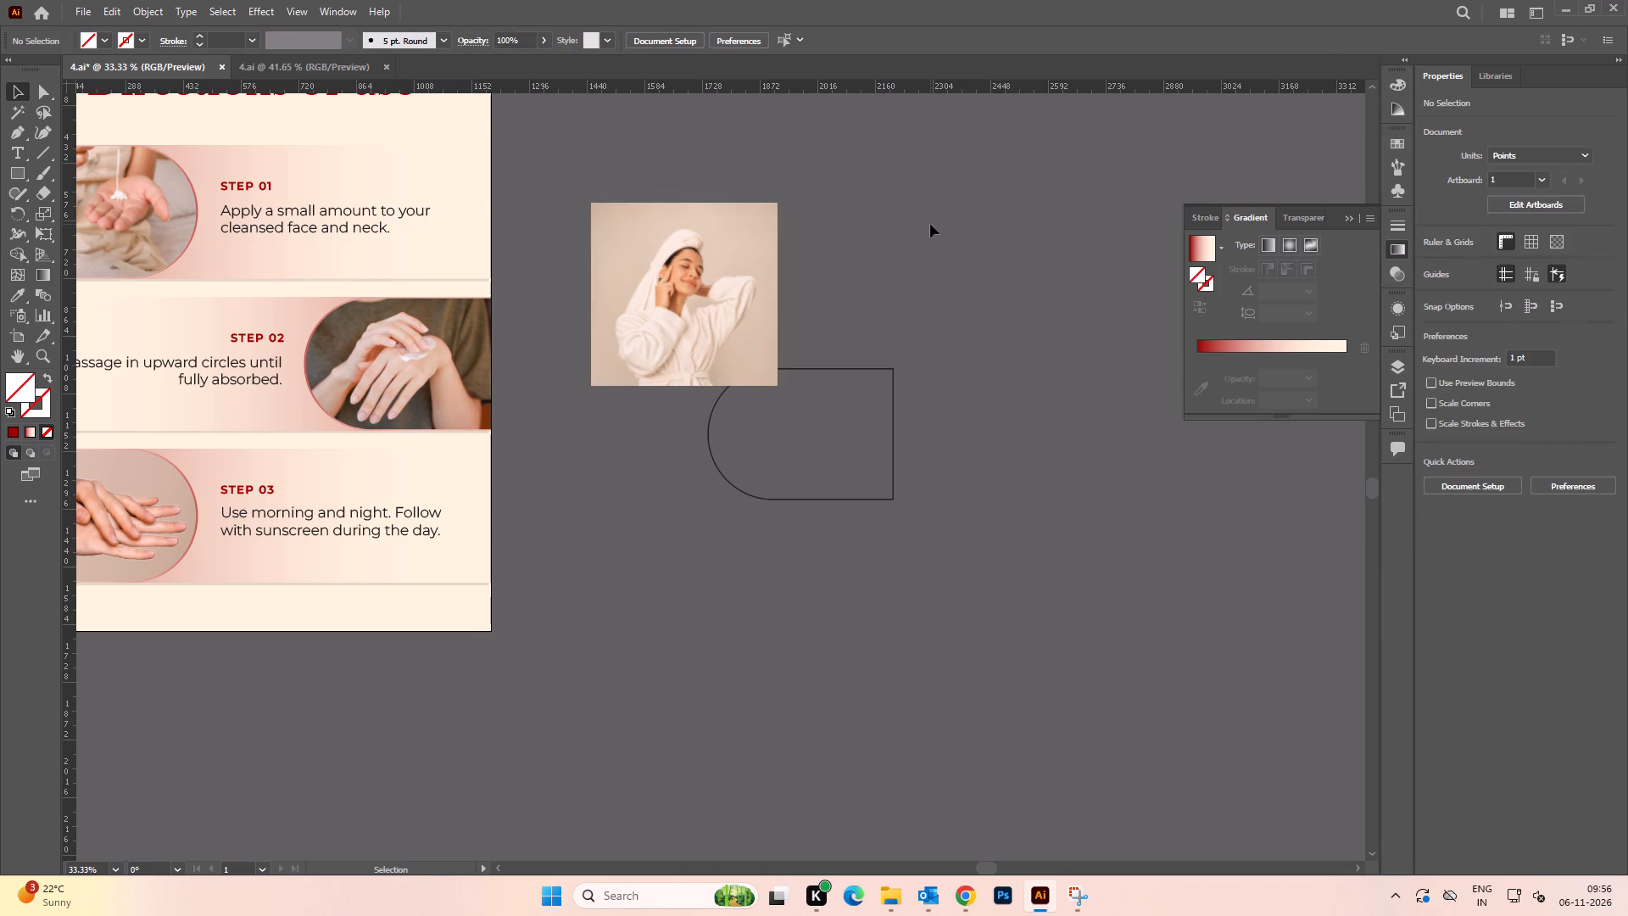
left_click_drag(712, 288, 864, 418)
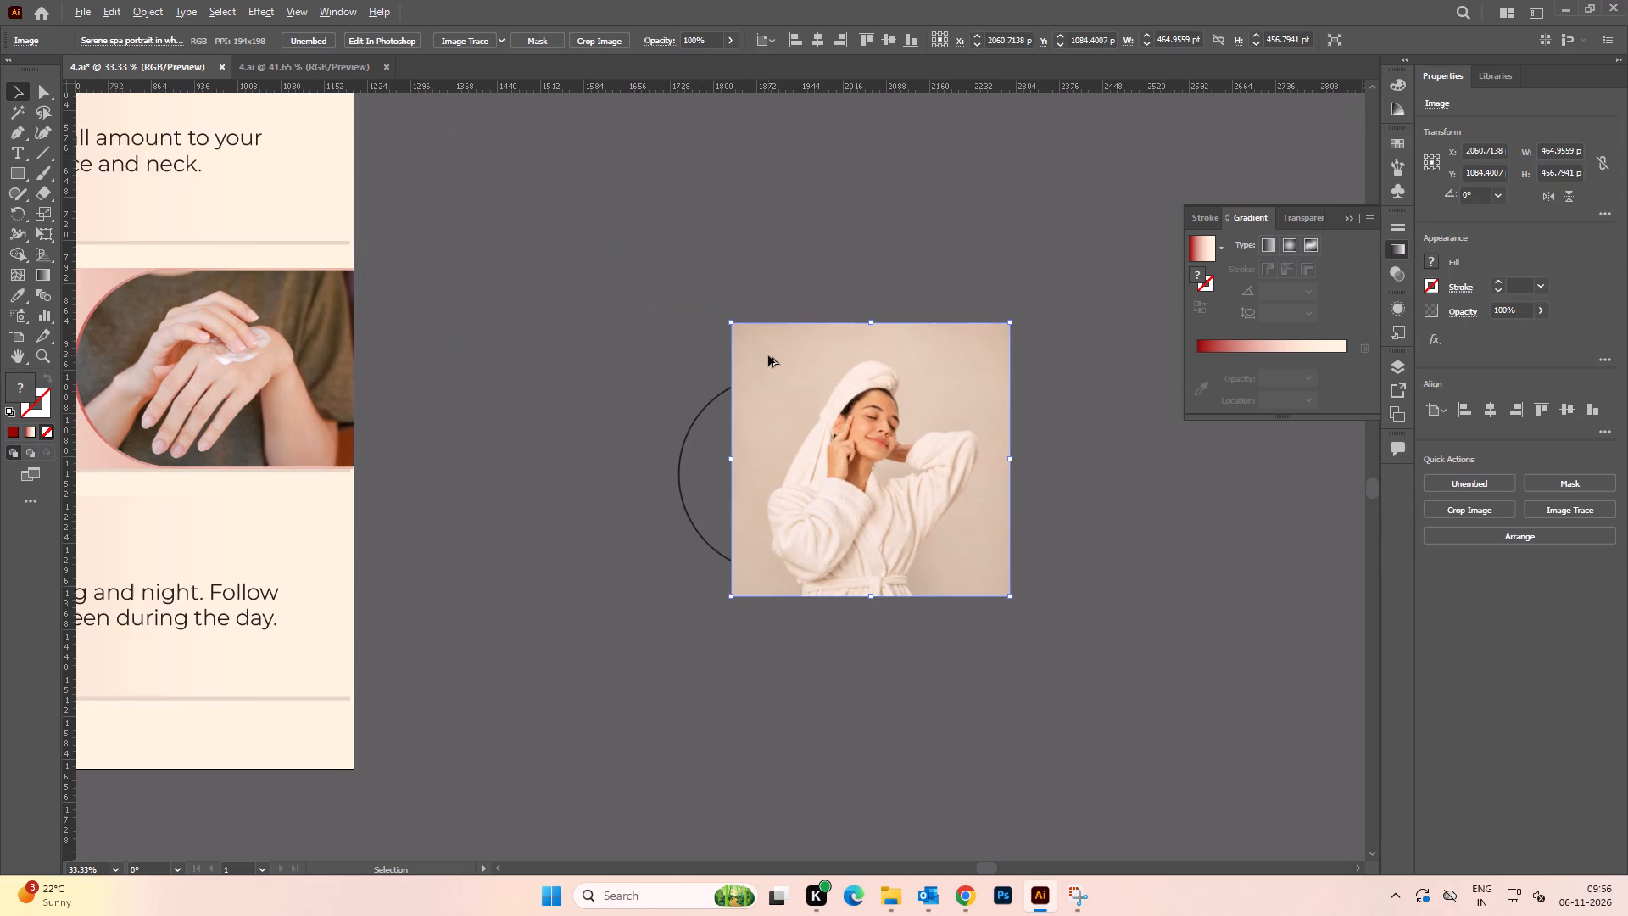
scroll(768, 355, "up", 1, "alt")
key("space")
left_click_drag(801, 489, 829, 392)
left_click_drag(761, 365, 672, 371, "shift")
key("space")
left_click_drag(842, 368, 774, 386)
left_click_drag(799, 359, 795, 391)
left_click(1120, 415)
left_click_drag(898, 438, 786, 440)
left_click_drag(968, 445, 962, 438)
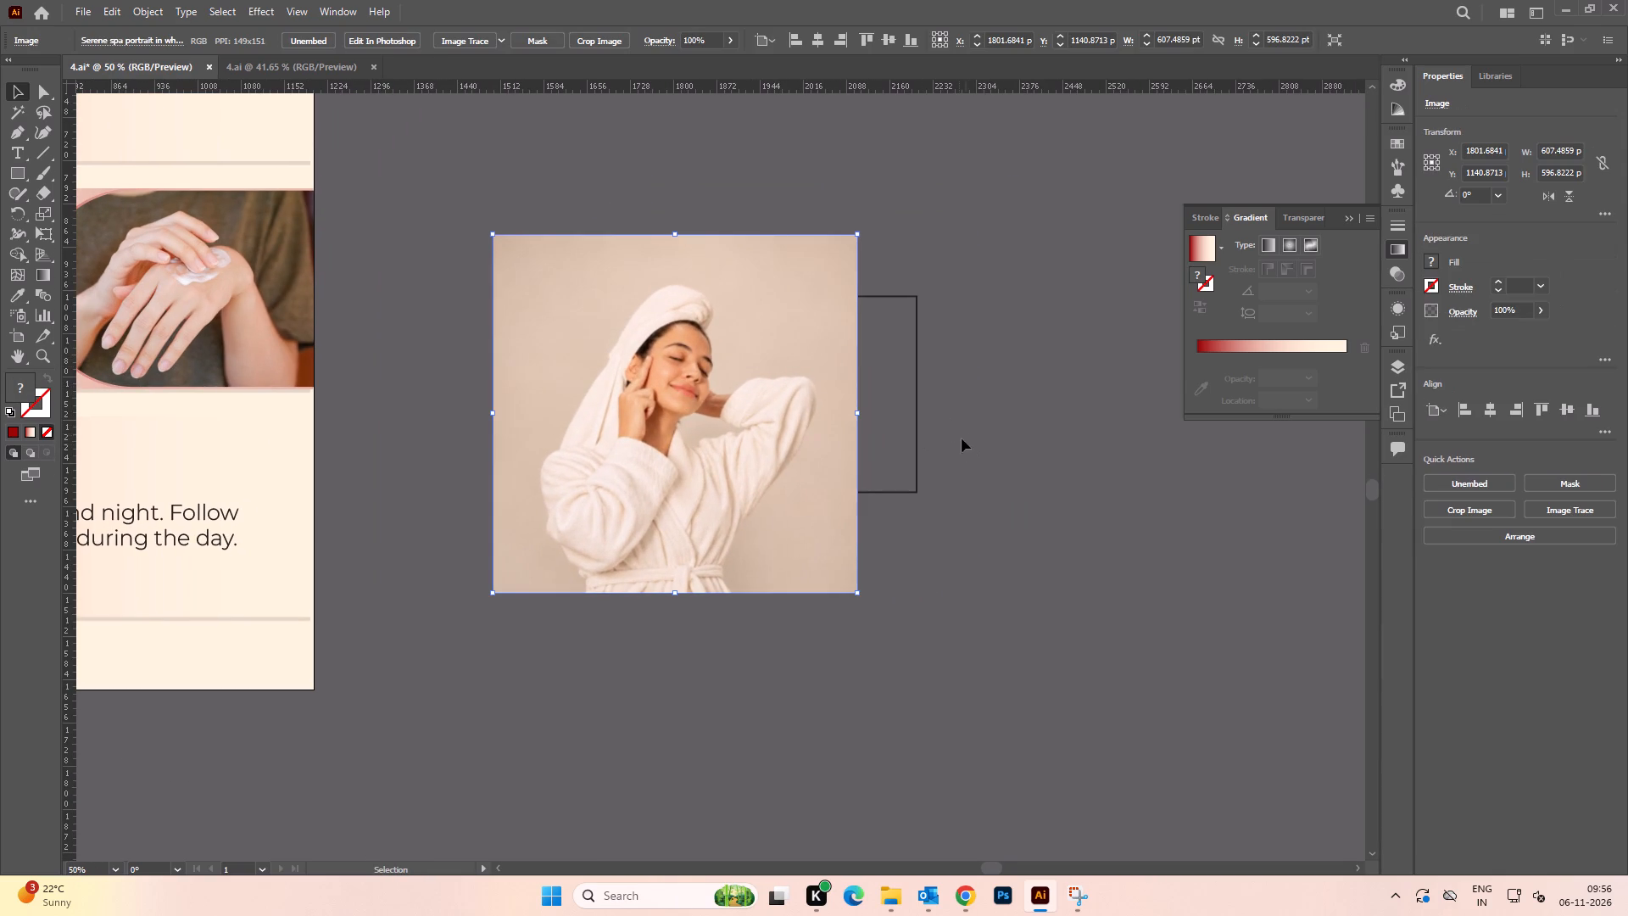
Bring the rounded outline to the front of the woman photo.
left_click_drag(962, 438, 908, 360)
key("ctrl+shift+bracketright")
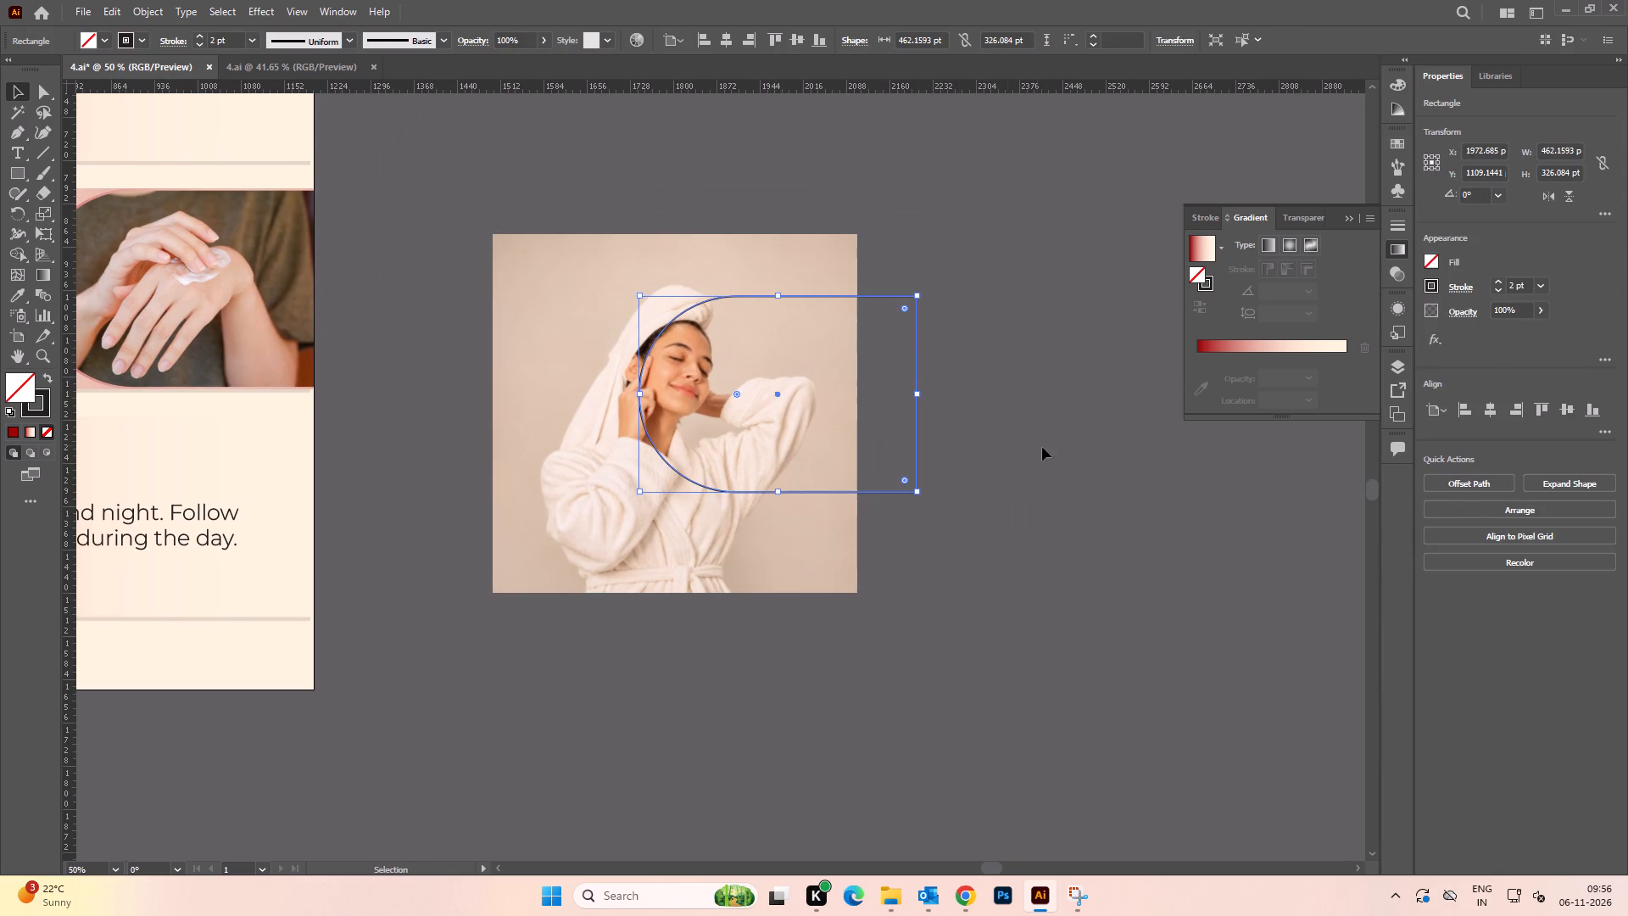
left_click(1042, 447)
Position the woman photo behind the rounded outline so that her face and towel fall inside it.
key("space")
left_click_drag(1009, 472, 931, 447)
left_click_drag(543, 513, 643, 535)
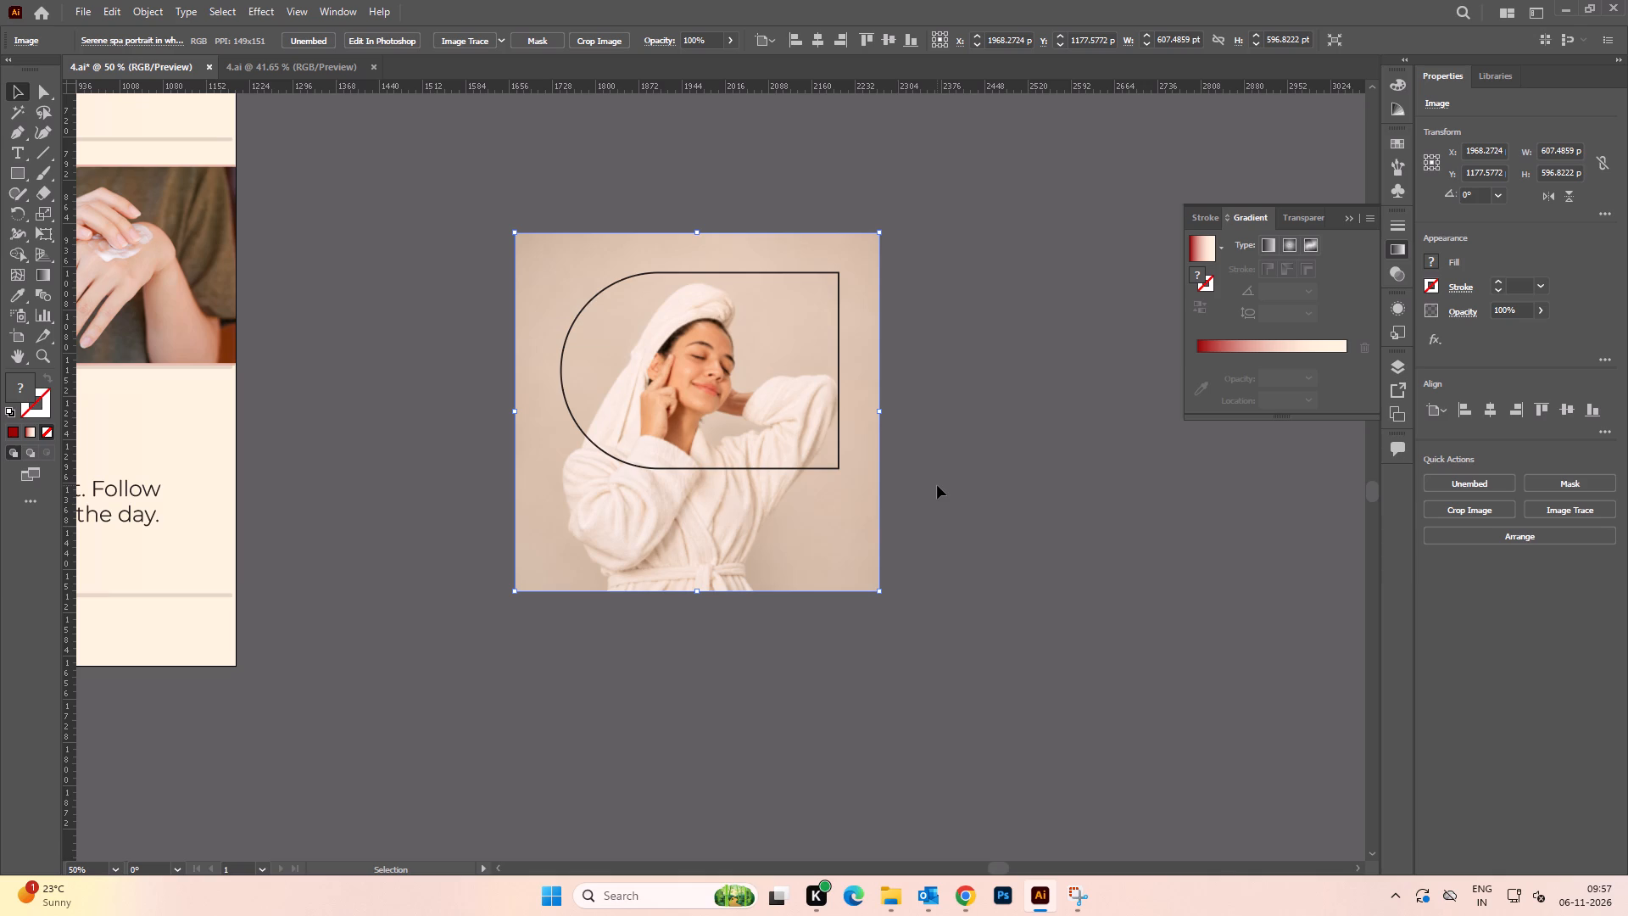
left_click(961, 475)
left_click_drag(1035, 537, 566, 374)
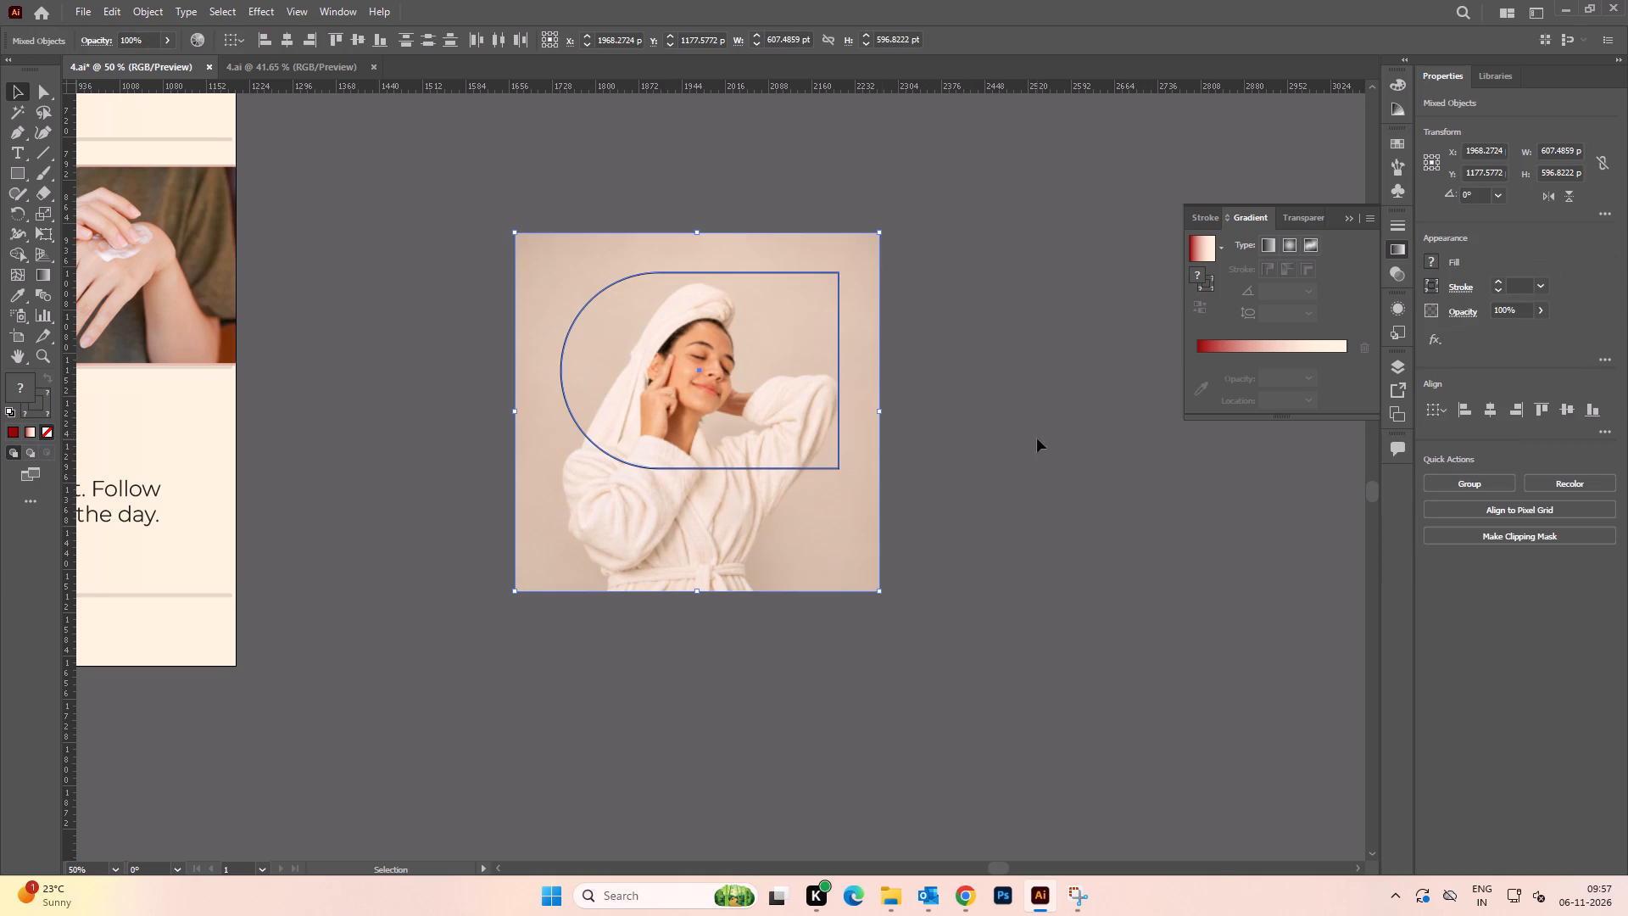
left_click(728, 388)
left_click(955, 416)
Reduce the woman photo proportionally to about 549 × 539 pt and fine-tune its position within the rounded outline.
left_click(702, 368)
left_click_drag(697, 232, 697, 241, "shift")
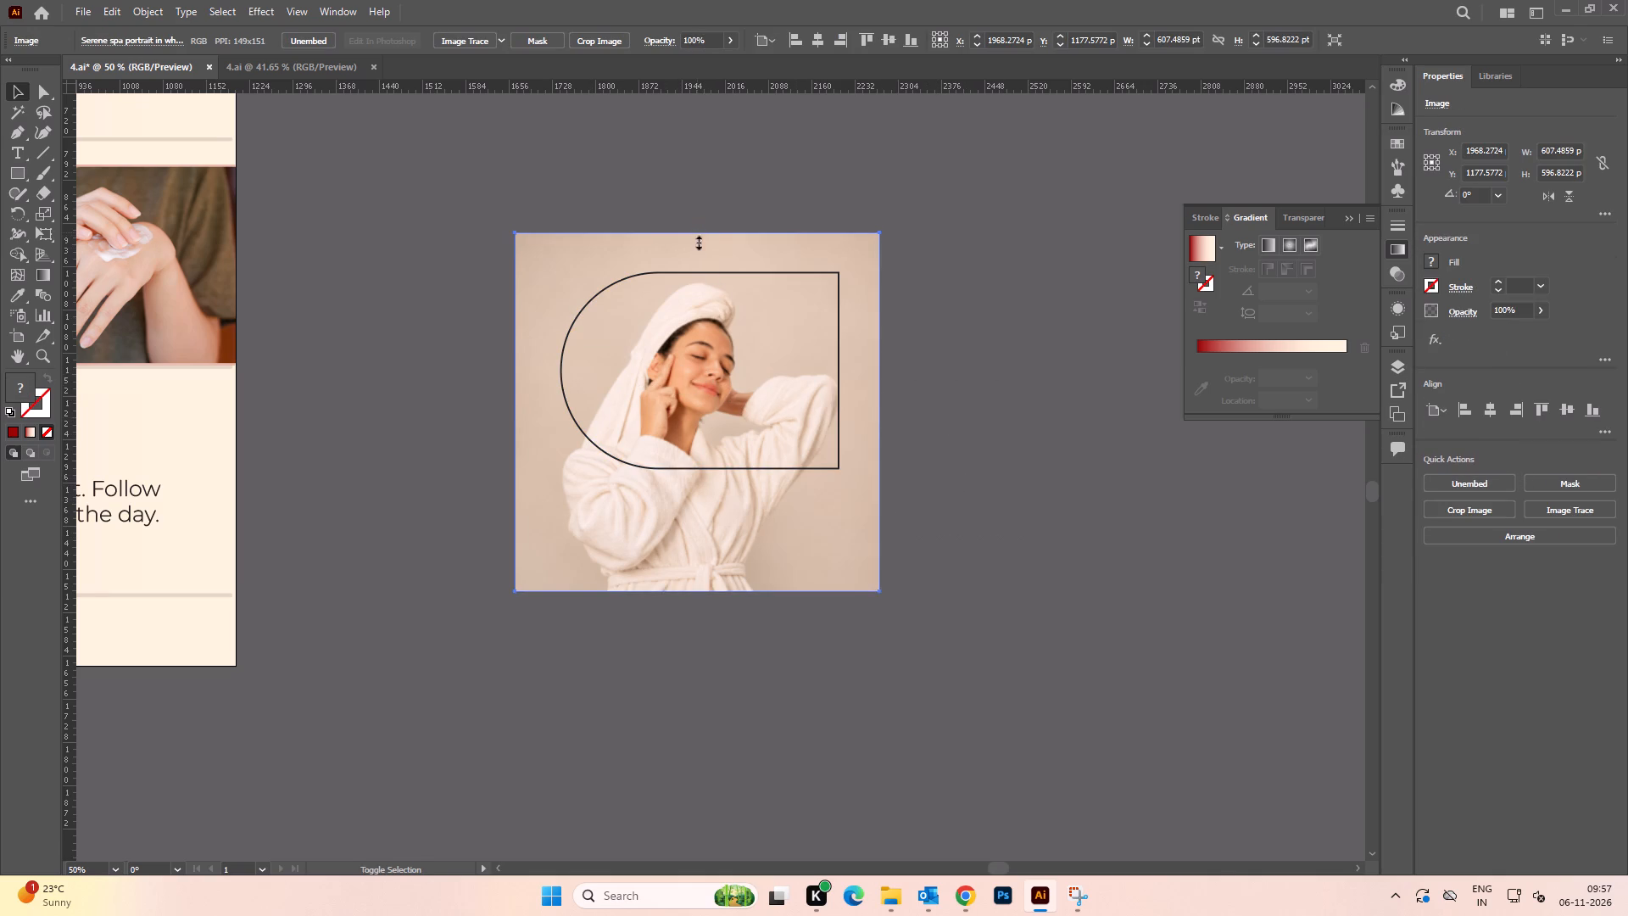
left_click_drag(697, 241, 699, 249, "shift")
left_click_drag(711, 356, 711, 347)
left_click_drag(700, 580, 700, 569, "shift")
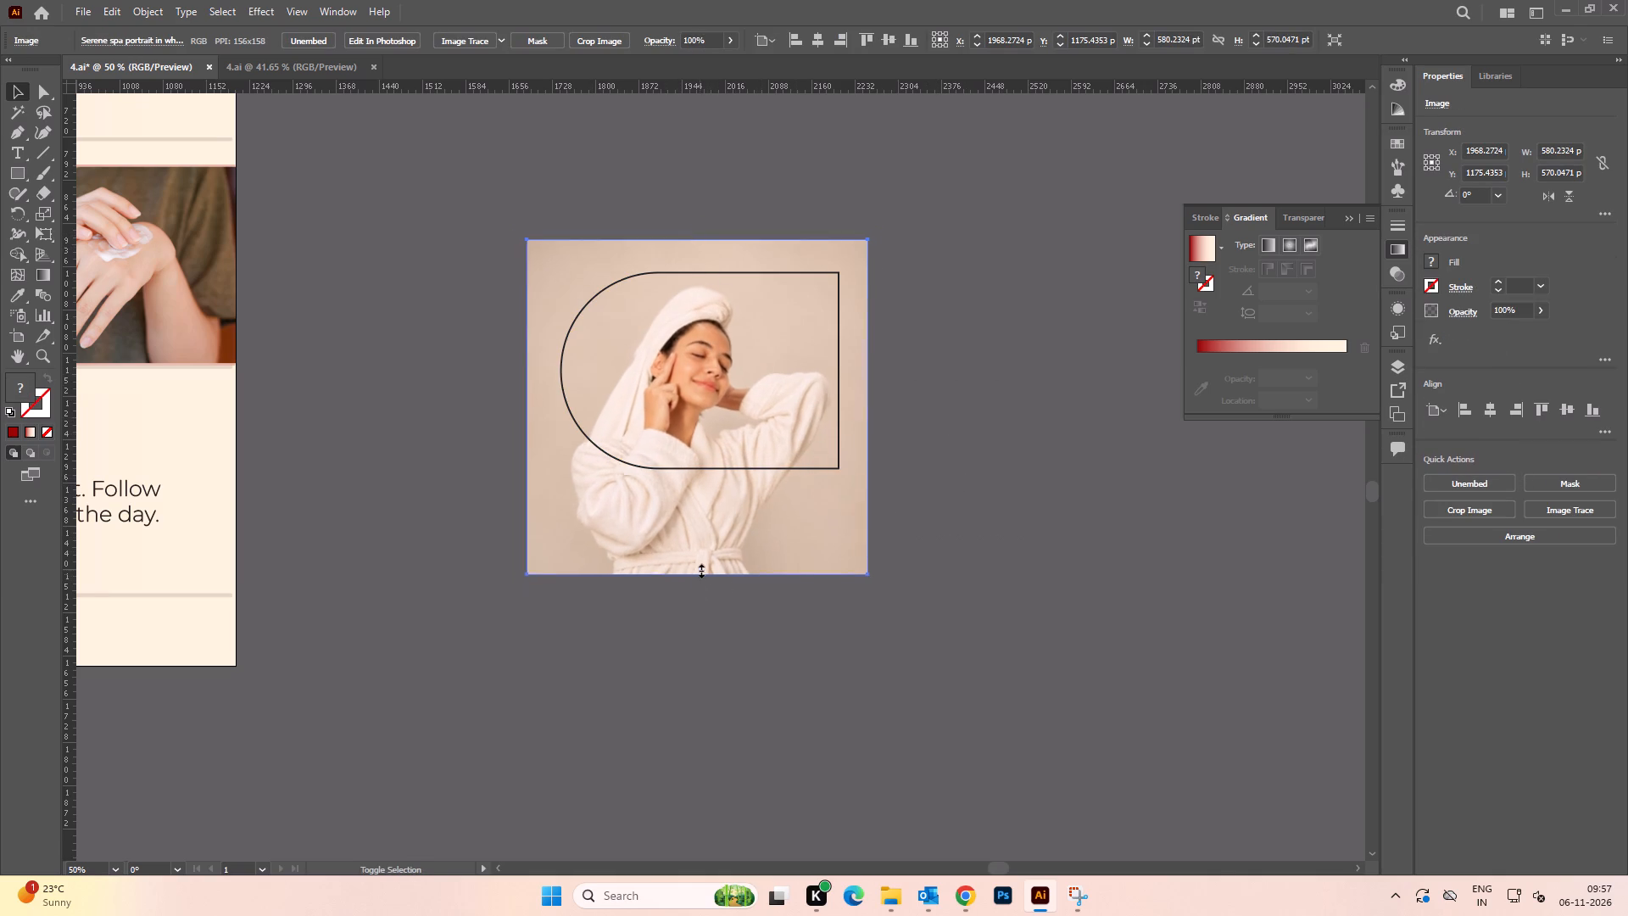
left_click_drag(700, 569, 705, 563, "shift")
scroll(716, 399, "up", 2, "alt")
left_click_drag(752, 391, 753, 383)
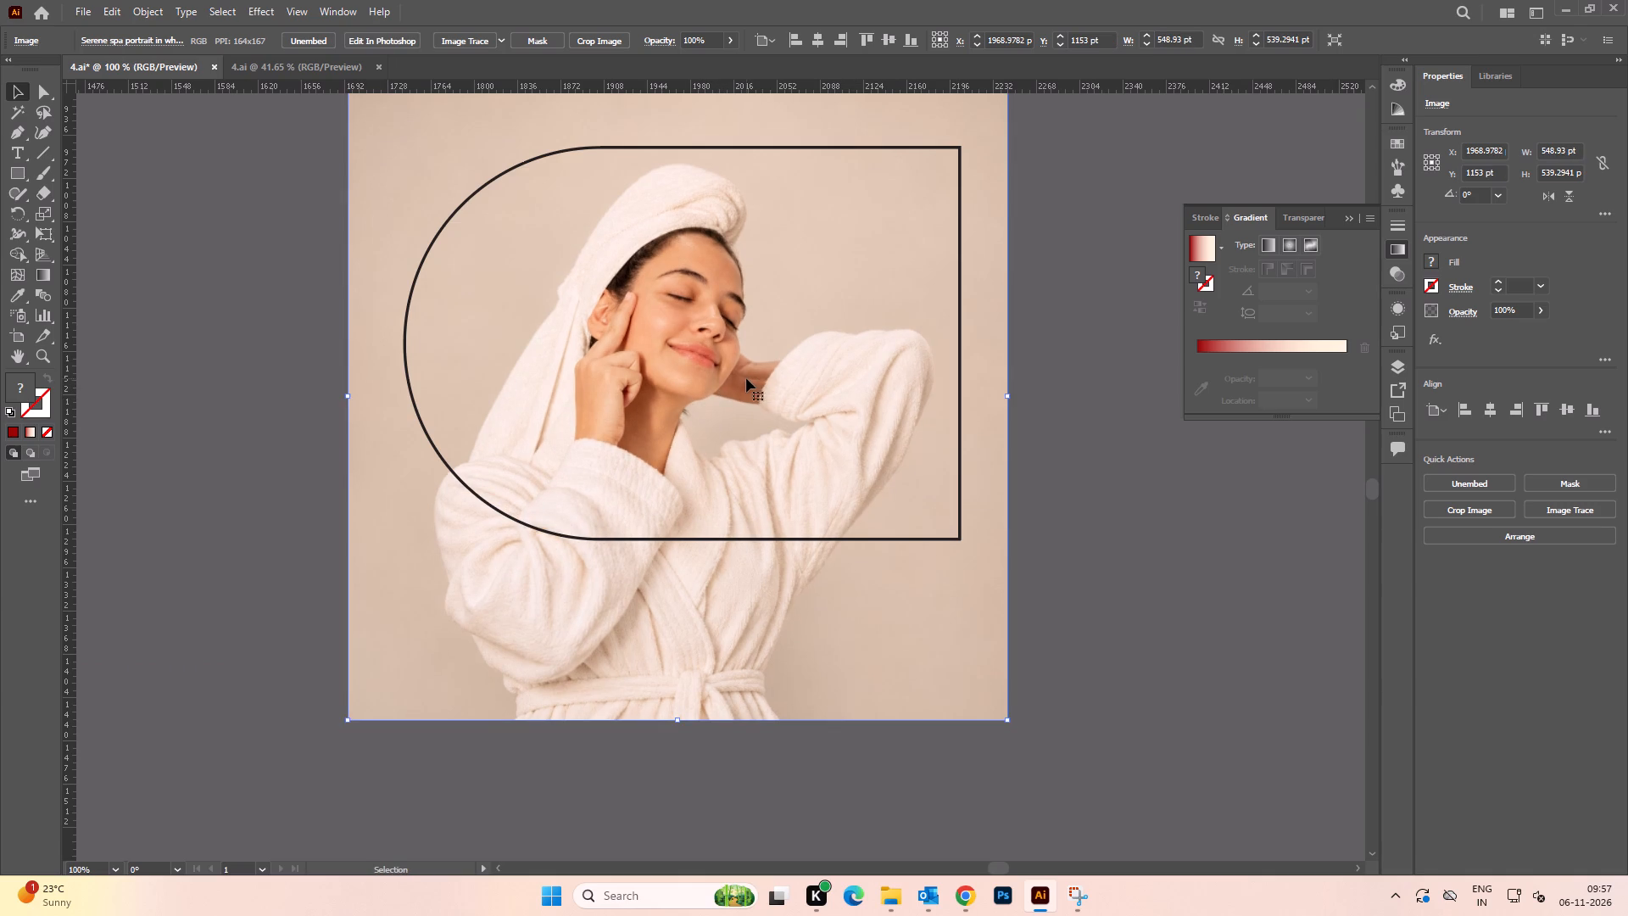
left_click(746, 378)
Make a clipping mask from the rounded outline and the woman photo.
left_click(1130, 455)
left_click_drag(1094, 511, 711, 381)
right_click(711, 381)
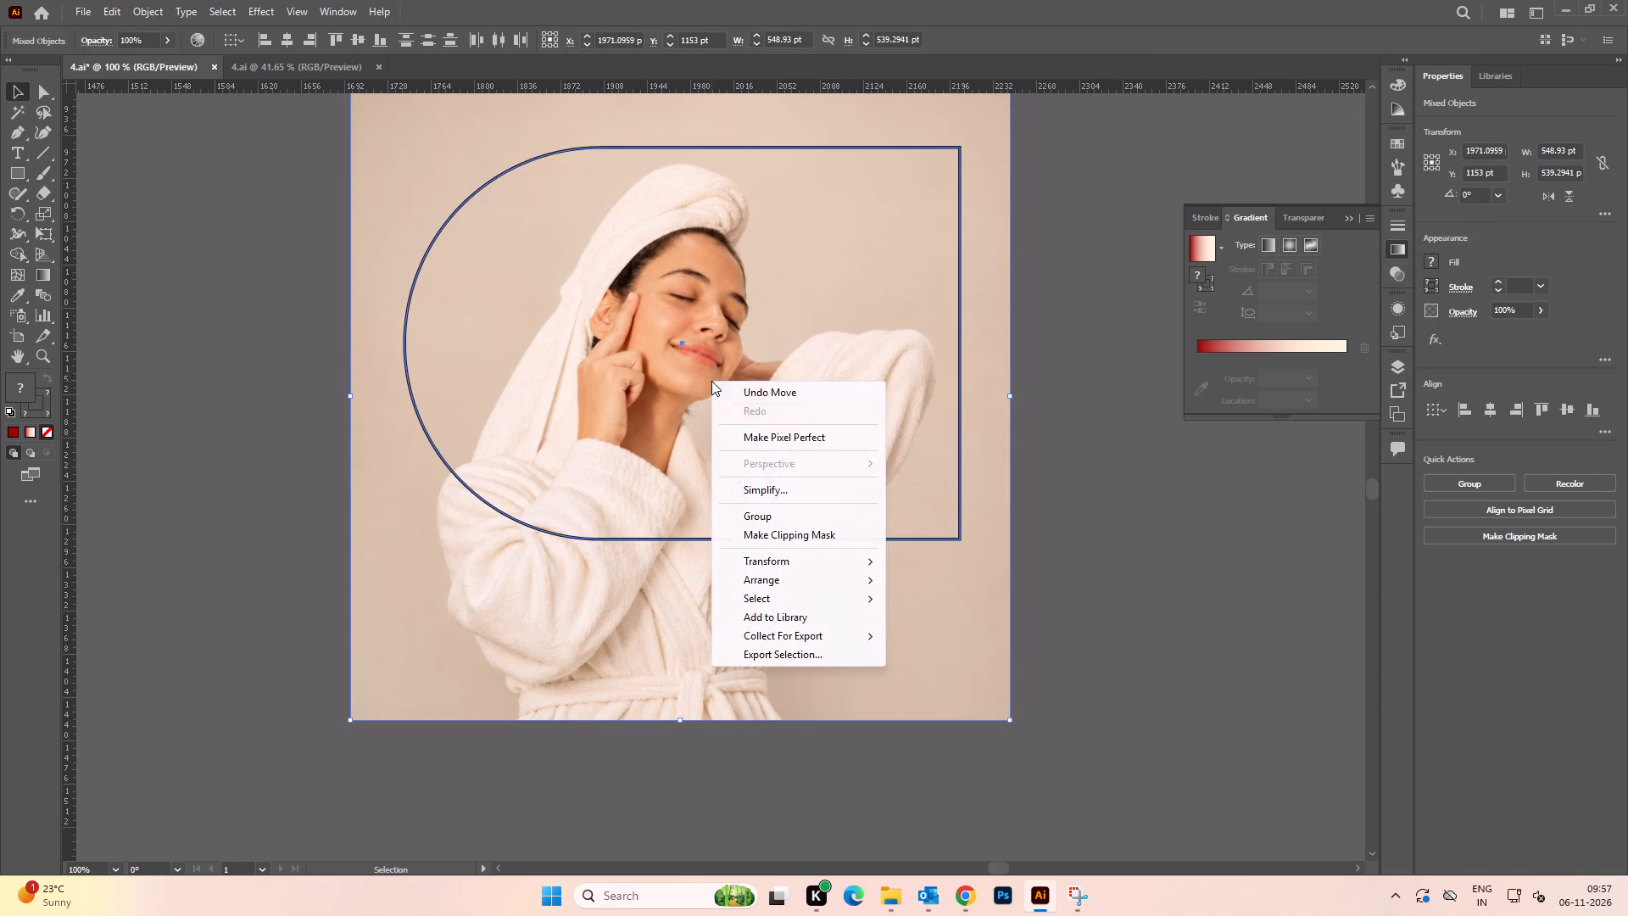
left_click(792, 531)
Move the masked woman photo across the pasteboard to sit beside the STEP 02 hands photo.
scroll(725, 432, "down", 2, "alt")
key("space")
left_click_drag(572, 396, 834, 452)
left_click(658, 395)
key("space")
left_click_drag(678, 461, 877, 443)
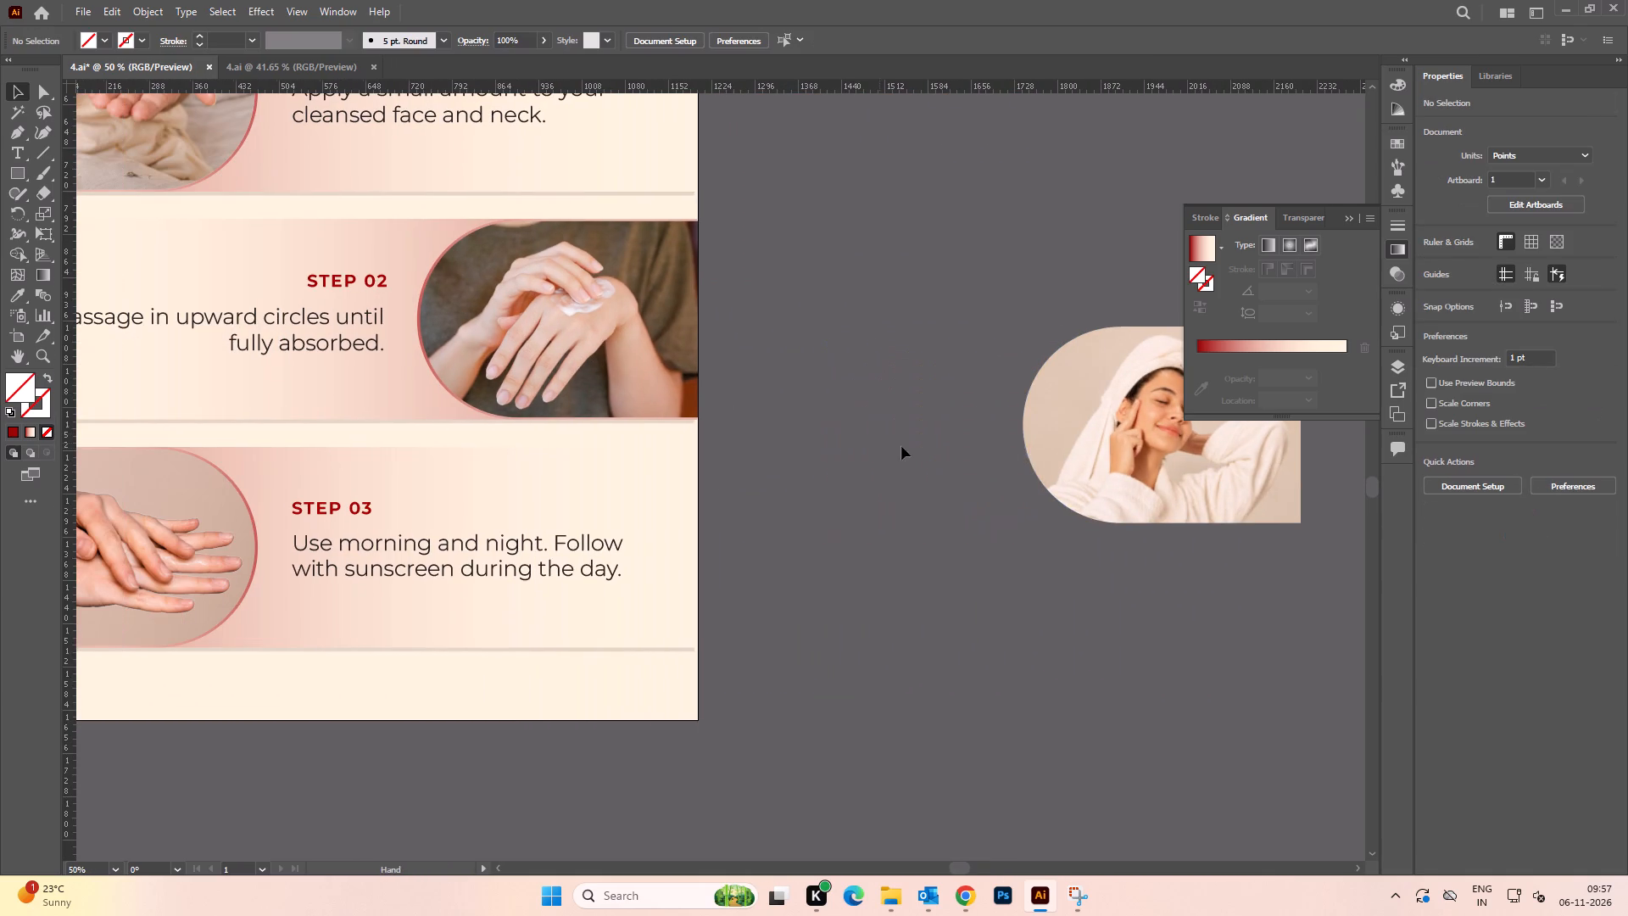
left_click_drag(1074, 454, 919, 437)
left_click(885, 219)
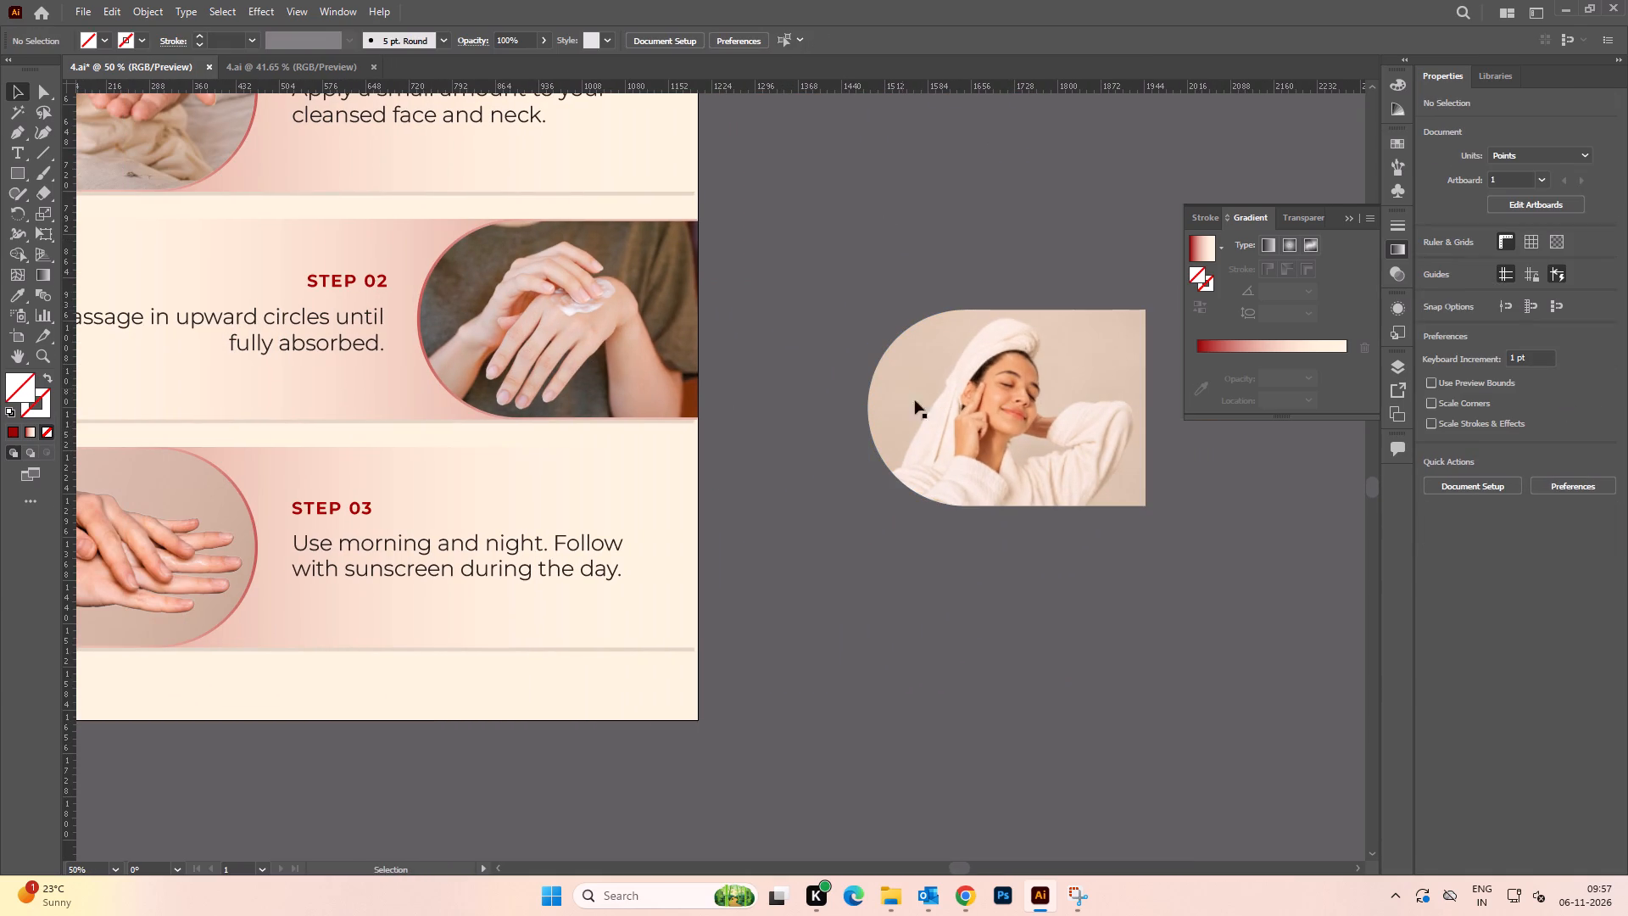
left_click_drag(943, 429, 866, 346)
Align the masked woman photo to the STEP 02 hands photo, centred both horizontally and vertically.
left_click(595, 347)
left_click(925, 511)
left_click(607, 349)
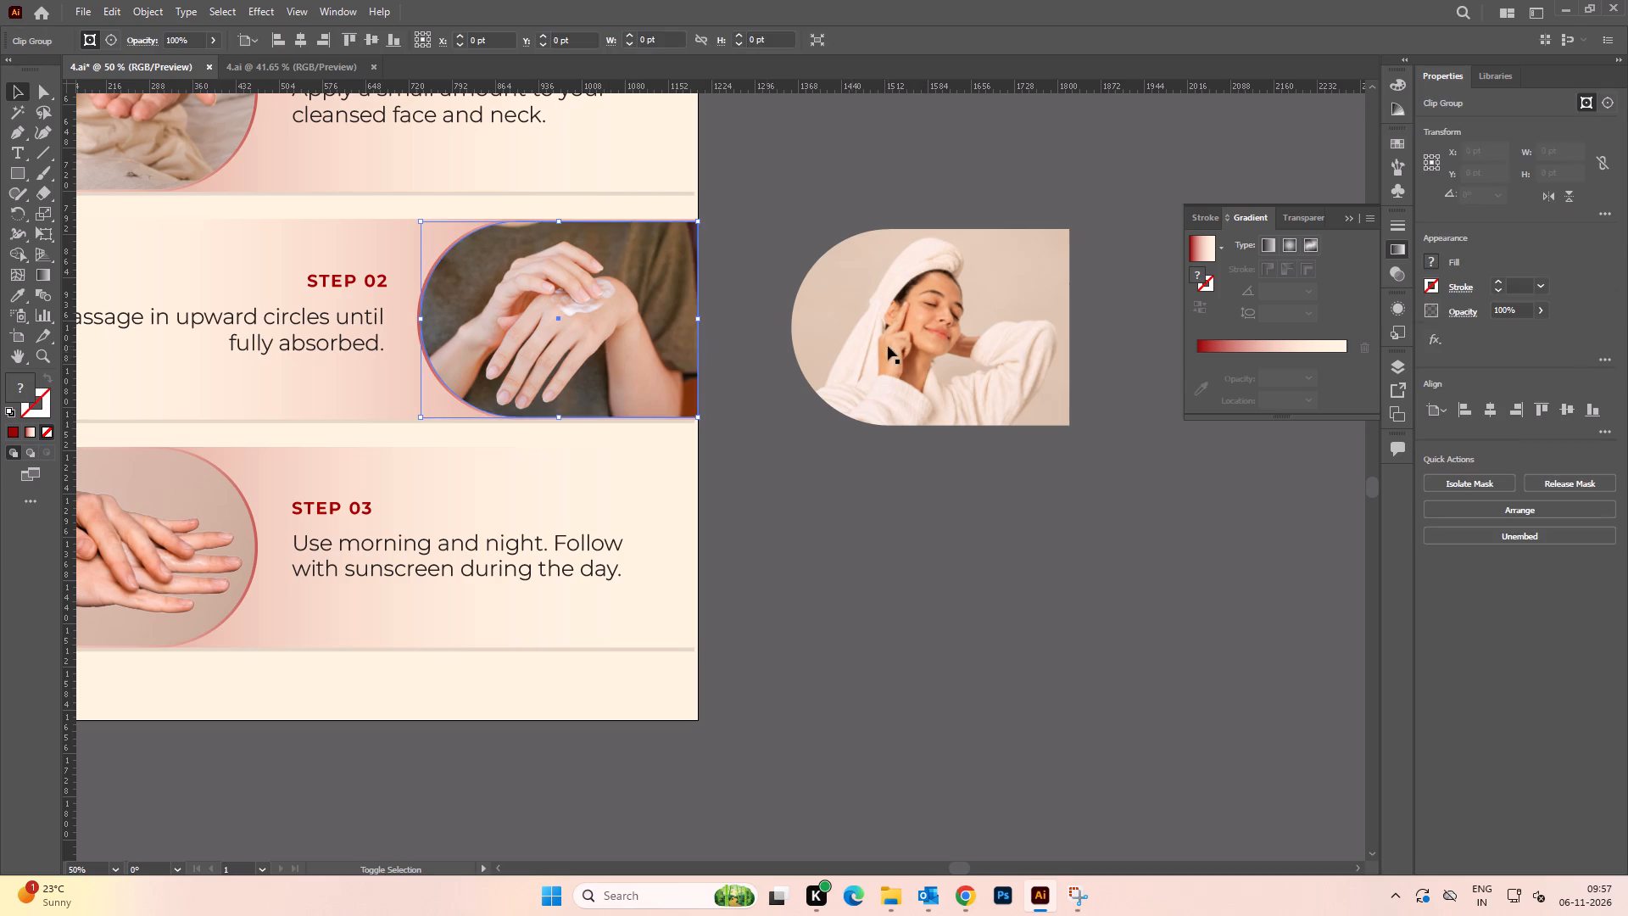
left_click(889, 345, "shift")
left_click(630, 337)
left_click(1491, 410)
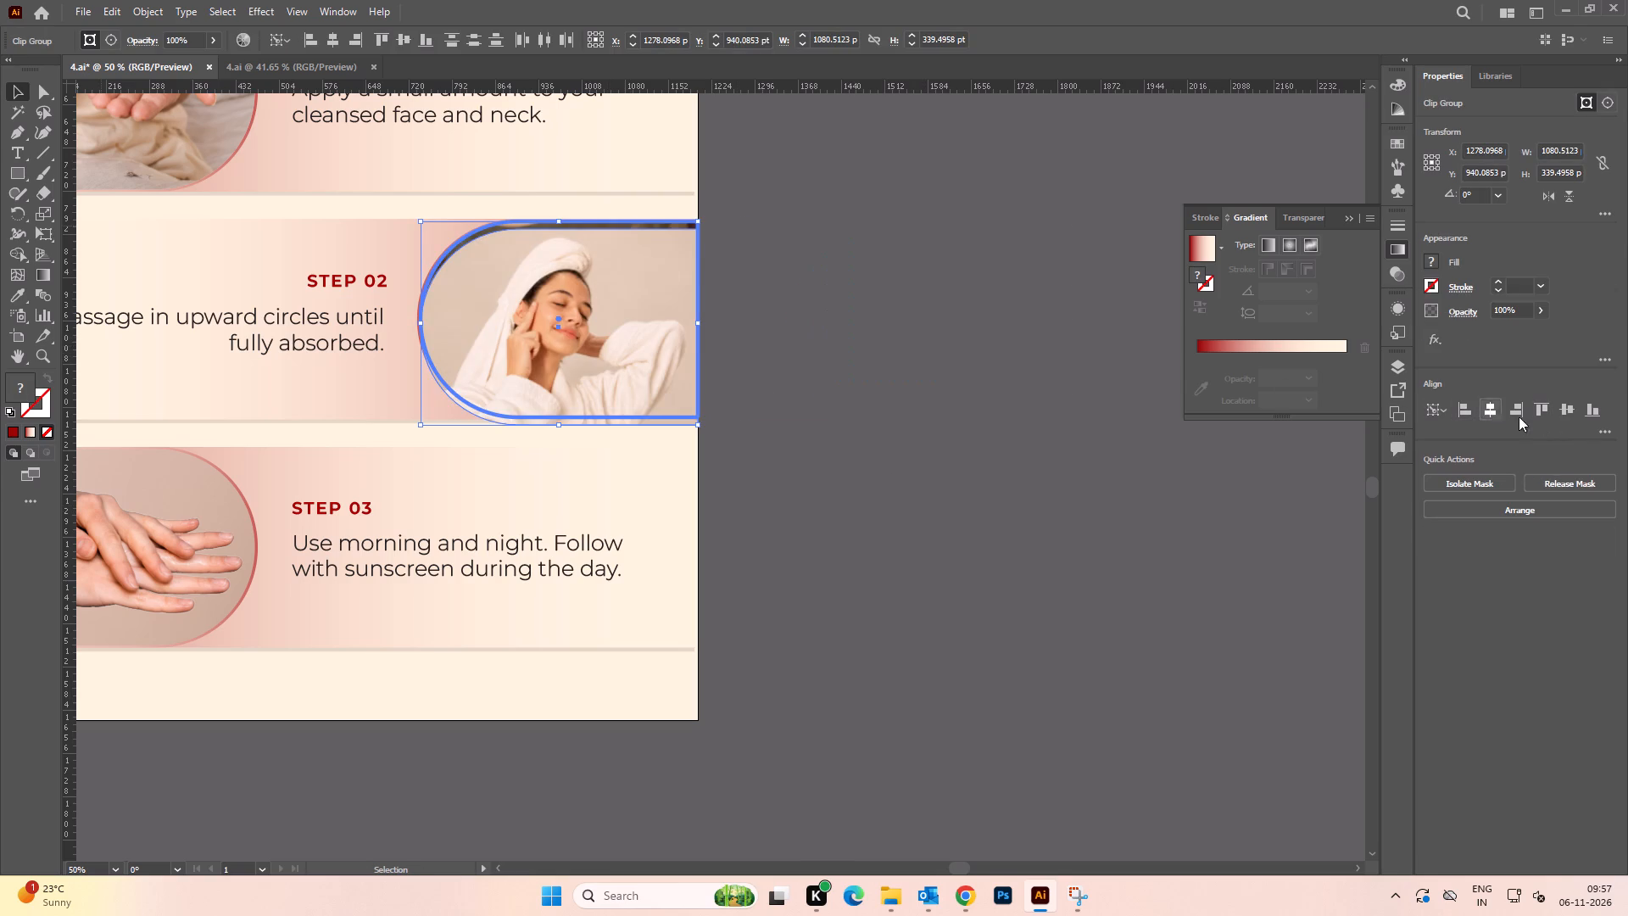
left_click(1569, 411)
left_click(978, 334)
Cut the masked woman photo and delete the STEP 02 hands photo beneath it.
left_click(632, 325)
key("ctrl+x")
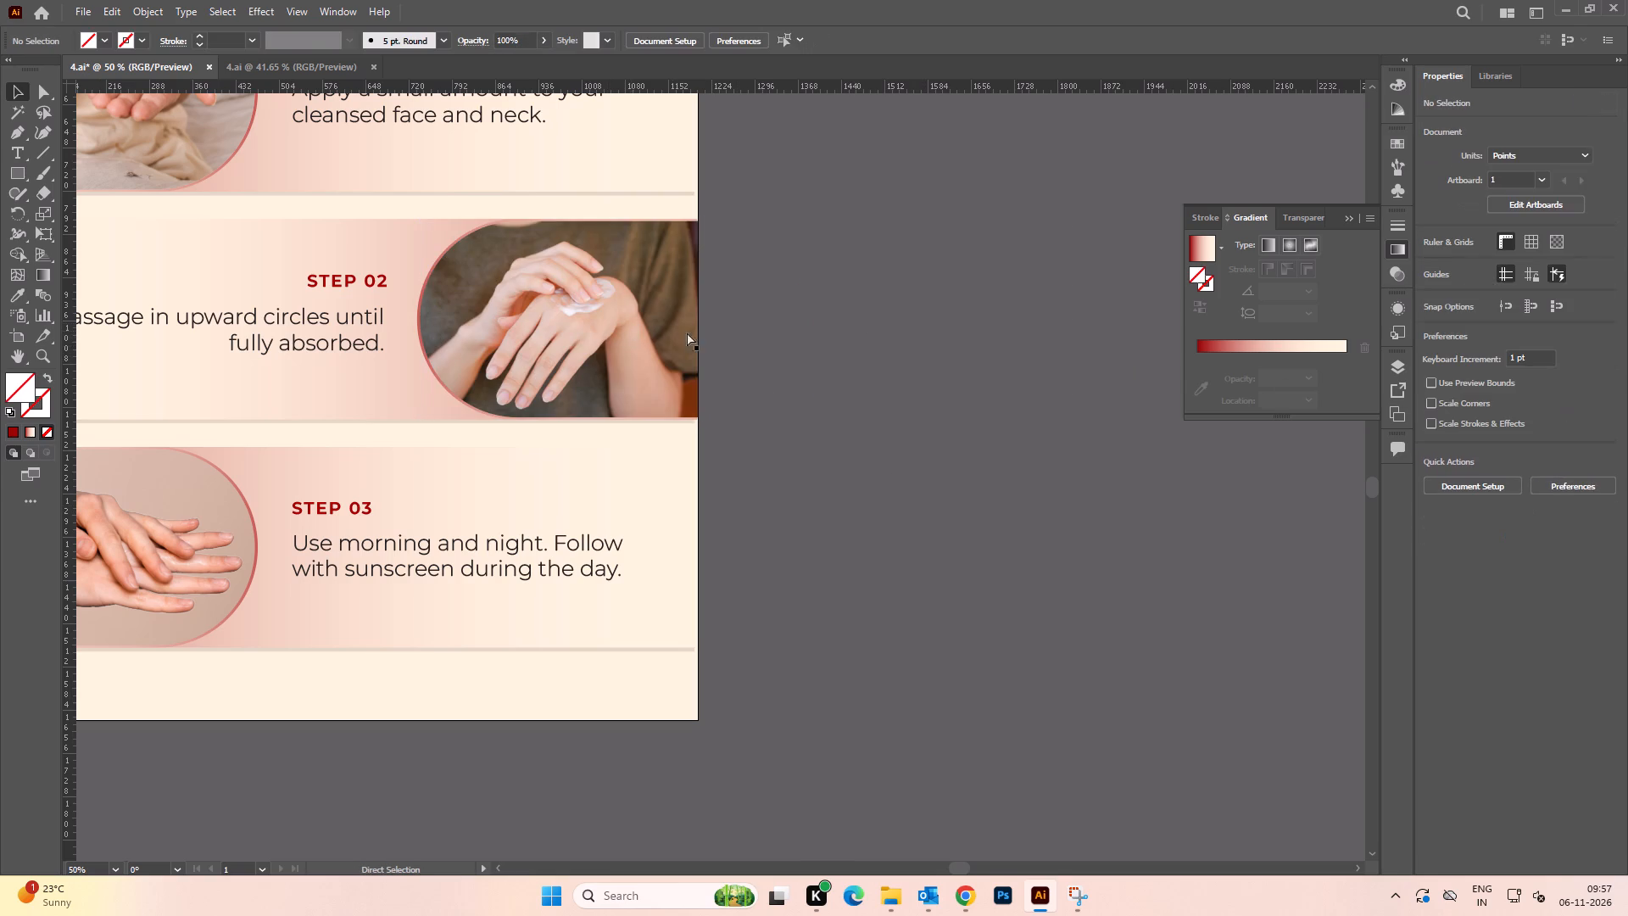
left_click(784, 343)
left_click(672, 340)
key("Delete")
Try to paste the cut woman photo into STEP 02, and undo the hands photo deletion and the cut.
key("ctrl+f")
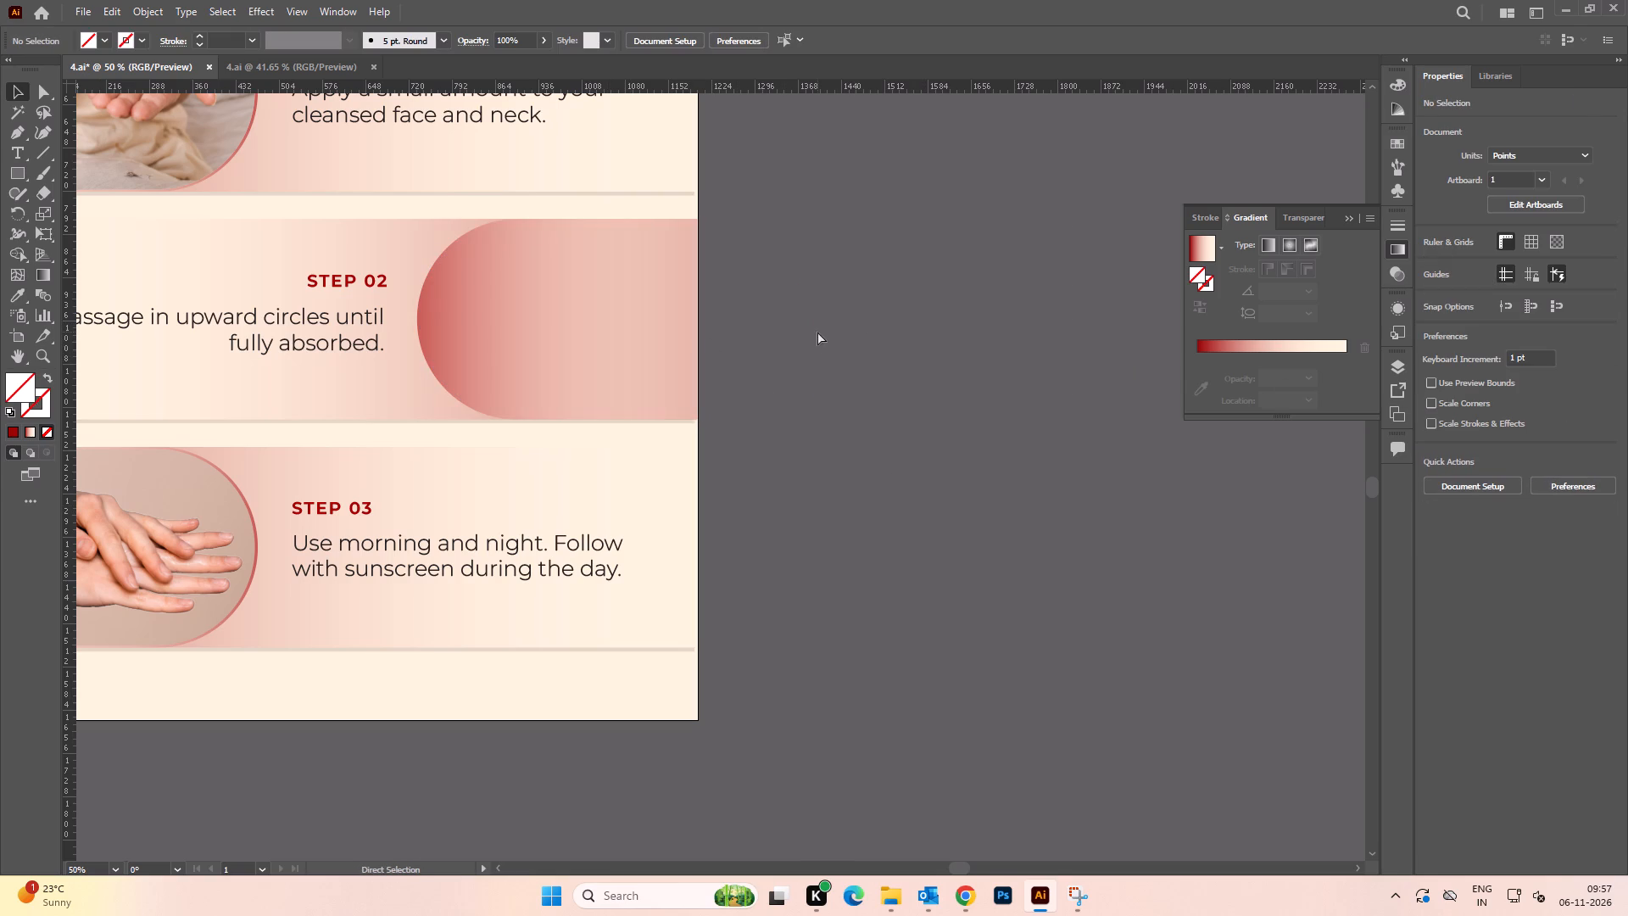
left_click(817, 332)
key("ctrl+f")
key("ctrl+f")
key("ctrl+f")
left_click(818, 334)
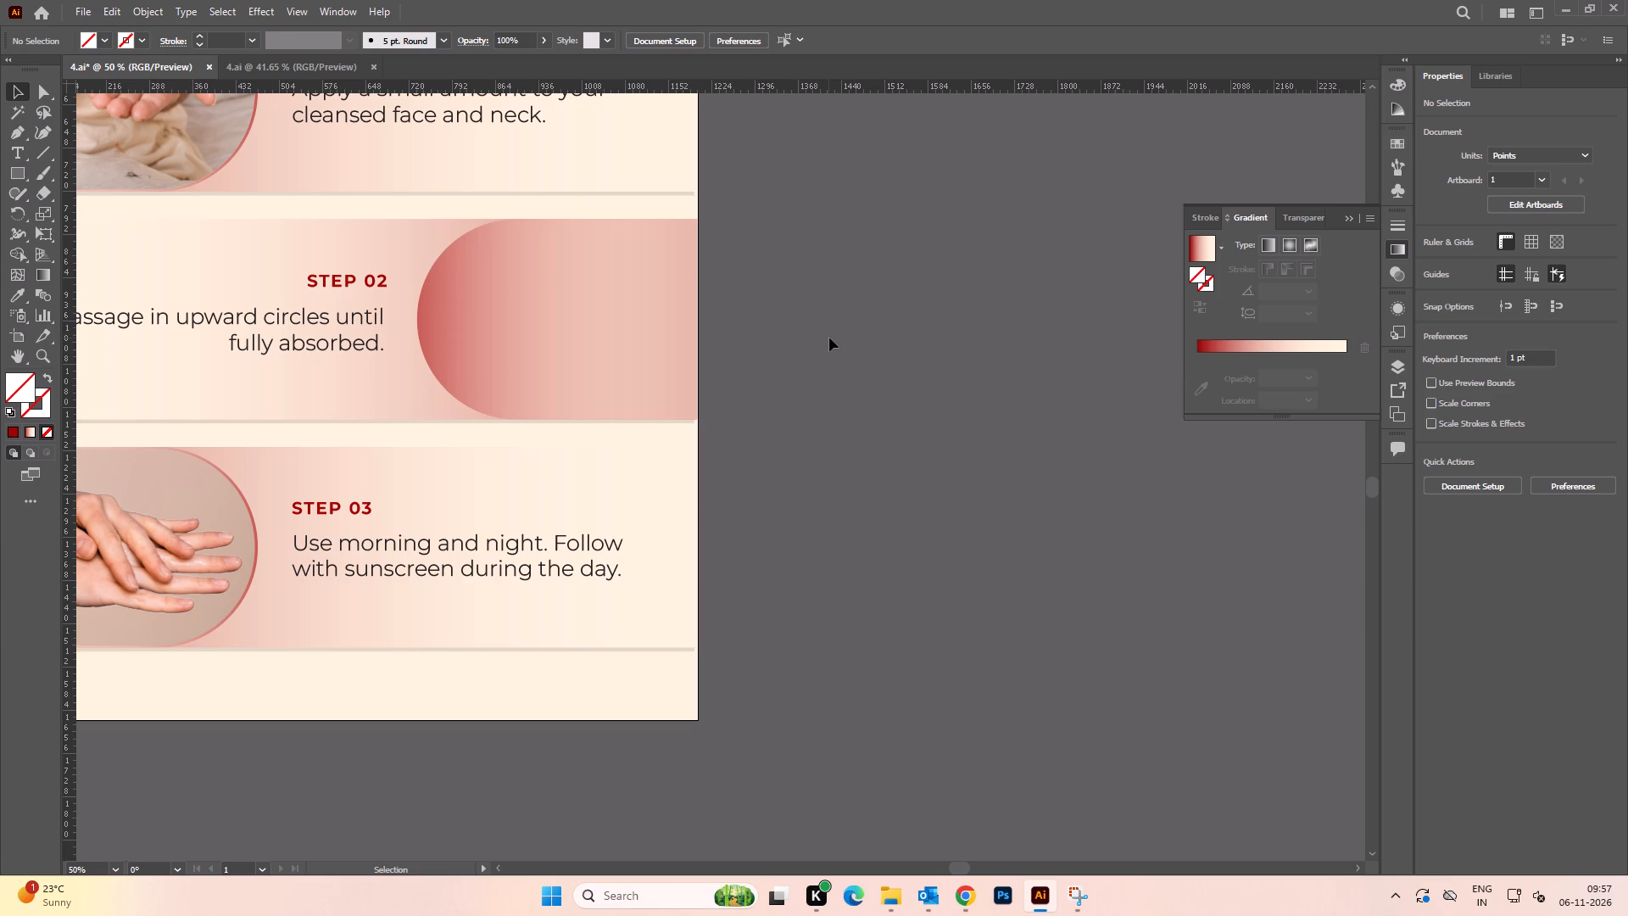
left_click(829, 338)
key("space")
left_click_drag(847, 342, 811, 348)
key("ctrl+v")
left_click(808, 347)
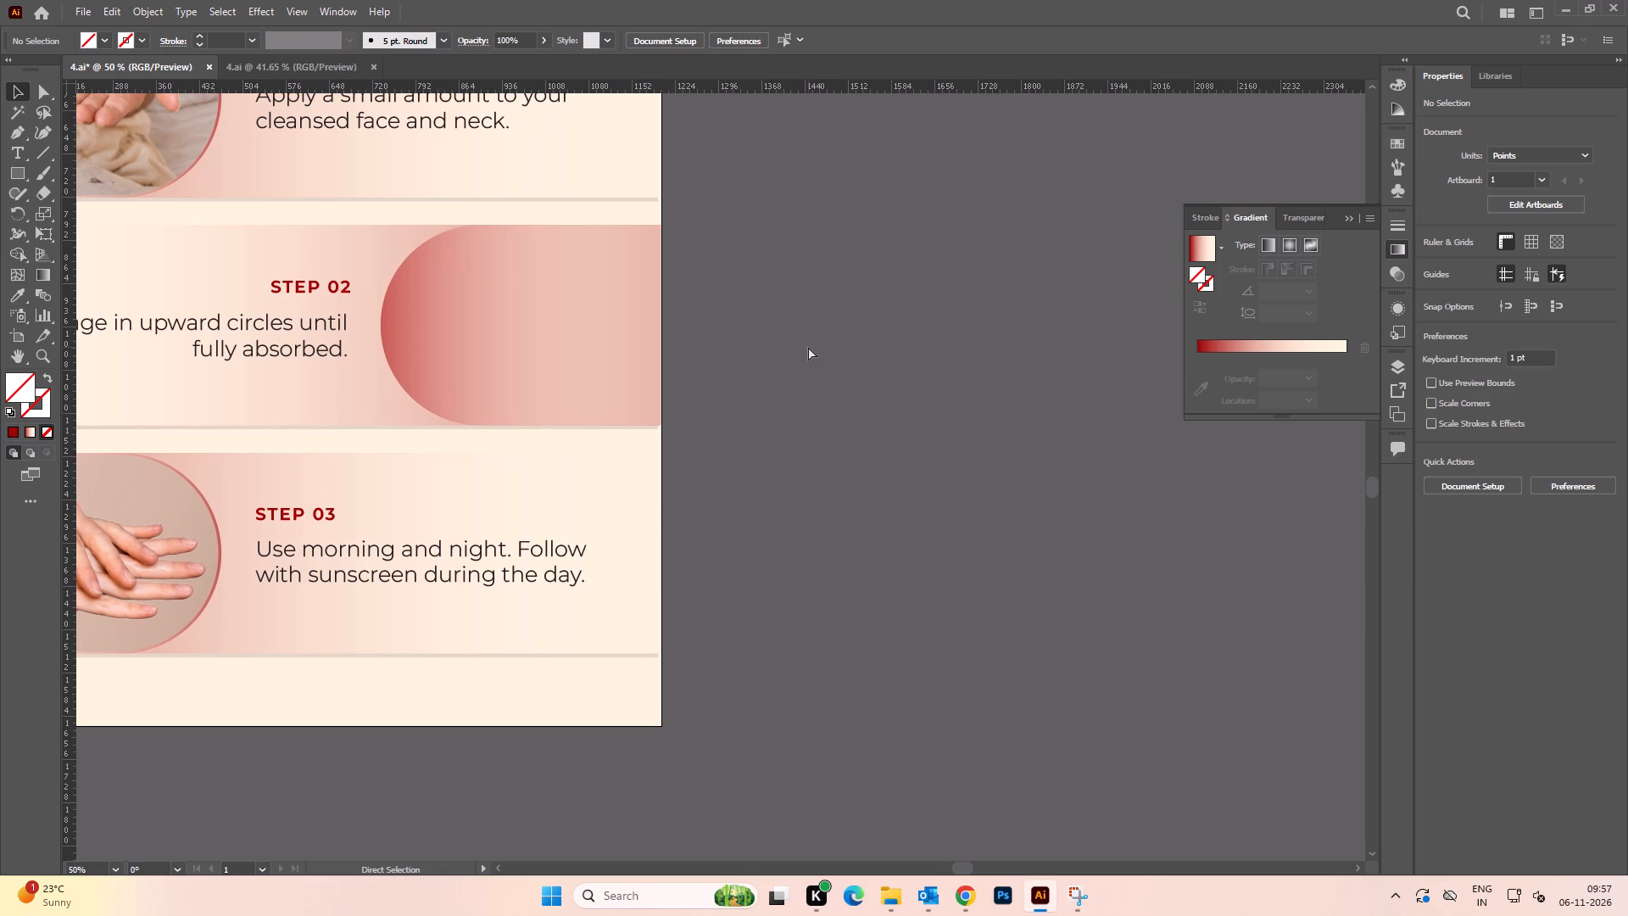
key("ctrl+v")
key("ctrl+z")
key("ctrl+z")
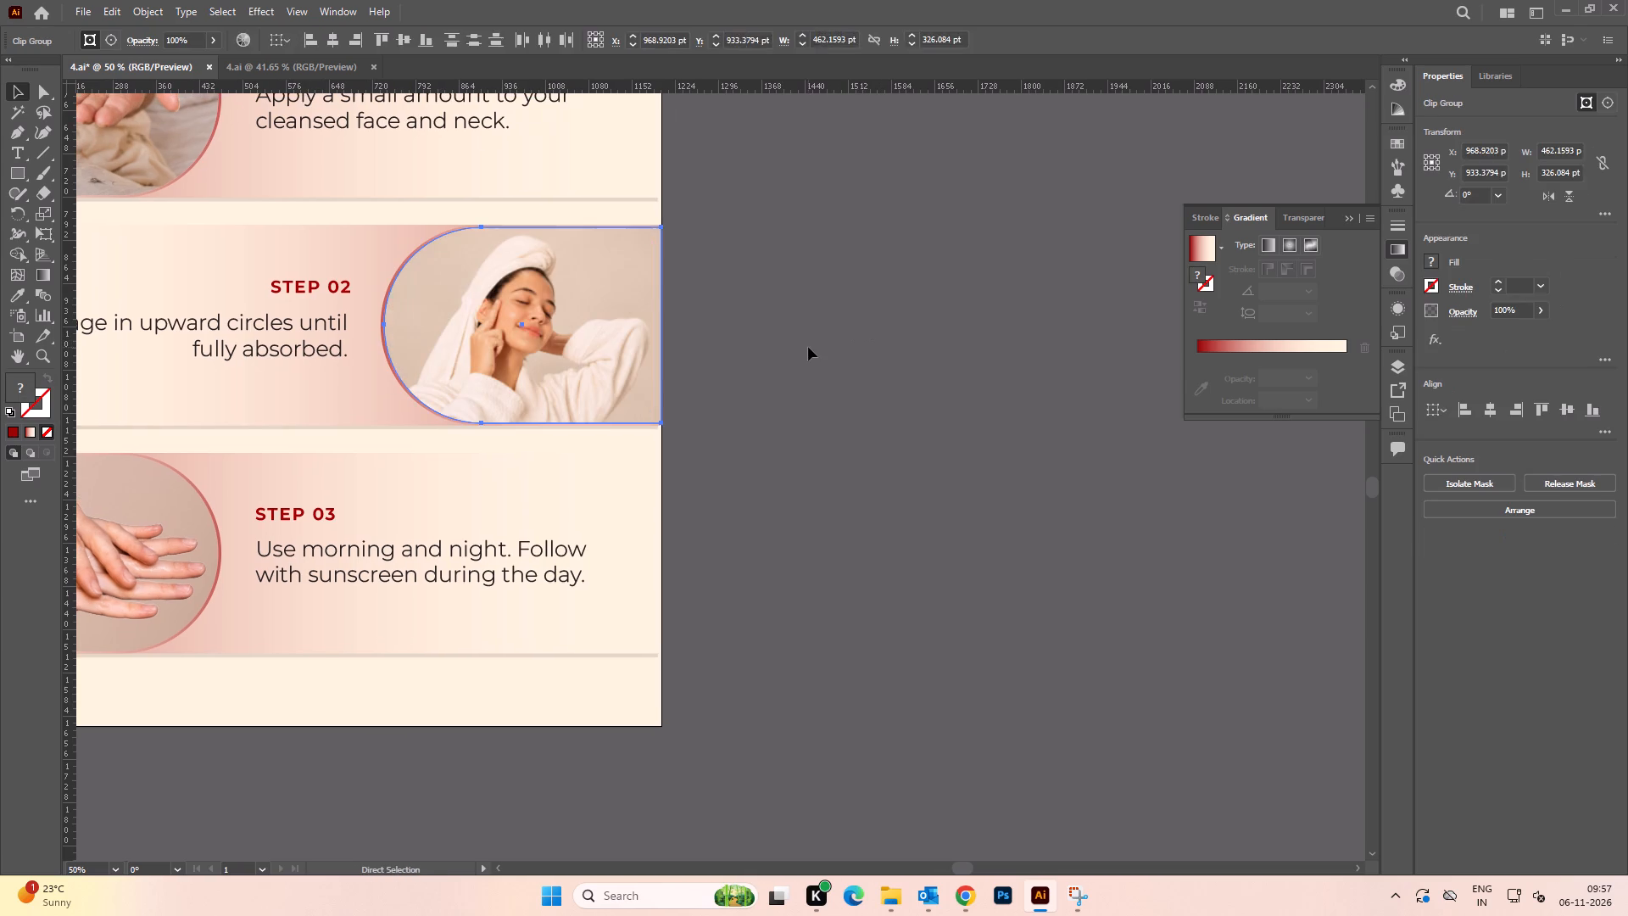
Replace the STEP 02 hands photo by deleting it and aligning the masked woman photo to the artboard's right edge.
left_click(808, 347)
key("space")
left_click_drag(637, 352, 734, 357)
scroll(569, 358, "up", 2, "alt")
left_click_drag(570, 358, 889, 391)
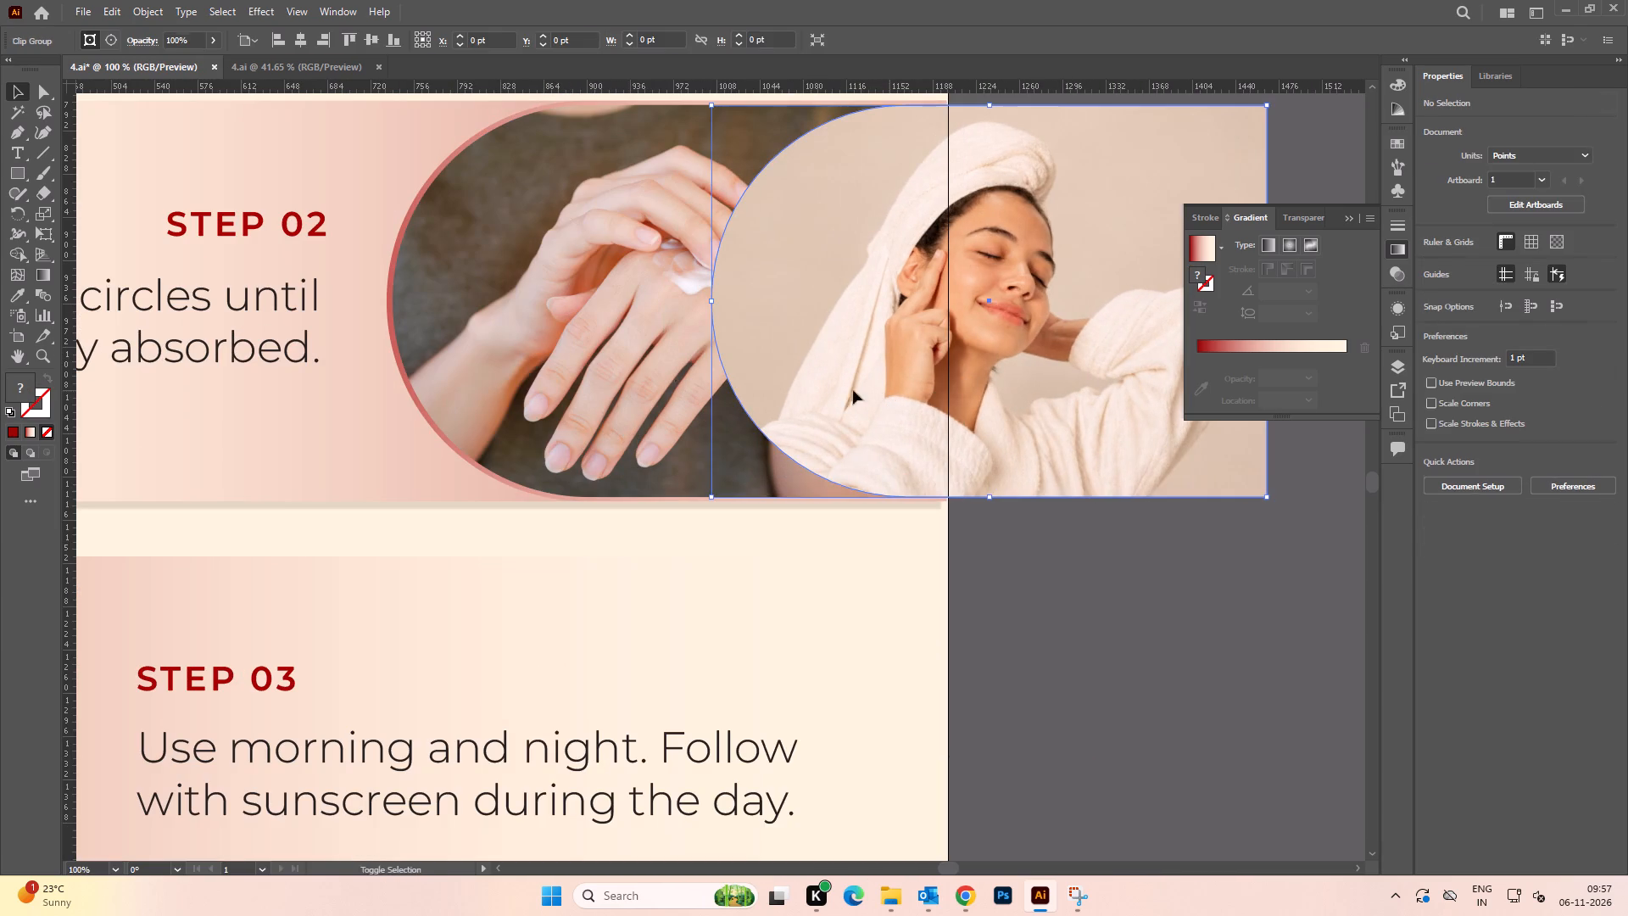
left_click(564, 353)
key("Delete")
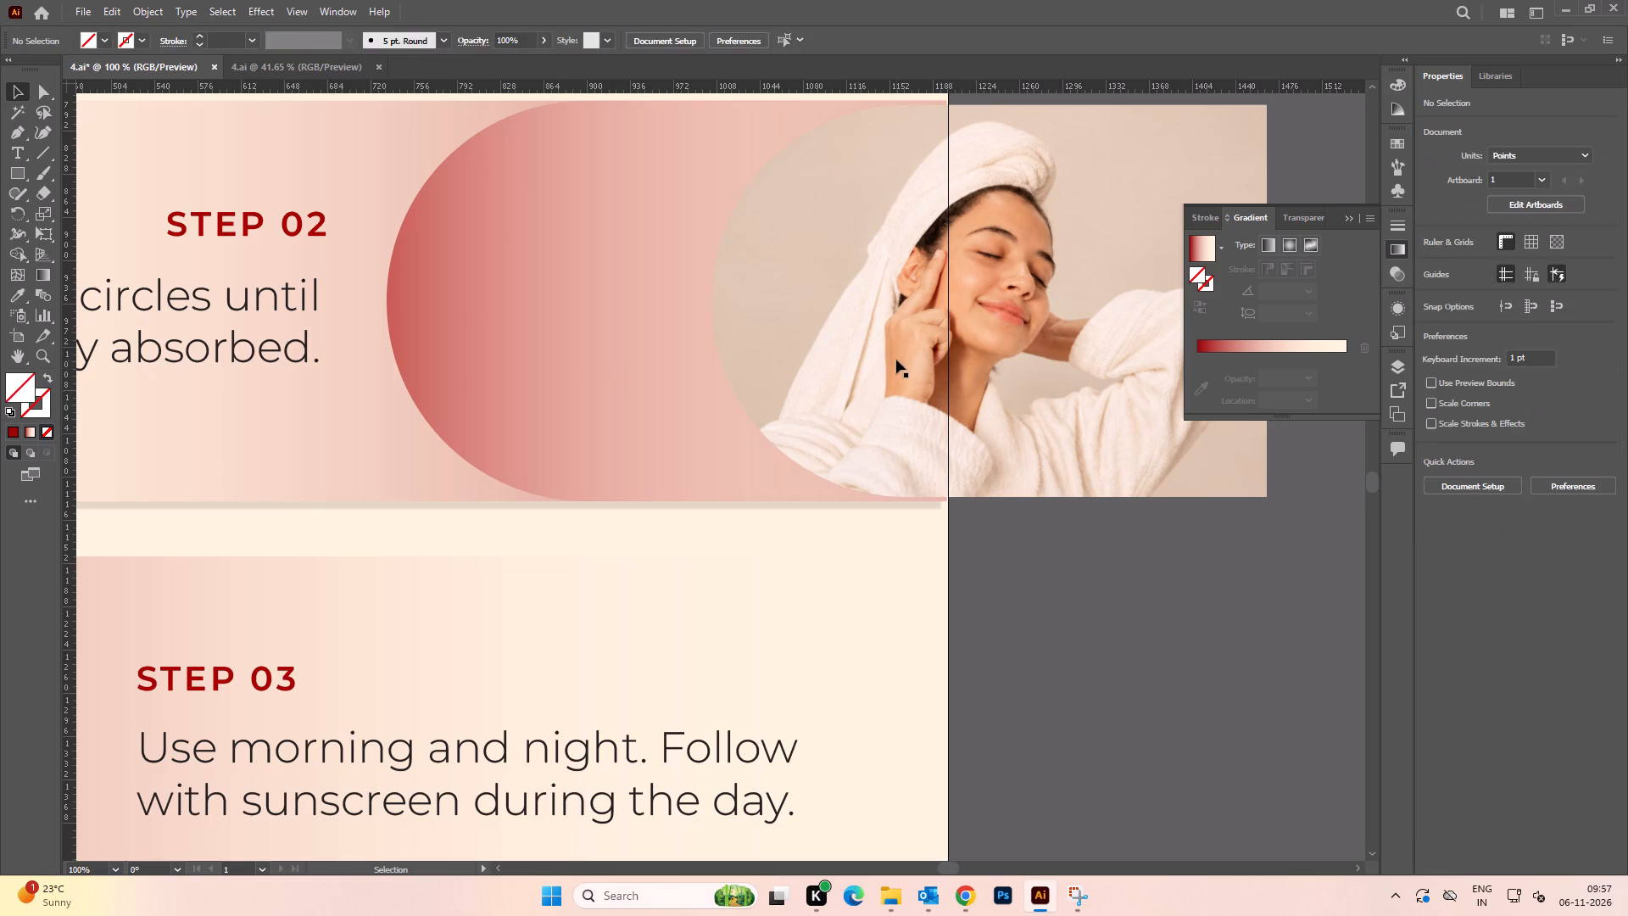
left_click(896, 360)
left_click(1511, 409)
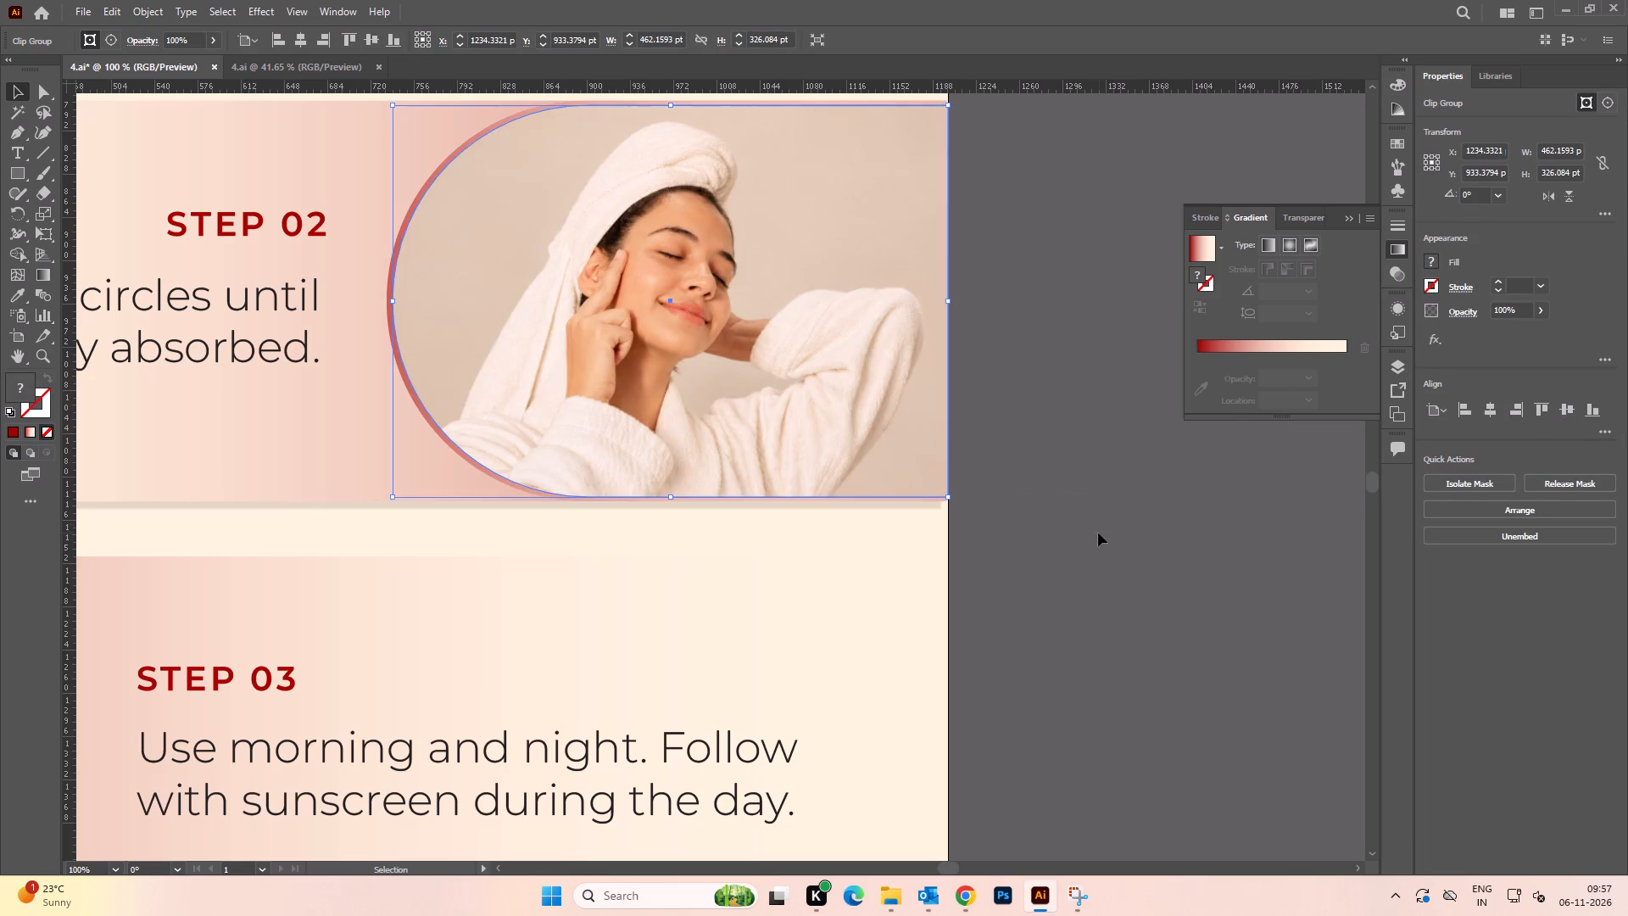
left_click(1098, 533)
Examine the STEP 02 and STEP 03 rows and the sun-and-moon woman photo on the pasteboard.
scroll(1075, 440, "down", 3, "alt")
key("space")
left_click_drag(1118, 492, 985, 478)
scroll(811, 399, "up", 3, "alt")
scroll(809, 399, "down", 3, "alt")
key("space")
left_click_drag(747, 483, 1035, 382)
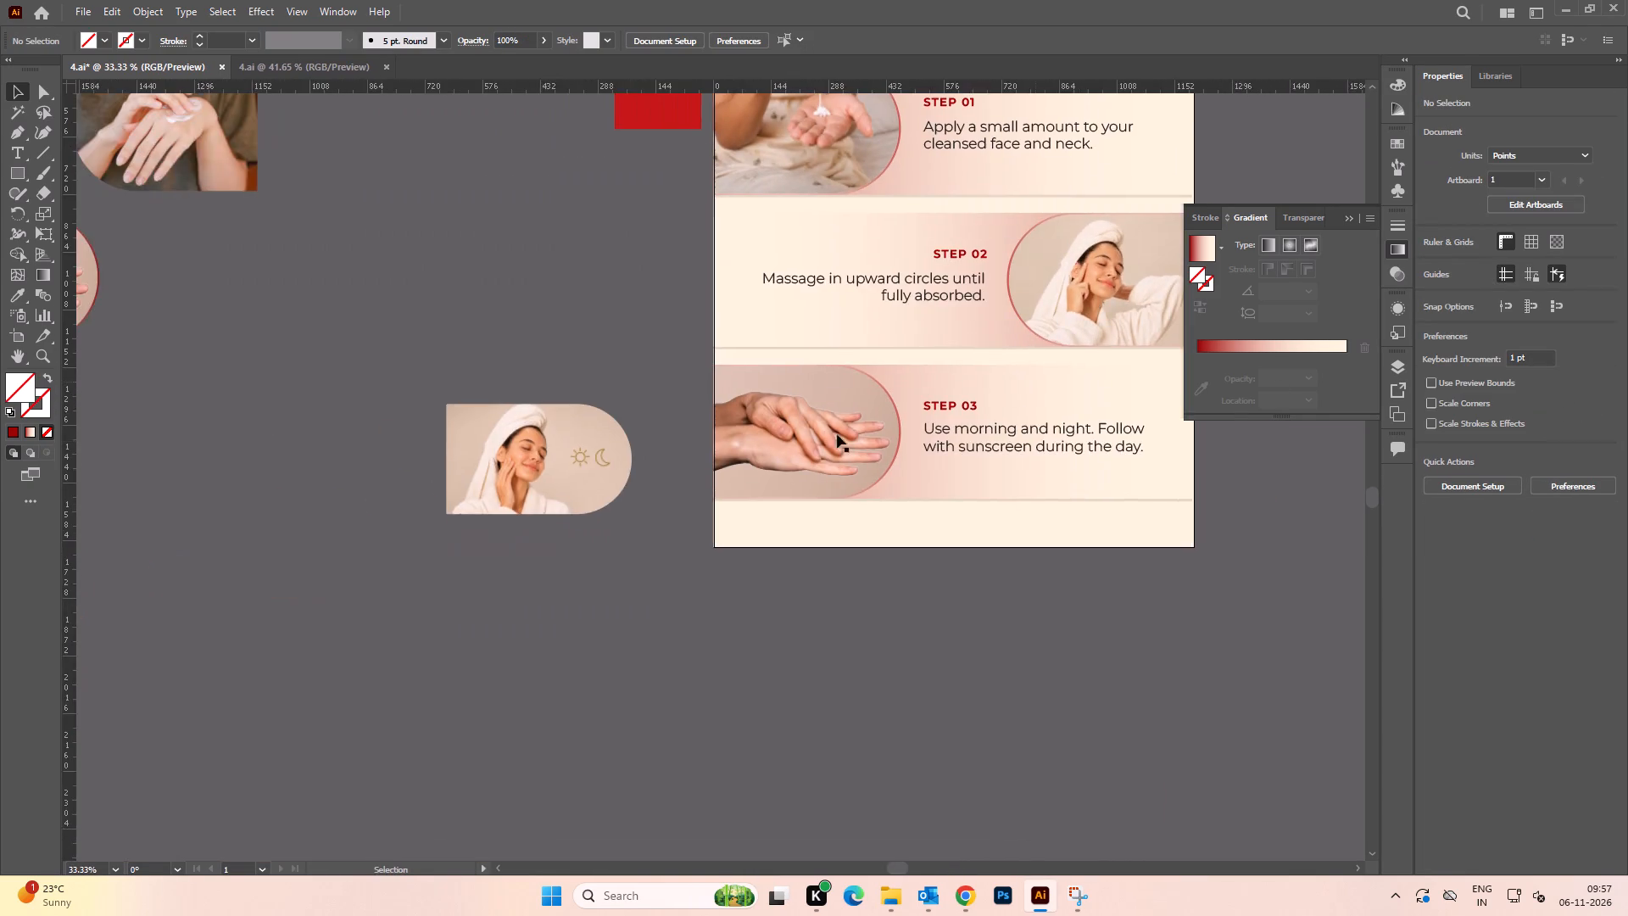
scroll(681, 455, "up", 2, "alt")
key("space")
left_click_drag(495, 469, 839, 377)
key("space")
left_click_drag(1005, 387, 800, 393)
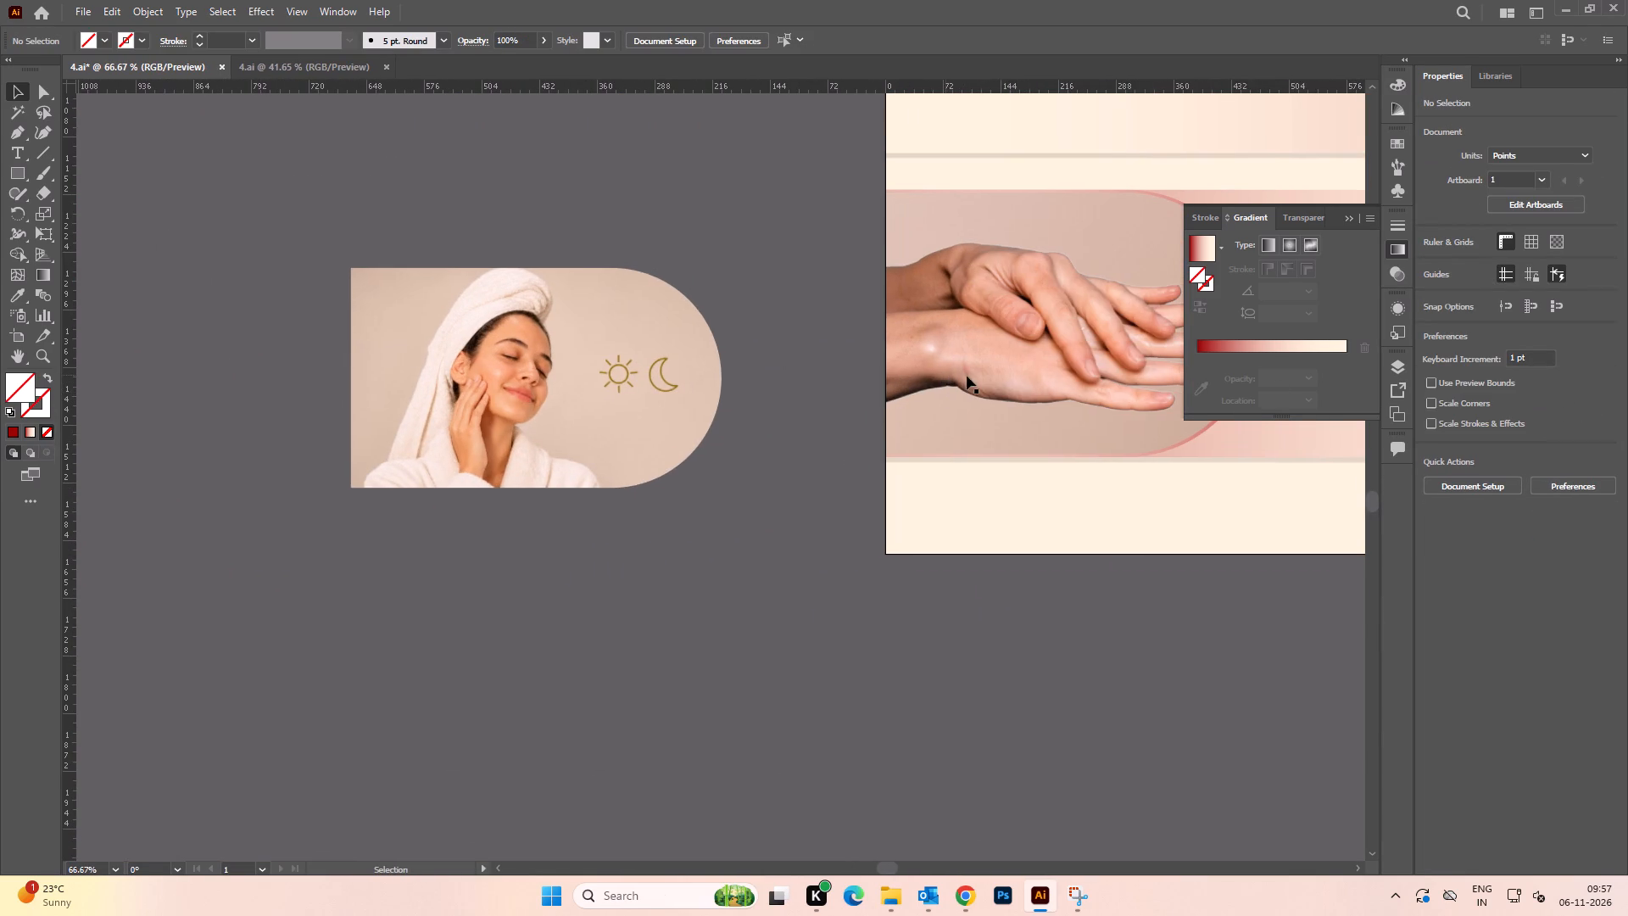
scroll(984, 340, "down", 2, "alt")
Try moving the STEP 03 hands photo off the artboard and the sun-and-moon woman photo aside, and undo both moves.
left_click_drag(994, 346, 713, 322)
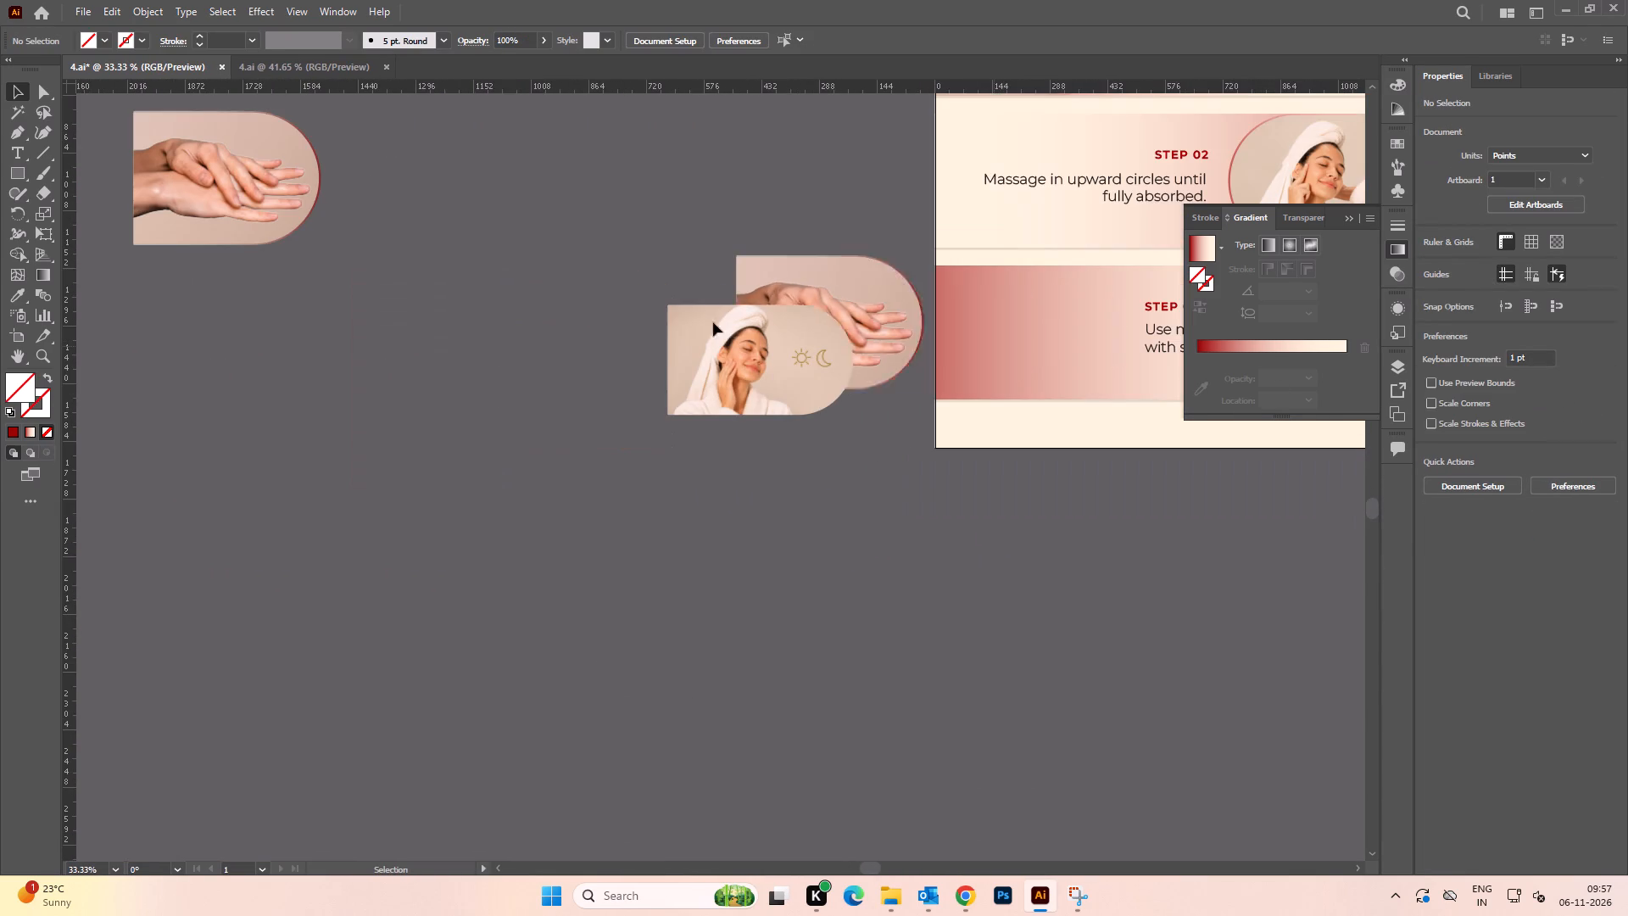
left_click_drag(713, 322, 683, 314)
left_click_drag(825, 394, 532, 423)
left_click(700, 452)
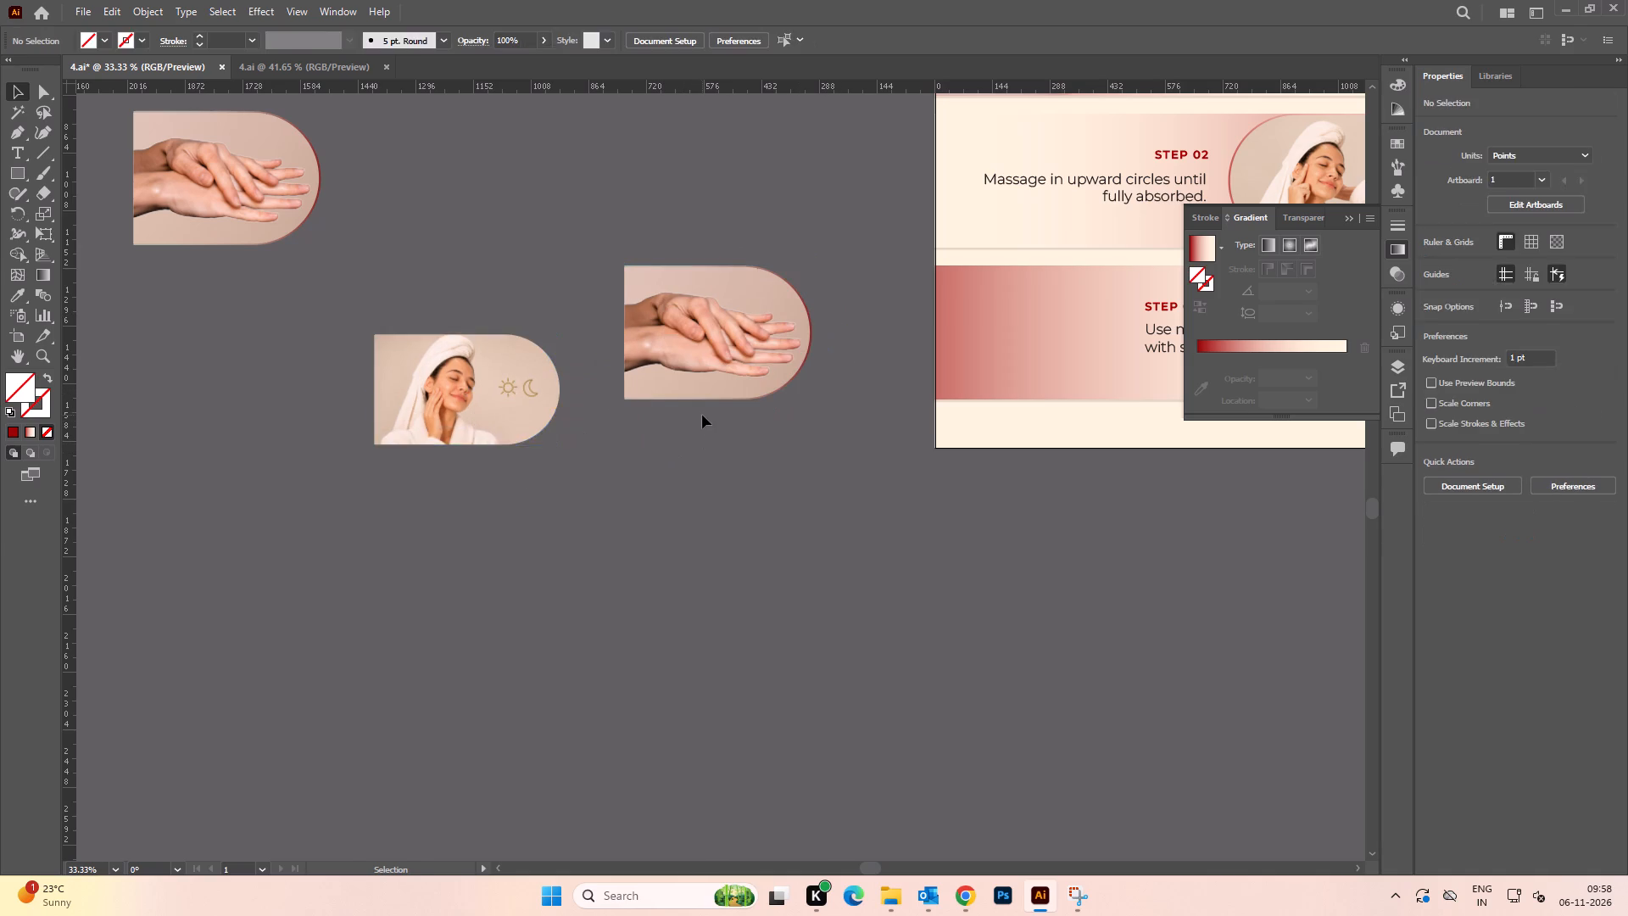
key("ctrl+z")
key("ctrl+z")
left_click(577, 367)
Release the clipping mask of the sun-and-moon woman photo on the pasteboard and pull the photo off its rounded outline.
key("space")
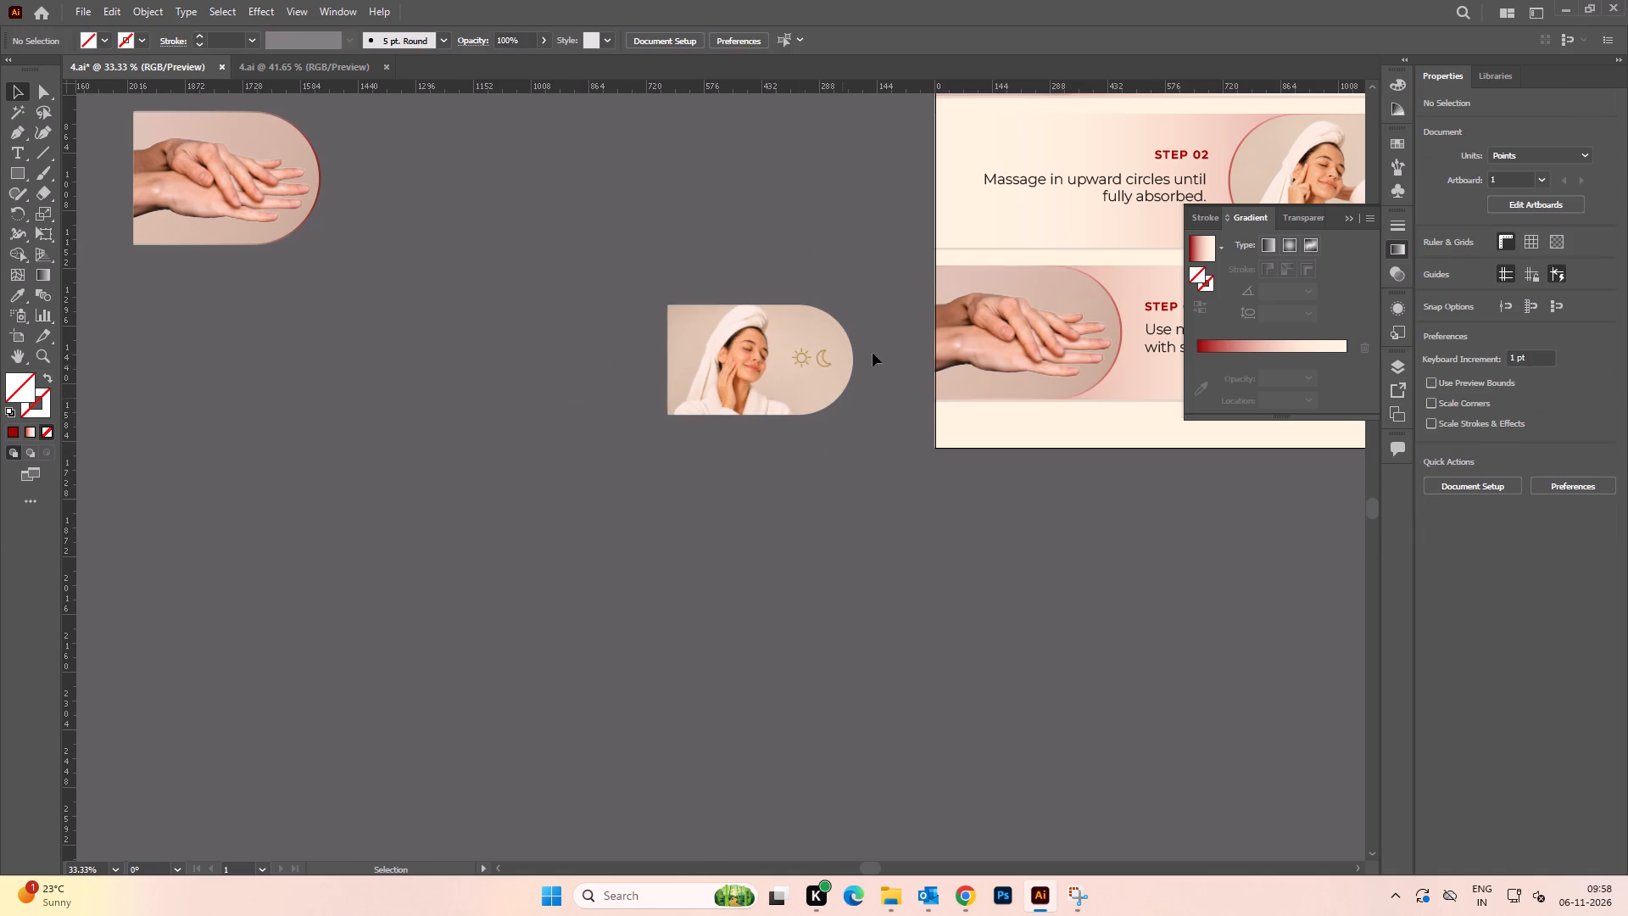
scroll(974, 358, "up", 2, "alt")
key("space")
left_click_drag(992, 366, 948, 349)
scroll(491, 355, "down", 2, "alt")
key("space")
left_click_drag(436, 355, 751, 365)
left_click_drag(802, 376, 560, 297)
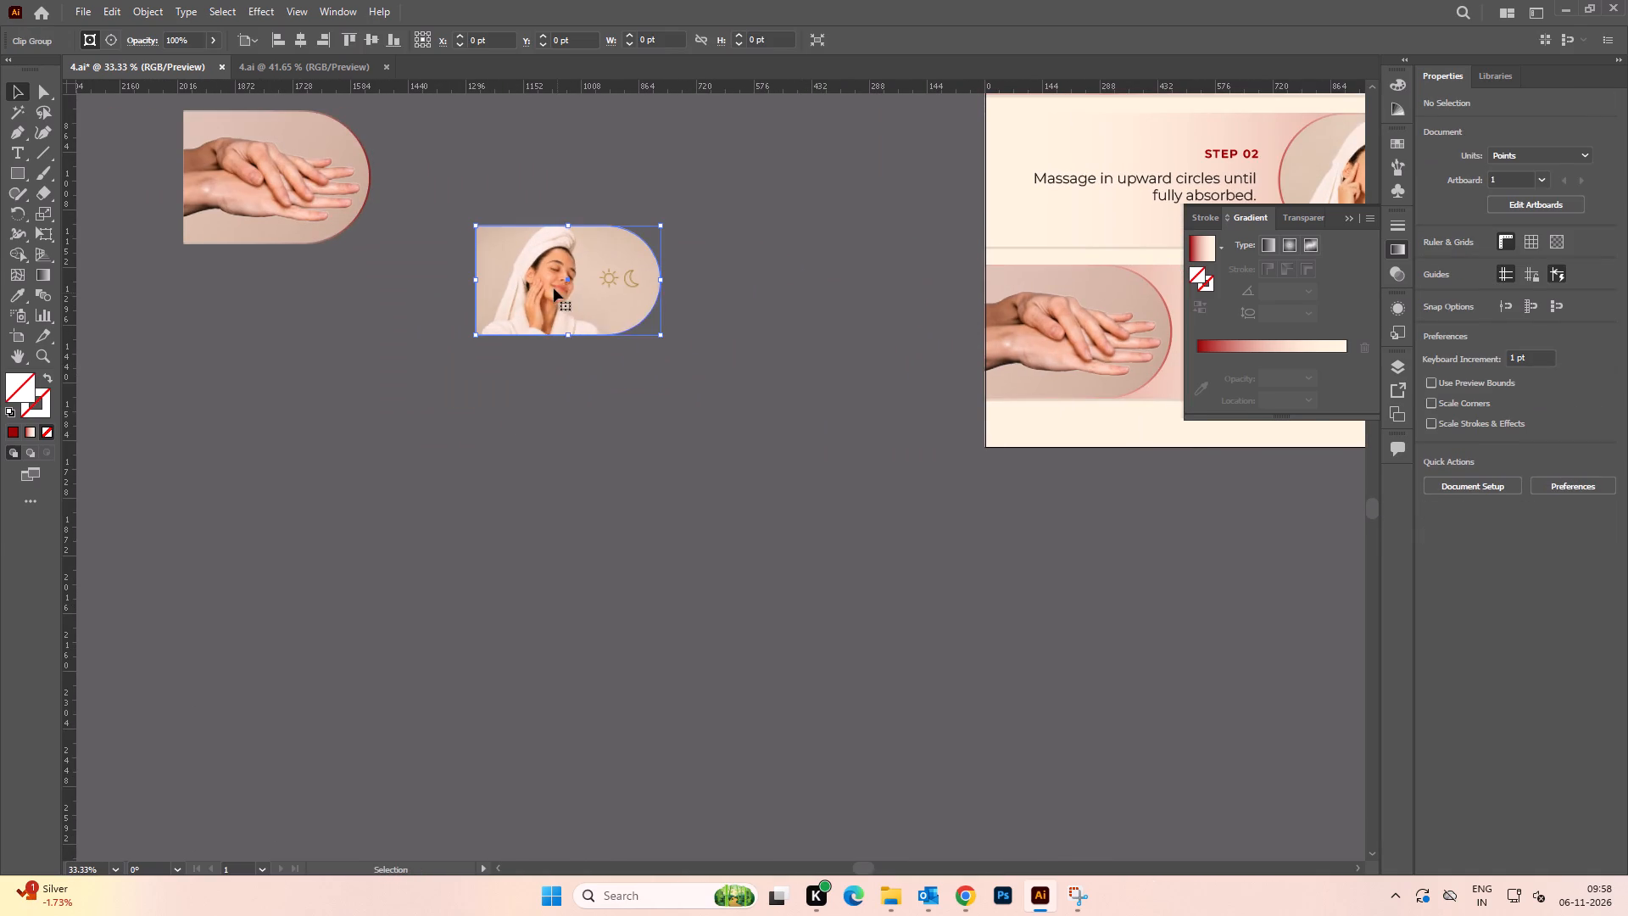
right_click(554, 288)
left_click(610, 438)
left_click(524, 450)
left_click_drag(590, 328, 750, 368)
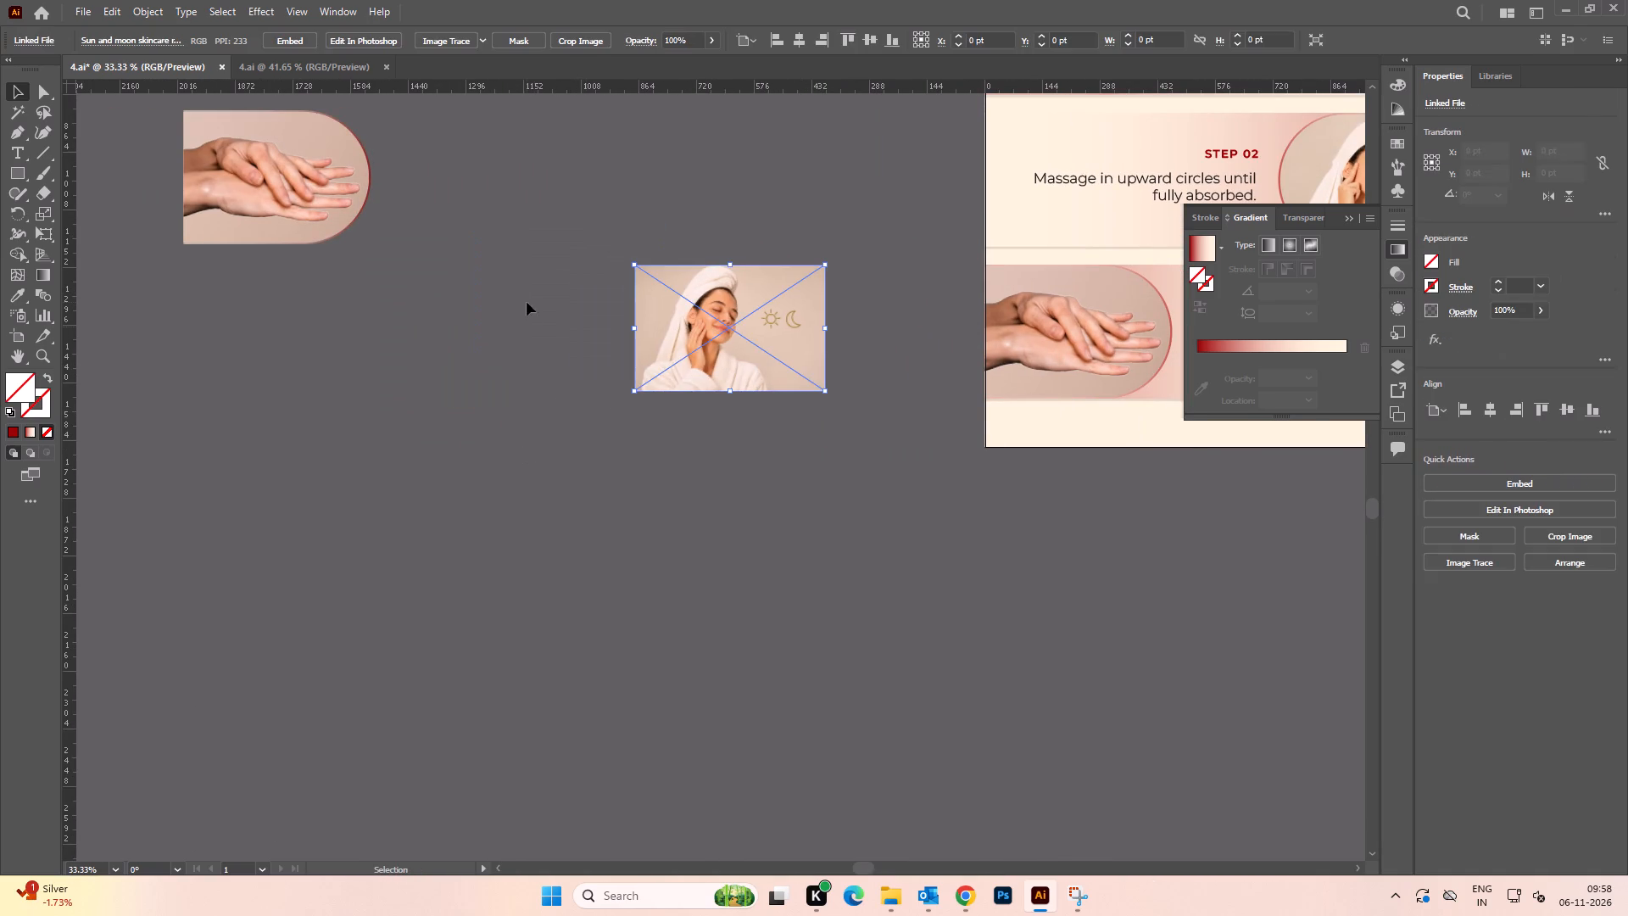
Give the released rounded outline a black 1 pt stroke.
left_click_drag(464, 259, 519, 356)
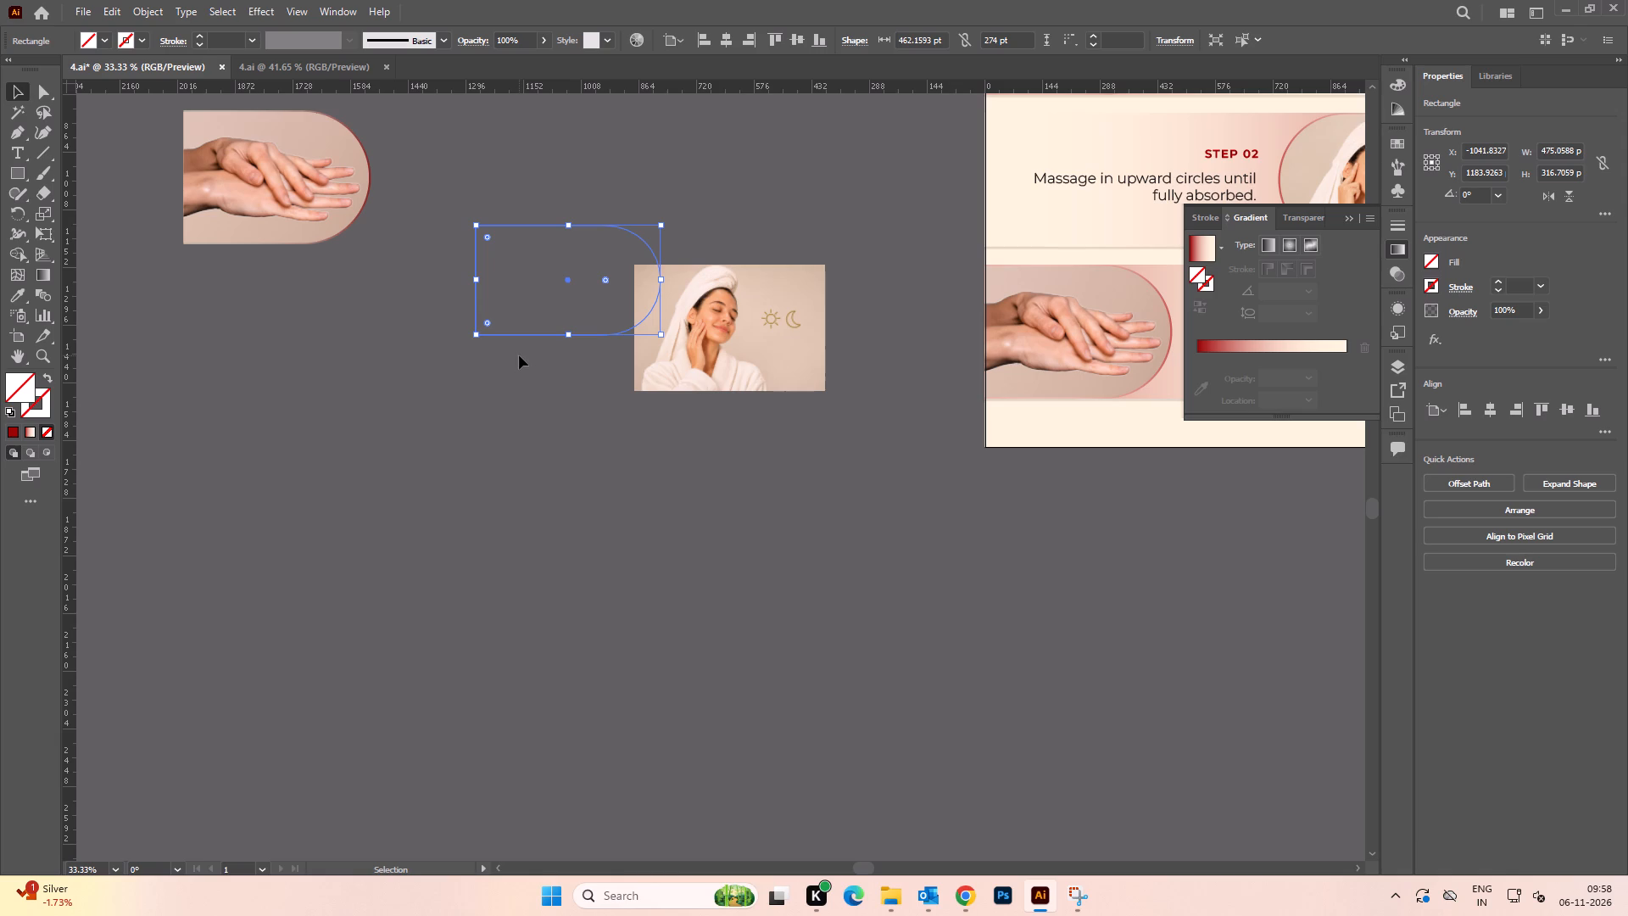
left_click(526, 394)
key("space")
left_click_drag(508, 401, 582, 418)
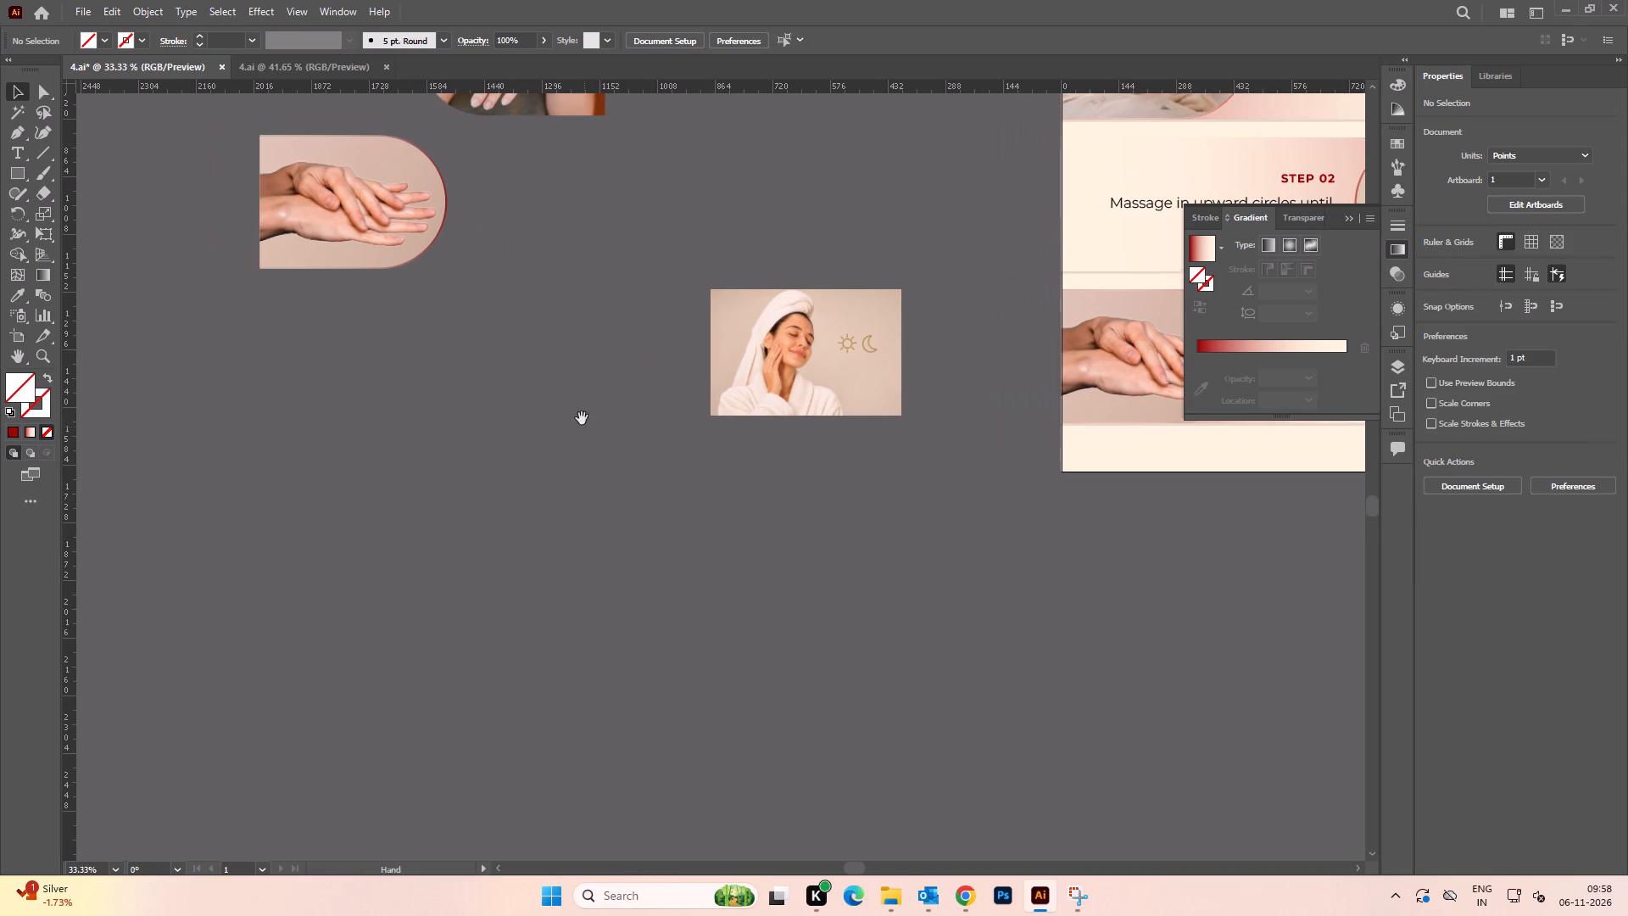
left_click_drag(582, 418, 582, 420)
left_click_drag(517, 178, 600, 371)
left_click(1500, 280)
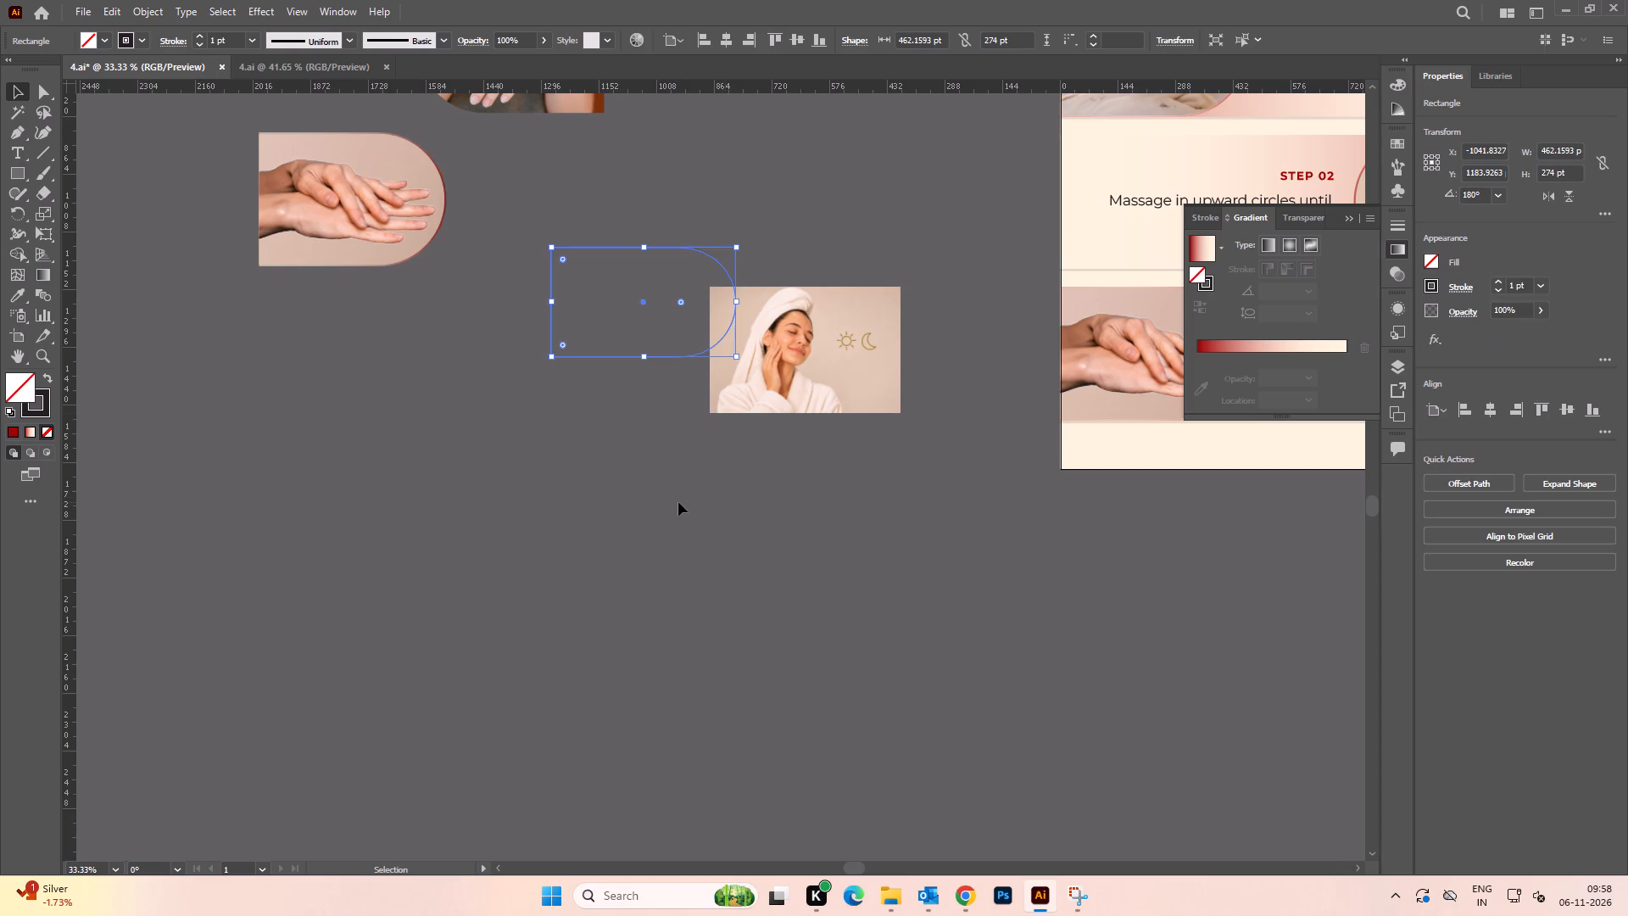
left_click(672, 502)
Fit the sun-and-moon woman photo over the rounded outline at about 498 × 332 pt, aligning their top edges.
key("space")
left_click_drag(609, 463, 728, 492)
left_click_drag(952, 395, 779, 347)
scroll(750, 322, "up", 2, "alt")
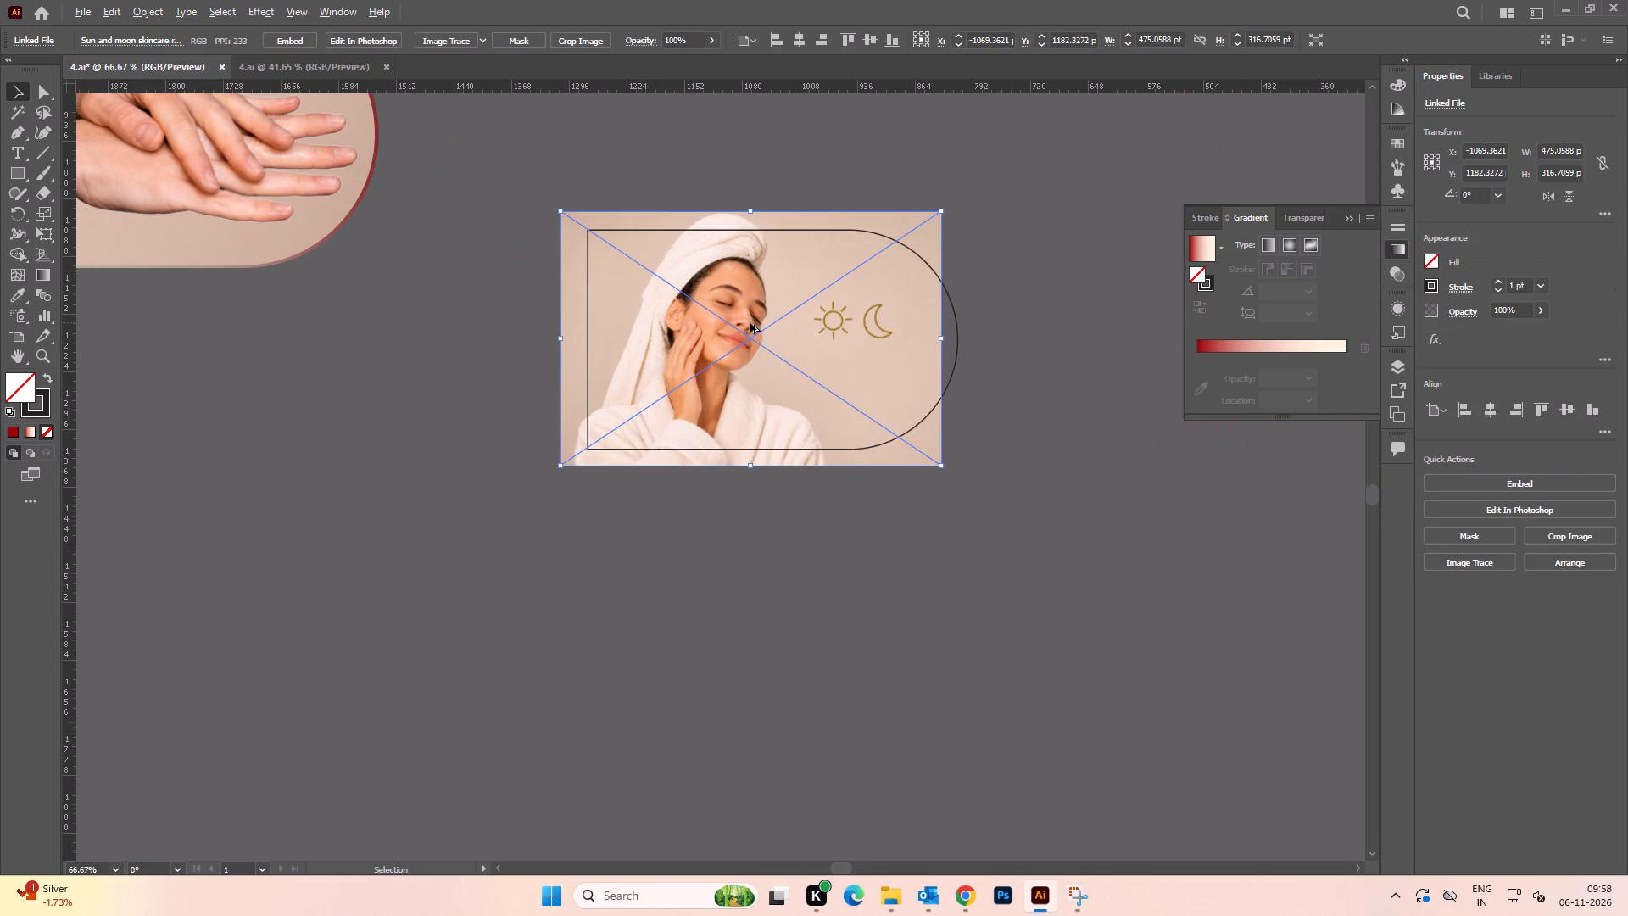
left_click_drag(938, 338, 959, 339, "shift")
left_click_drag(900, 334, 919, 363)
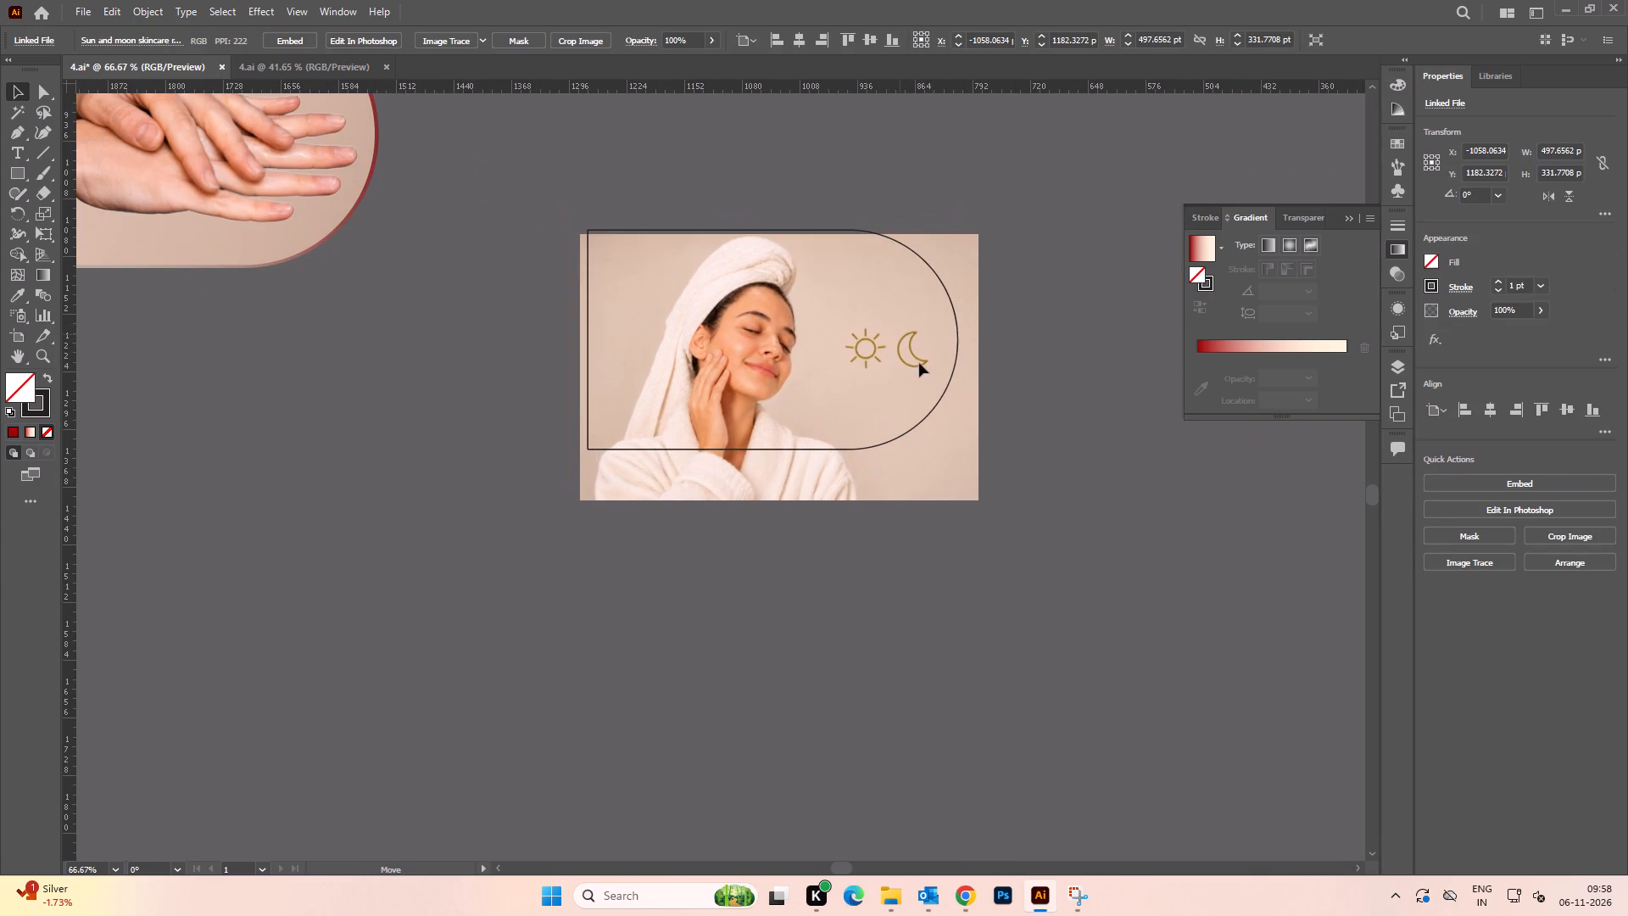
left_click_drag(919, 363, 919, 359)
scroll(789, 265, "up", 3, "alt")
scroll(782, 288, "down", 2, "alt")
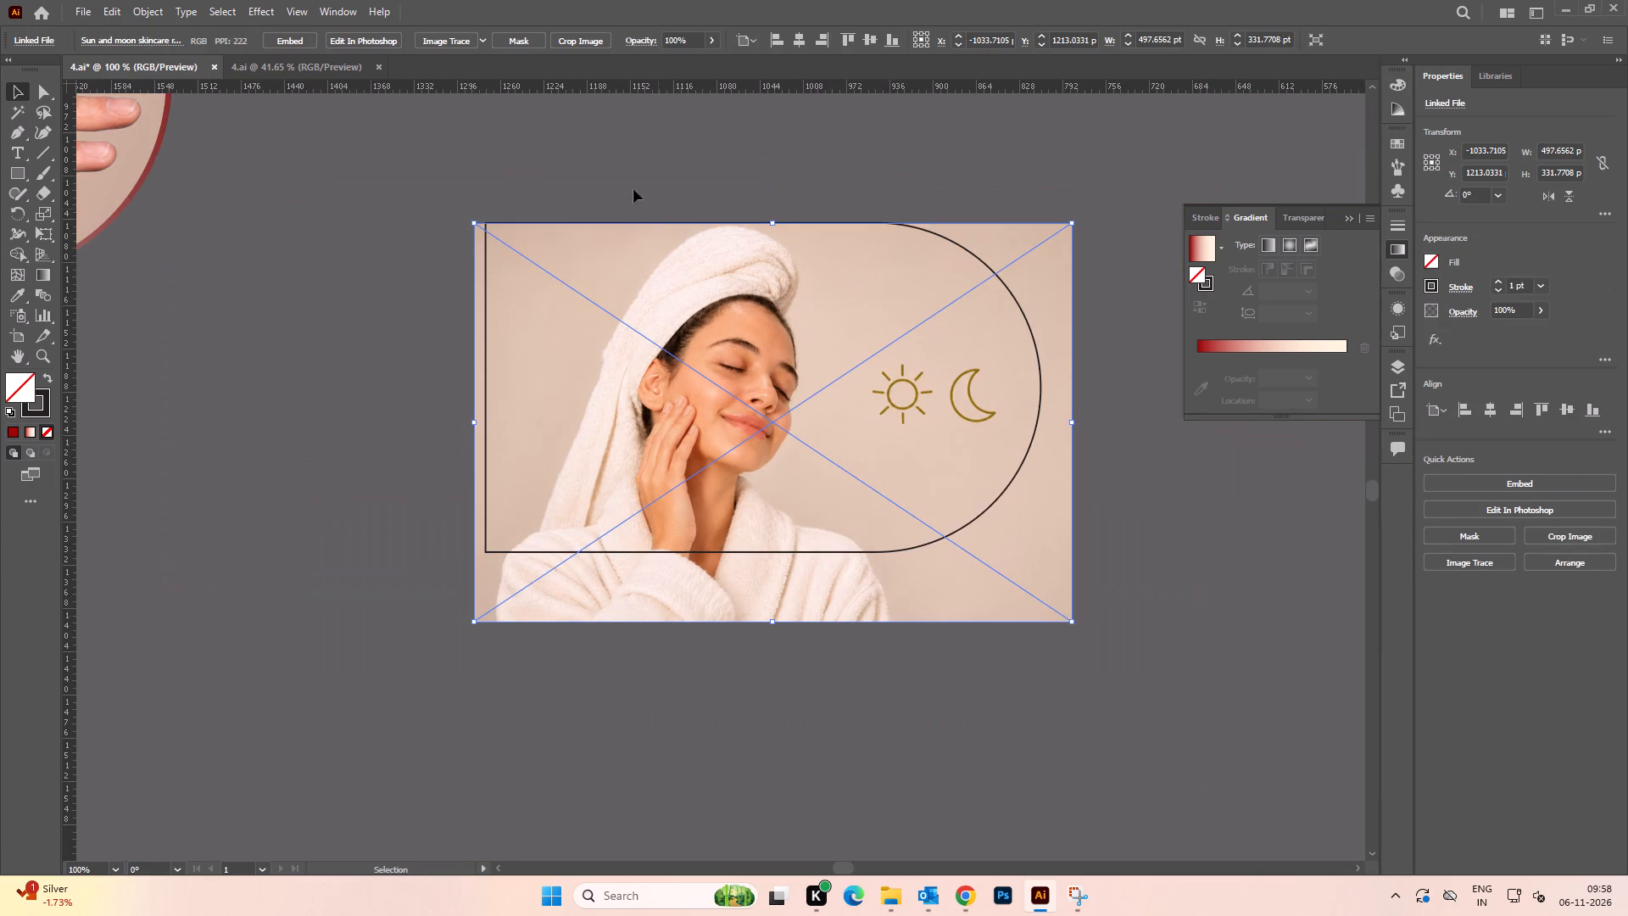
left_click_drag(633, 188, 696, 259)
left_click(1542, 408)
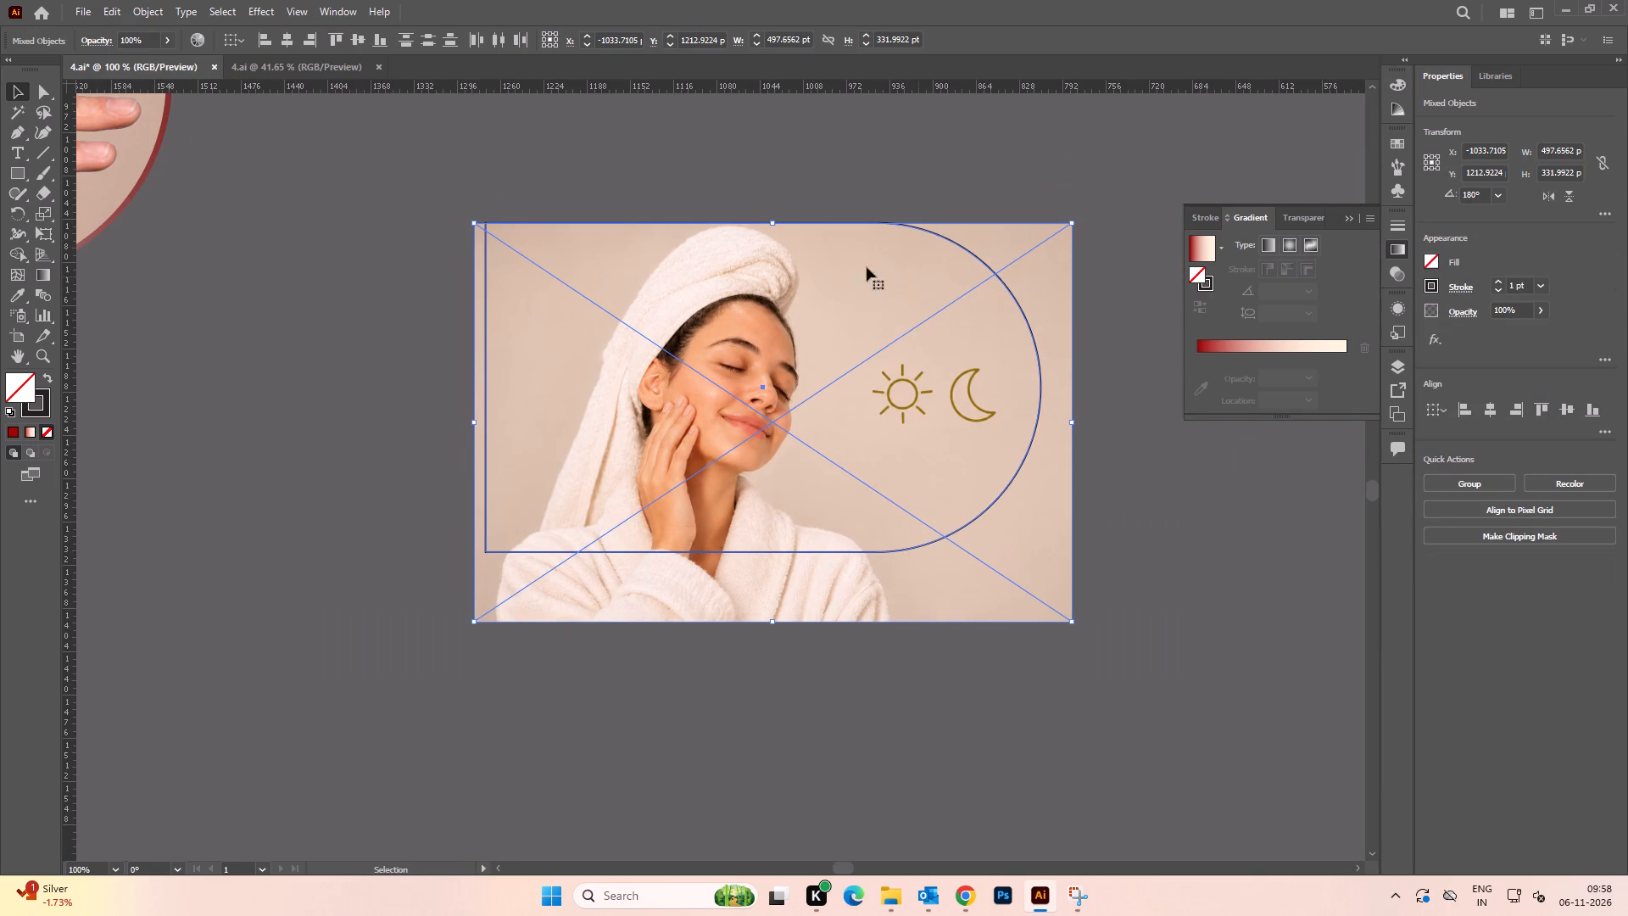
Reduce the sun-and-moon woman photo proportionally to about 482 × 321 pt and align its top edge with the rounded outline.
left_click(652, 163)
left_click(758, 415)
left_click_drag(1070, 422, 1065, 422, "shift")
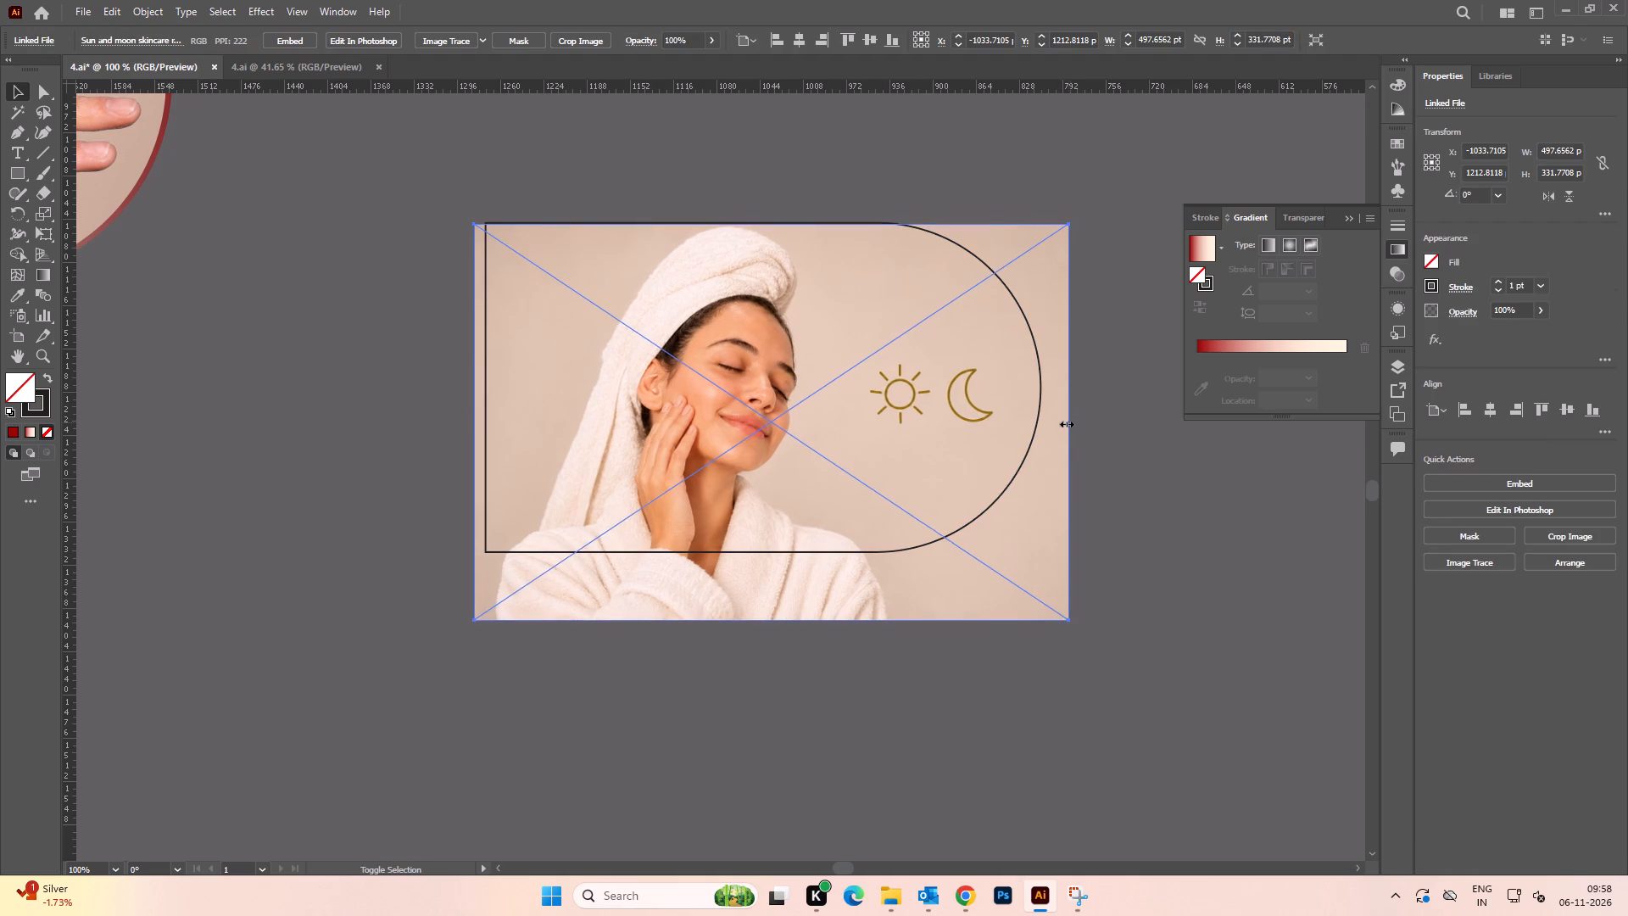
left_click_drag(1065, 422, 1053, 422, "shift")
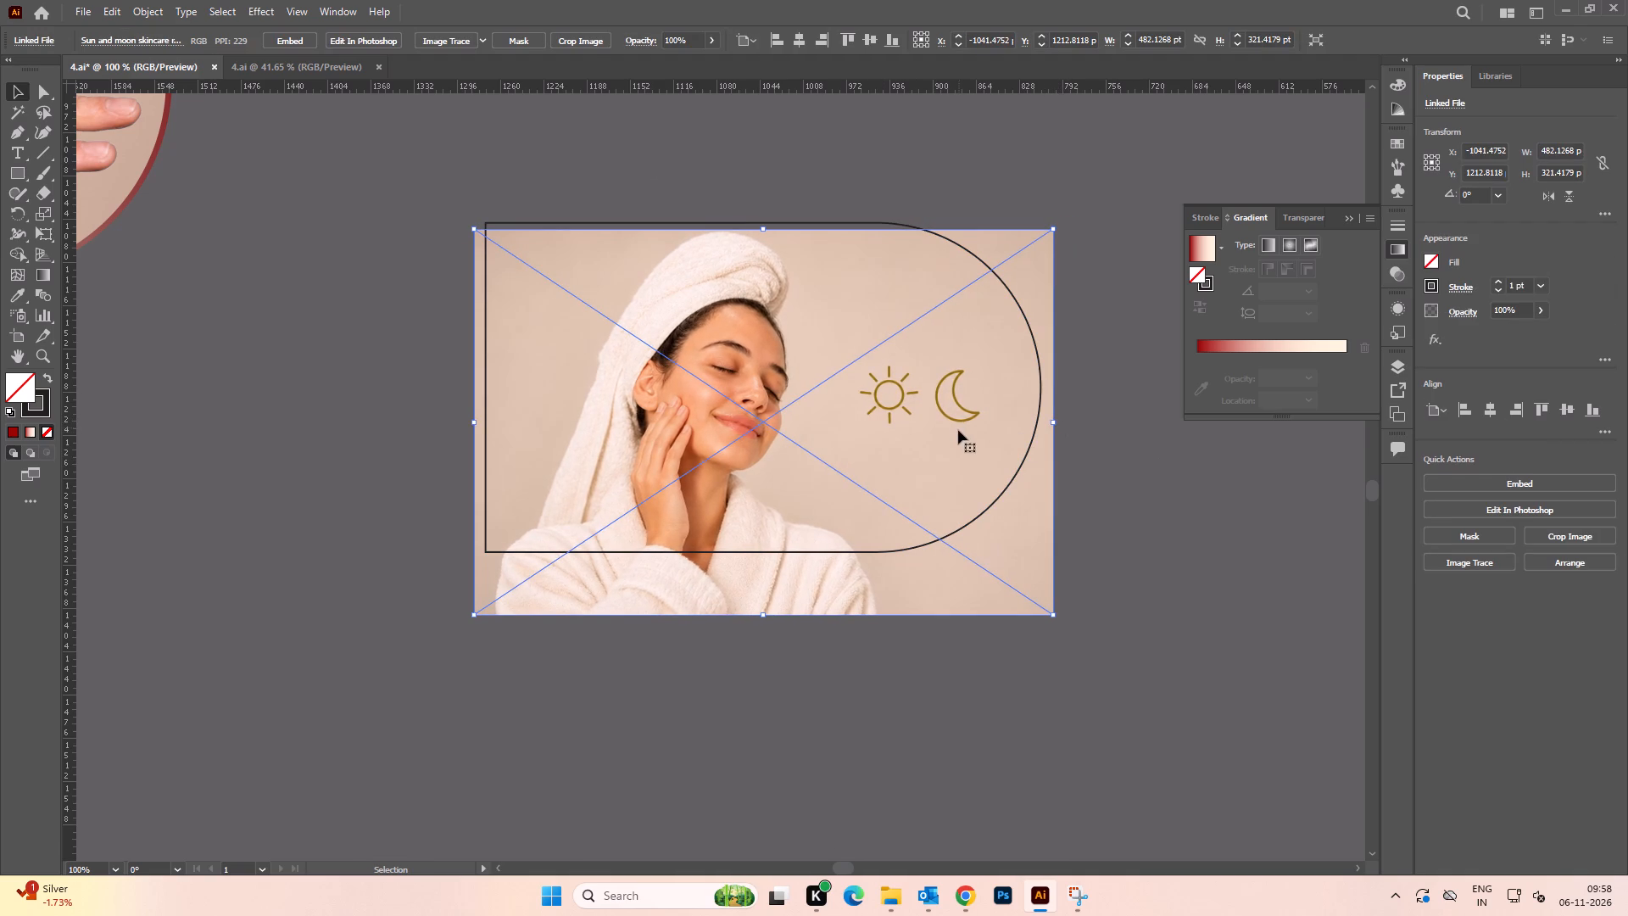
left_click(958, 433)
left_click_drag(687, 176, 751, 285)
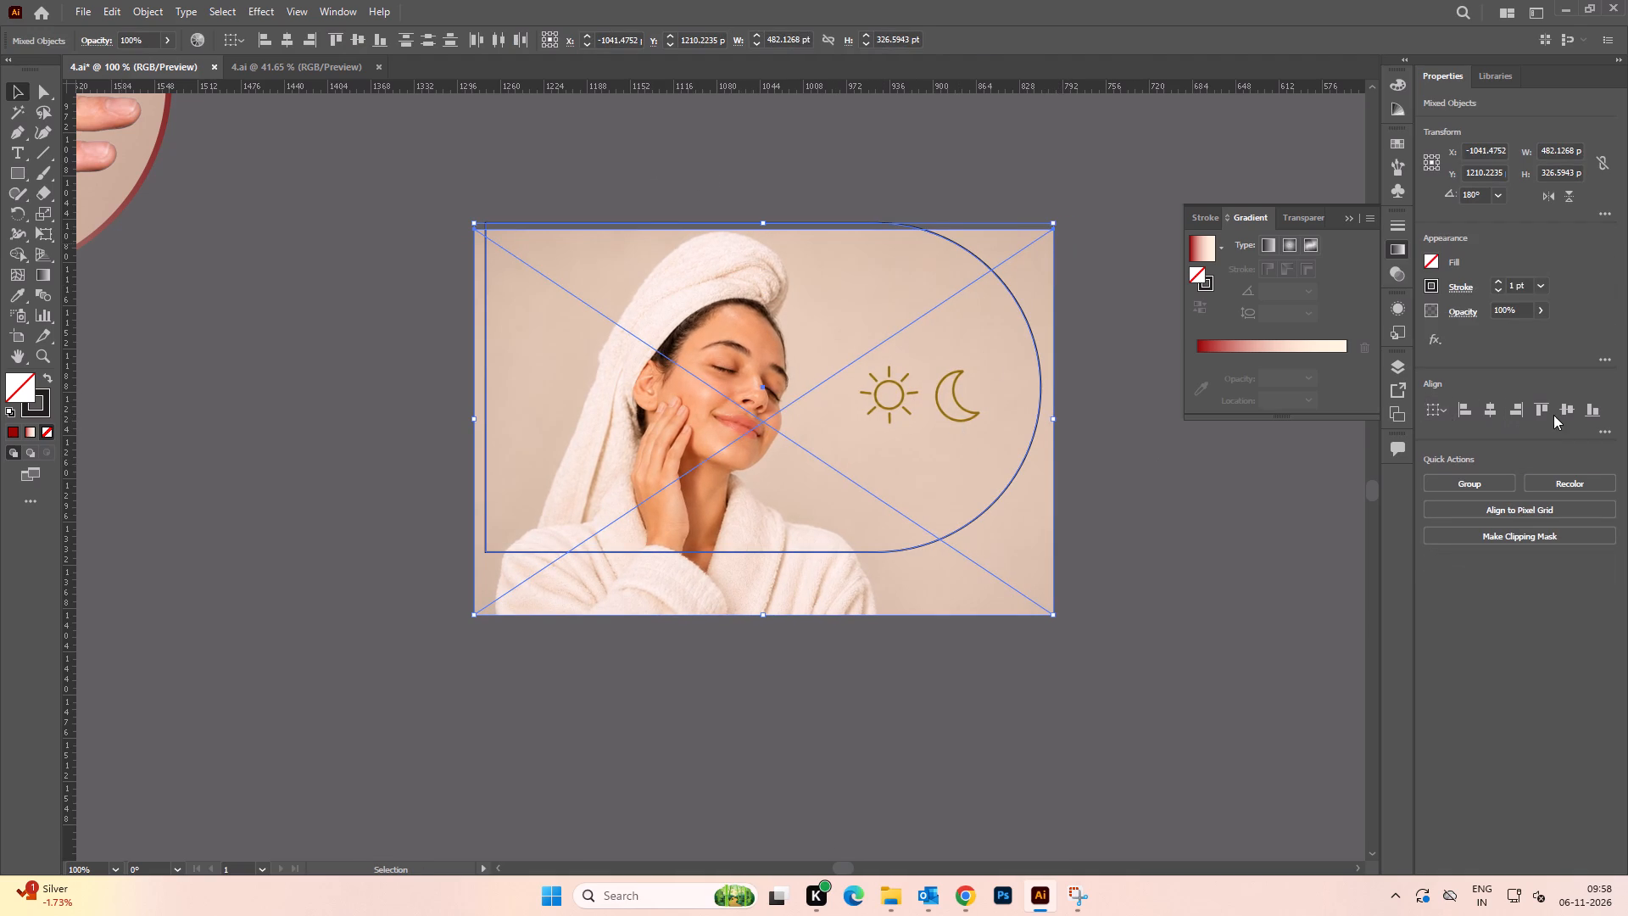
left_click(1530, 408)
Embed the linked sun-and-moon woman photo in the document.
left_click(794, 162)
left_click(844, 325)
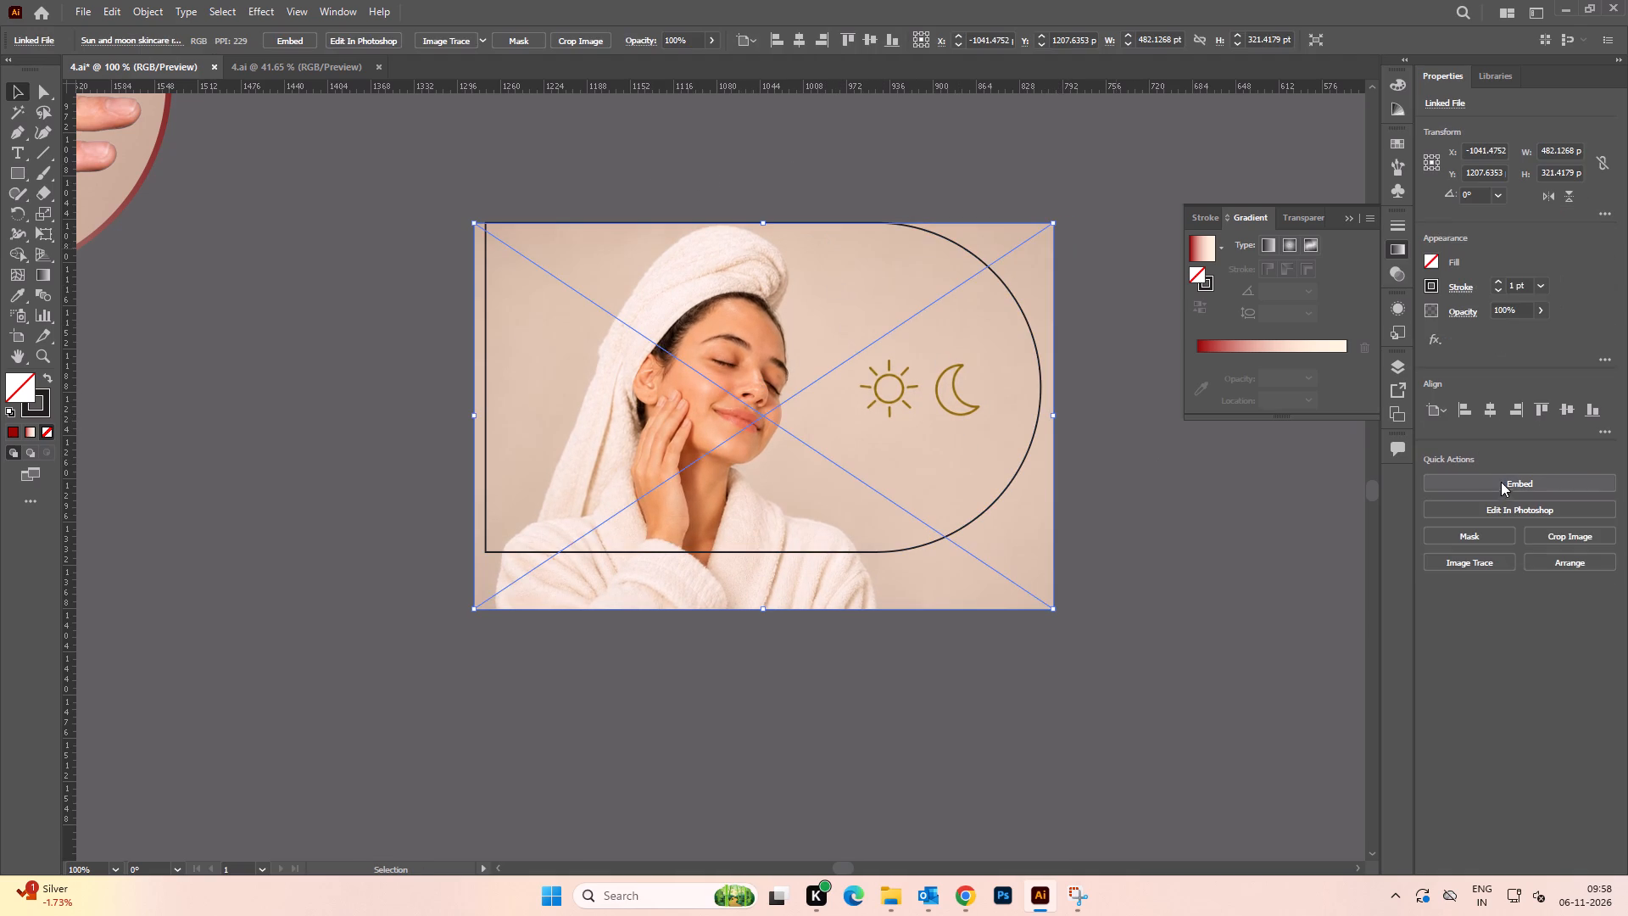
left_click(1503, 483)
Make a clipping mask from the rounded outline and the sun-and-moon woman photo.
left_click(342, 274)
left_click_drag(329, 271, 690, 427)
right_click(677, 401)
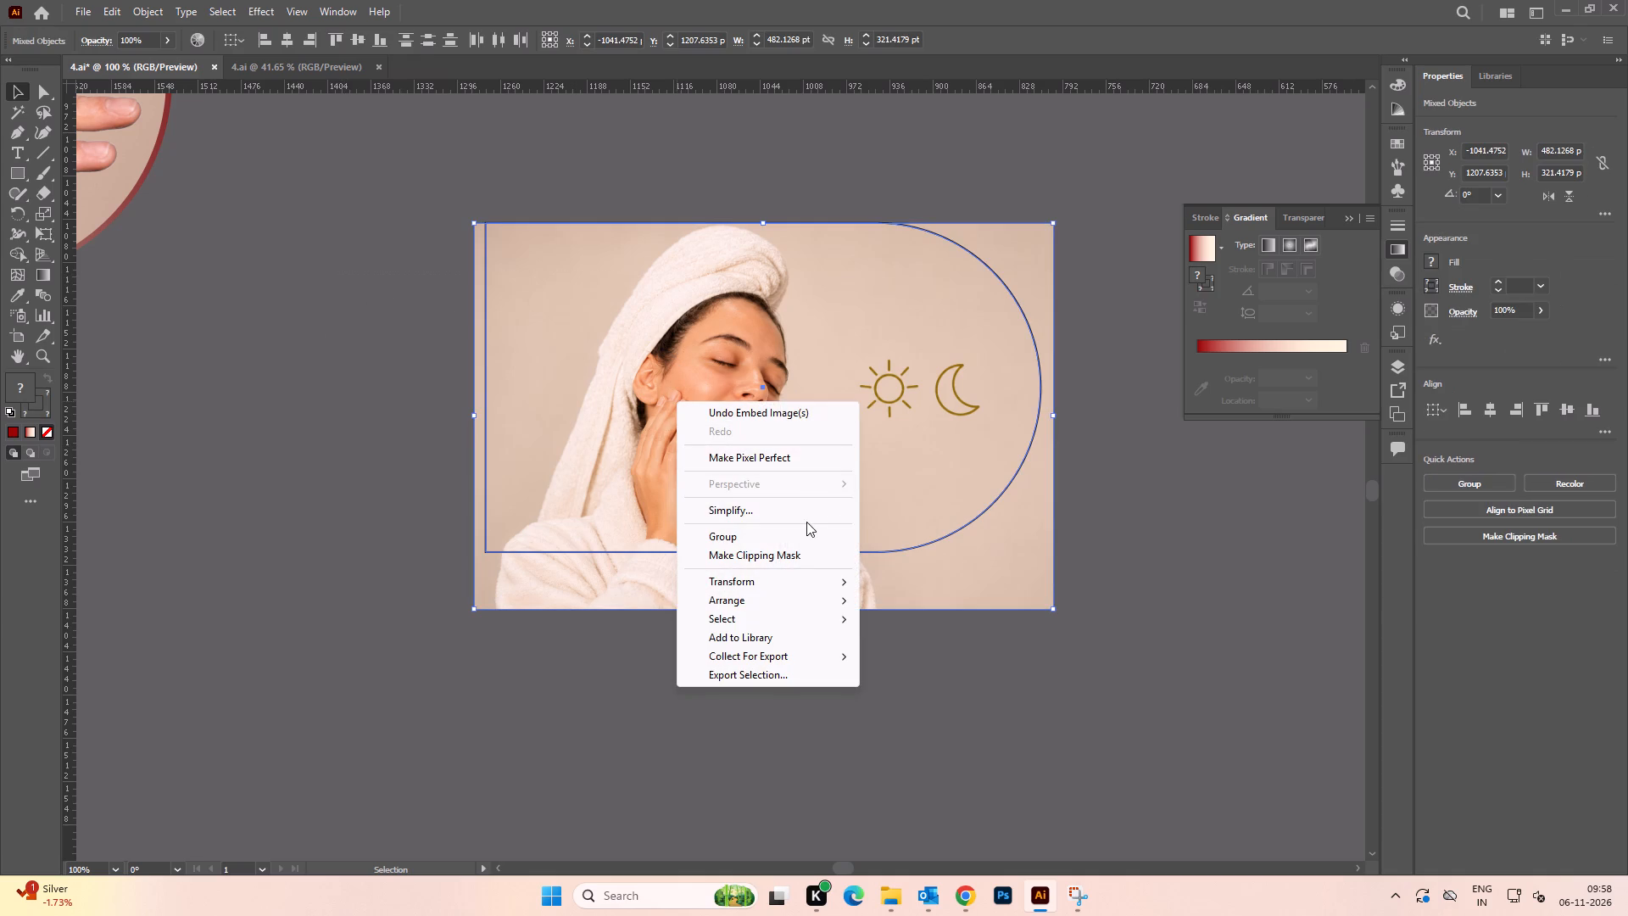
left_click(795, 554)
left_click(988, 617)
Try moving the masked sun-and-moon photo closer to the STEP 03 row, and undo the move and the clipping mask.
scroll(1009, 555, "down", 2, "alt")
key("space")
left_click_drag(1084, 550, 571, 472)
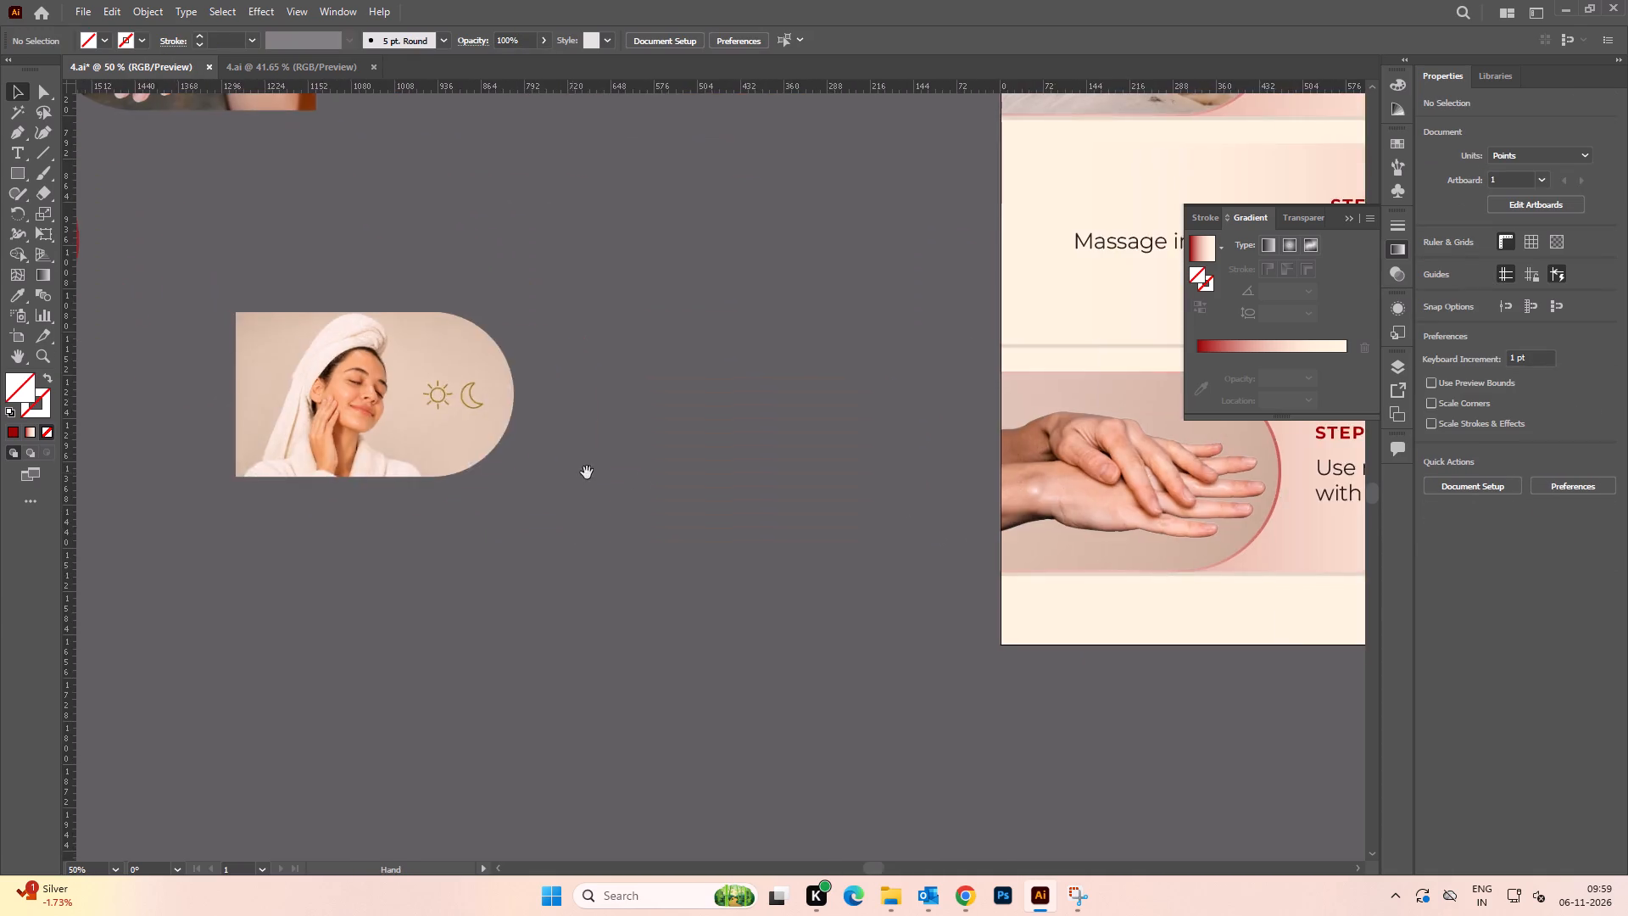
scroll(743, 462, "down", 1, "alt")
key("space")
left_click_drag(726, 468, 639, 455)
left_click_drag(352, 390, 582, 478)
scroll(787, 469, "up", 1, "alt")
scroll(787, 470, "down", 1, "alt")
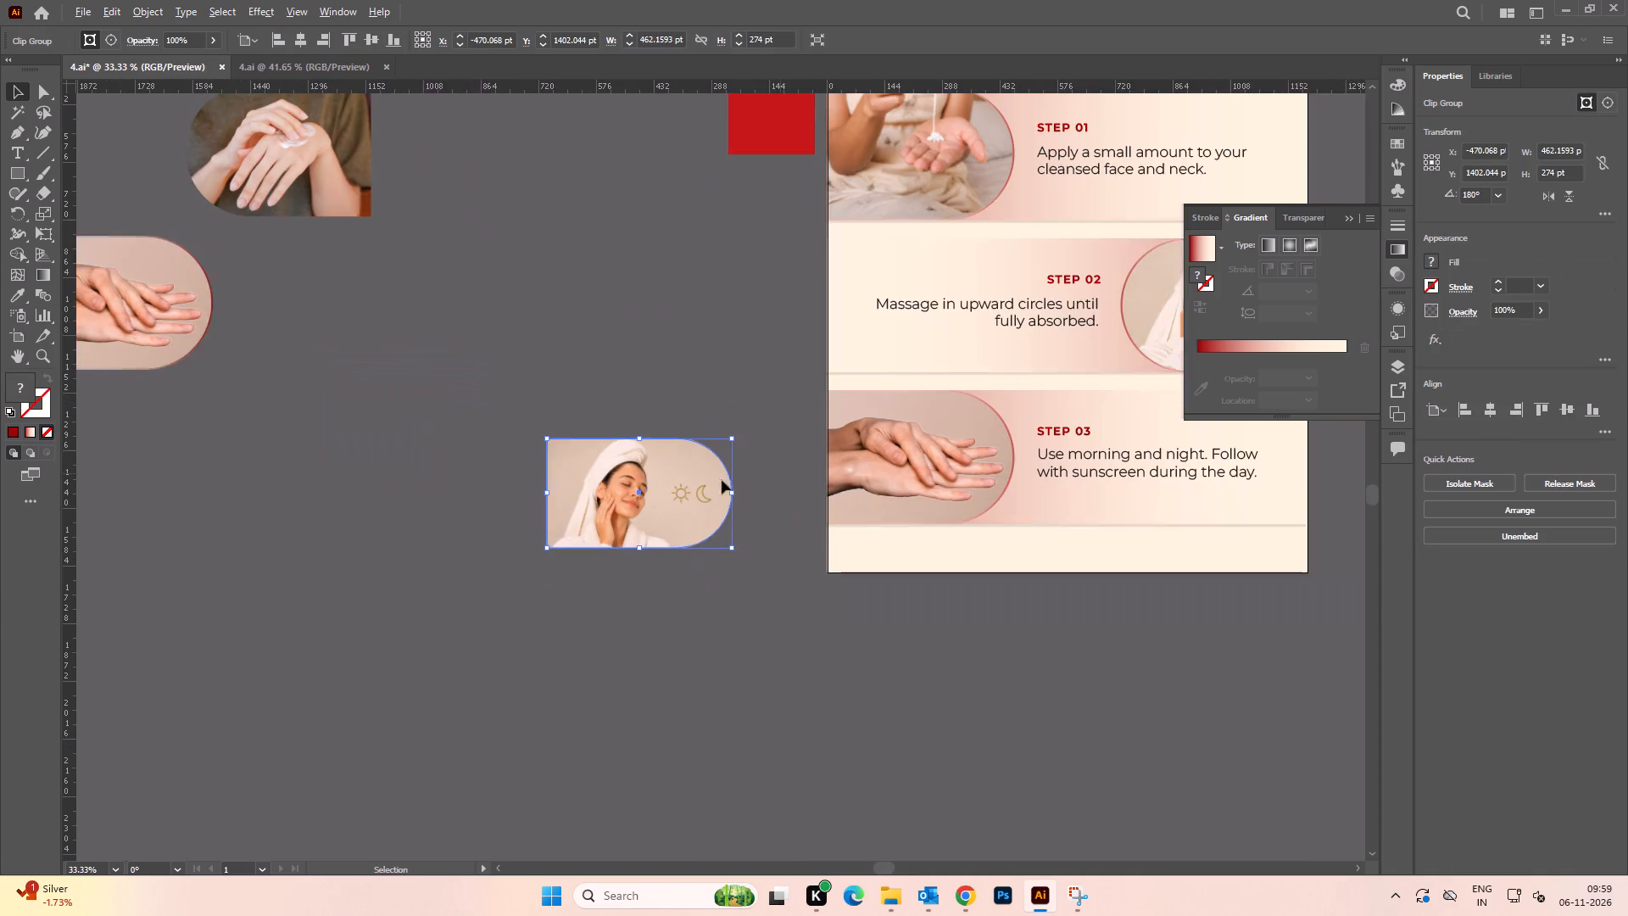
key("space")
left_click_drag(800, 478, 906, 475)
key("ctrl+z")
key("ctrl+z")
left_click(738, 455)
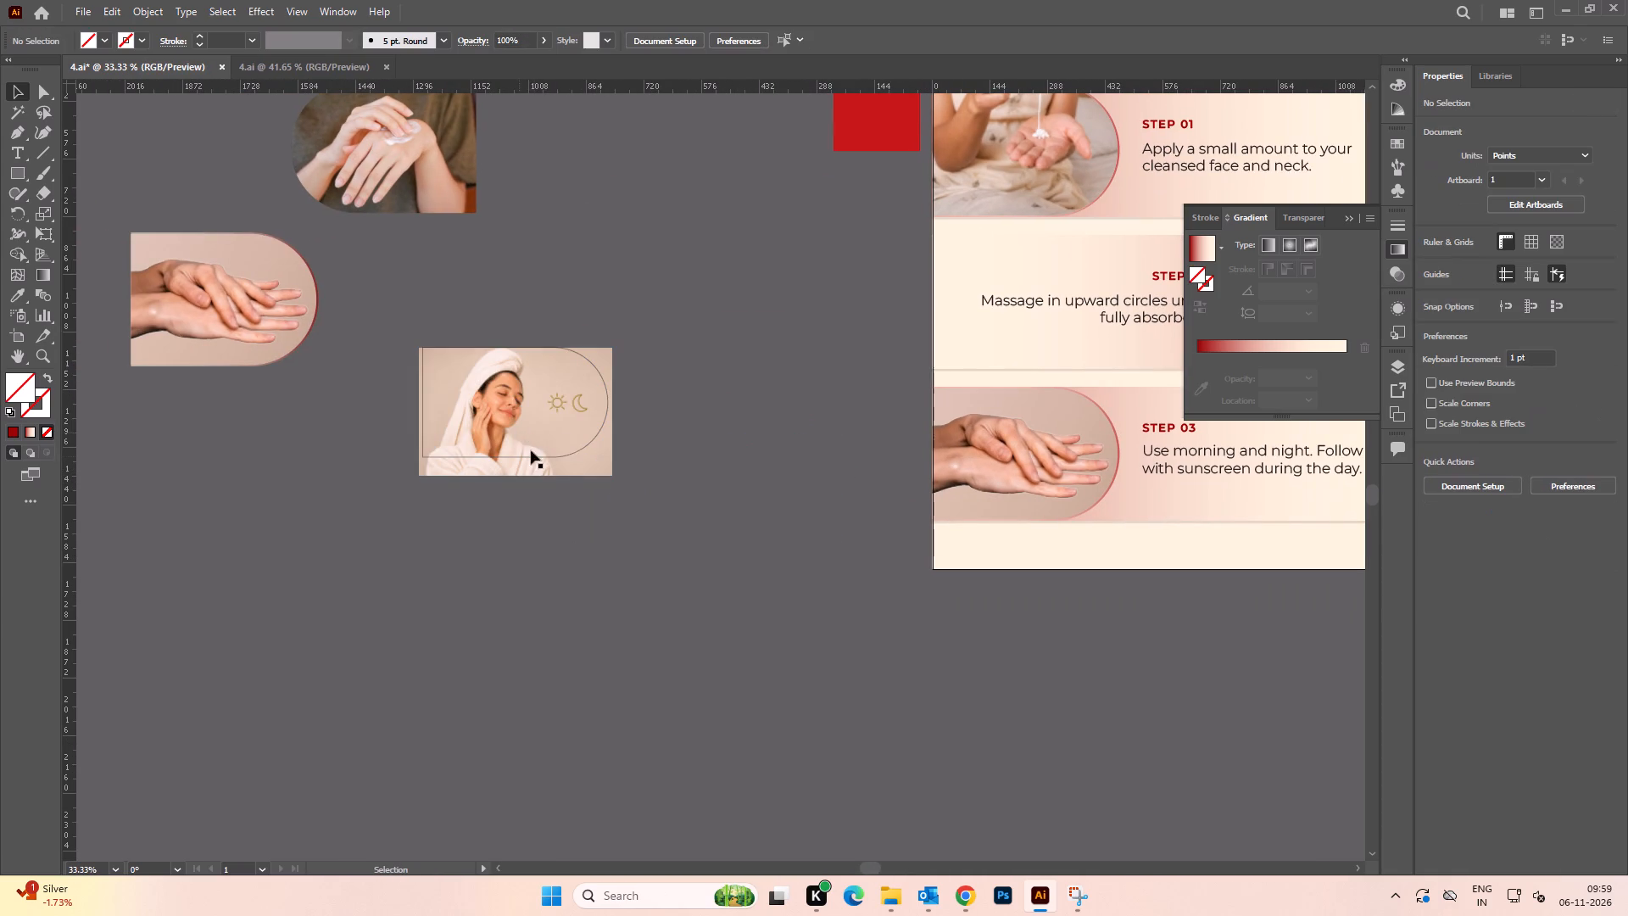
Move the sun-and-moon woman photo off the rounded outline and delete the outline.
left_click_drag(551, 474, 737, 502)
left_click_drag(416, 333, 474, 438)
key("Delete")
left_click_drag(716, 472, 554, 427)
Duplicate the STEP 03 hands photo group onto the pasteboard beside the artboard.
left_click_drag(966, 464, 742, 455, "alt")
key("space")
left_click_drag(476, 424, 711, 427)
Spread out the older hands photo with its border, the sun-and-moon woman photo and the duplicated hands group on the pasteboard.
left_click_drag(715, 422, 646, 422)
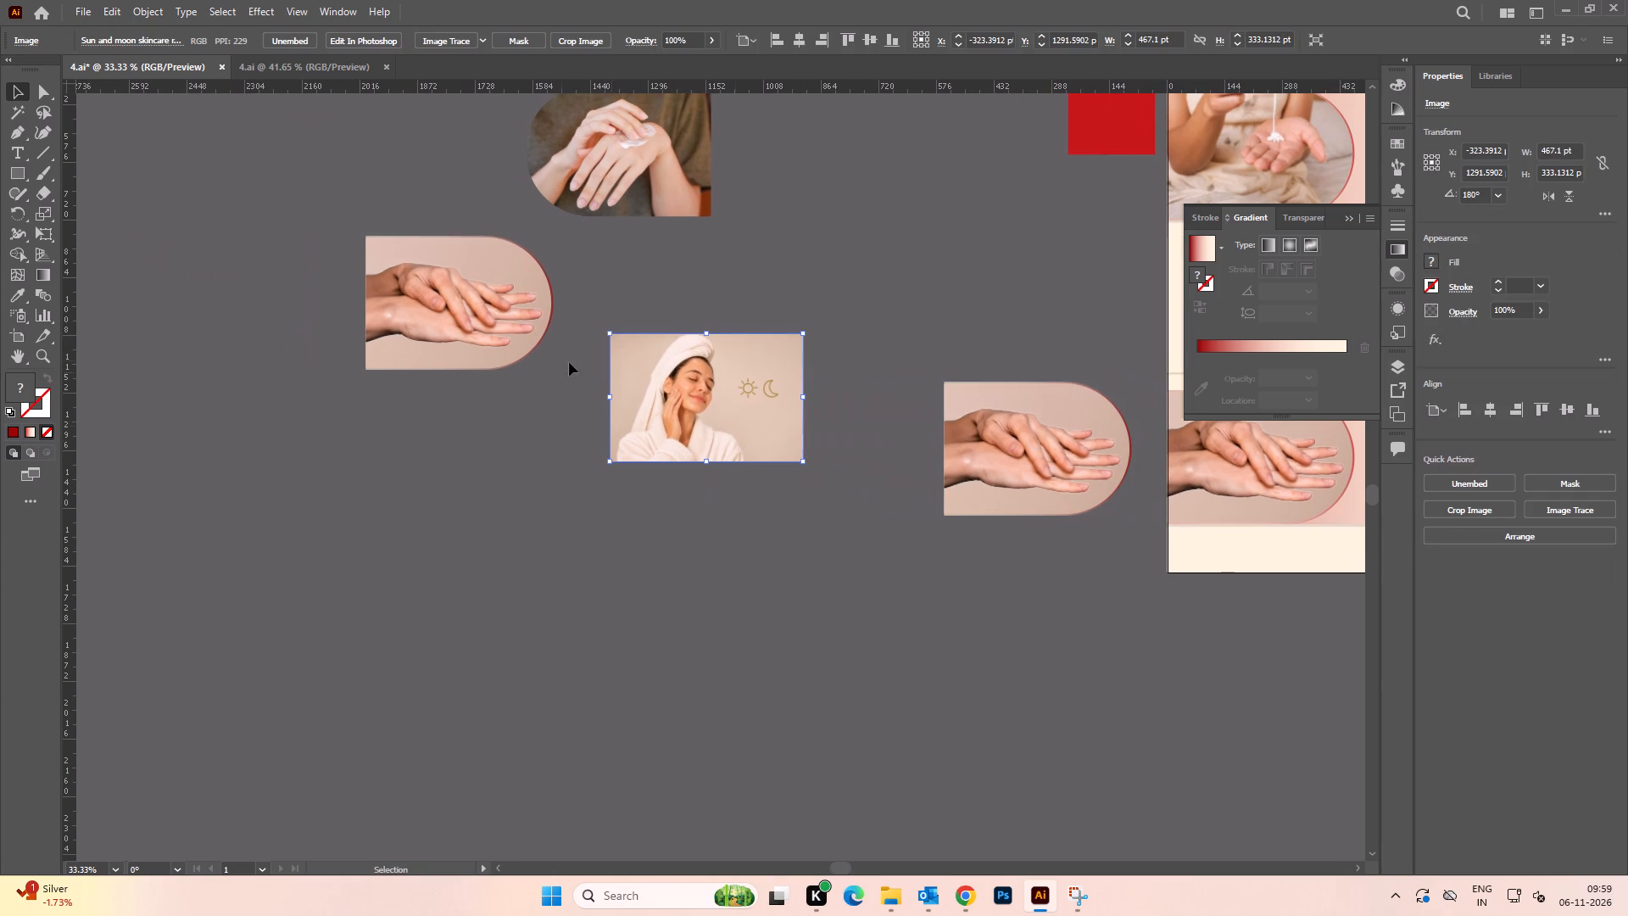
left_click_drag(493, 343, 344, 237)
key("ctrl+z")
left_click(306, 266)
left_click_drag(319, 279, 413, 371)
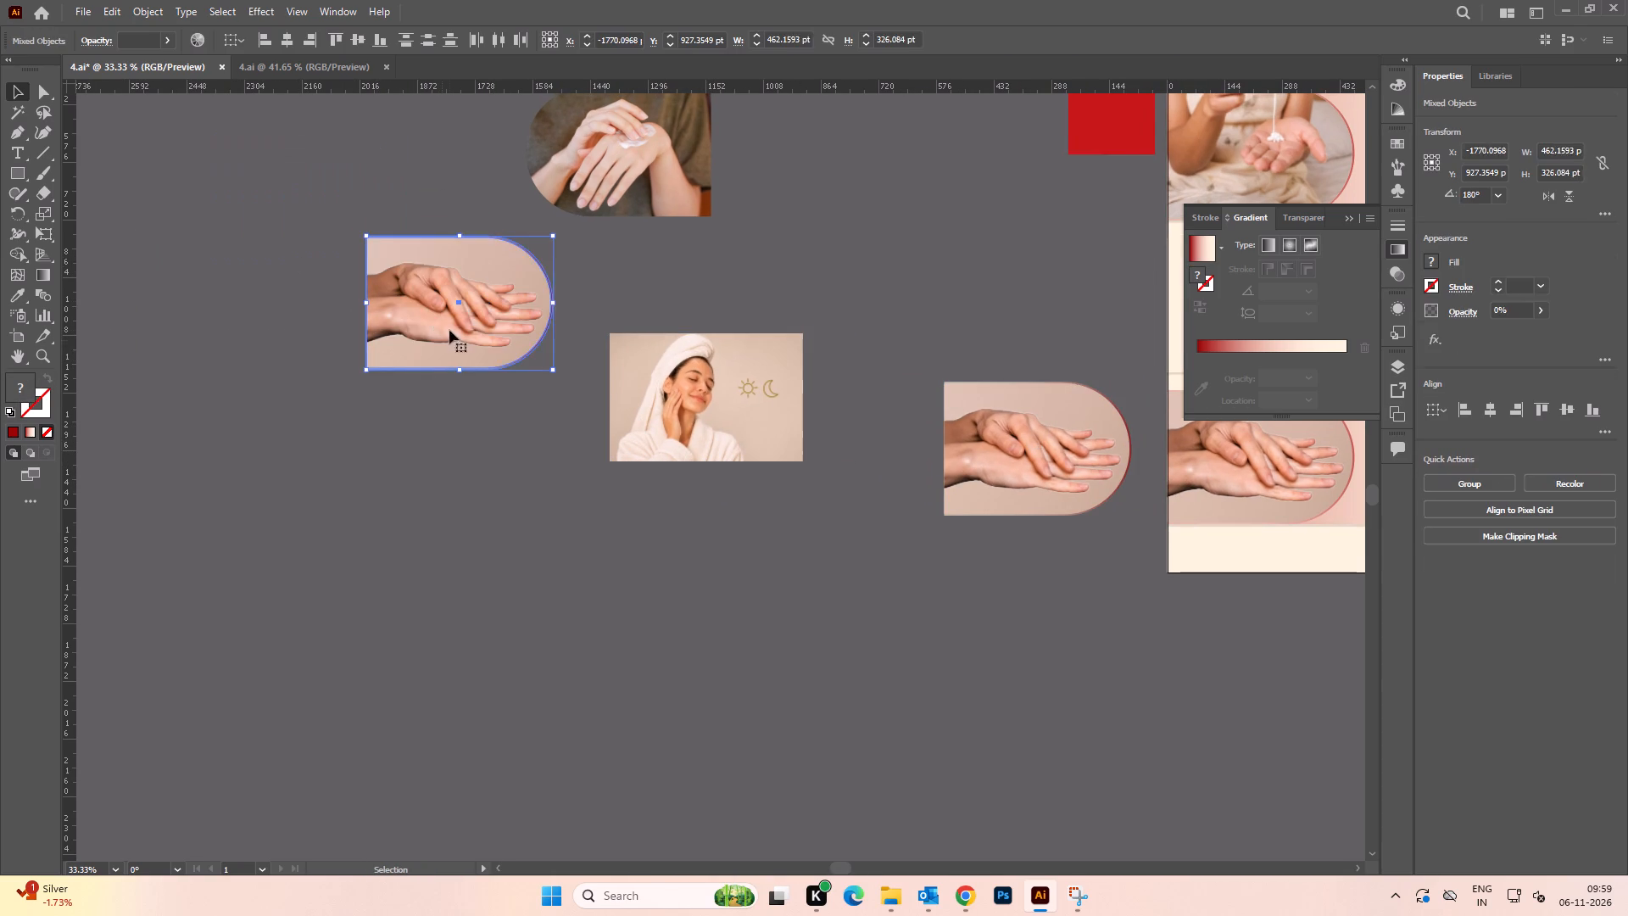
left_click_drag(449, 330, 304, 250)
left_click_drag(728, 414, 719, 357)
left_click_drag(984, 461, 814, 517)
Ungroup the duplicated hands photo on the pasteboard, move the photo aside and delete its red gradient border.
key("space")
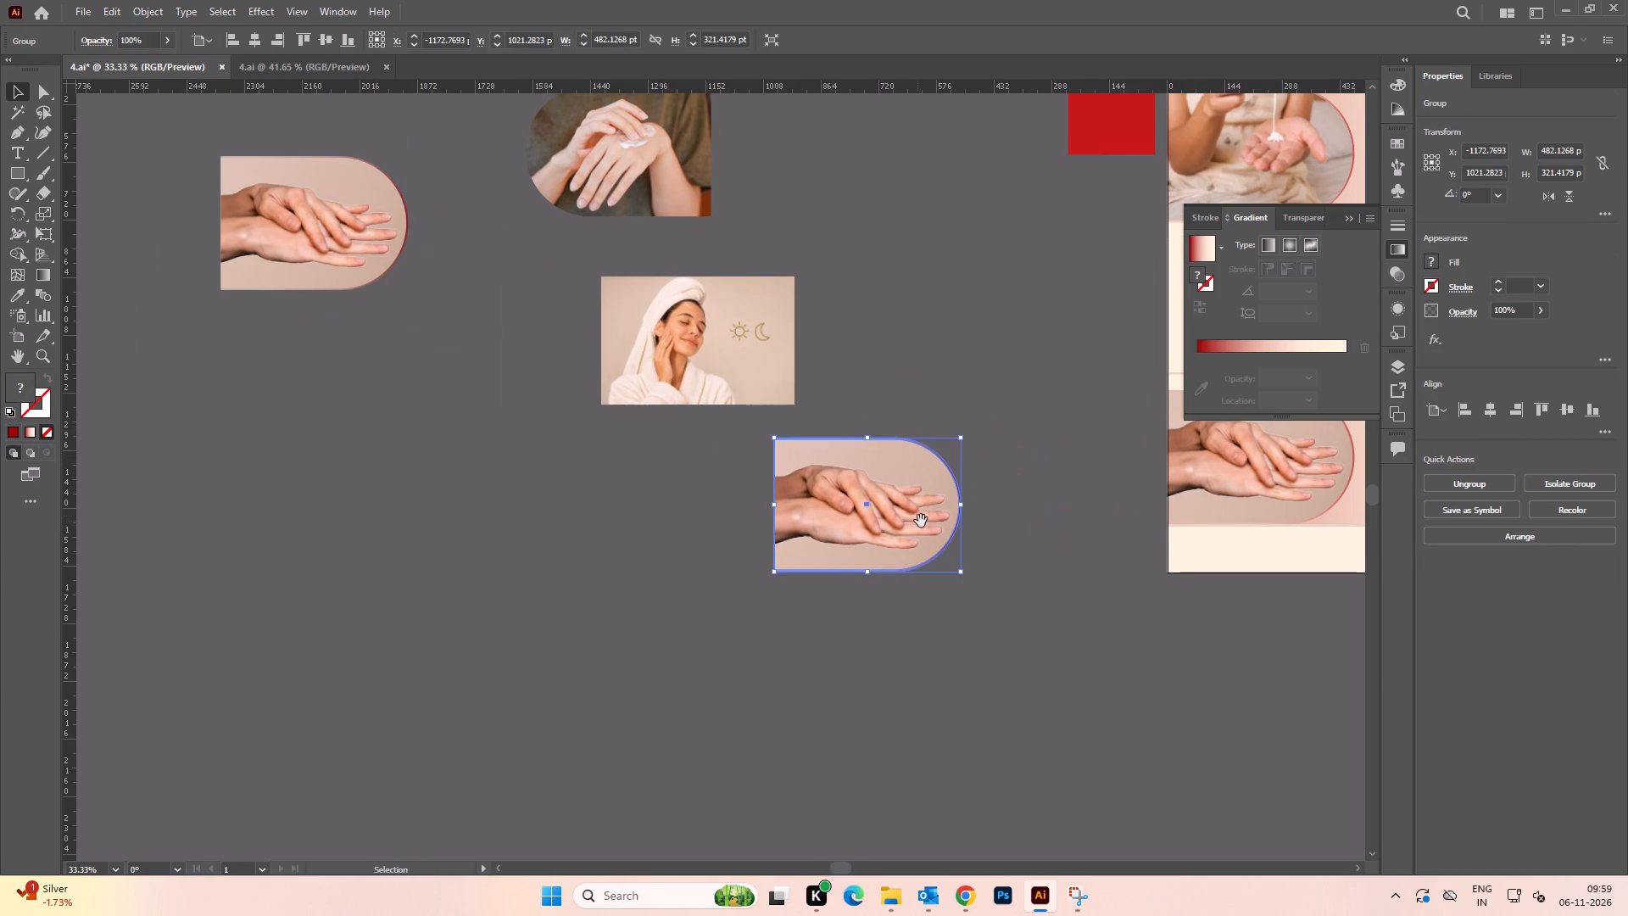
left_click_drag(902, 477, 875, 370)
scroll(930, 463, "down", 1, "alt")
key("space")
left_click_drag(962, 508, 902, 507)
key("space")
left_click_drag(919, 487, 938, 521)
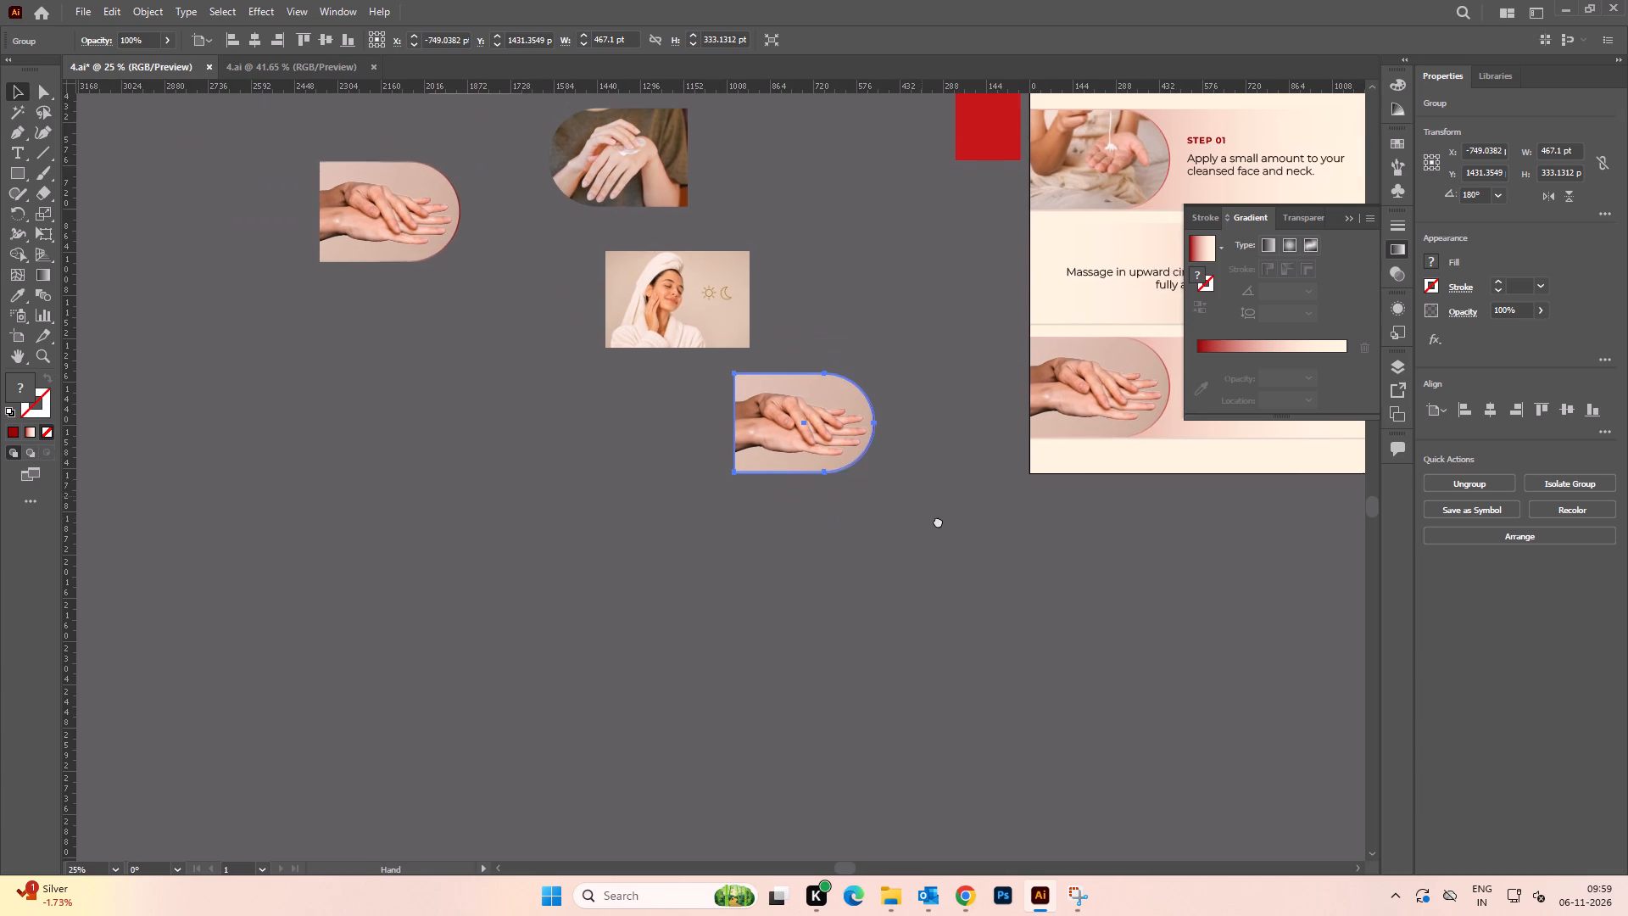
left_click_drag(938, 521, 942, 523)
left_click(945, 526)
key("space")
left_click_drag(821, 457, 867, 443)
scroll(856, 449, "up", 2, "alt")
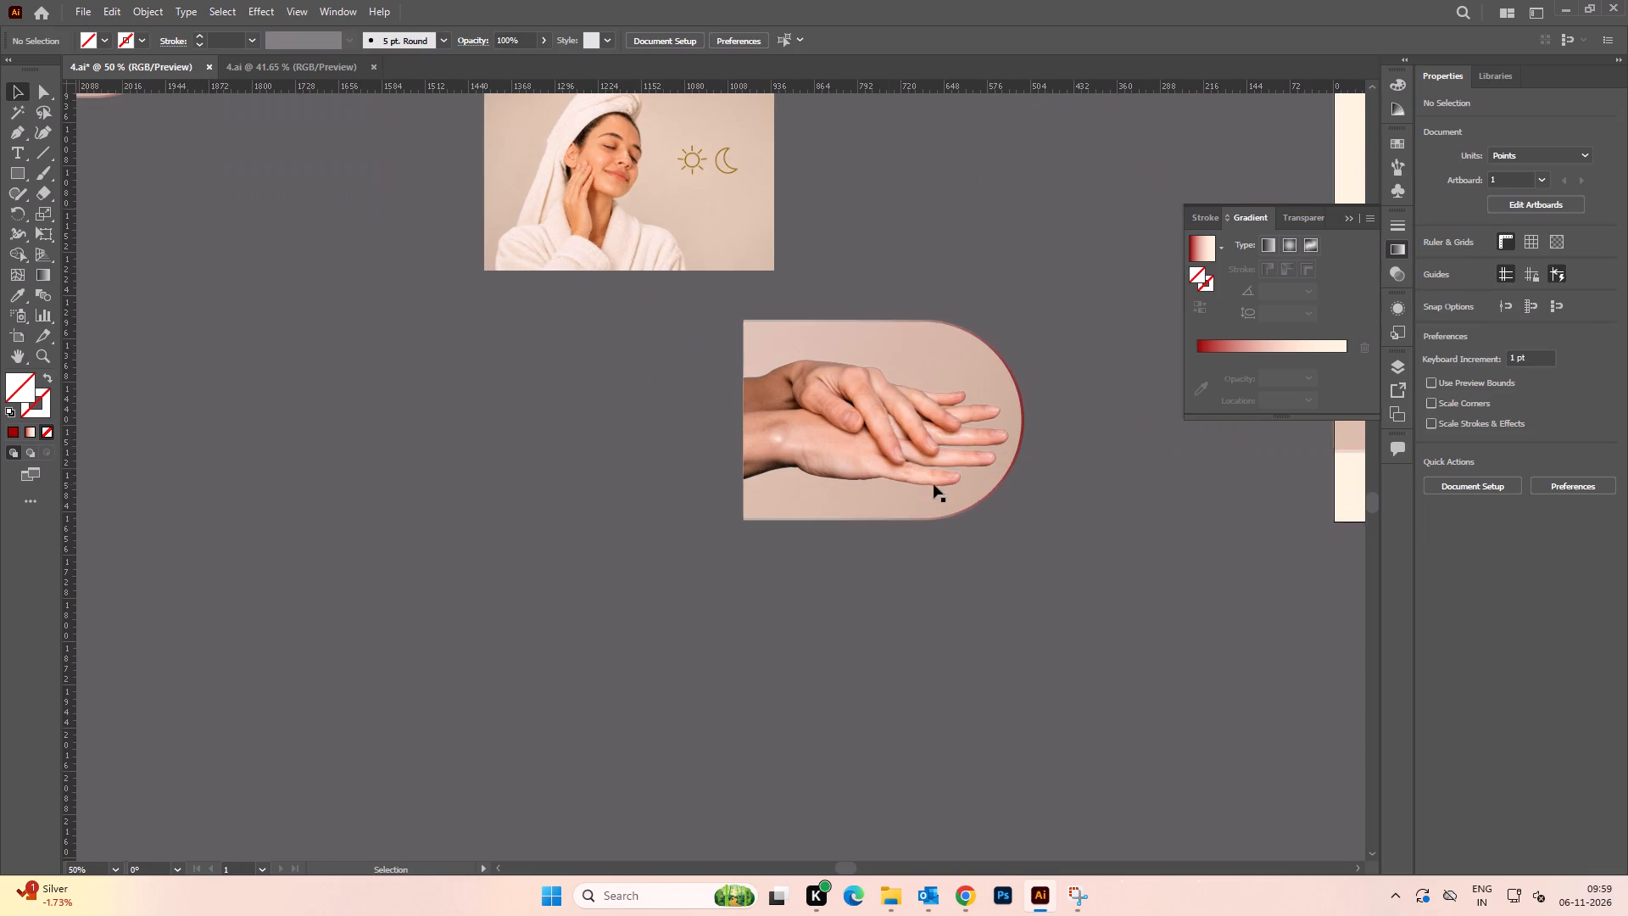
key("space")
left_click_drag(922, 475, 885, 467)
left_click(818, 421)
right_click(818, 420)
left_click(903, 567)
left_click(984, 572)
left_click_drag(789, 415, 715, 414)
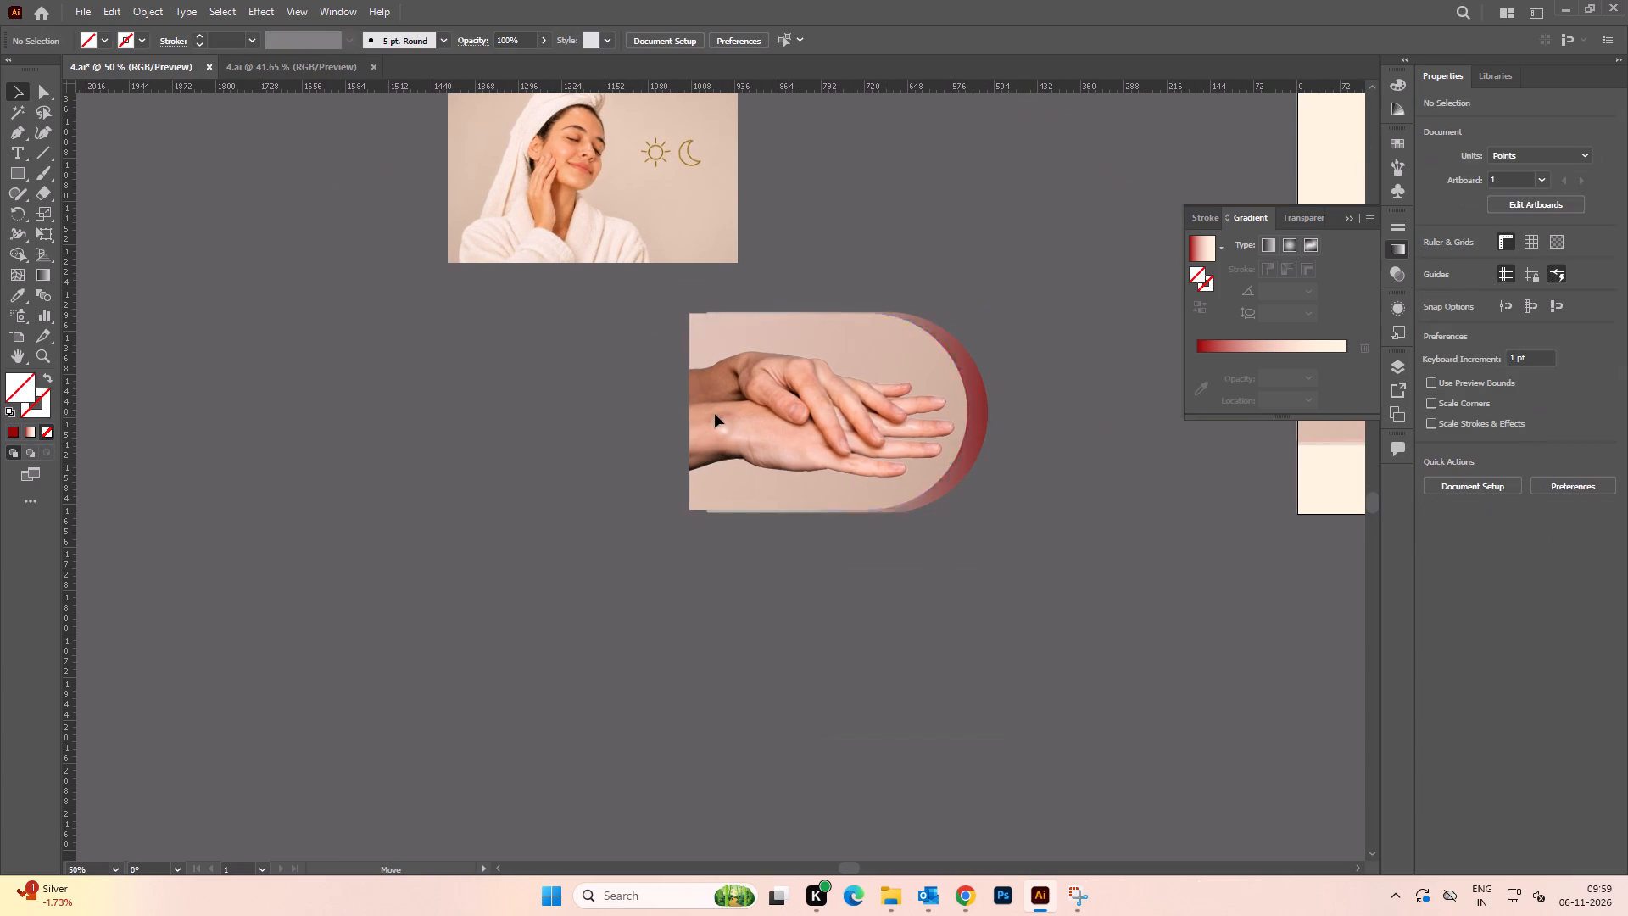
left_click_drag(715, 414, 667, 416)
left_click_drag(1091, 483, 948, 380)
key("Delete")
Release the duplicated hands photo's clipping mask and delete the photo, keeping the rounded outline.
left_click_drag(770, 418, 863, 396)
right_click(863, 393)
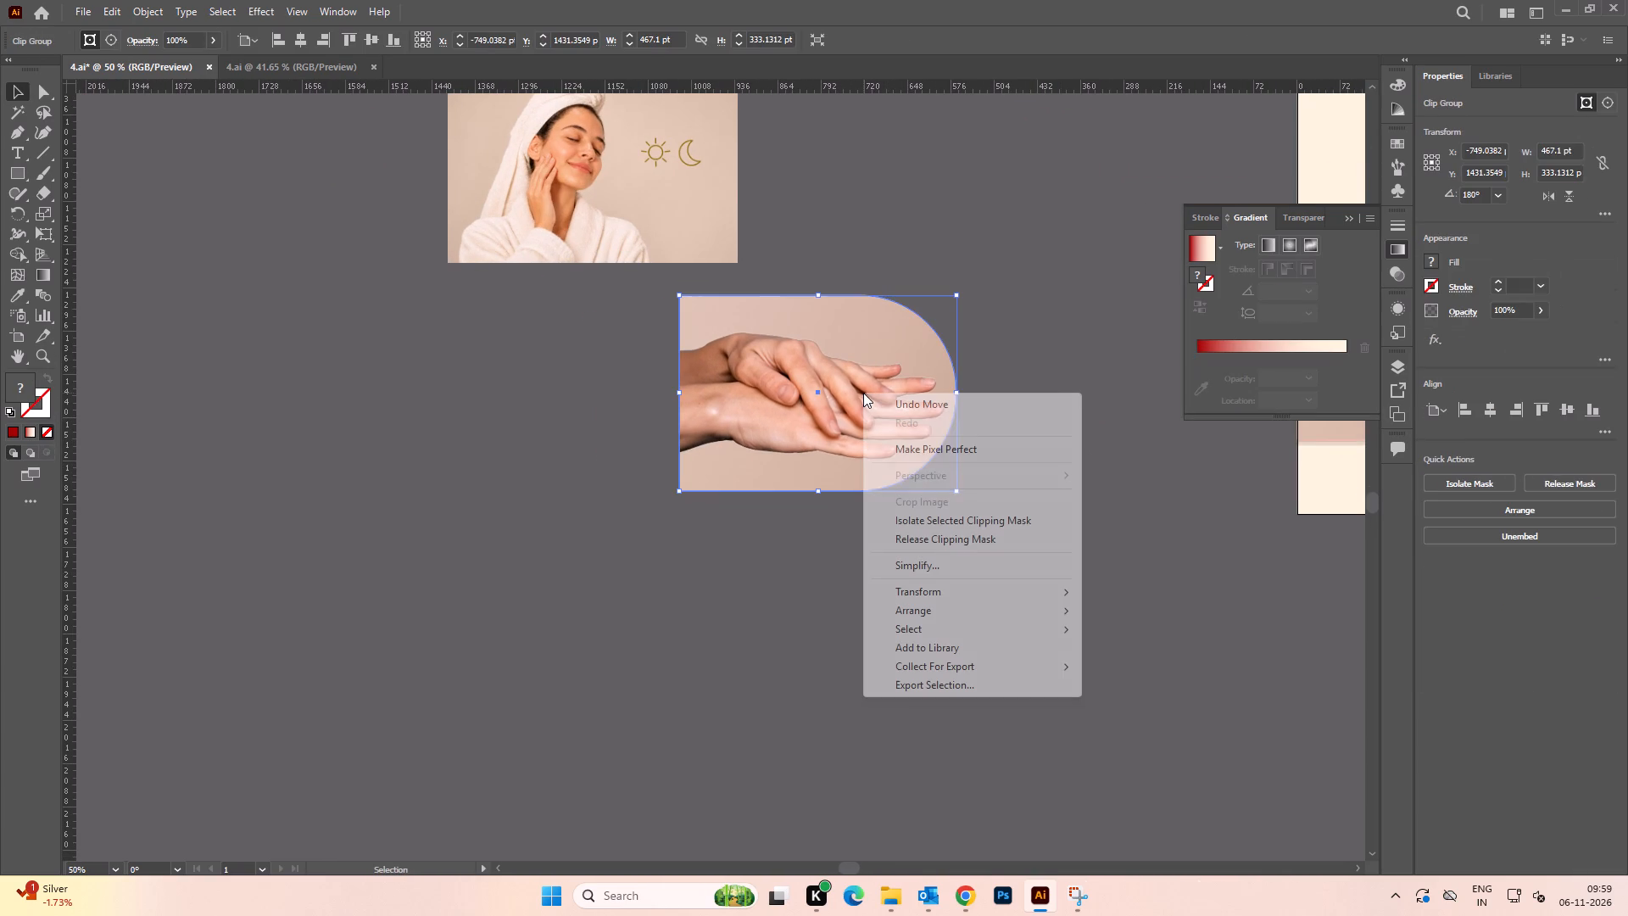
left_click(981, 540)
left_click(1074, 504)
left_click_drag(988, 469, 523, 513)
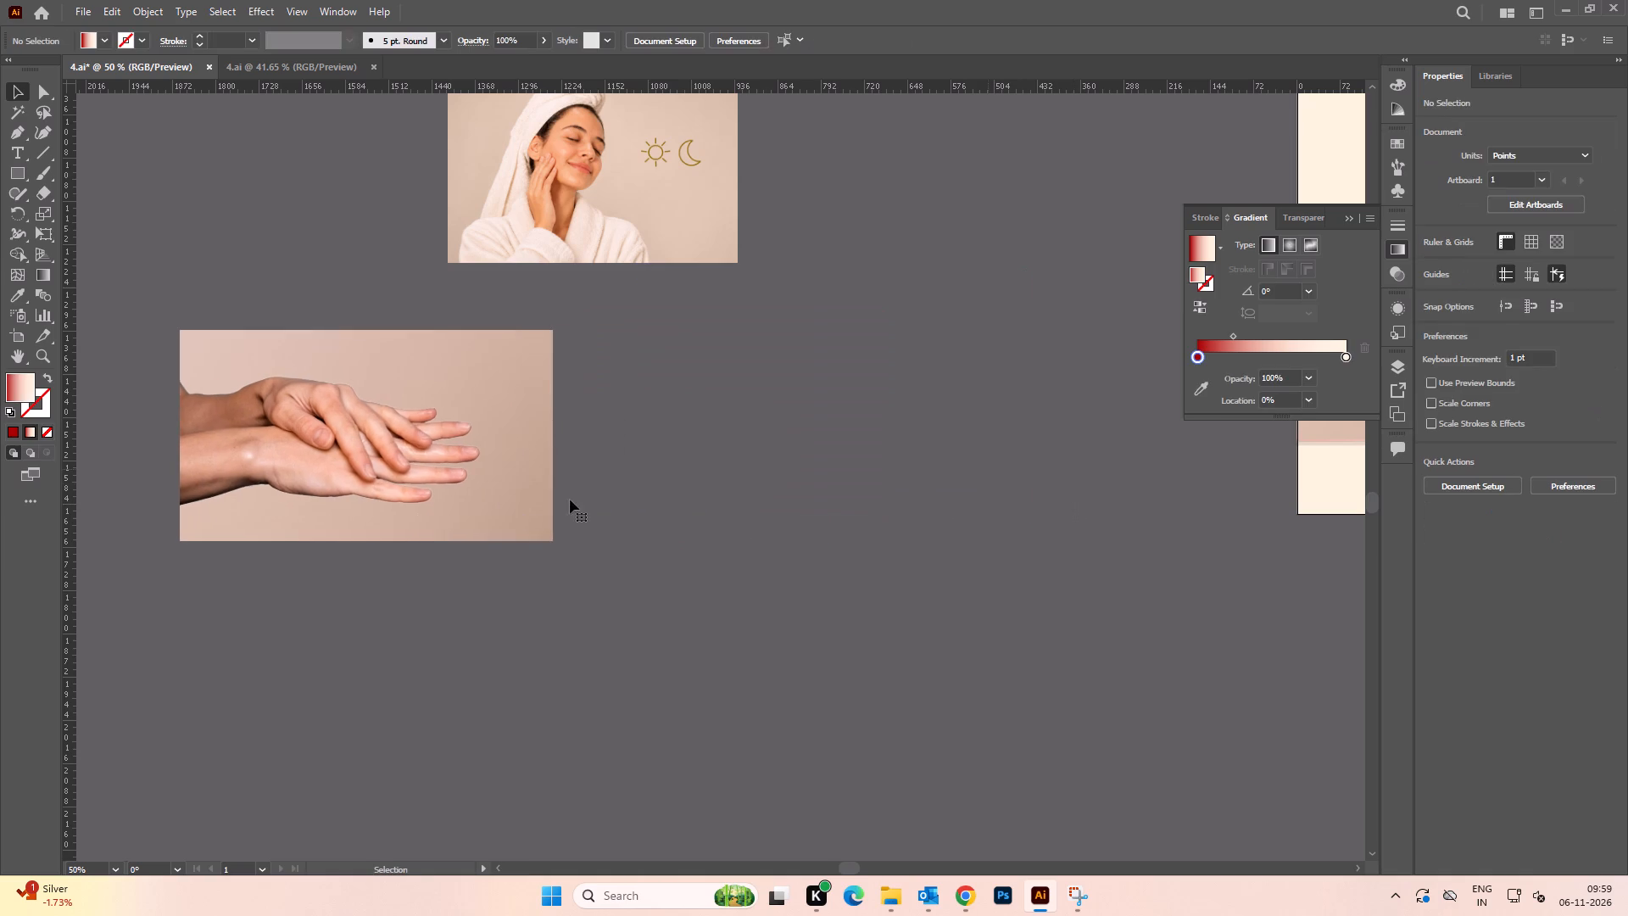
key("Delete")
Give the empty rounded outline on the pasteboard a 1 pt black stroke.
left_click(796, 481)
left_click_drag(794, 430, 480, 386)
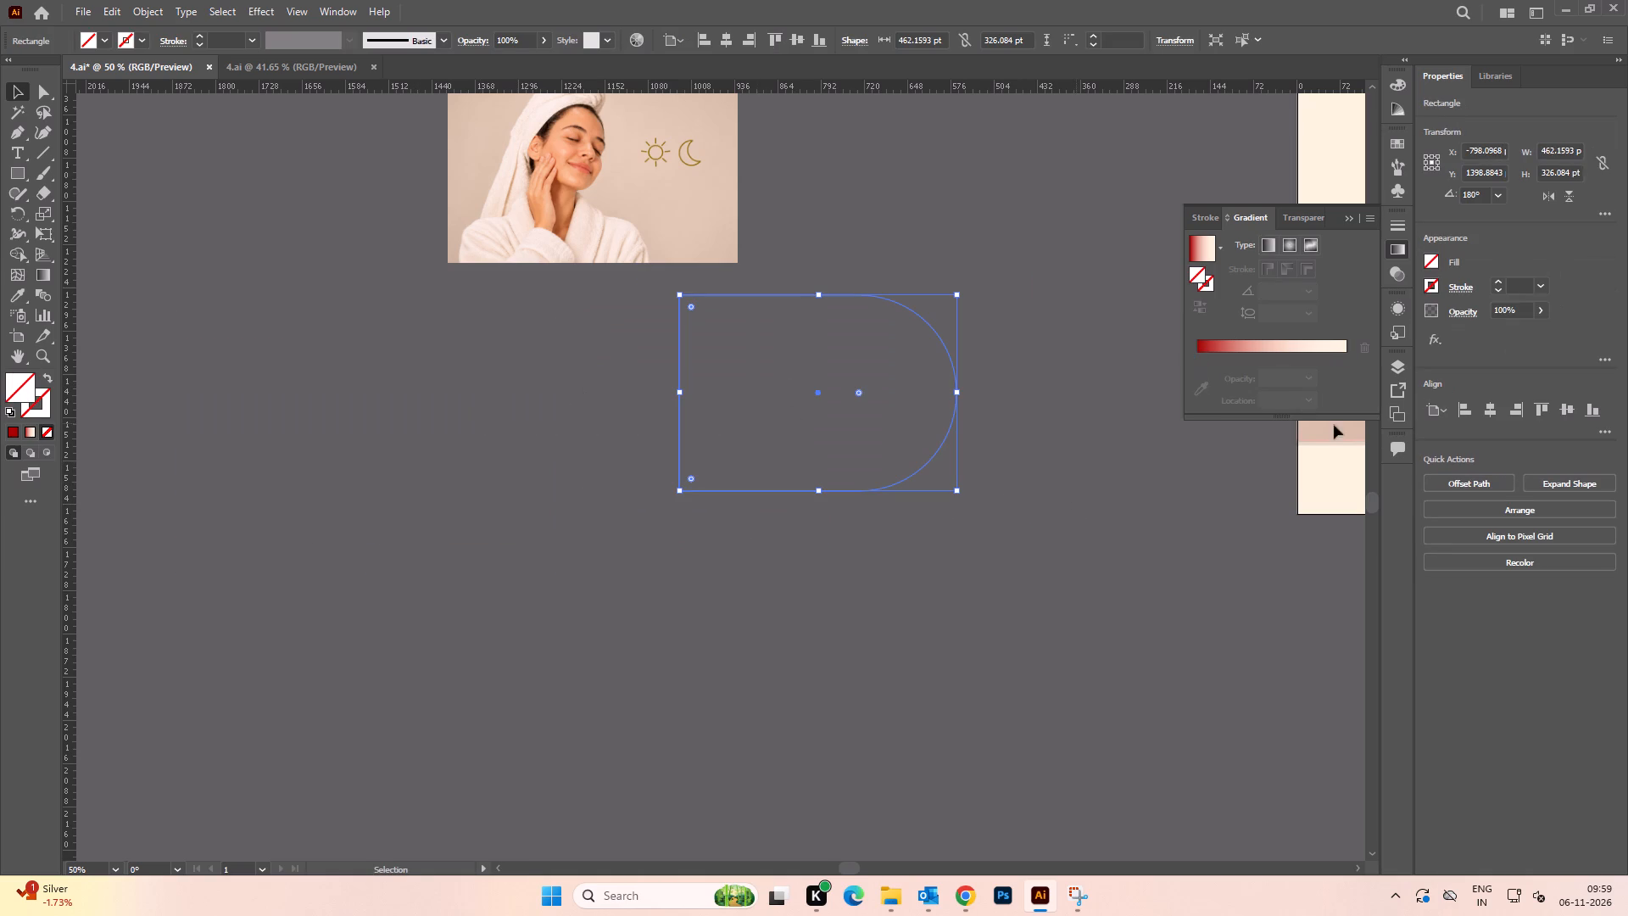
left_click(1497, 283)
left_click(1073, 371)
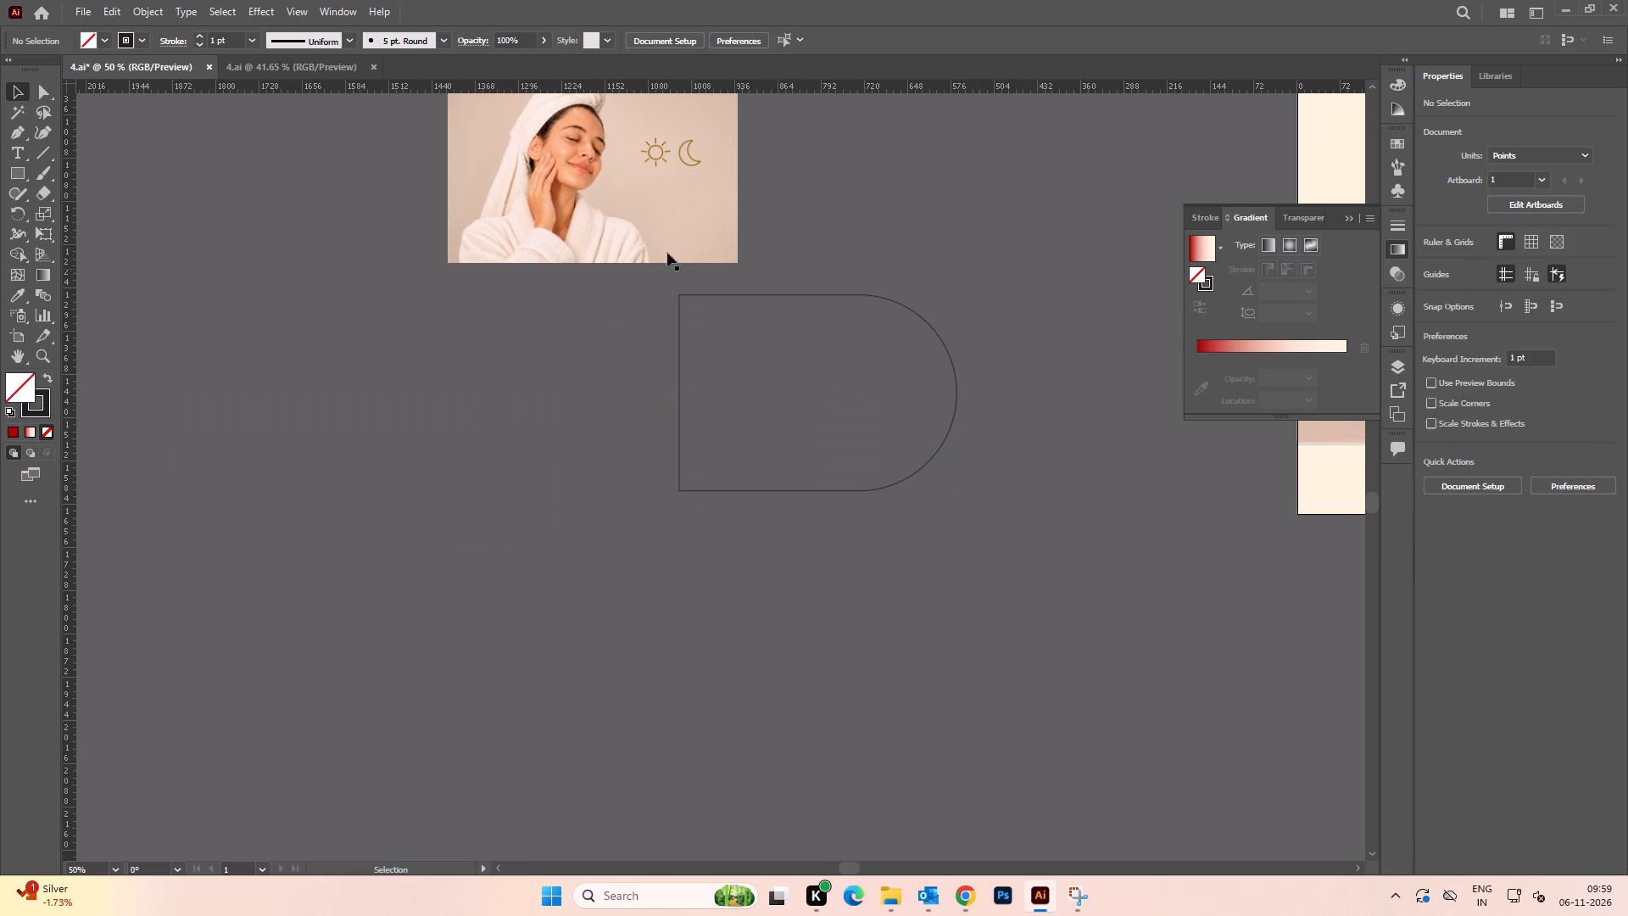
Move the sun-and-moon woman photo onto the rounded outline and bring the outline to the front.
left_click_drag(638, 235, 788, 447)
left_click_drag(1013, 376, 922, 392)
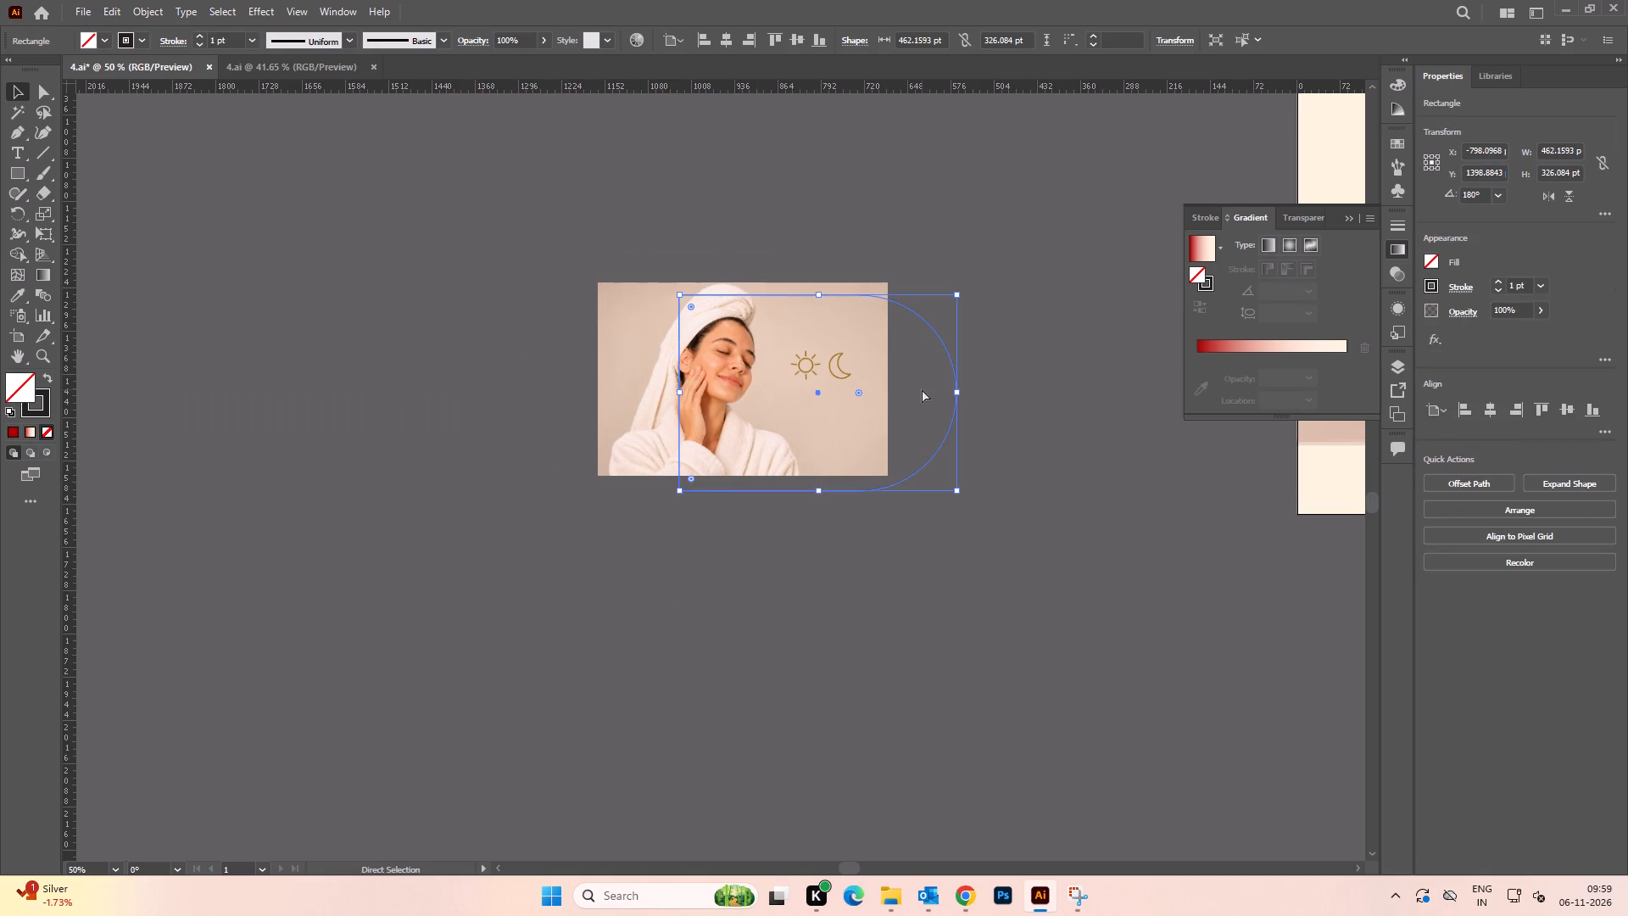
key("ctrl+shift+apostrophe")
left_click(1071, 640)
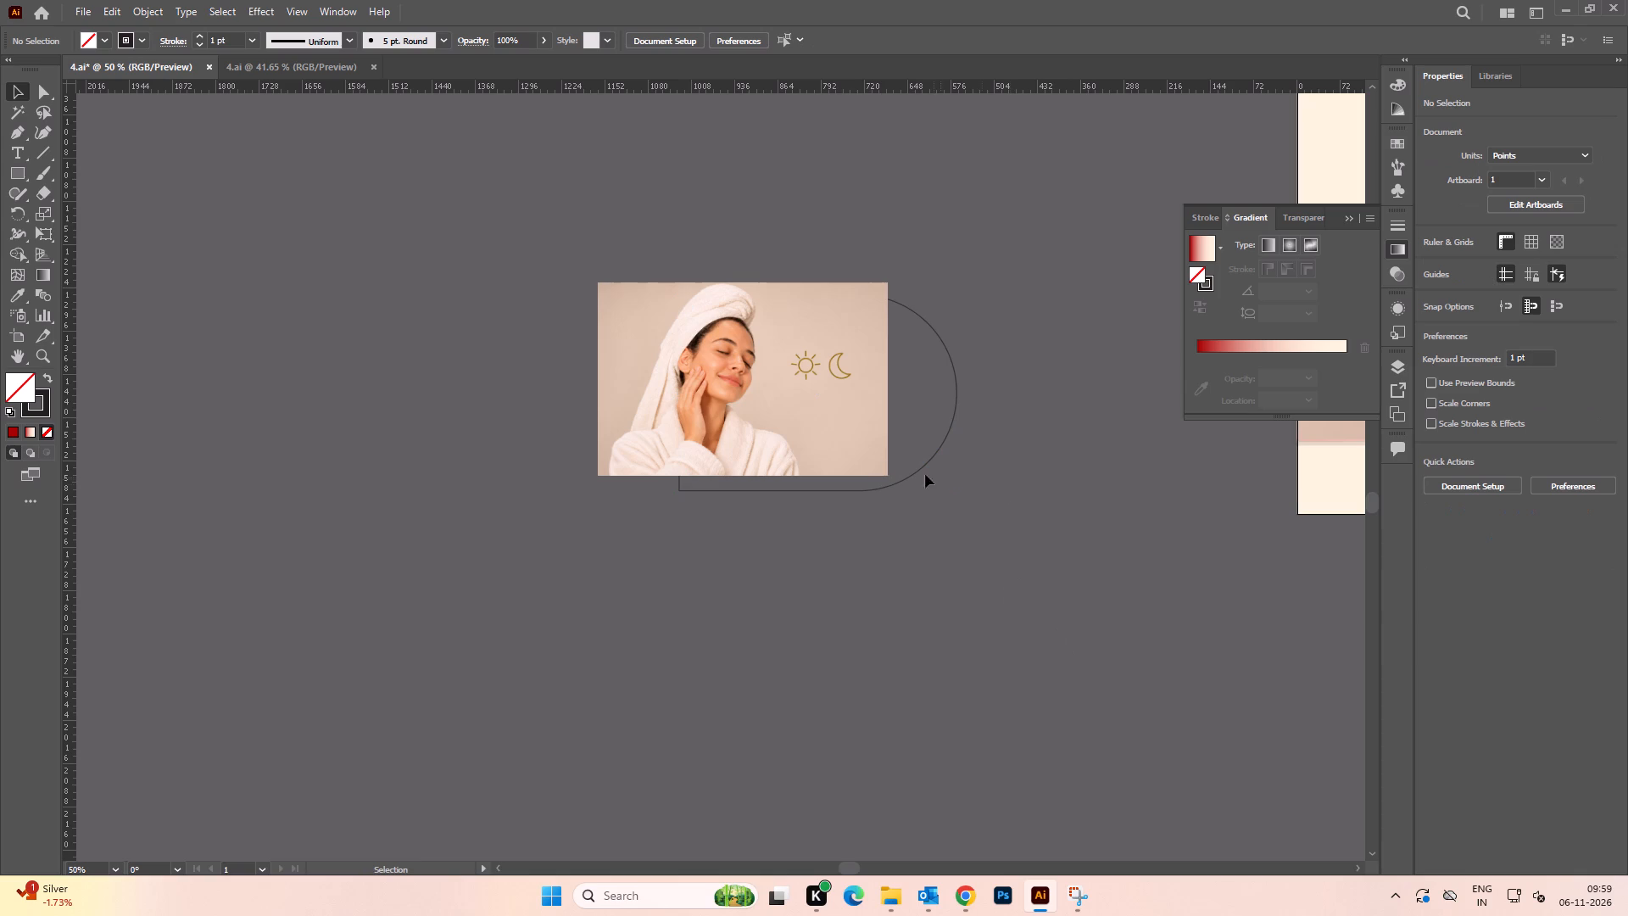
left_click_drag(1009, 427, 945, 390)
key("ctrl+shift+bracketright")
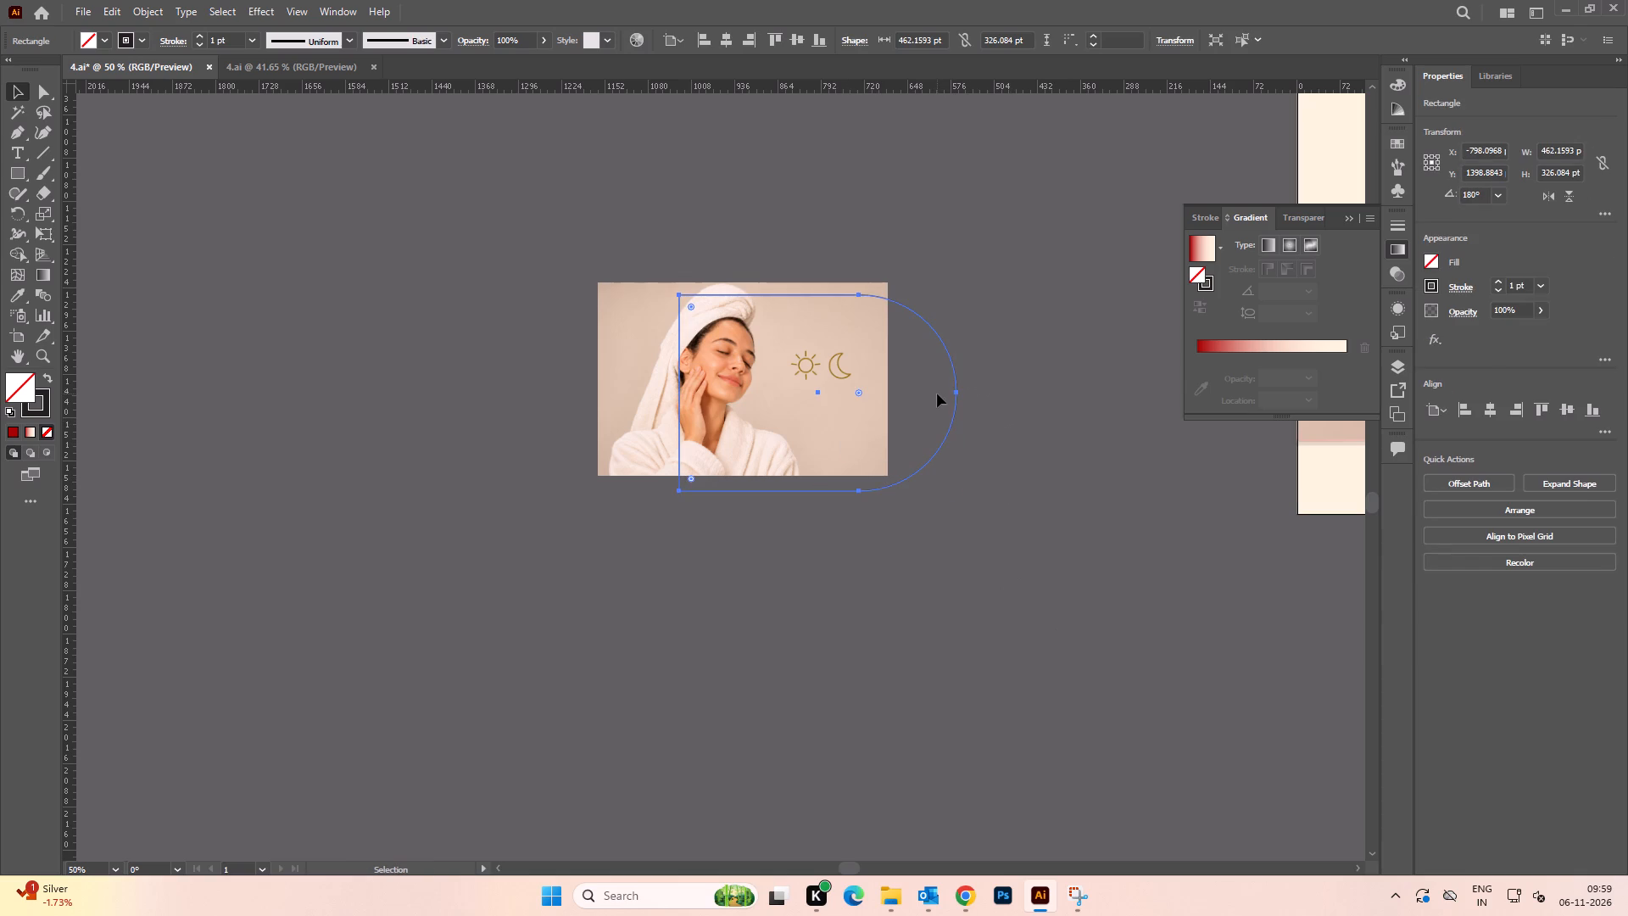
Fit the woman photo behind the rounded outline and enlarge it to 499.5 by 333 pt so it fills the shape.
left_click_drag(1150, 511, 1138, 510)
scroll(822, 416, "up", 1, "alt")
key("space")
left_click_drag(817, 415, 787, 443)
left_click_drag(748, 414, 854, 452)
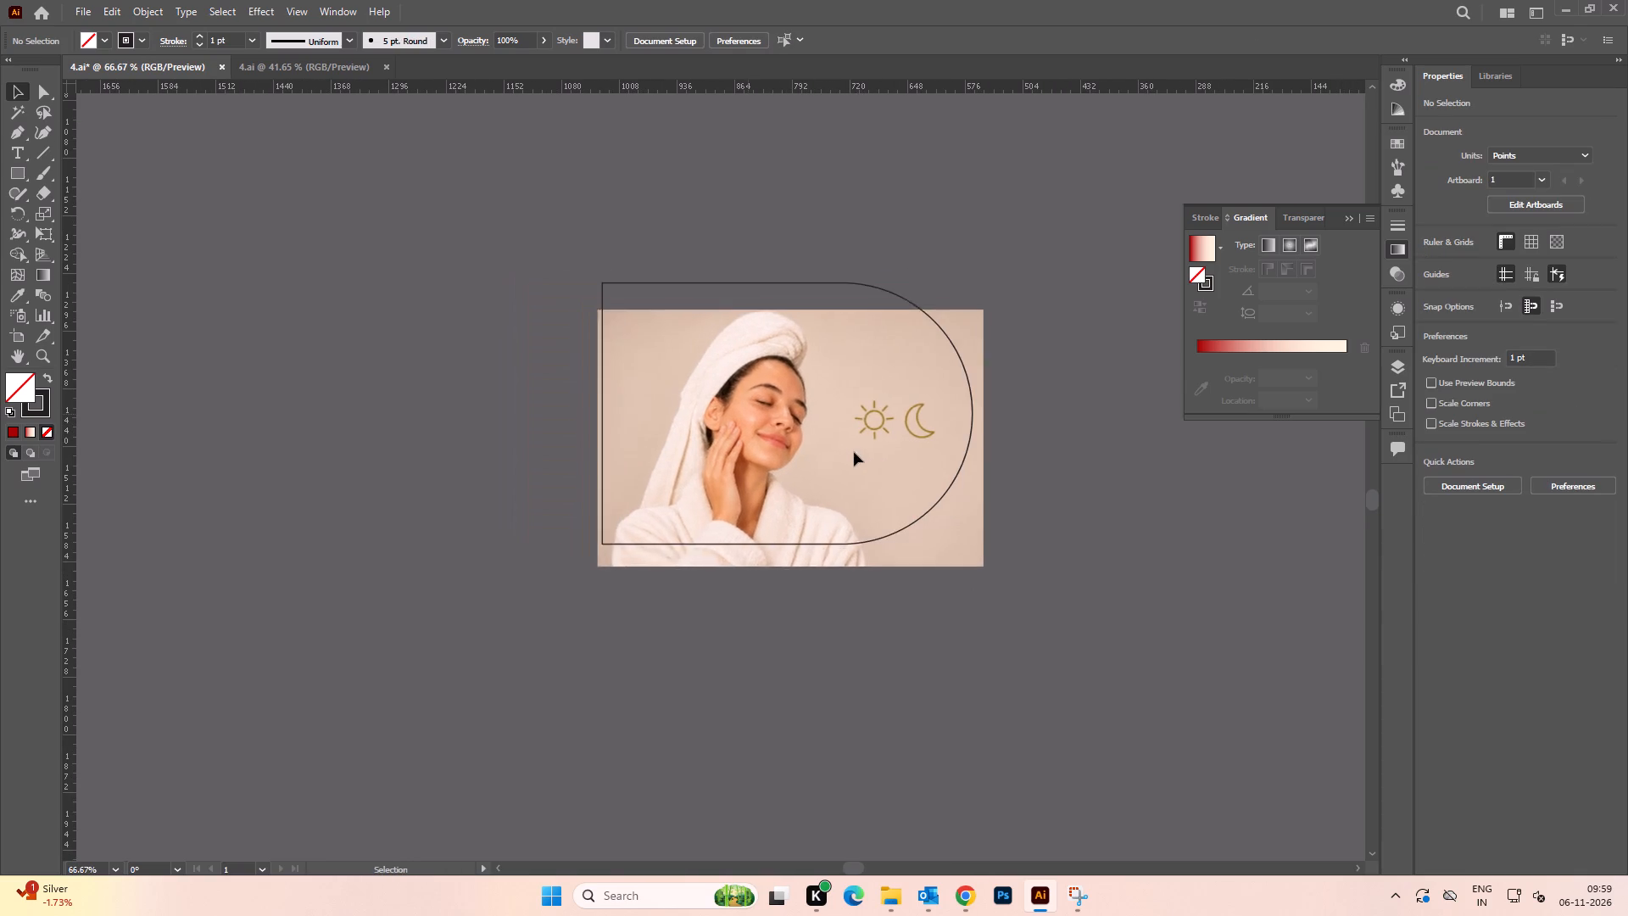
left_click_drag(854, 452, 851, 426)
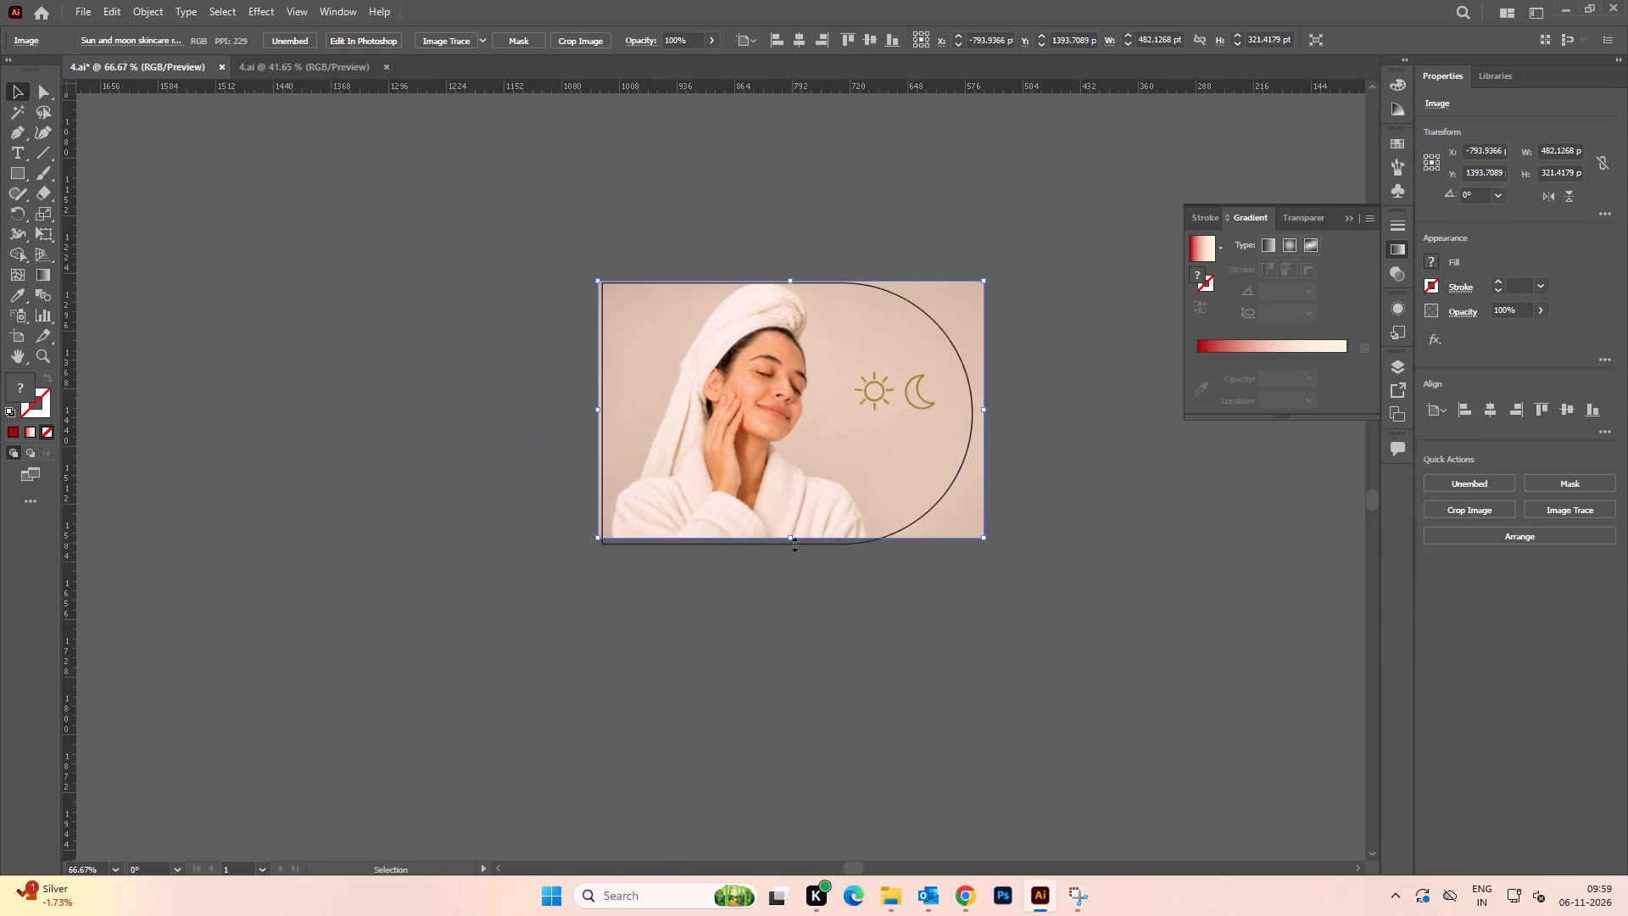
left_click(792, 538, "shift")
left_click(904, 609)
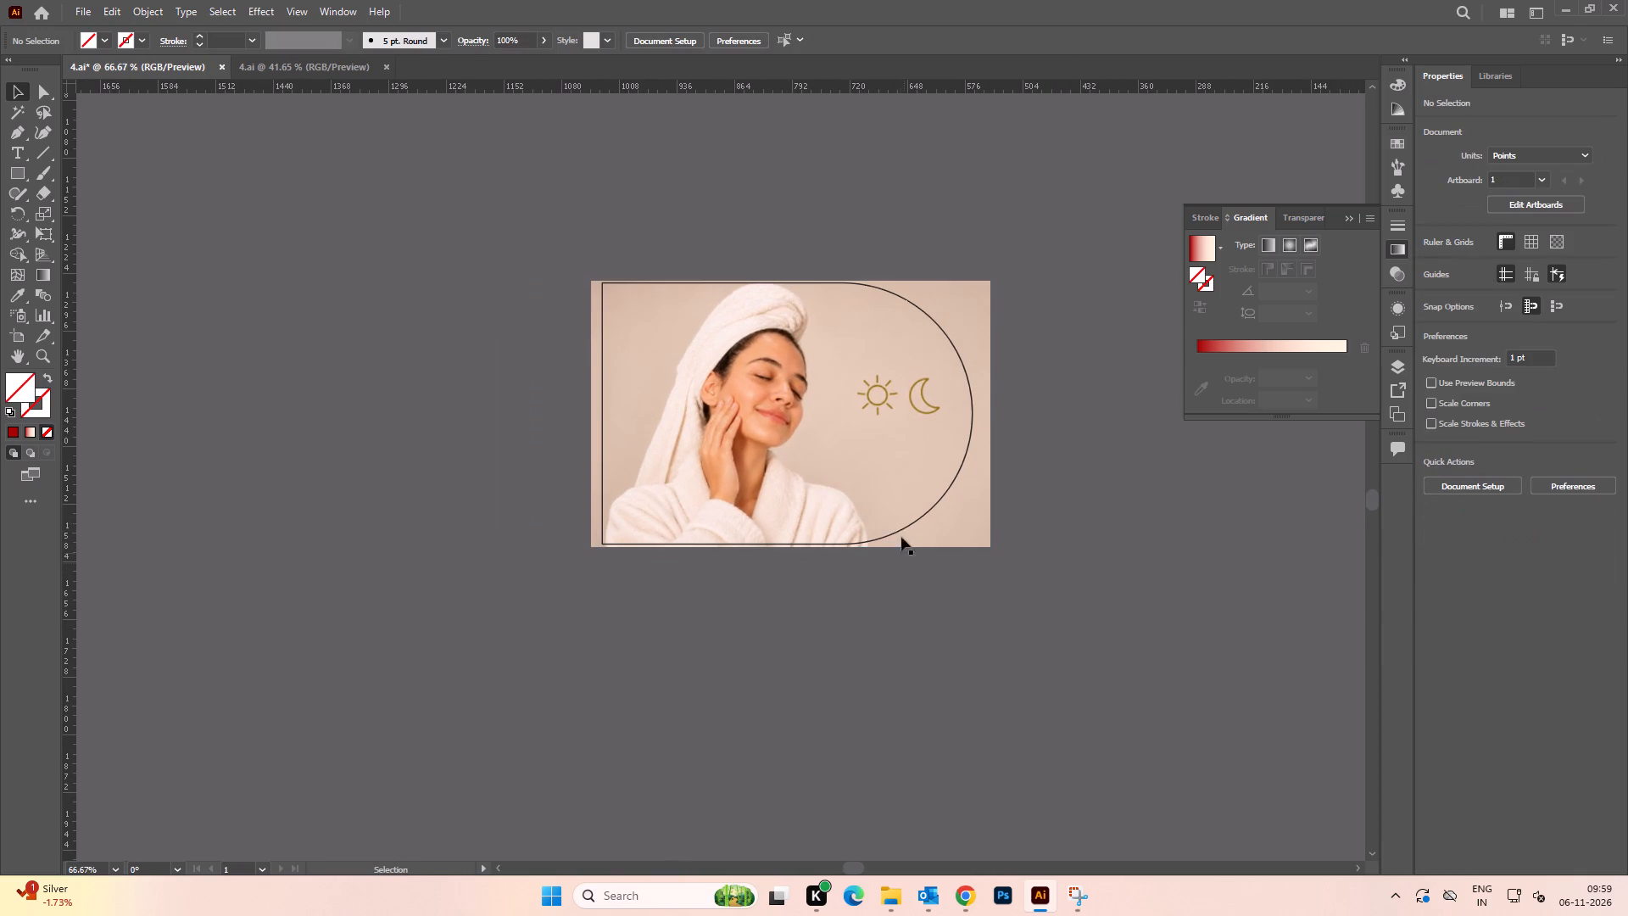
Mask the sun-and-moon woman photo with the rounded outline.
left_click_drag(925, 605, 678, 433)
right_click(680, 428)
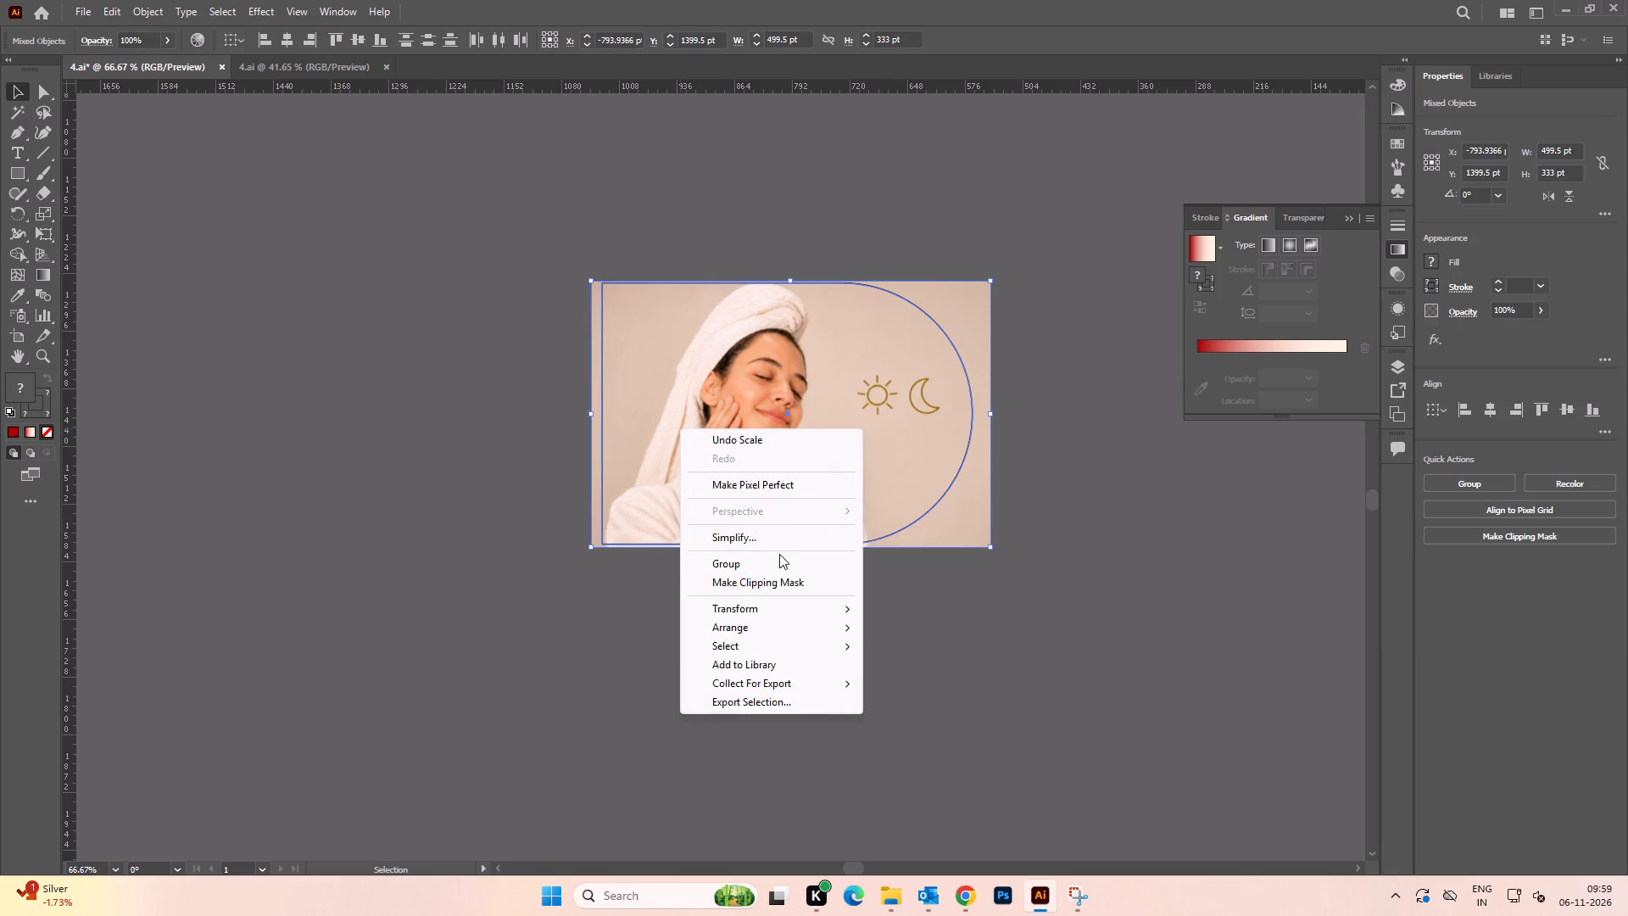
left_click(779, 558)
key("ctrl+z")
right_click(789, 450)
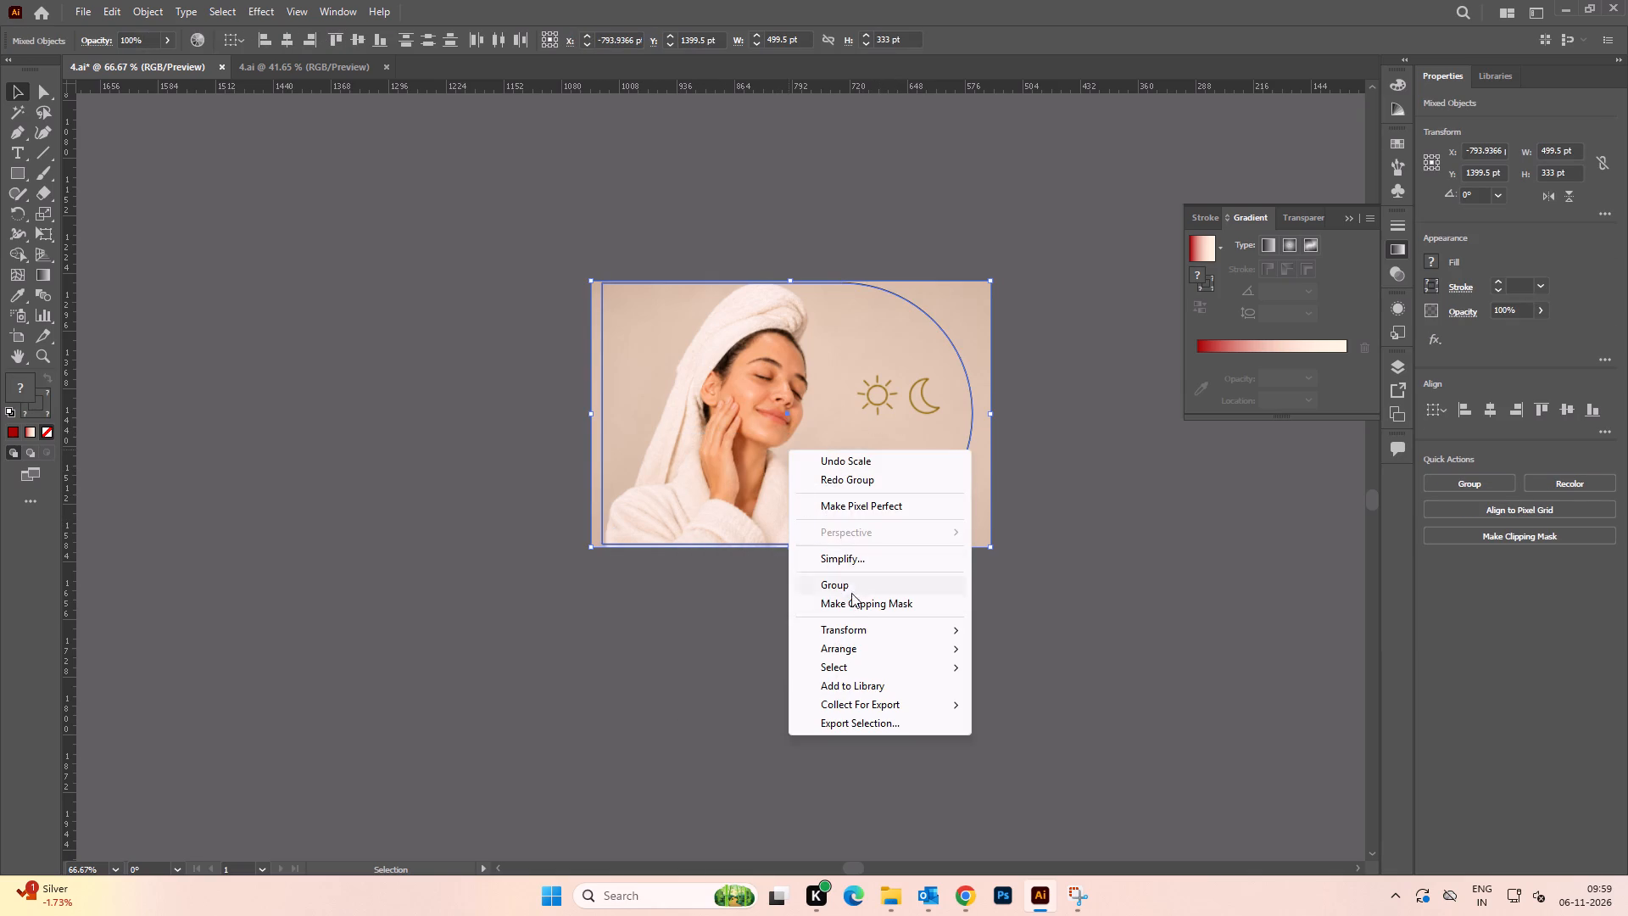
left_click(857, 605)
left_click(1020, 543)
Ungroup the STEP 03 hands photo from its red gradient border on the artboard.
key("space")
left_click_drag(1046, 558, 710, 520)
left_click(559, 399)
scroll(769, 459, "down", 1, "alt")
key("space")
left_click_drag(794, 446, 664, 506)
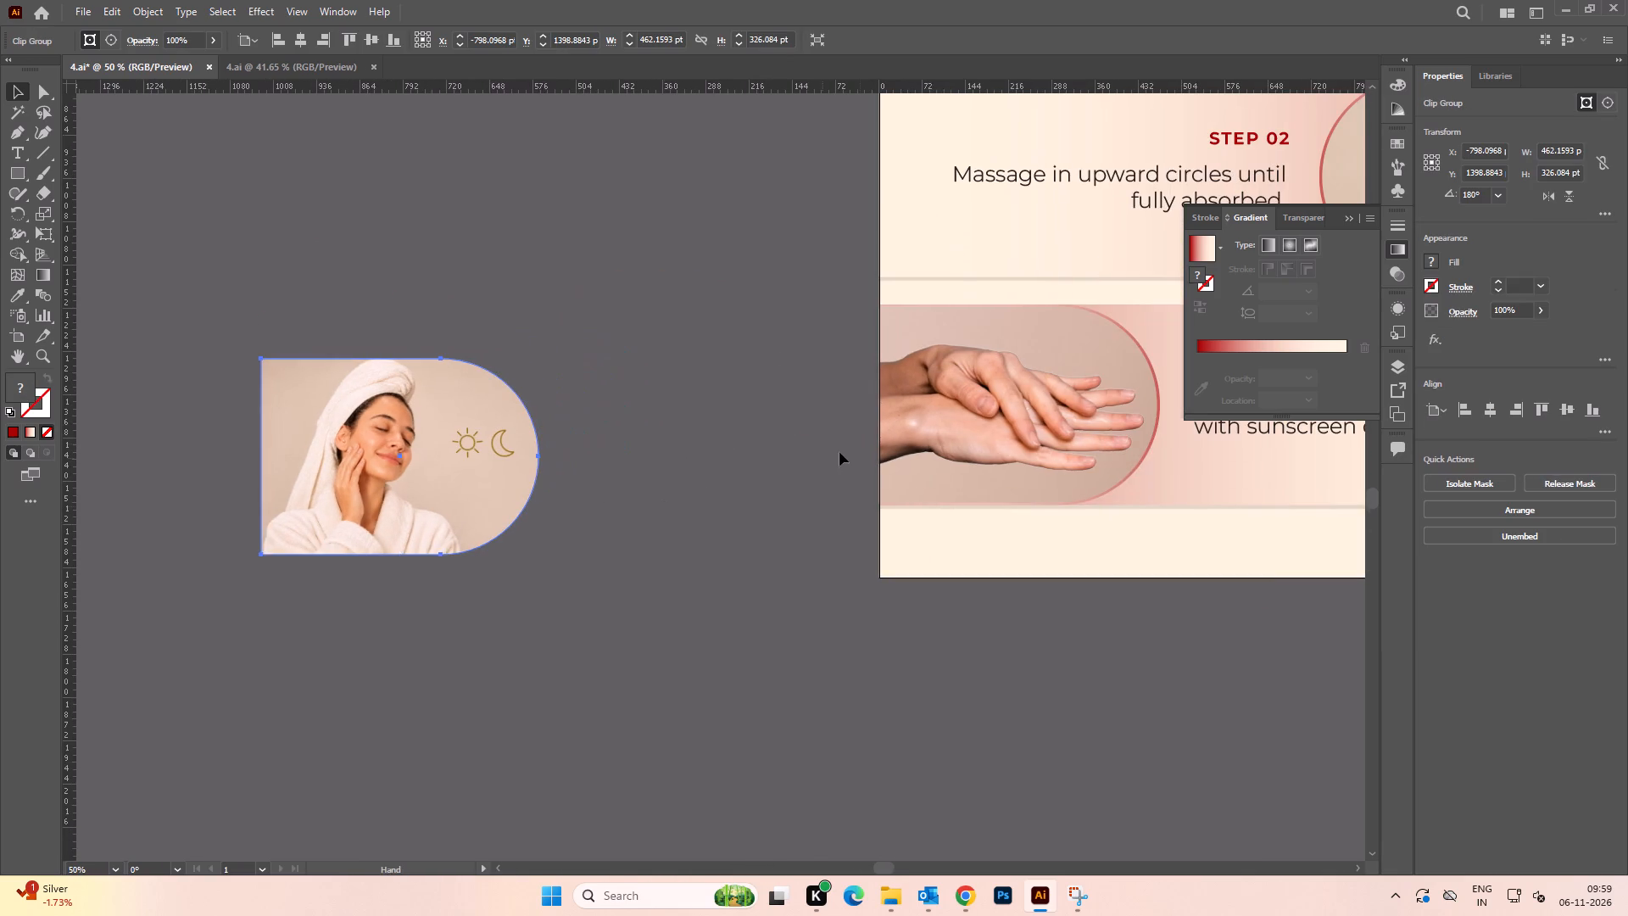
left_click_drag(955, 419, 755, 427)
key("ctrl+z")
key("ctrl+shift+g")
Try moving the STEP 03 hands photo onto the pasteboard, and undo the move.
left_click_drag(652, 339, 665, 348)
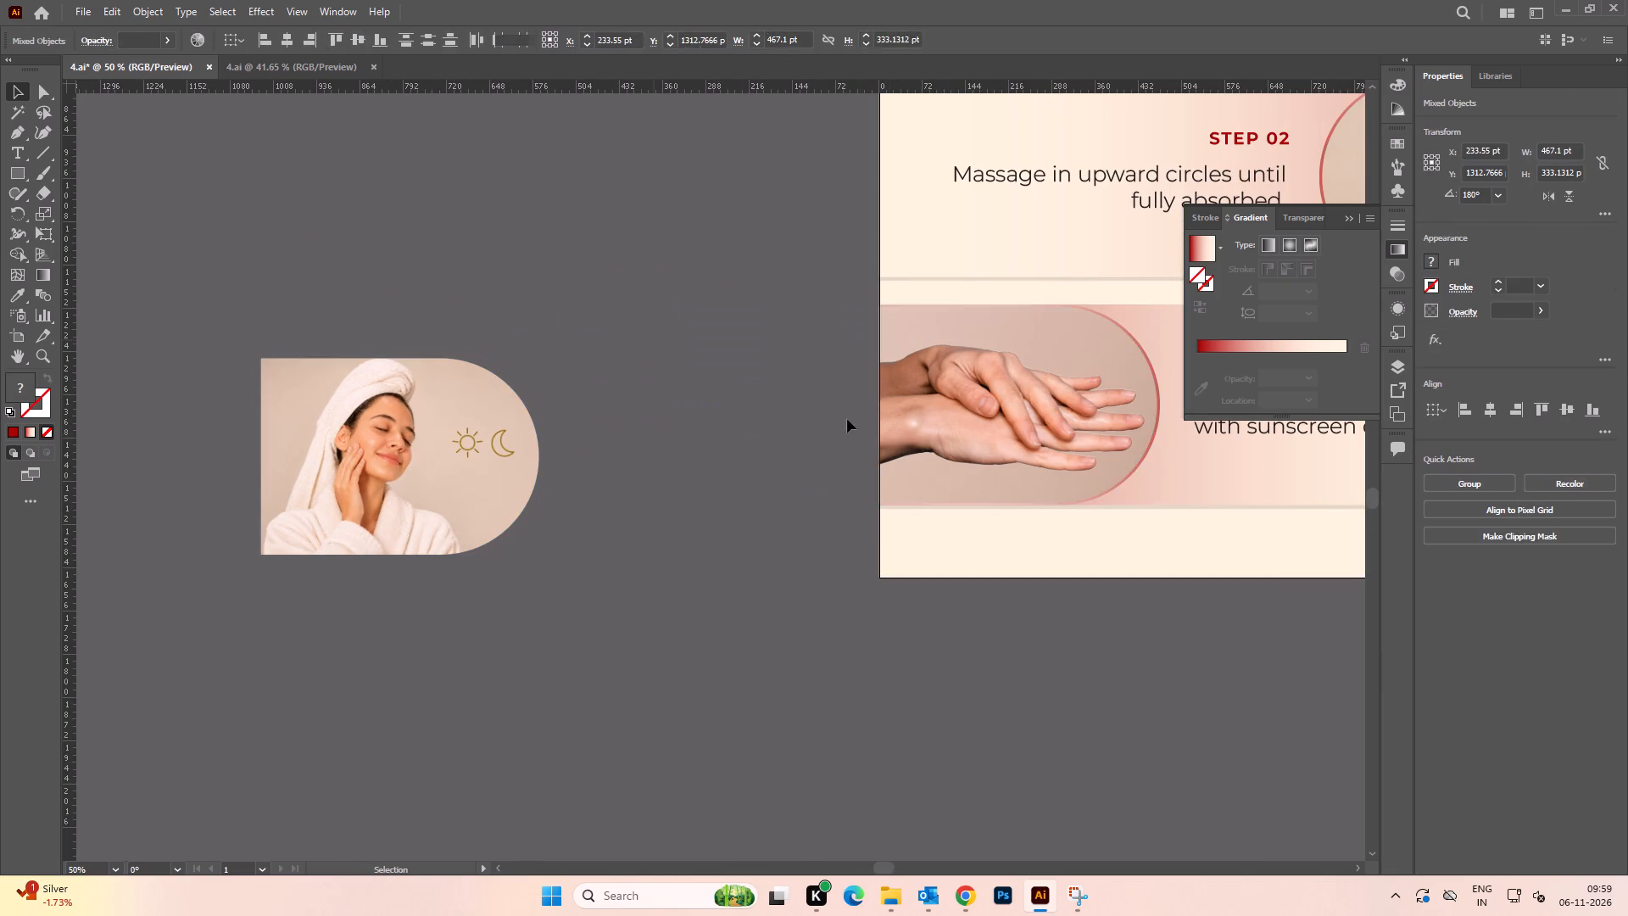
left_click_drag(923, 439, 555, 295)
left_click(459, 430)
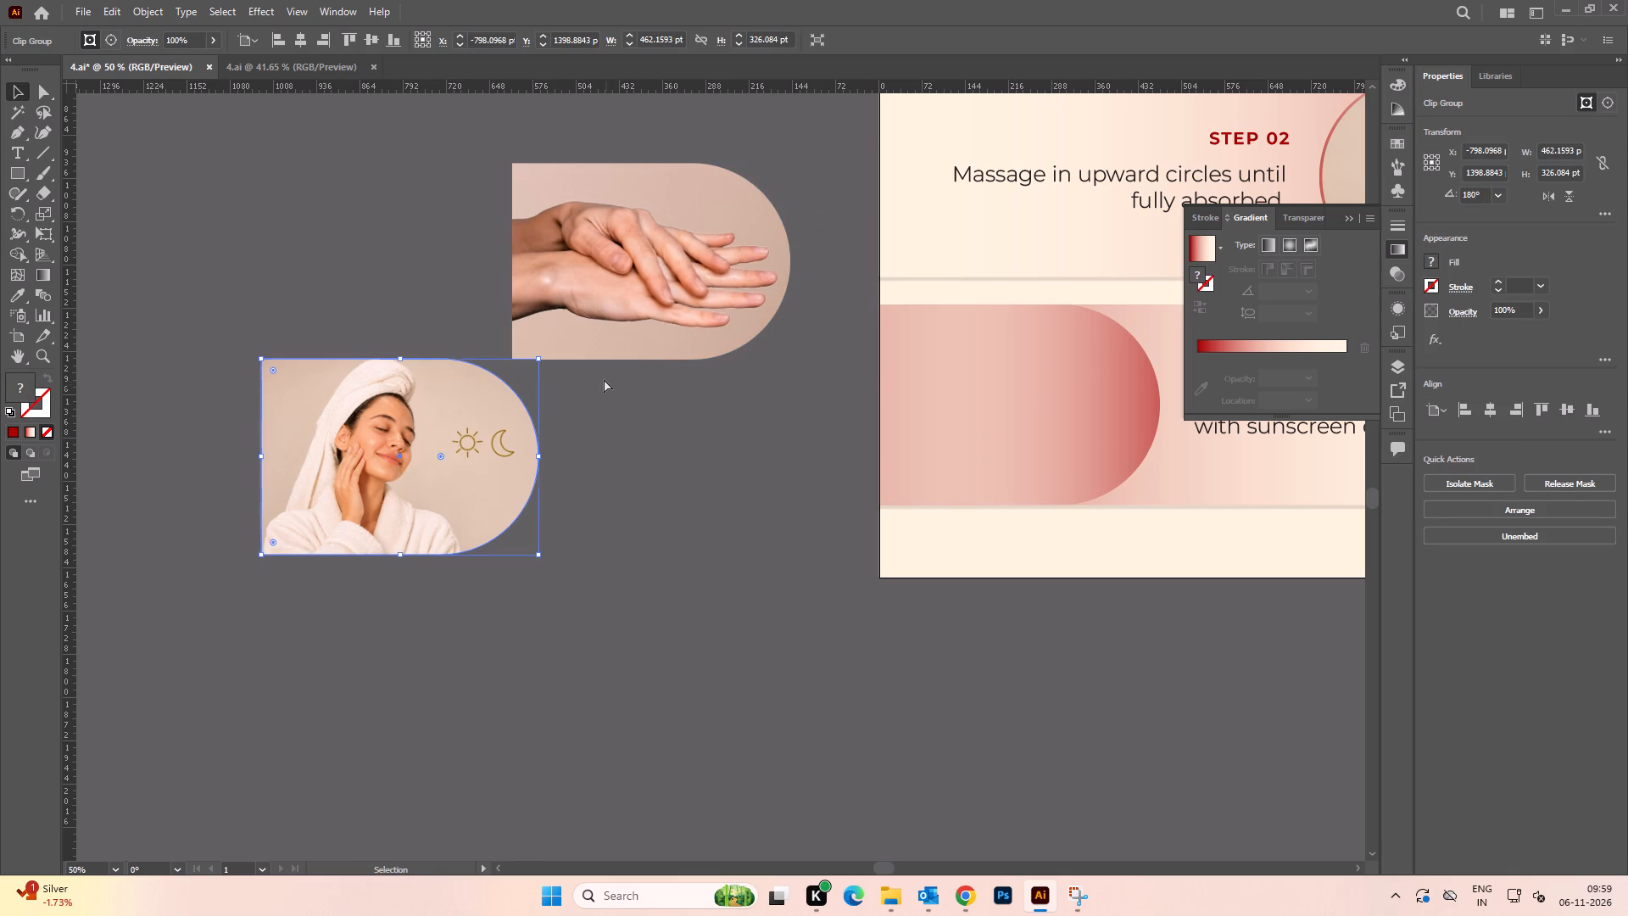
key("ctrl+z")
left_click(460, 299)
Align the masked woman photo's vertical center to the STEP 03 hands photo, using the hands photo as key object.
left_click(532, 430)
left_click(1045, 408, "shift")
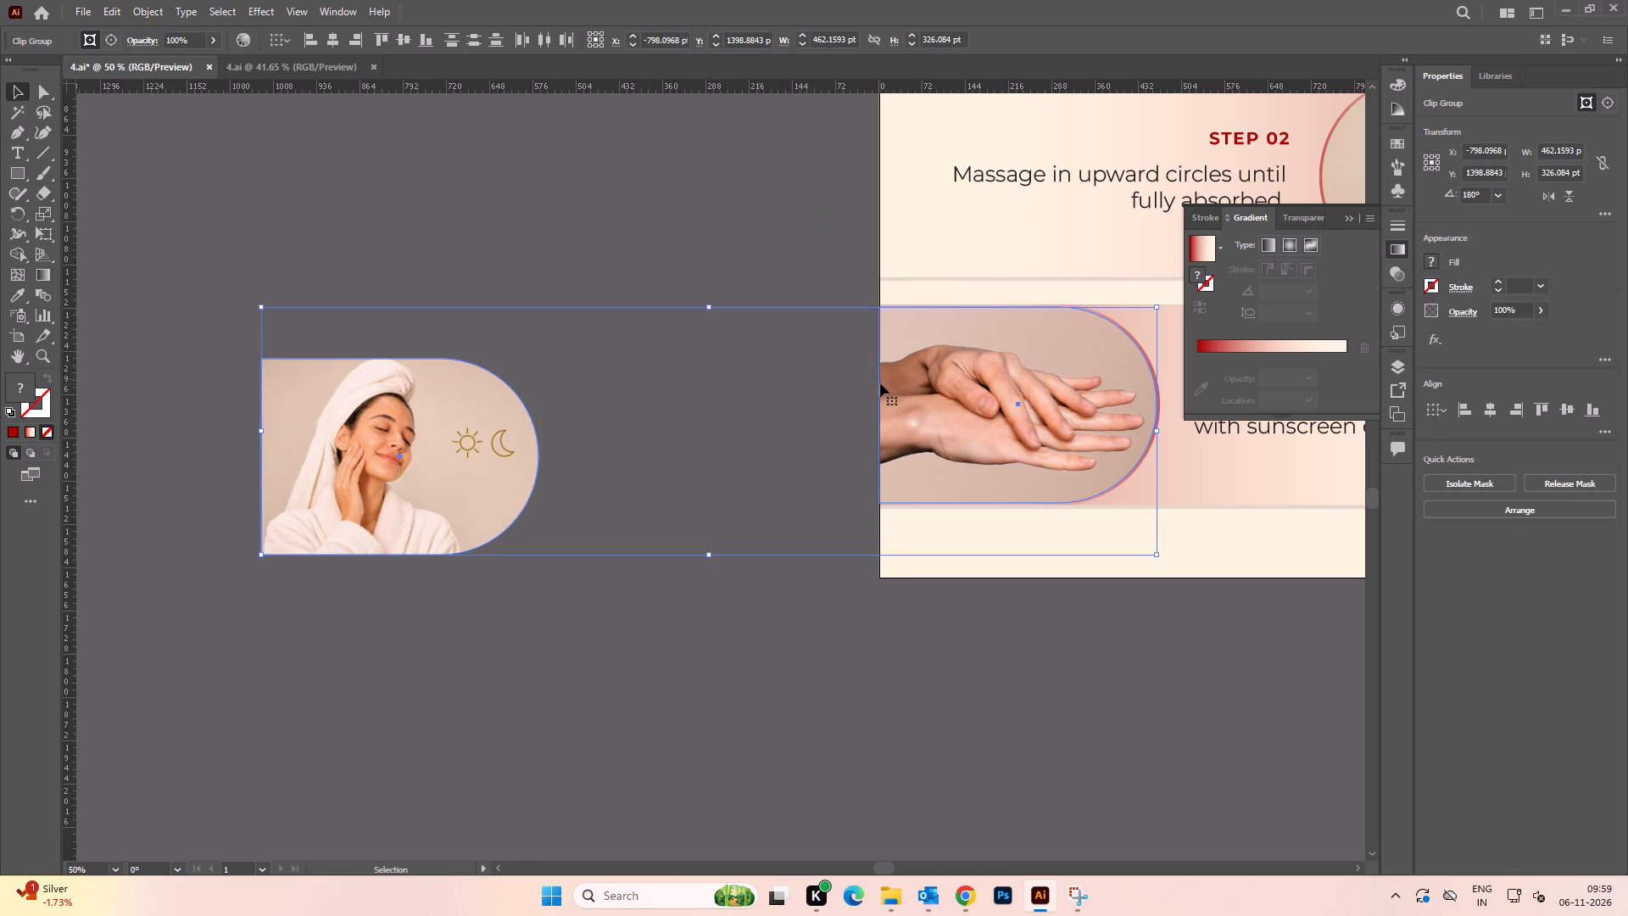
left_click(962, 392)
left_click(1552, 416)
left_click(1568, 416)
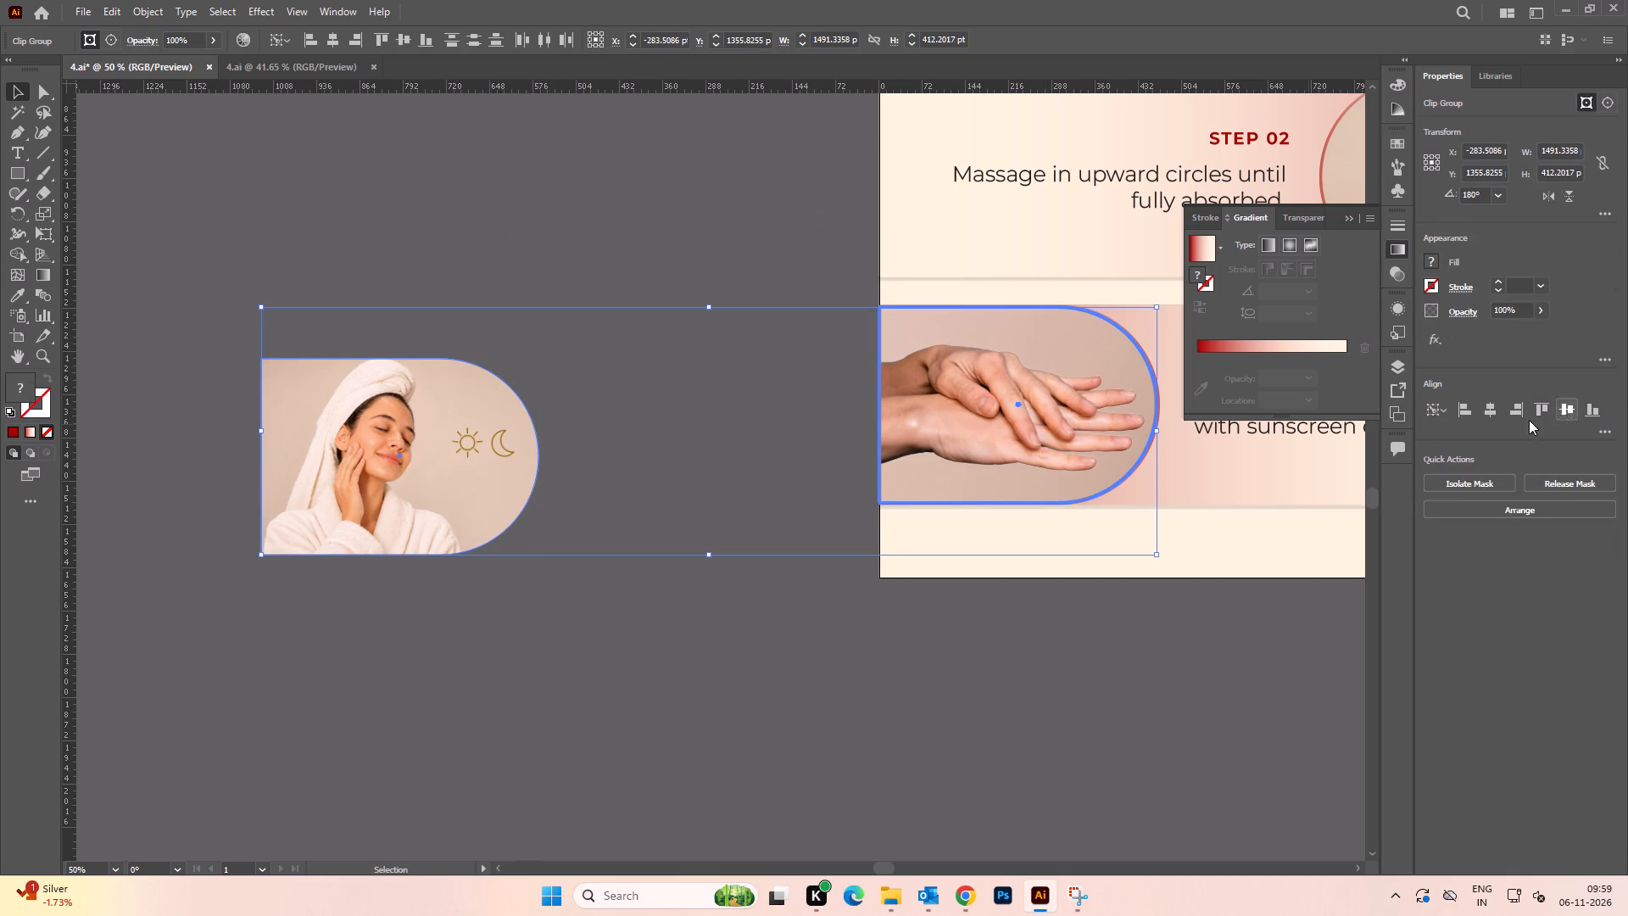
left_click(704, 255)
Delete the STEP 03 hands photo and left-align the masked woman photo to the artboard in its place.
left_click(1001, 427)
key("Delete")
left_click(442, 384)
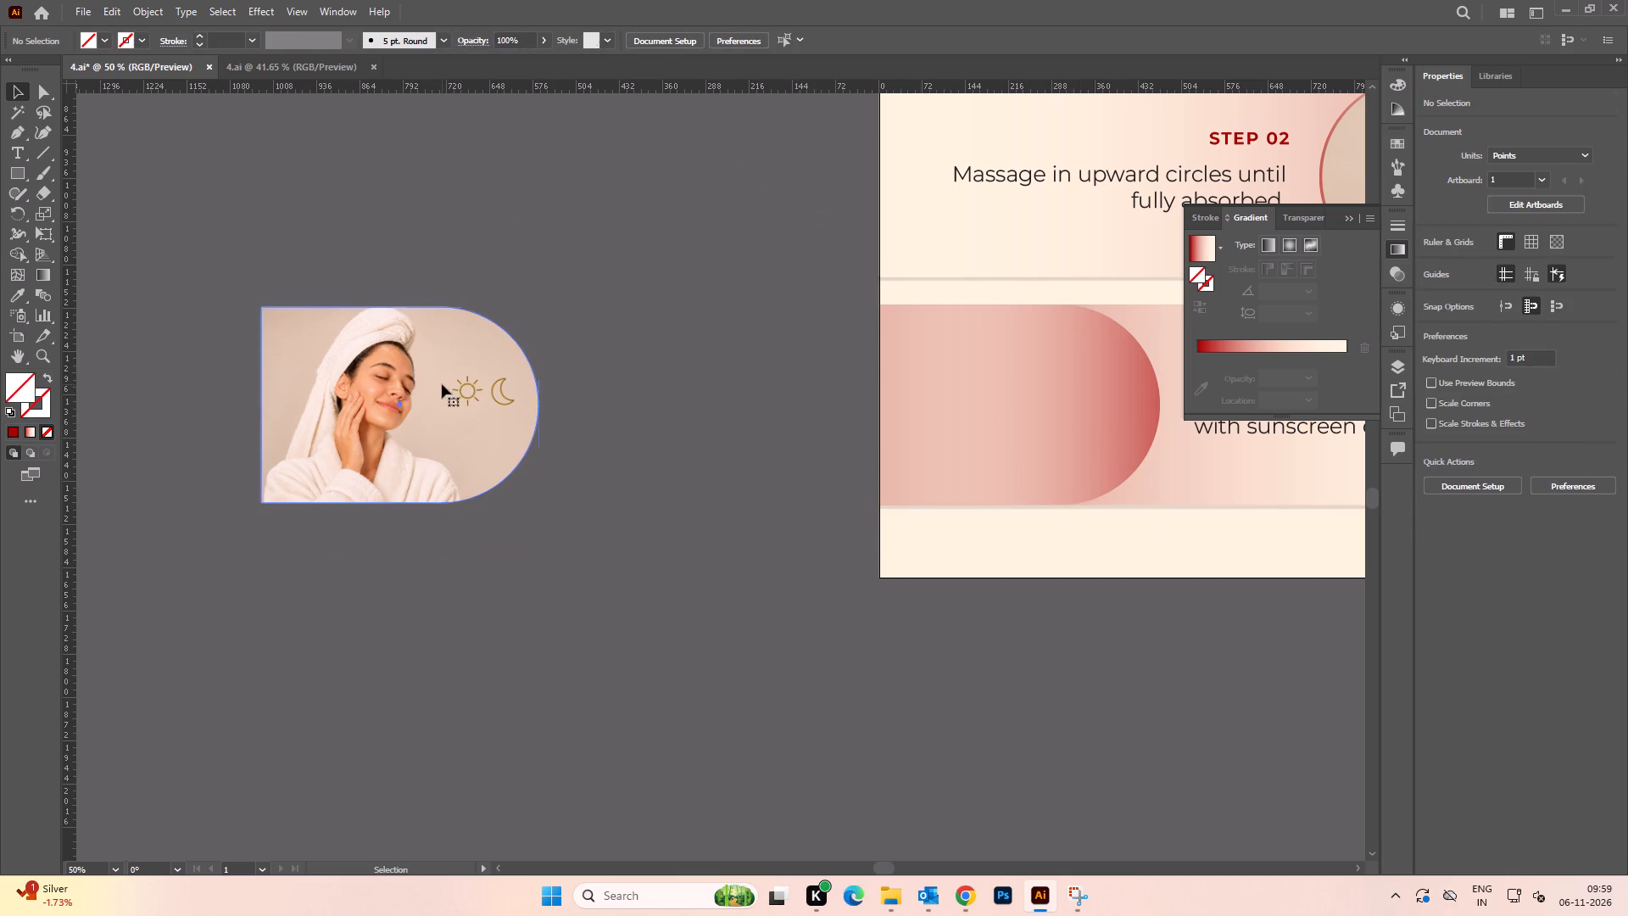
left_click(1471, 413)
left_click(660, 327)
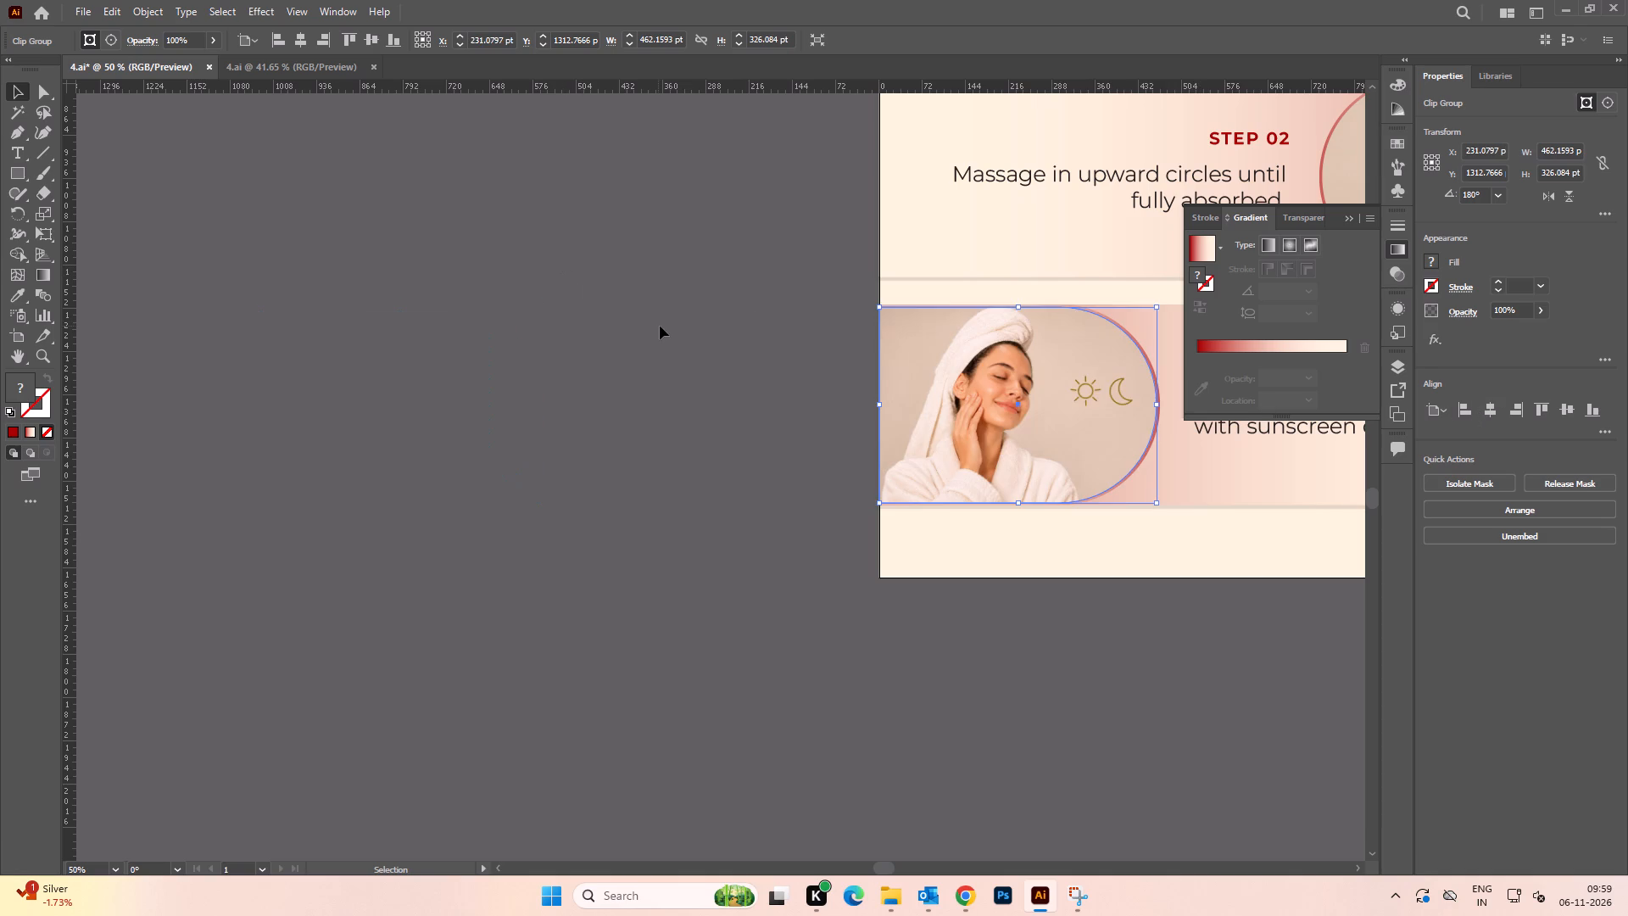
Examine the whole Directions of use artboard with its three step photos.
key("ctrl+0")
key("space")
key("space")
key("space")
key("space")
key("space")
key("space")
key("space")
key("space")
key("space")
key("space")
key("space")
left_click_drag(1176, 480, 1147, 467)
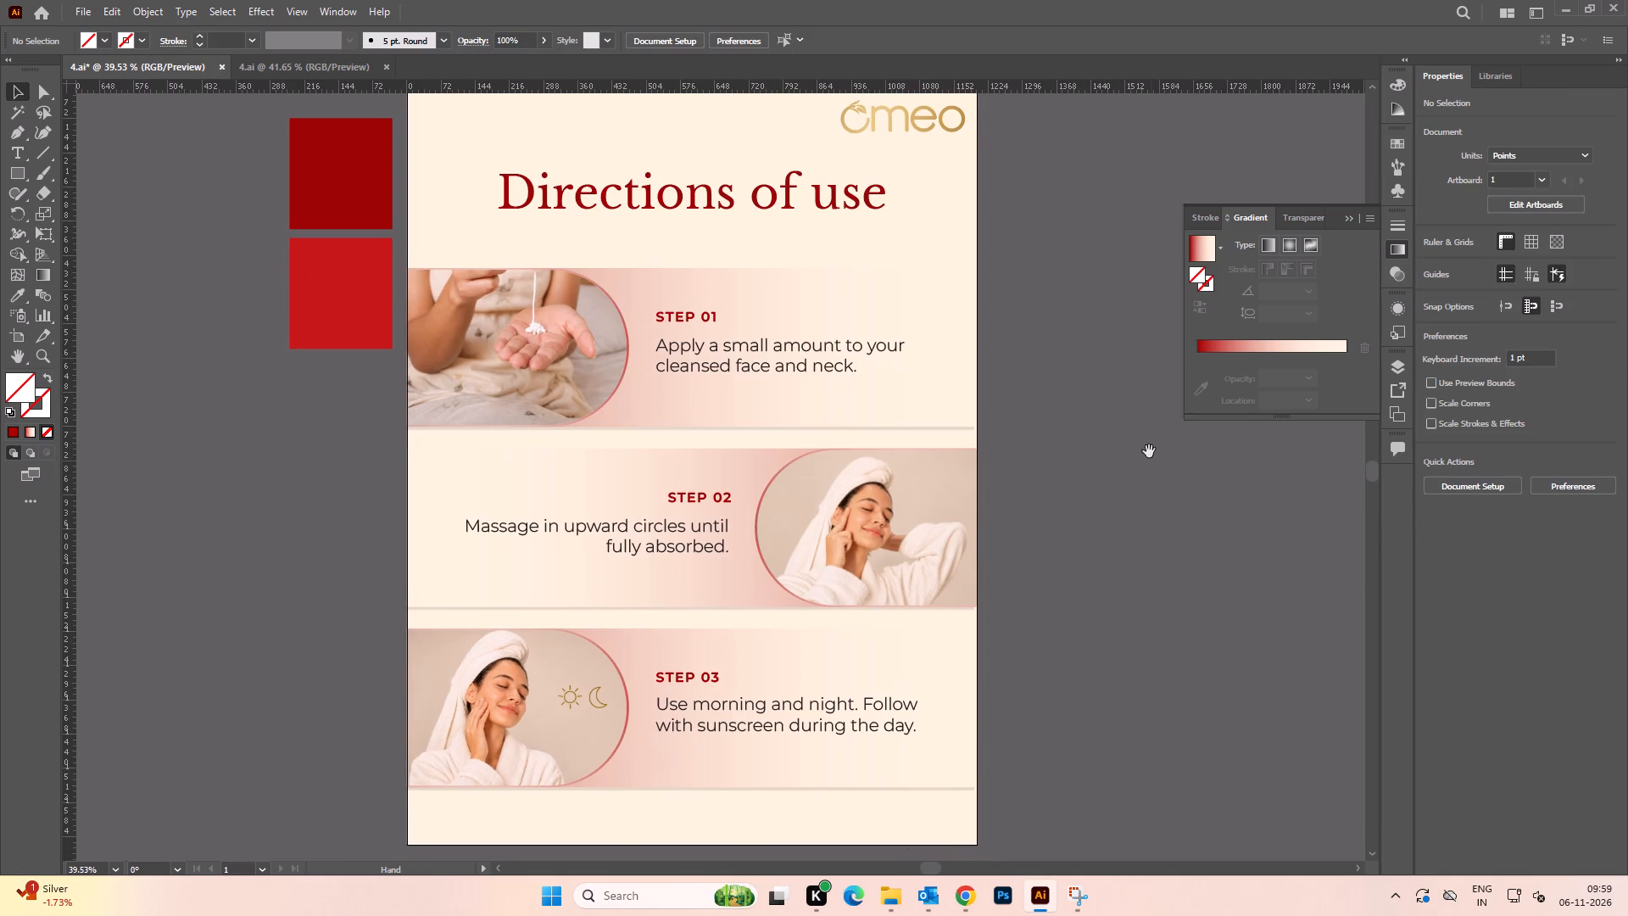
key("ctrl+0")
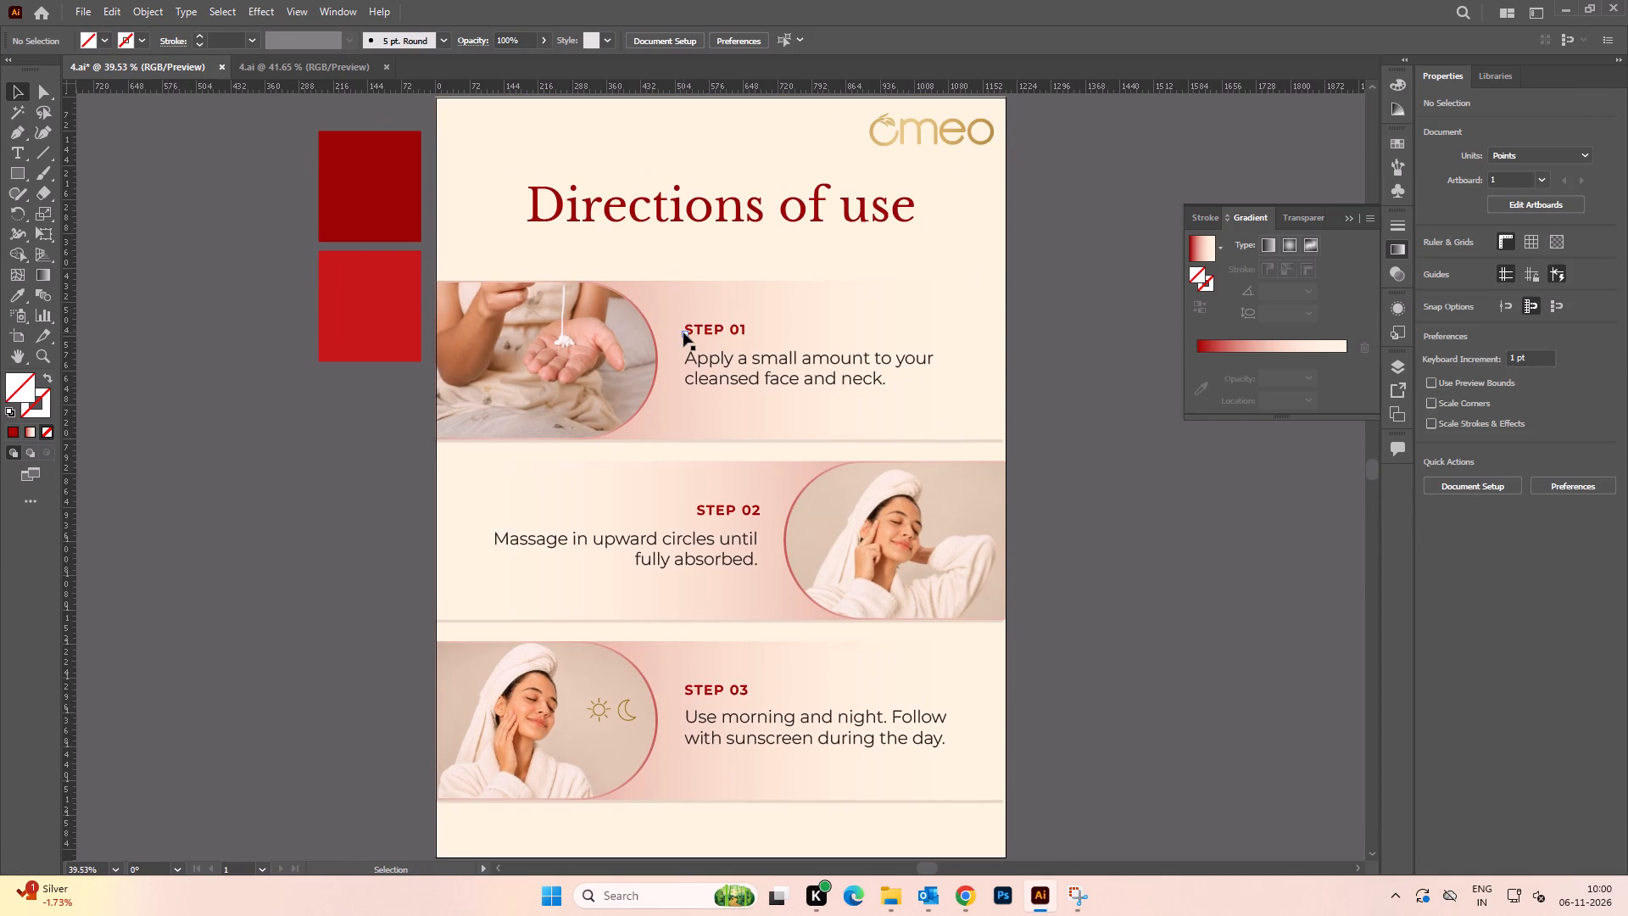
Save the Anti Aging Cream 4.ai document.
key("ctrl+s")
key("ctrl+s")
key("ctrl+s")
key("ctrl+s")
key("ctrl+s")
key("ctrl+s")
key("ctrl+s")
key("ctrl+s")
key("ctrl+s")
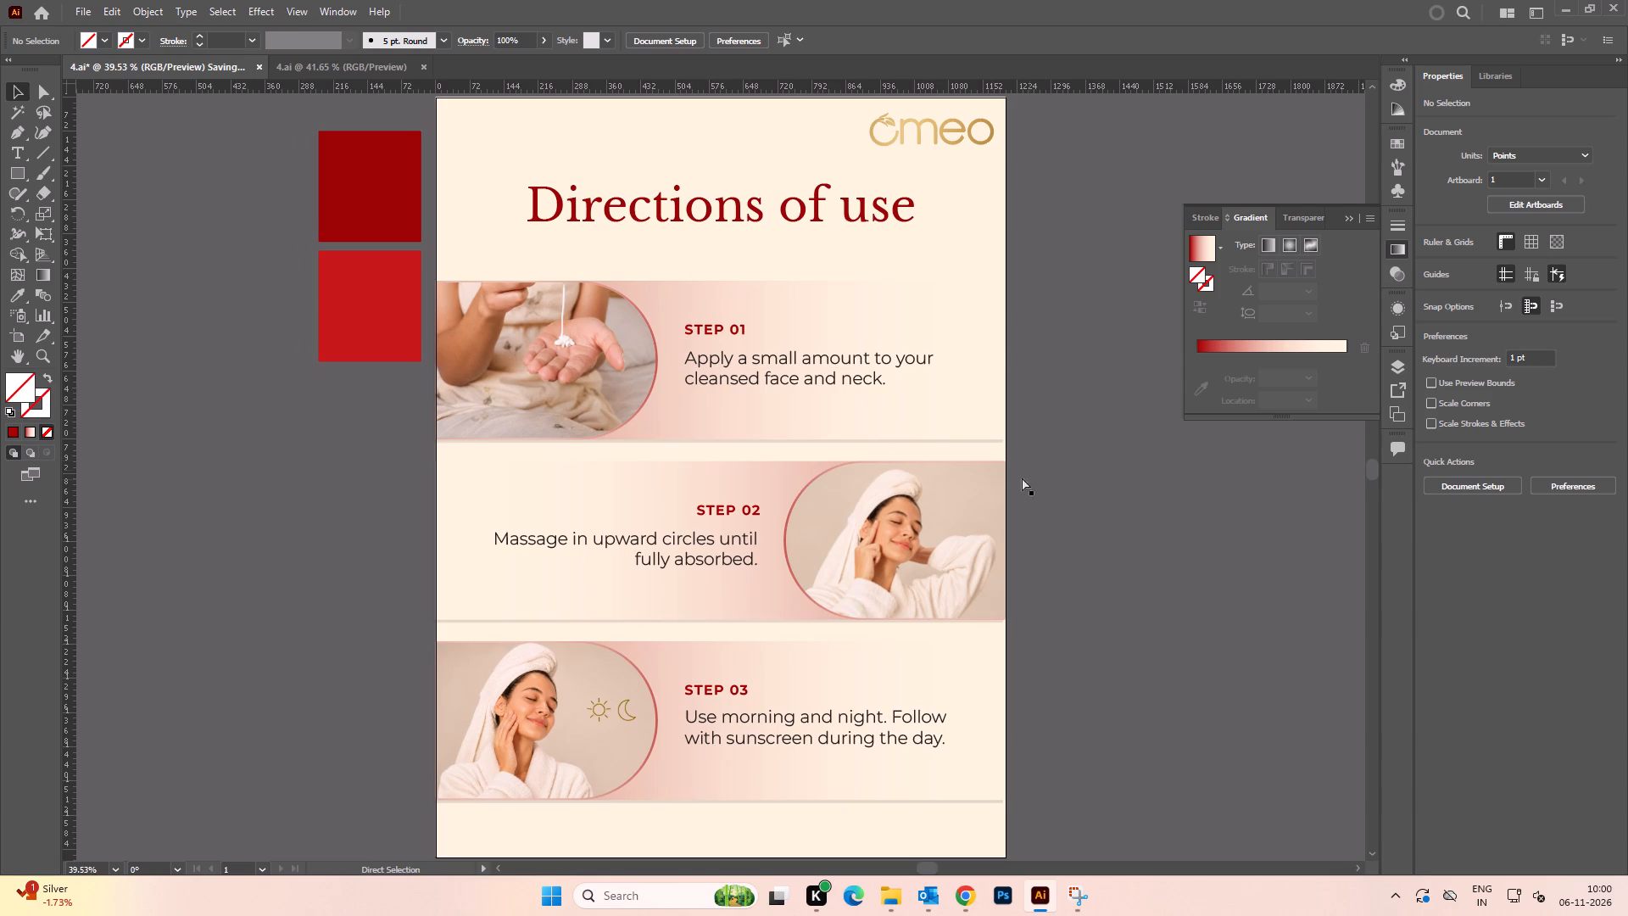
key("ctrl+s")
key("ctrl+s")
key("ctrl+s")
key("ctrl+s")
key("ctrl+s")
Export the artboard for web as a JPEG High image at 60% quality, 1200 by 1600 px.
key("ctrl+alt+shift+s")
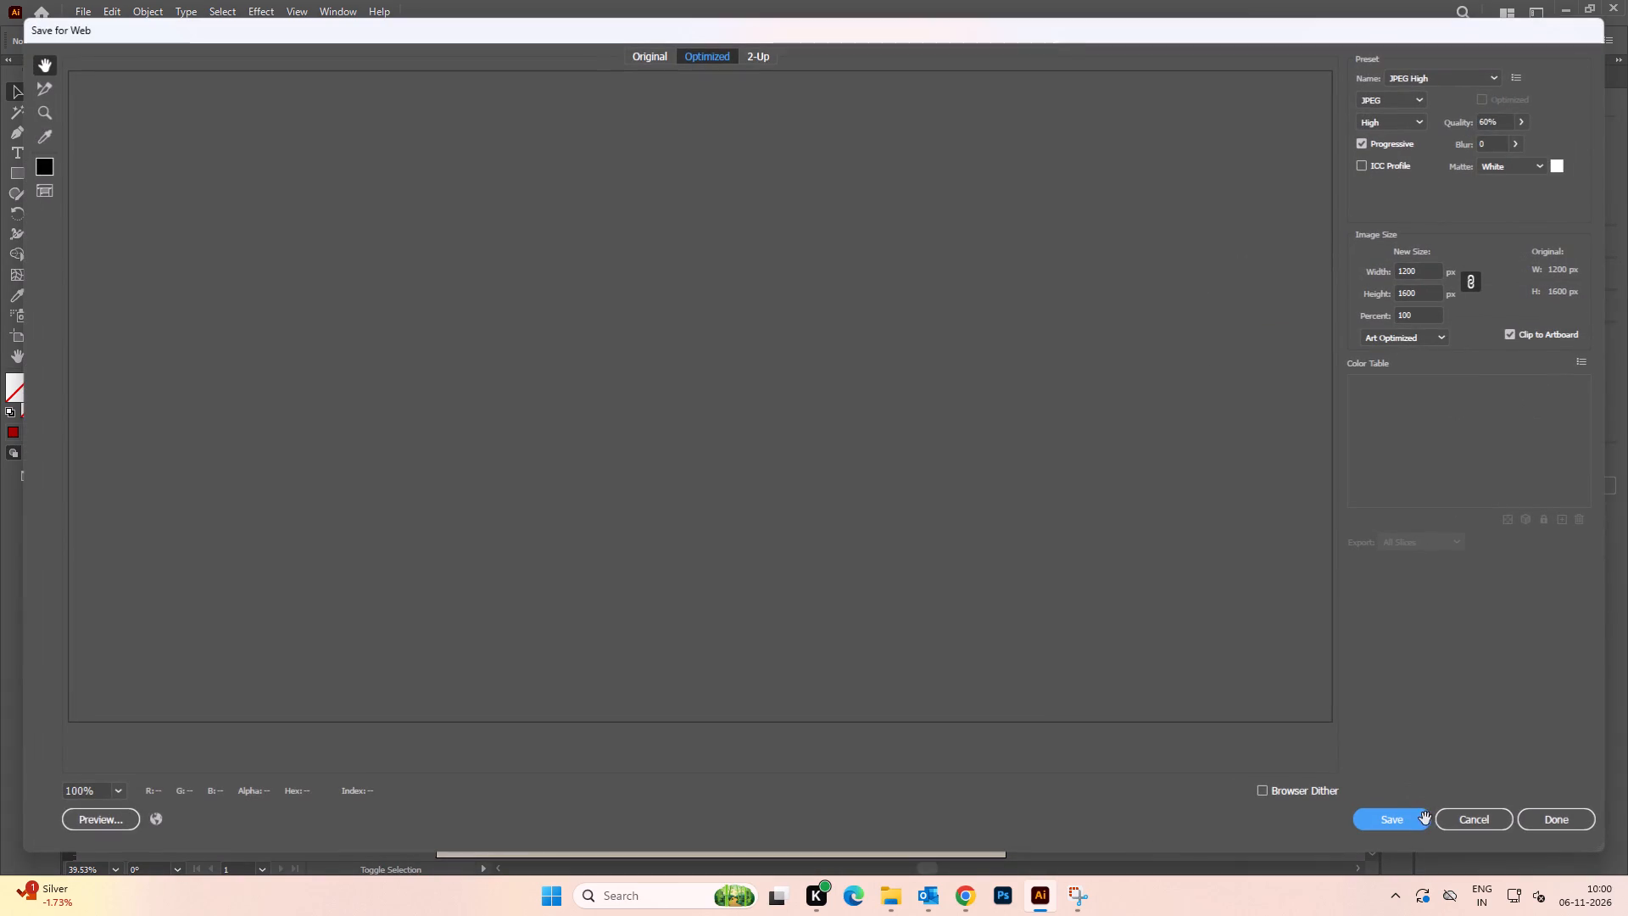
left_click(1405, 830)
left_click(1377, 822)
left_click(864, 595)
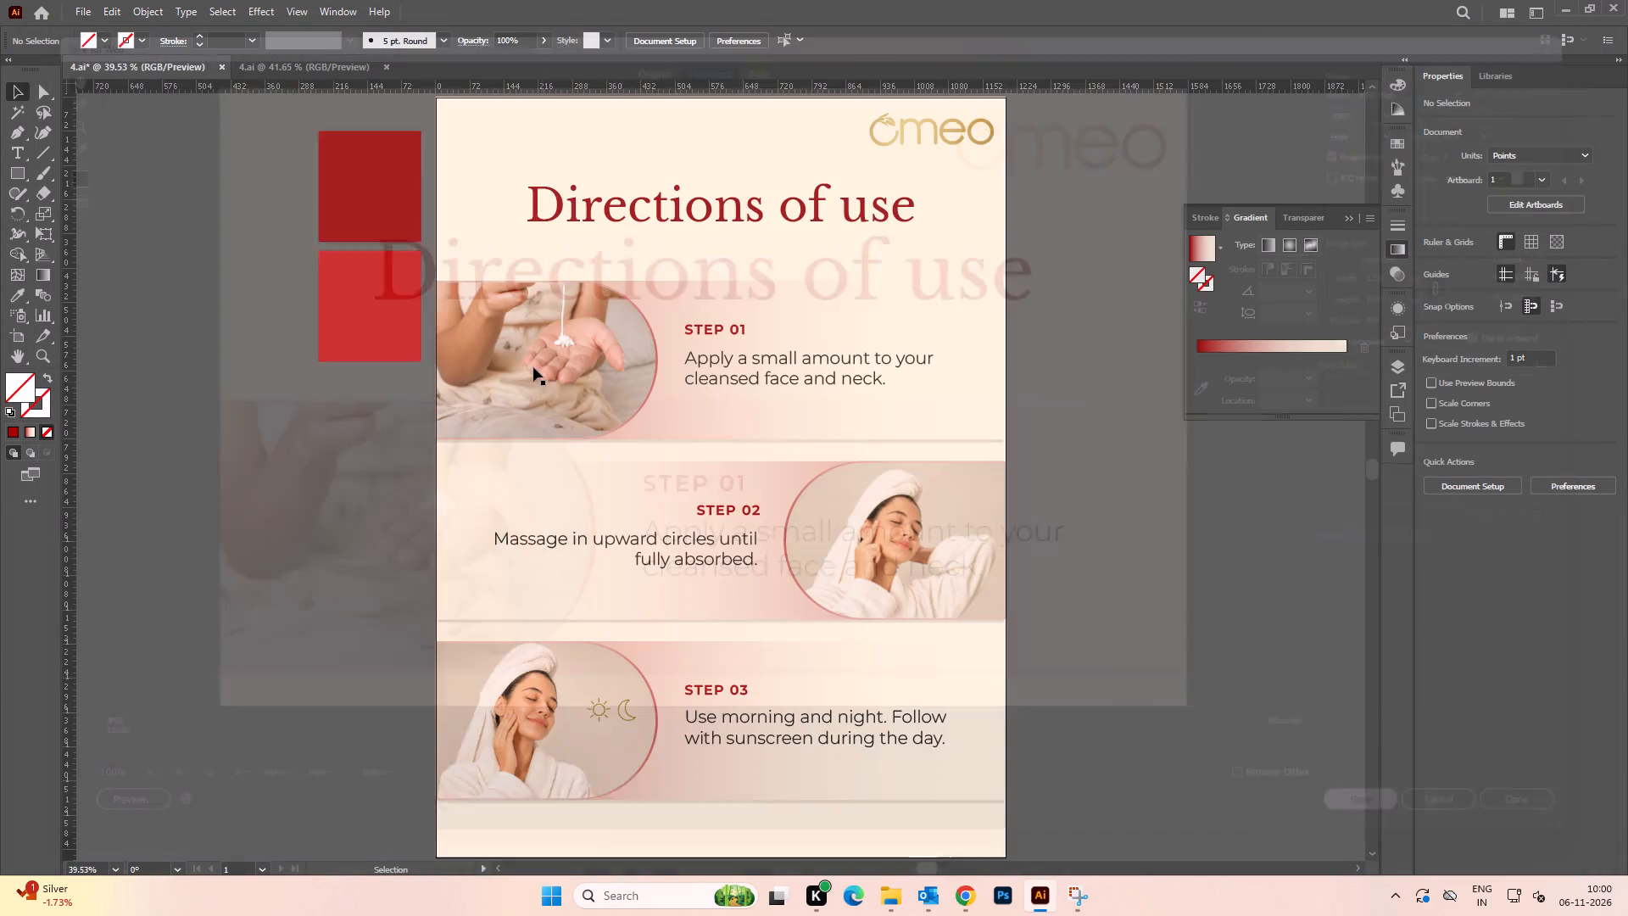
Save the Anti Aging Cream 4.ai document again and close both it and the Aloe Vera 4.ai document.
key("ctrl+s")
key("ctrl+s")
key("ctrl+s")
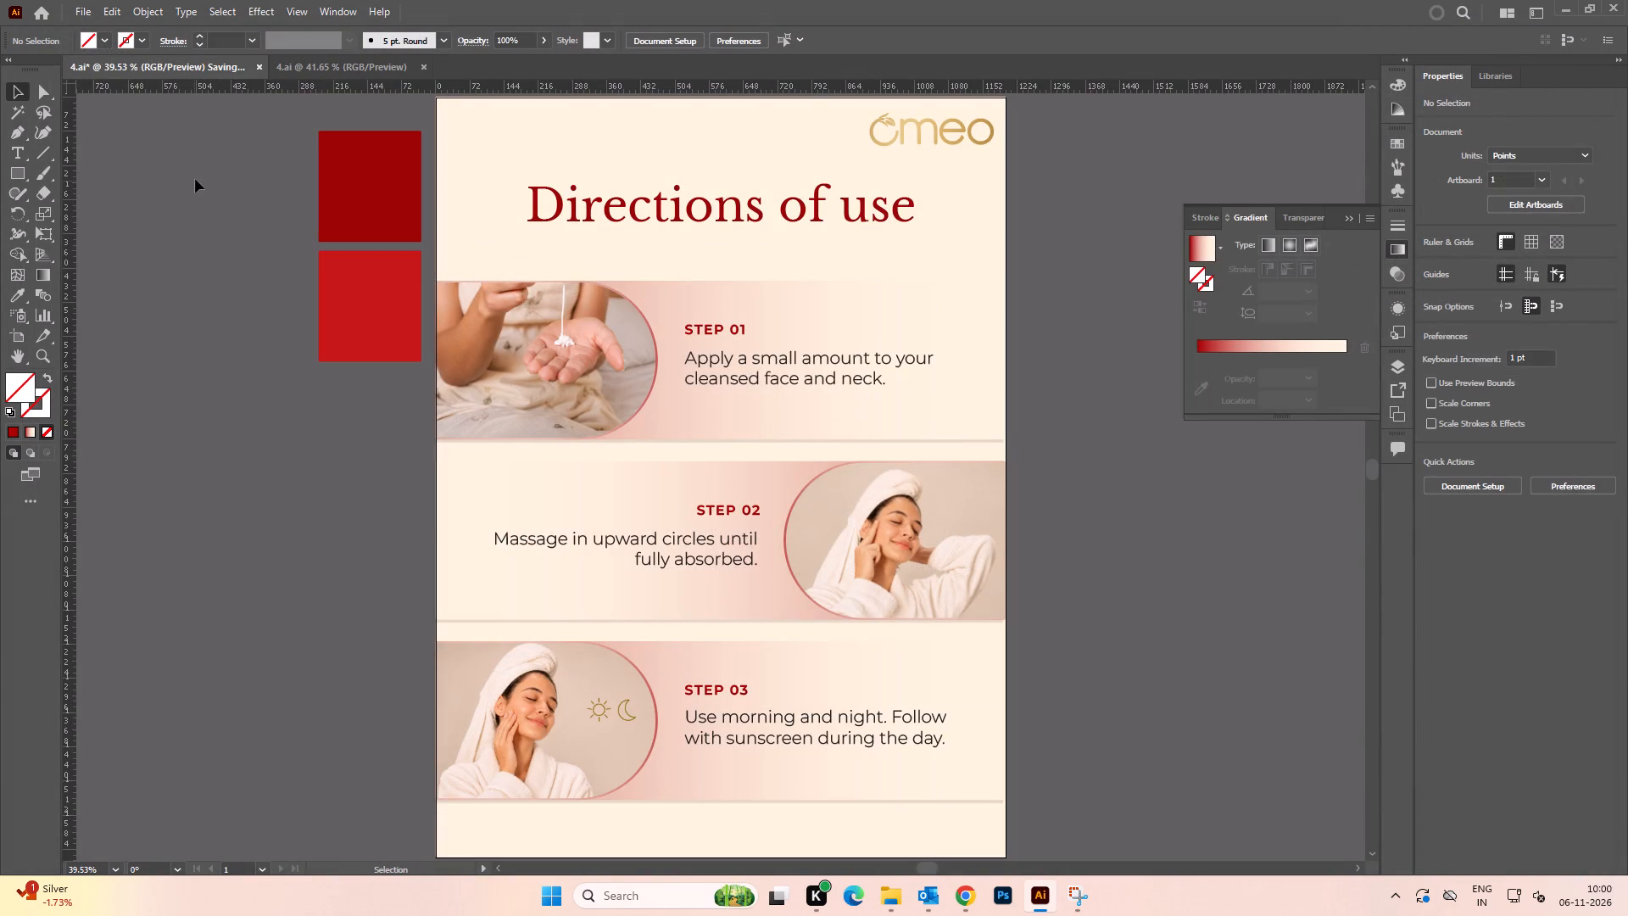
left_click(215, 64)
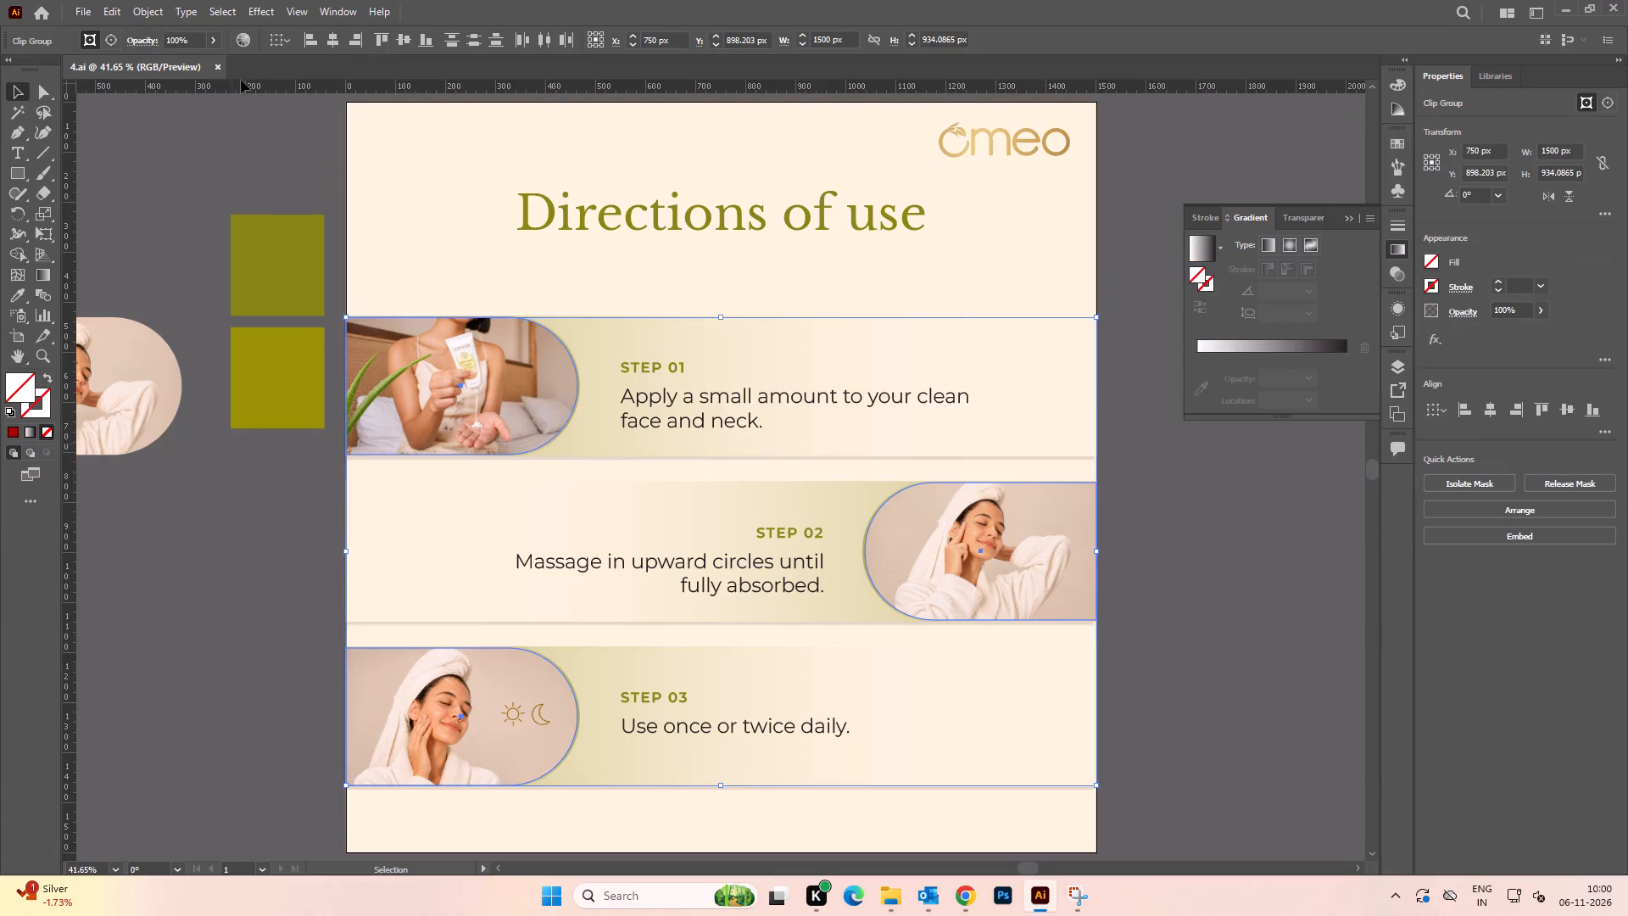
left_click(197, 109)
key("alt+Tab")
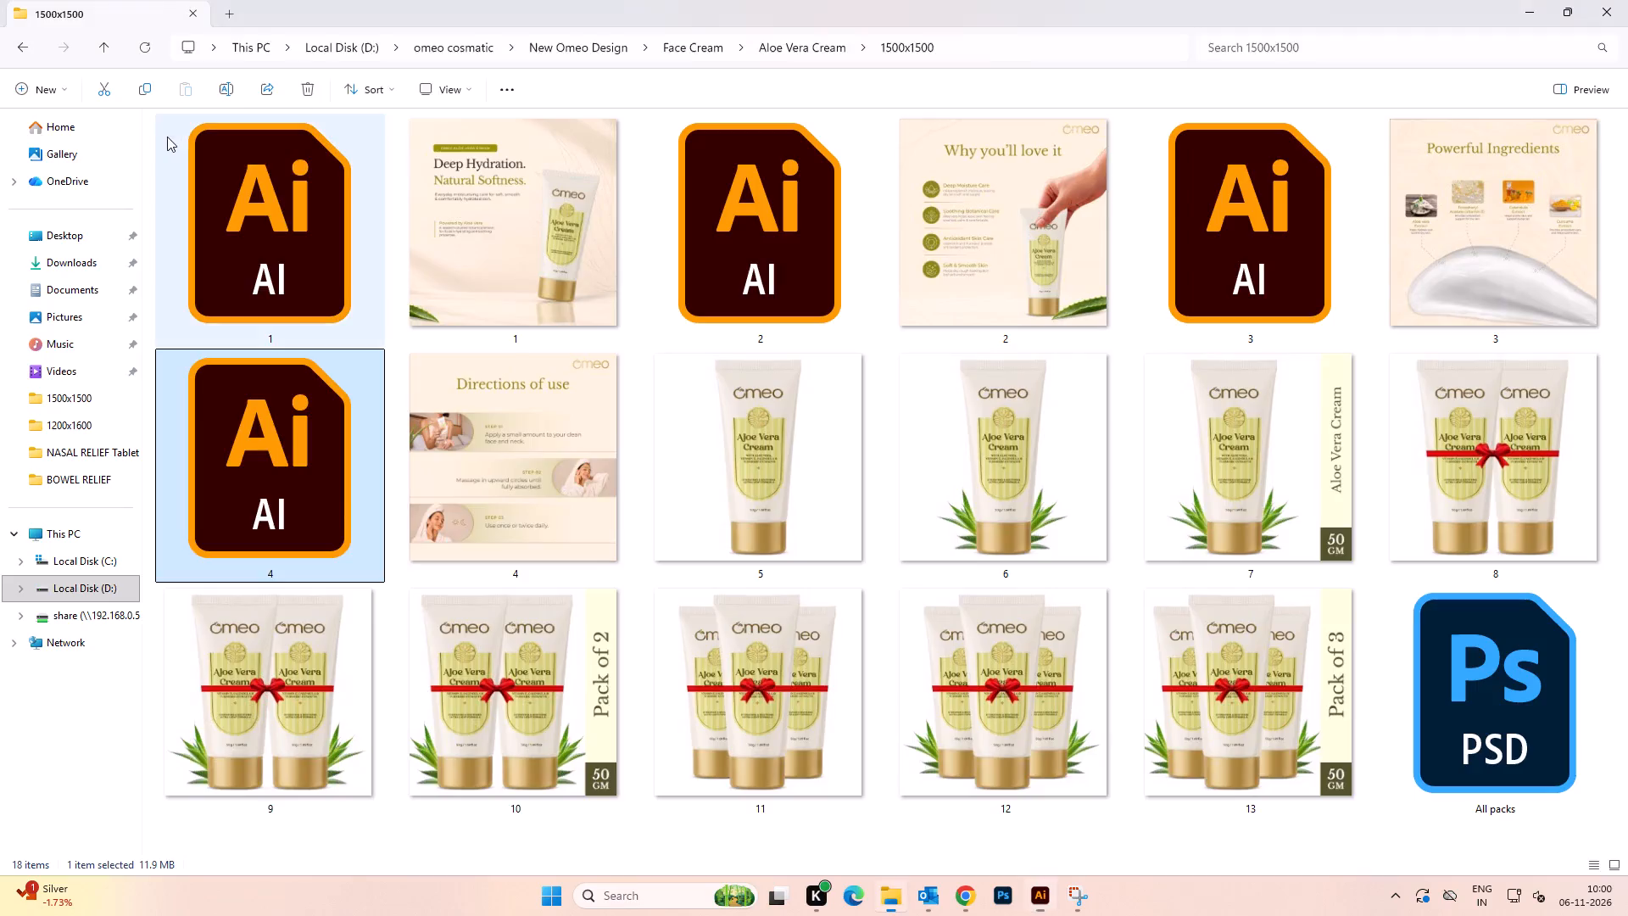
key("alt+Tab")
left_click(214, 146)
left_click(218, 67)
Switch to File Explorer and open the 1500x1500 folder inside Face Cream > Anti Aging Cream.
key("alt+Tab")
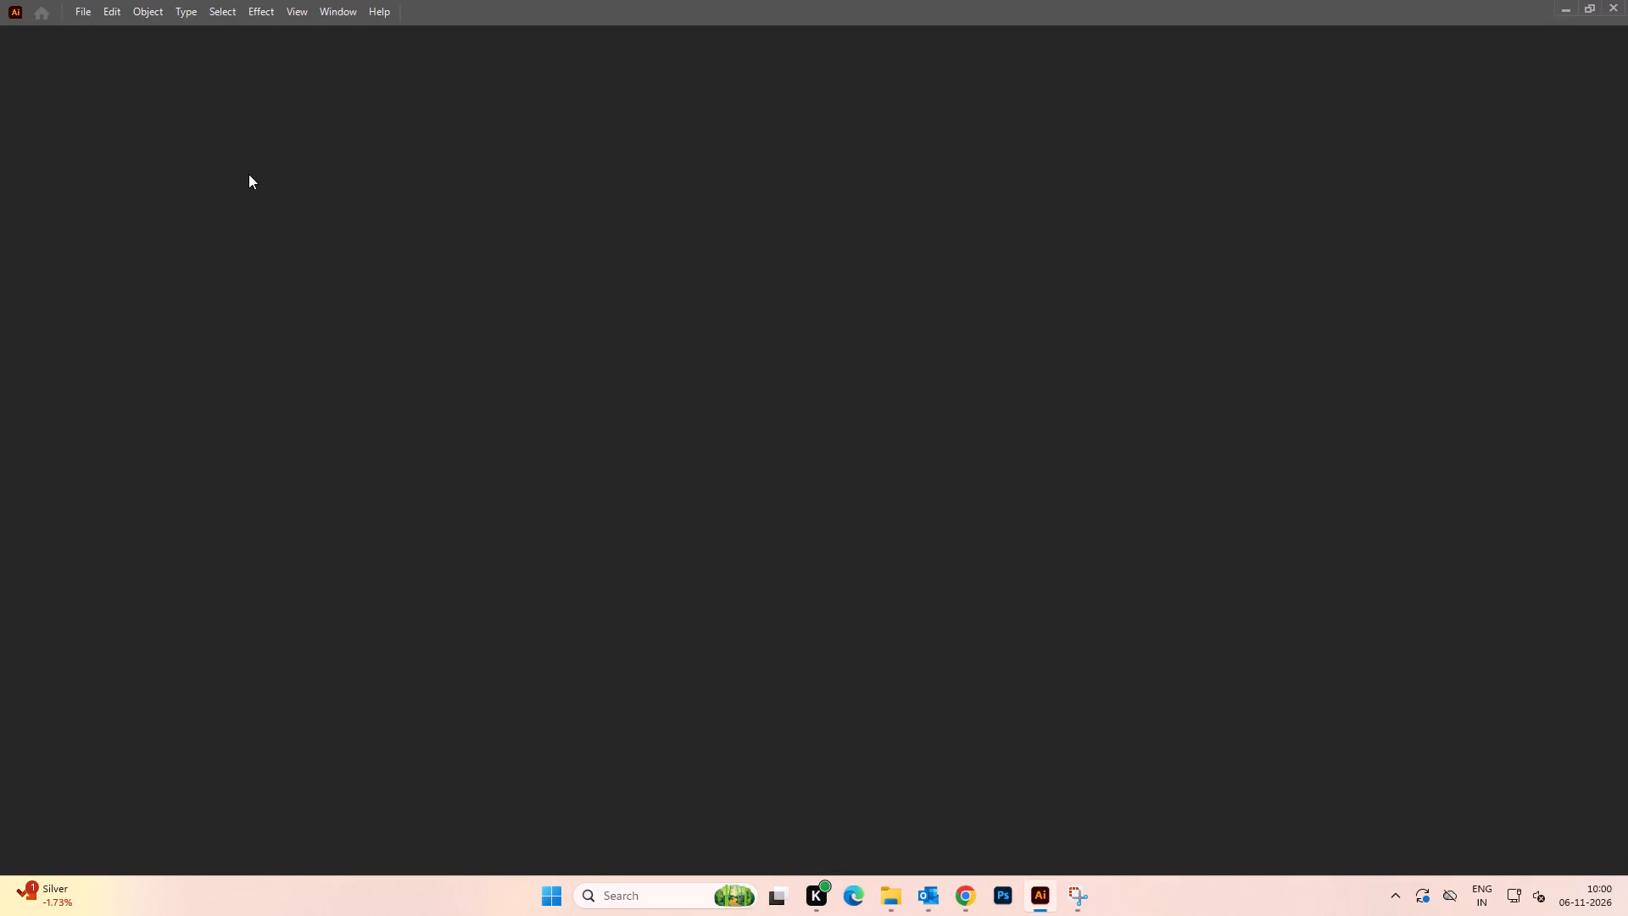
left_click(548, 464, "alt")
key("BackSpace")
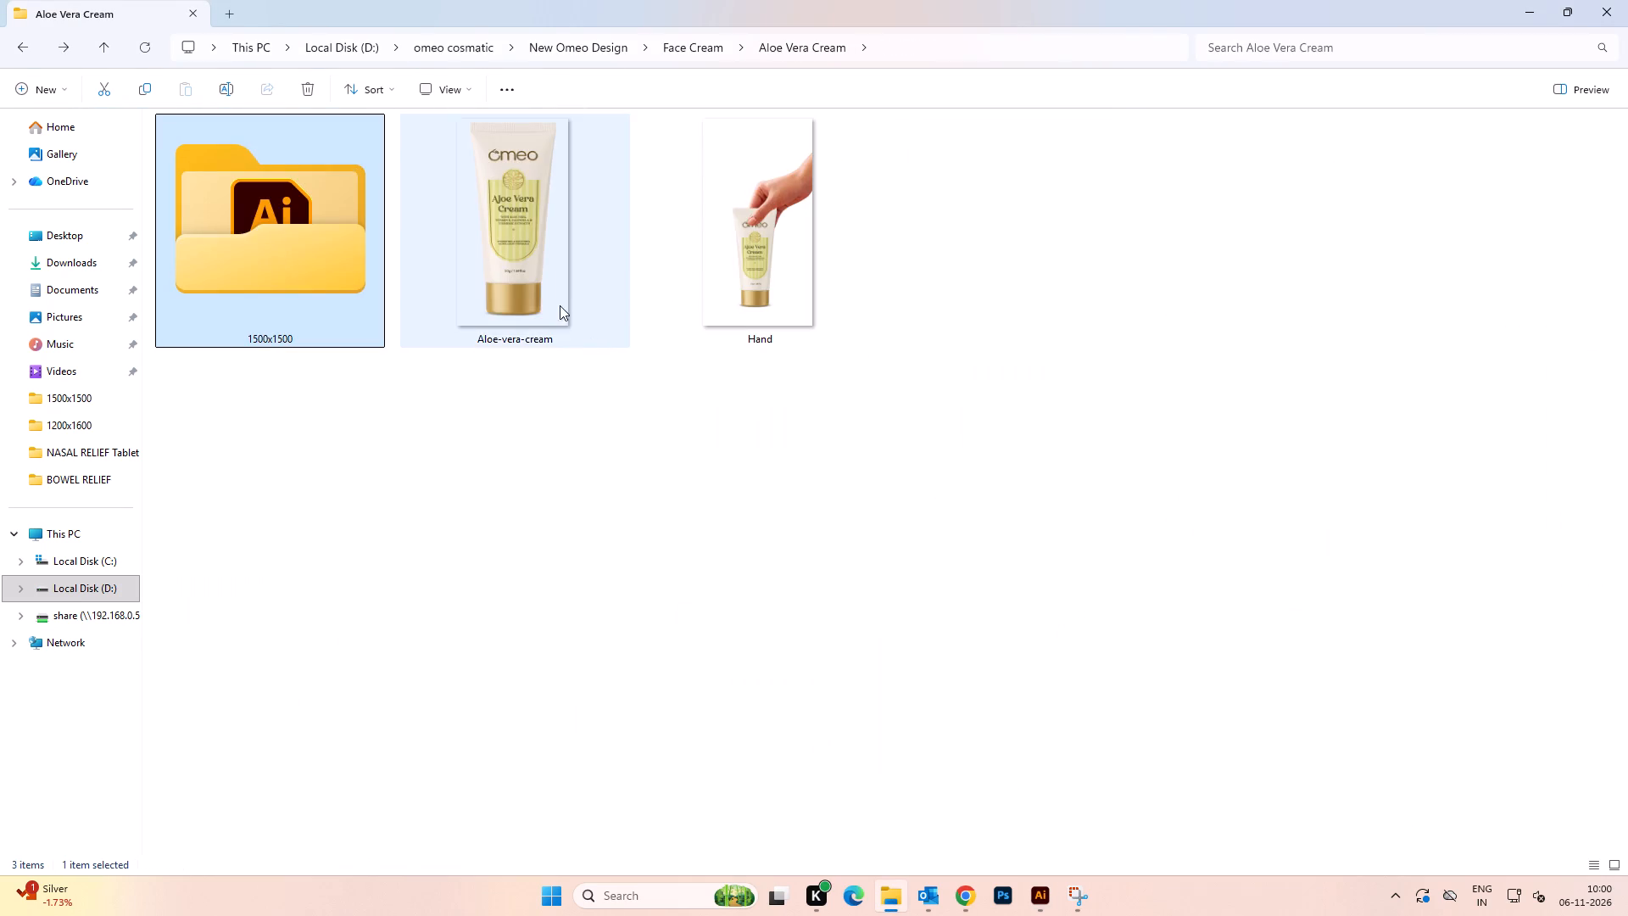
key("BackSpace")
double_click(515, 227)
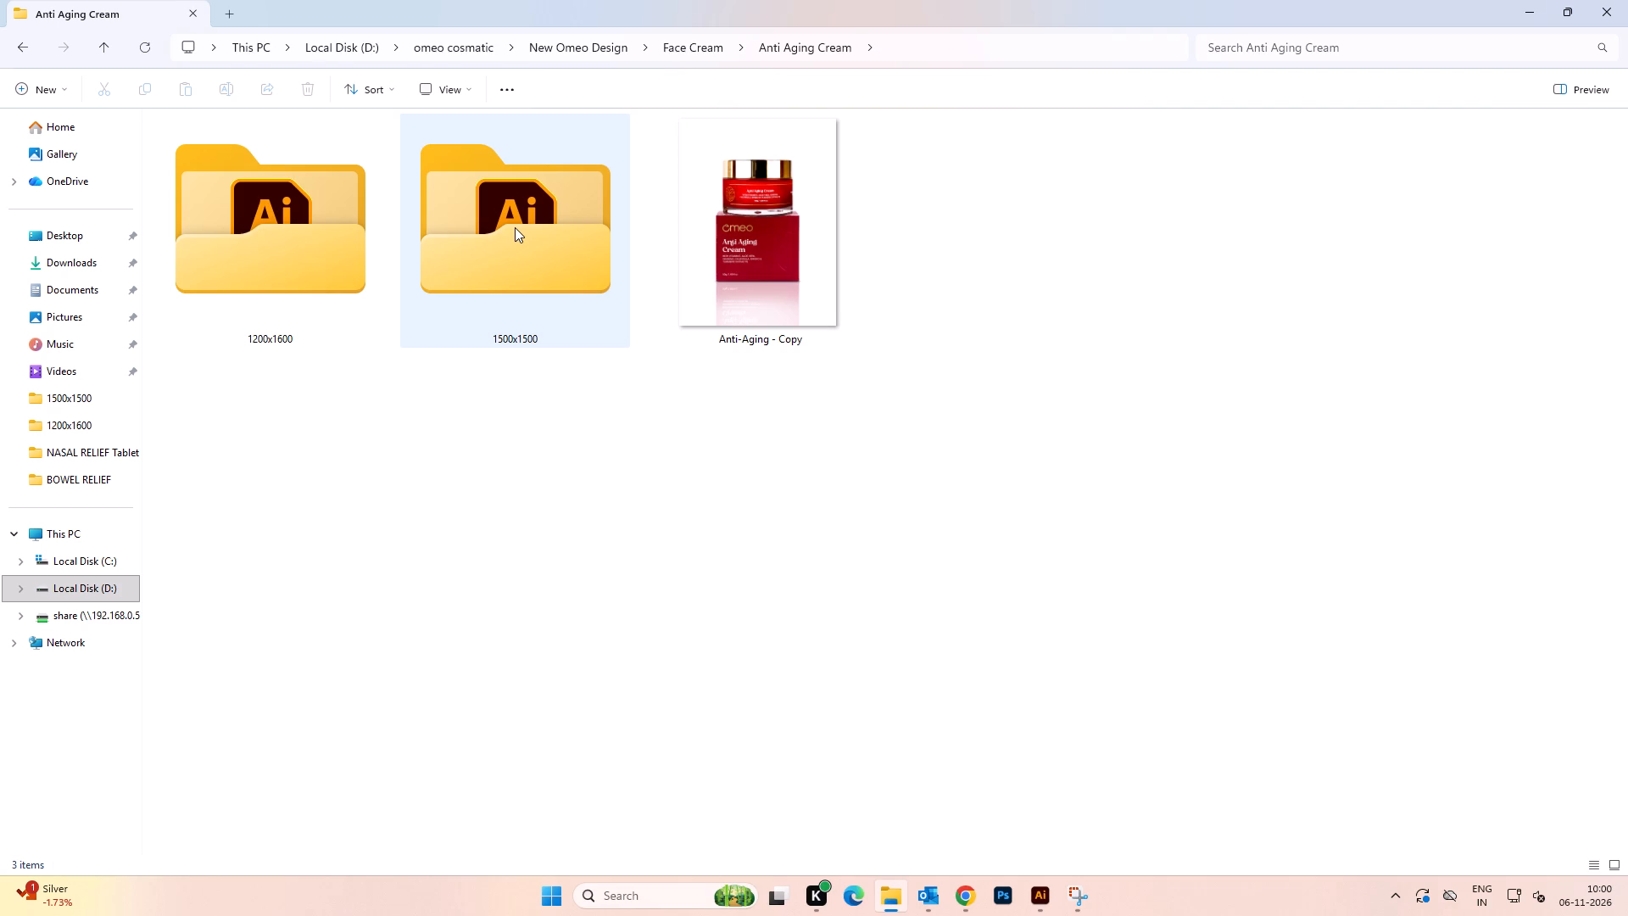
double_click(515, 227)
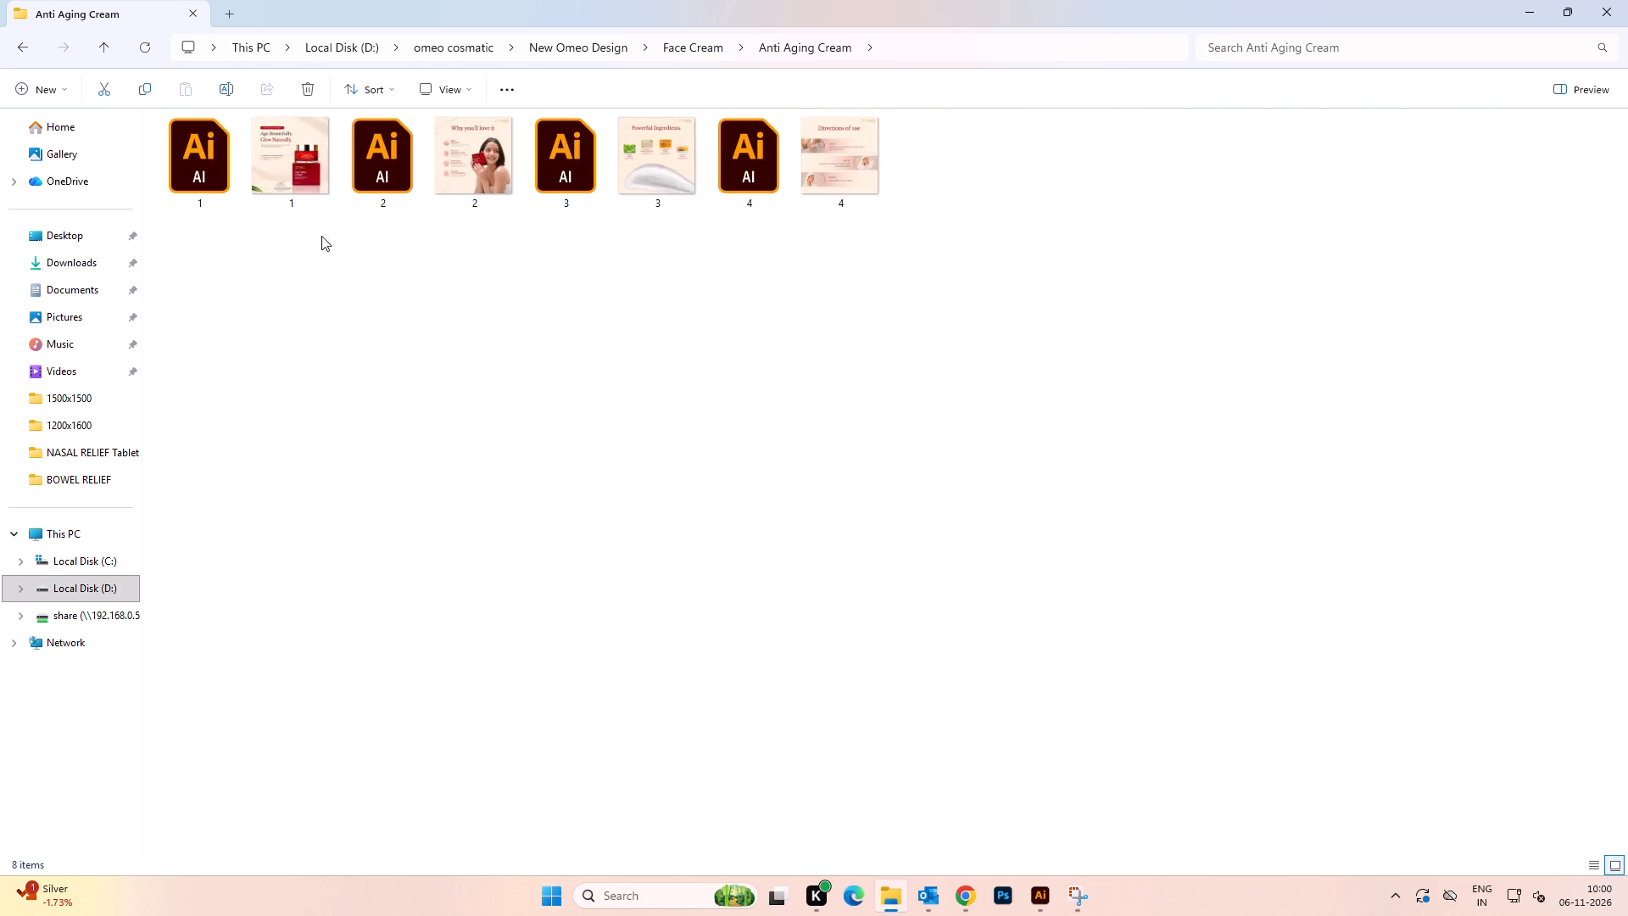
Open 1.ai from the 1500x1500 folder of Anti Aging Cream.
double_click(205, 168)
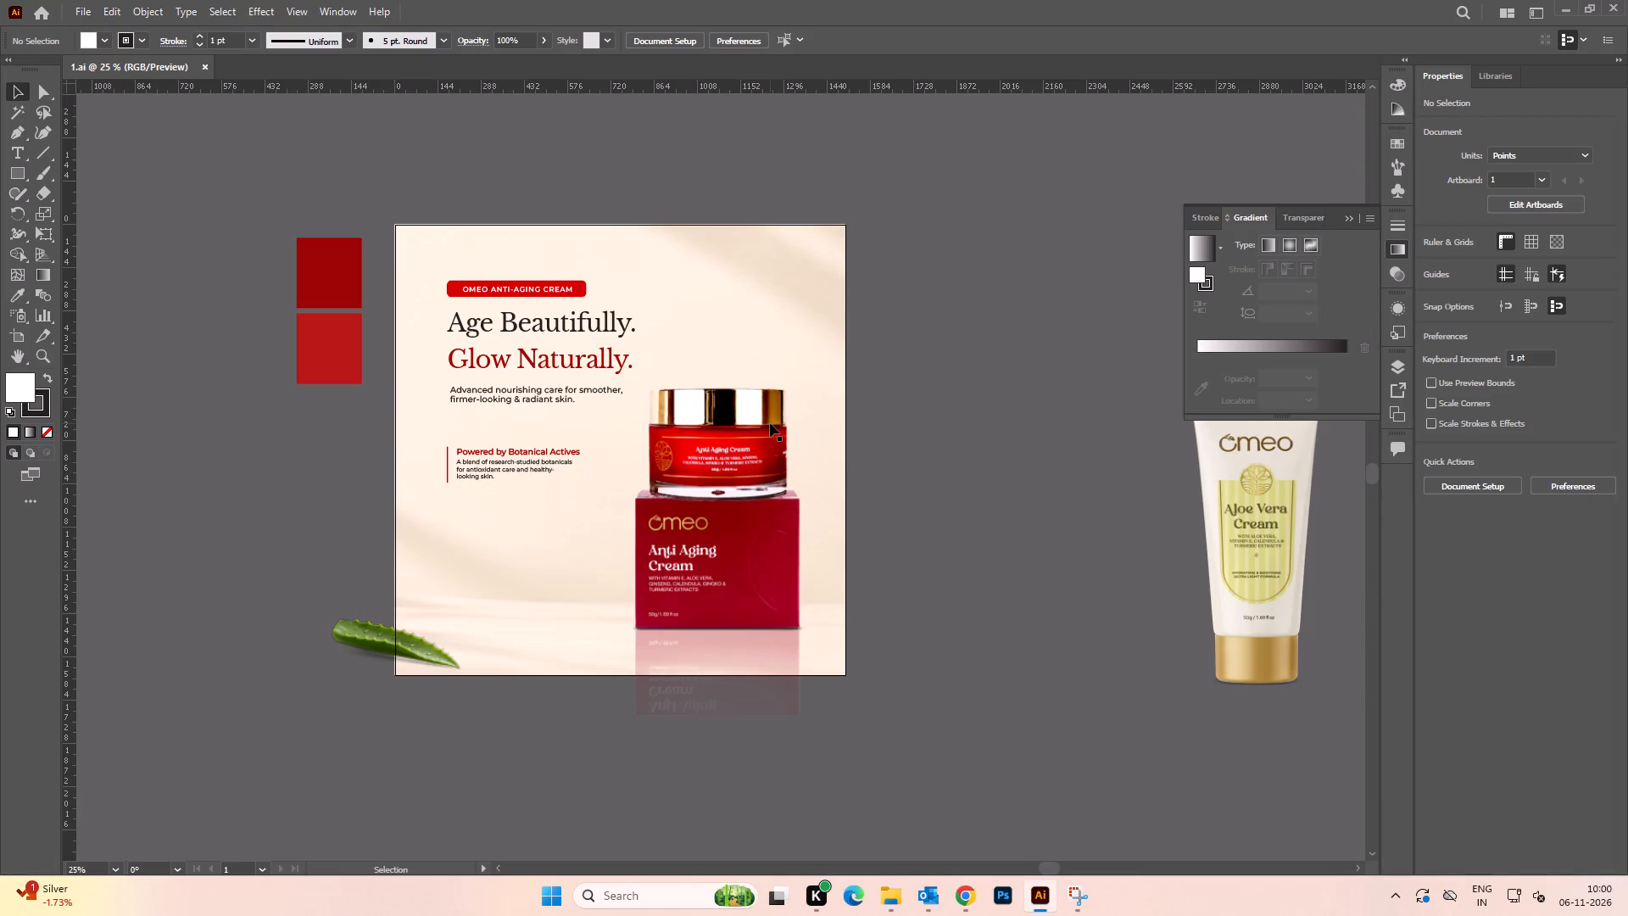
Examine the red swatches beside the artboard and the label, headline and product artwork in the square layout.
scroll(386, 338, "up", 1, "alt")
key("space")
left_click_drag(315, 328, 387, 362)
left_click_drag(226, 282, 323, 383)
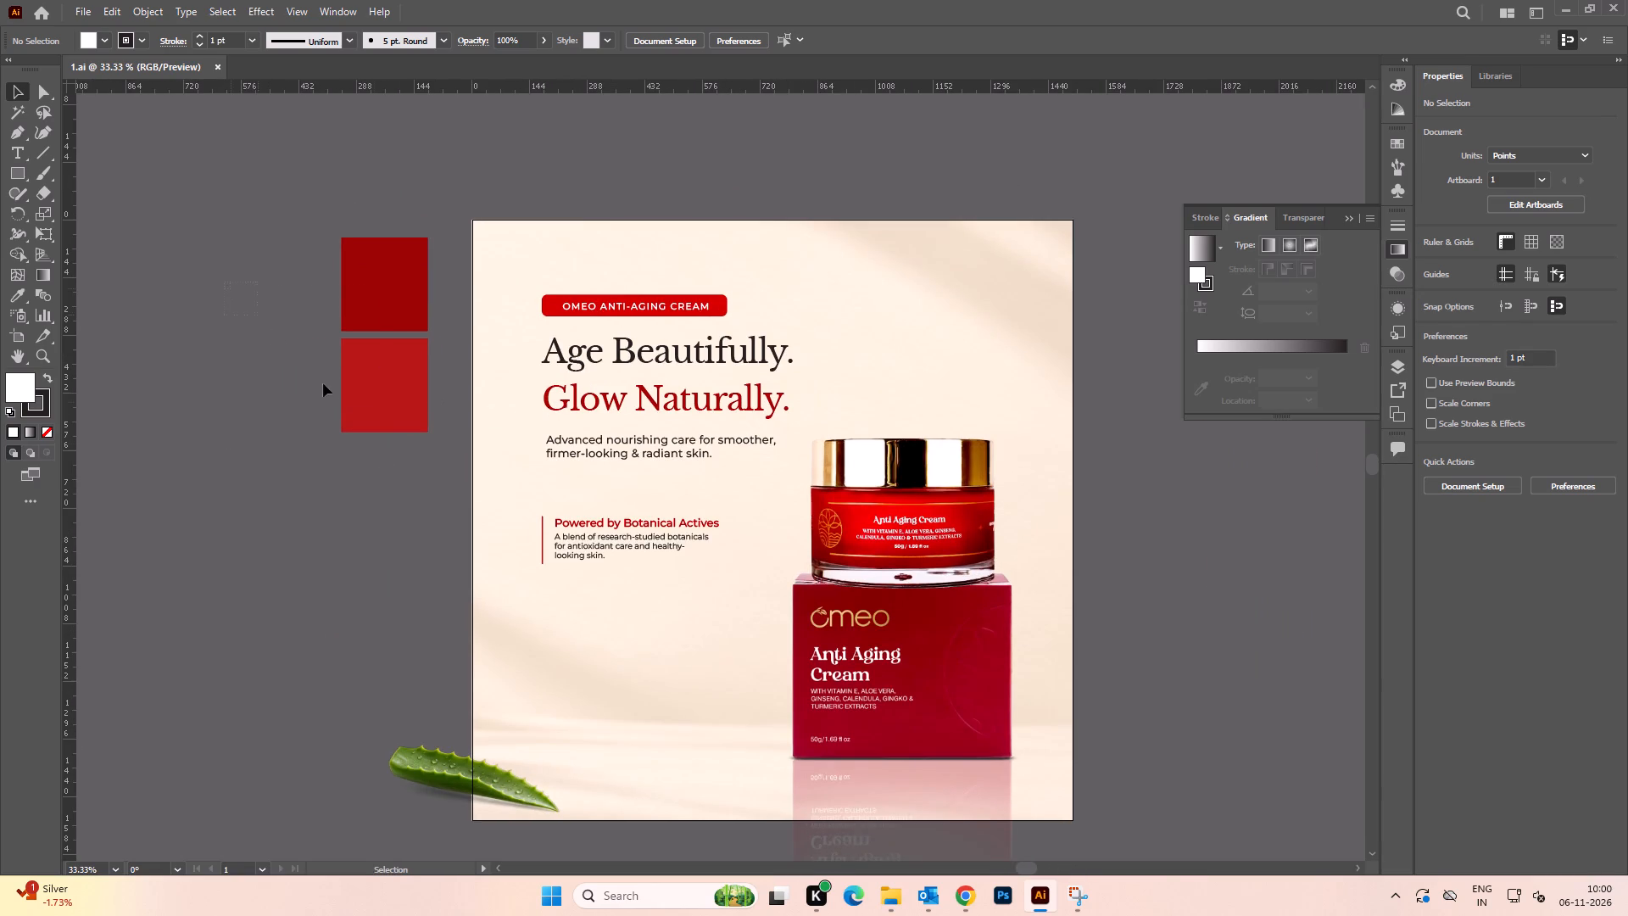
left_click_drag(323, 383, 378, 445)
scroll(397, 379, "up", 2, "alt")
left_click_drag(393, 371, 449, 402)
left_click(162, 347)
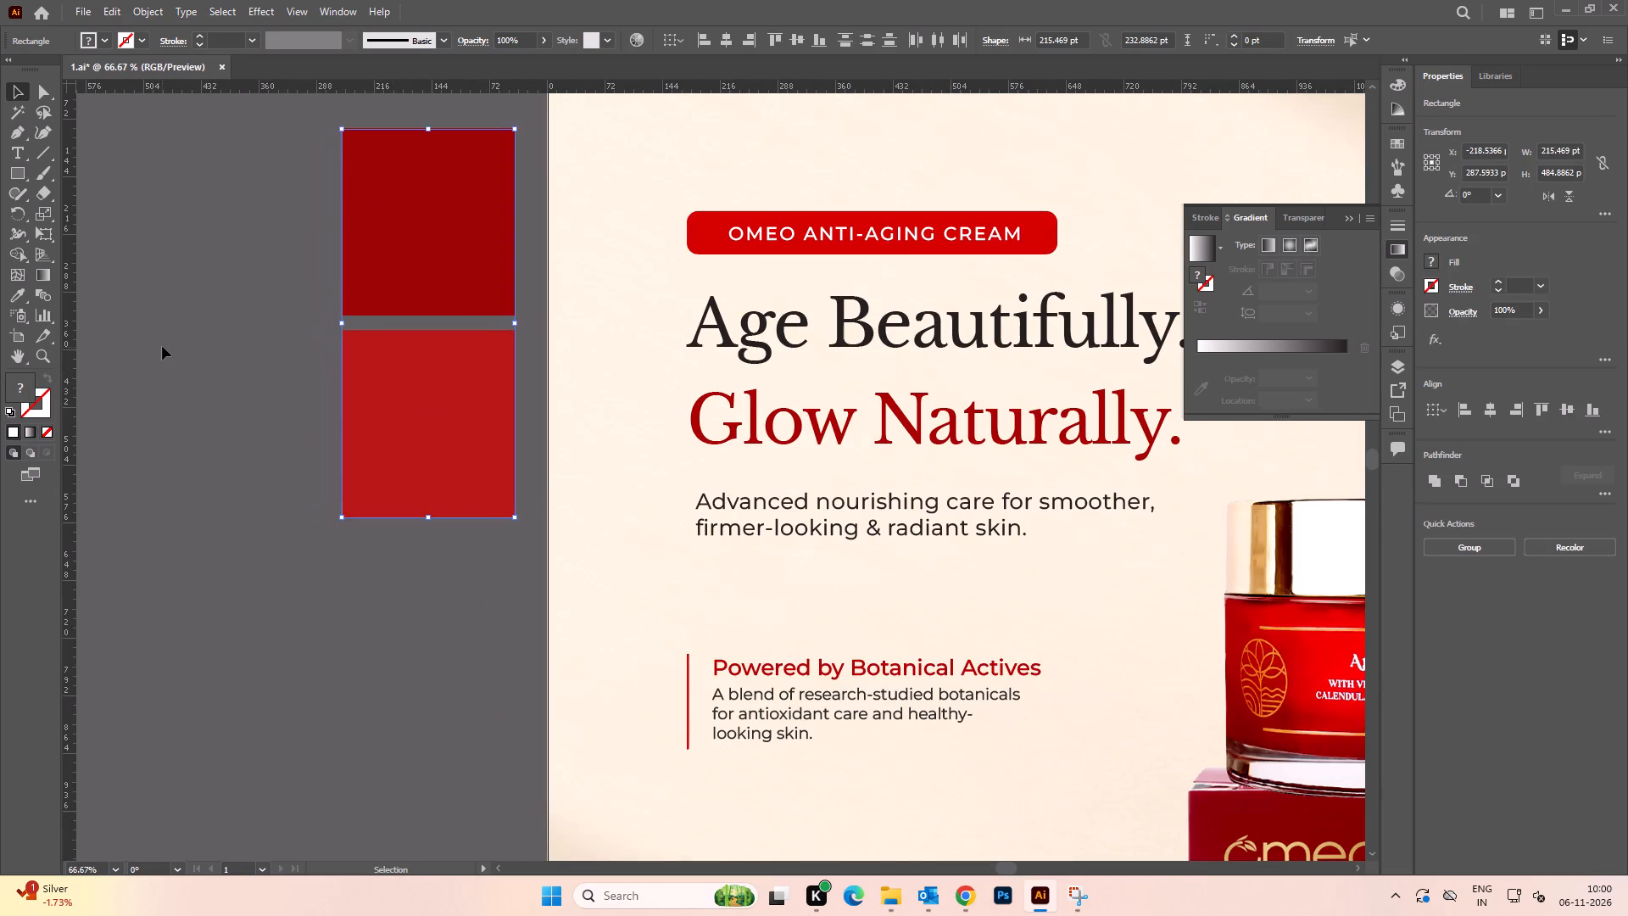
scroll(359, 377, "down", 4, "alt")
key("space")
left_click_drag(401, 445, 441, 455)
scroll(596, 496, "up", 2, "alt")
key("space")
left_click_drag(491, 438, 532, 497)
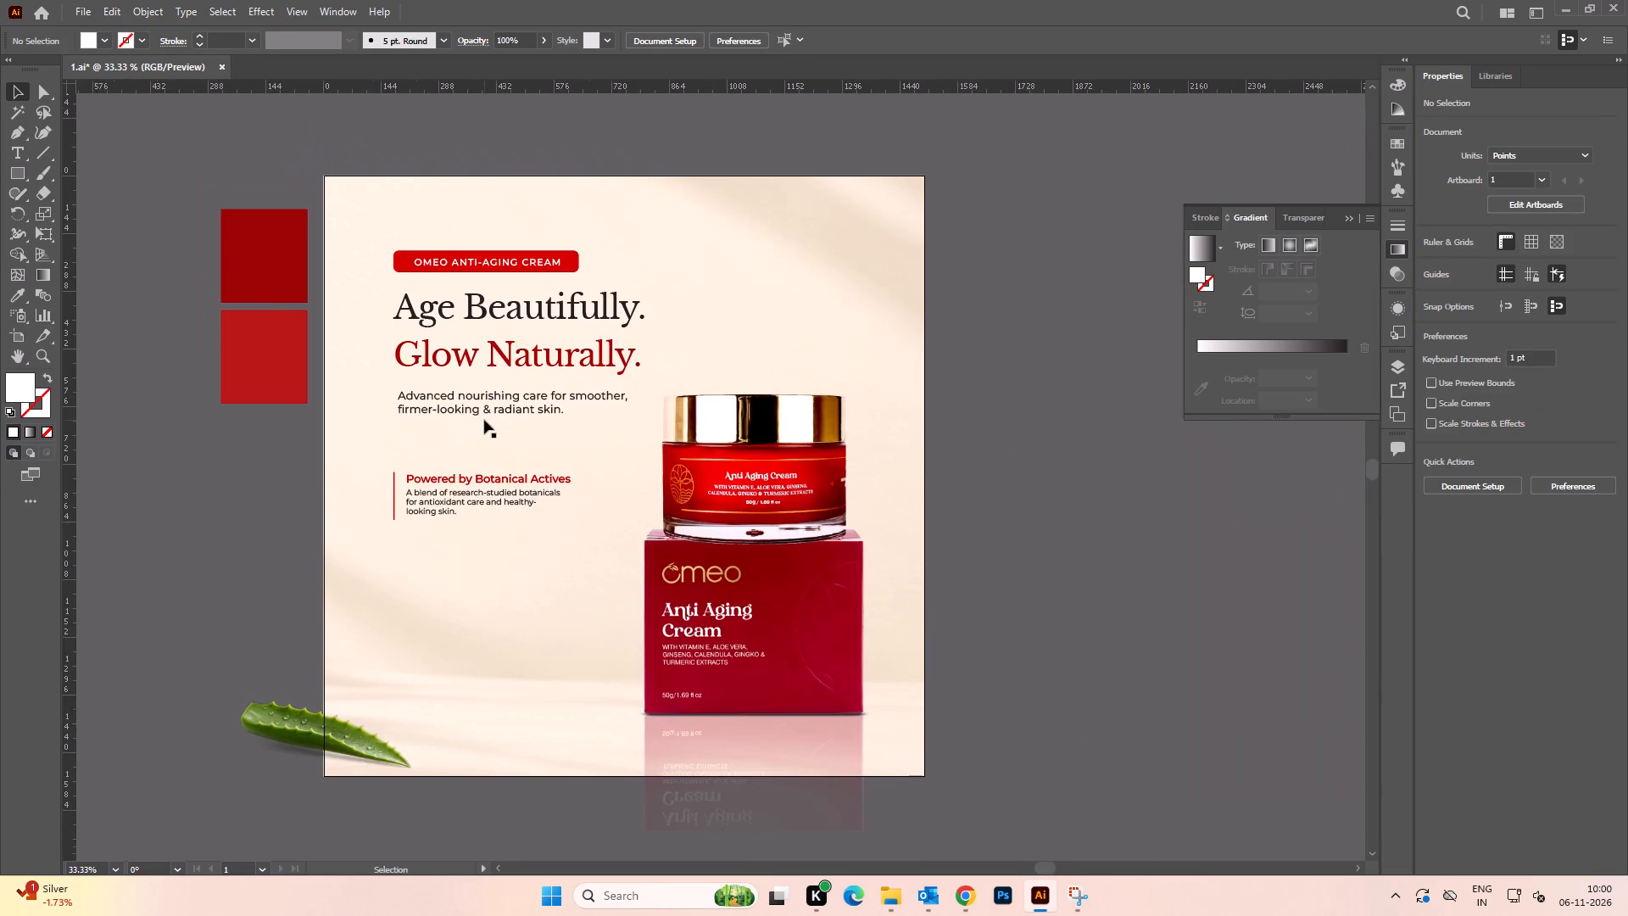
scroll(484, 419, "up", 1, "alt")
key("space")
left_click_drag(333, 363, 514, 430)
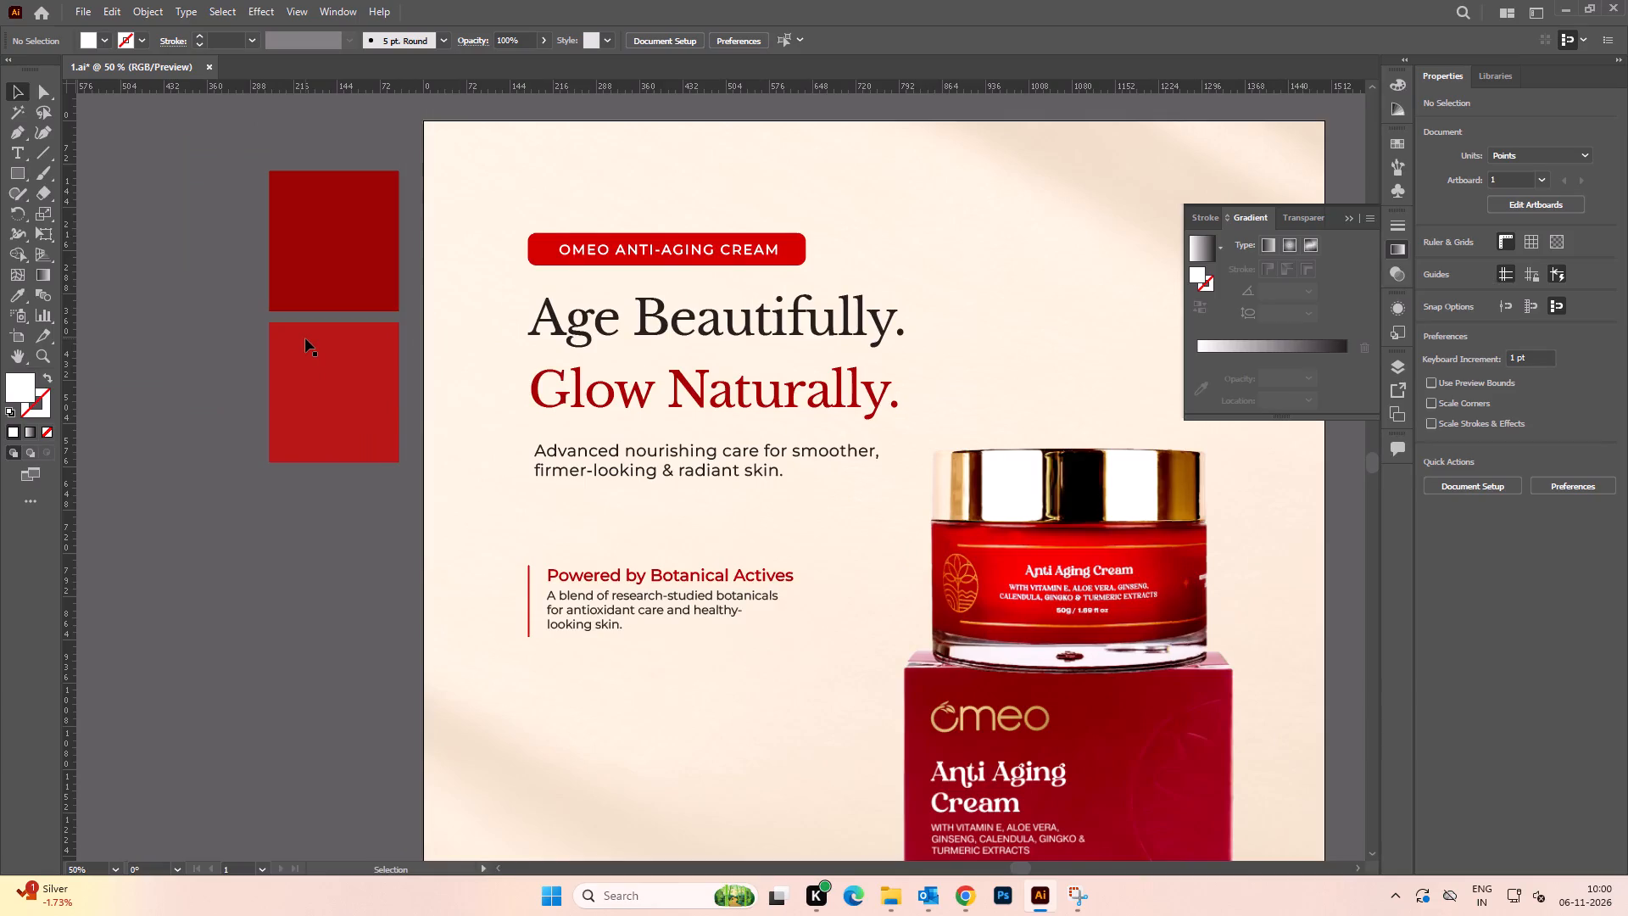
scroll(294, 348, "down", 2, "alt")
Switch to File Explorer and open 1.ai from the neighbouring 1200x1600 folder.
key("alt+Tab")
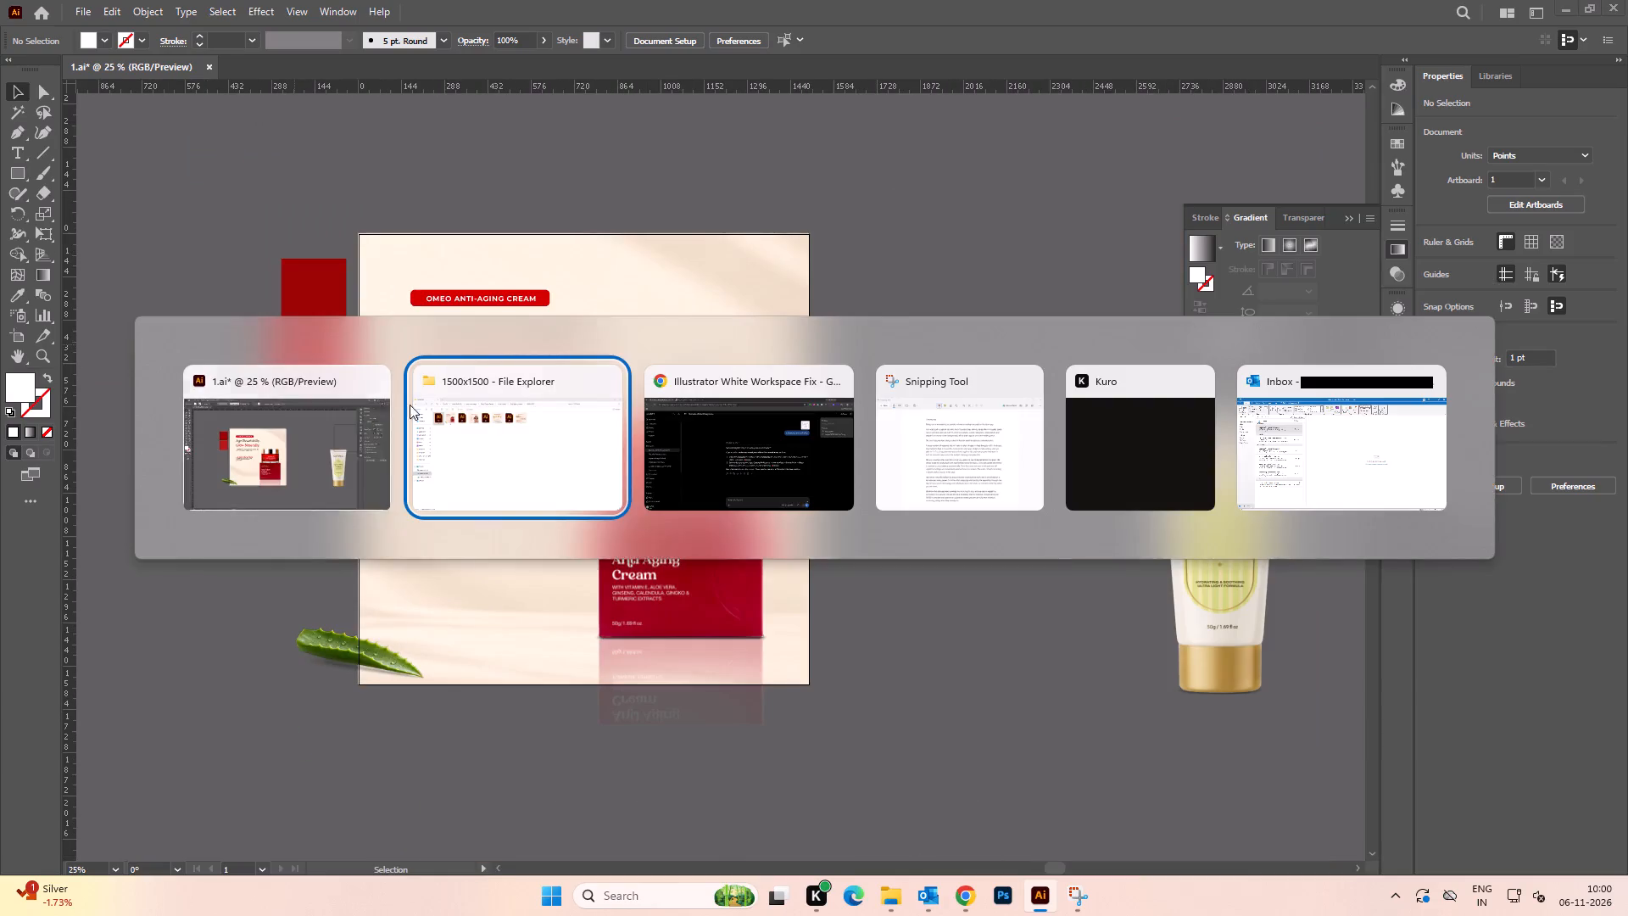
left_click(493, 485, "alt")
left_click(24, 46)
double_click(218, 198)
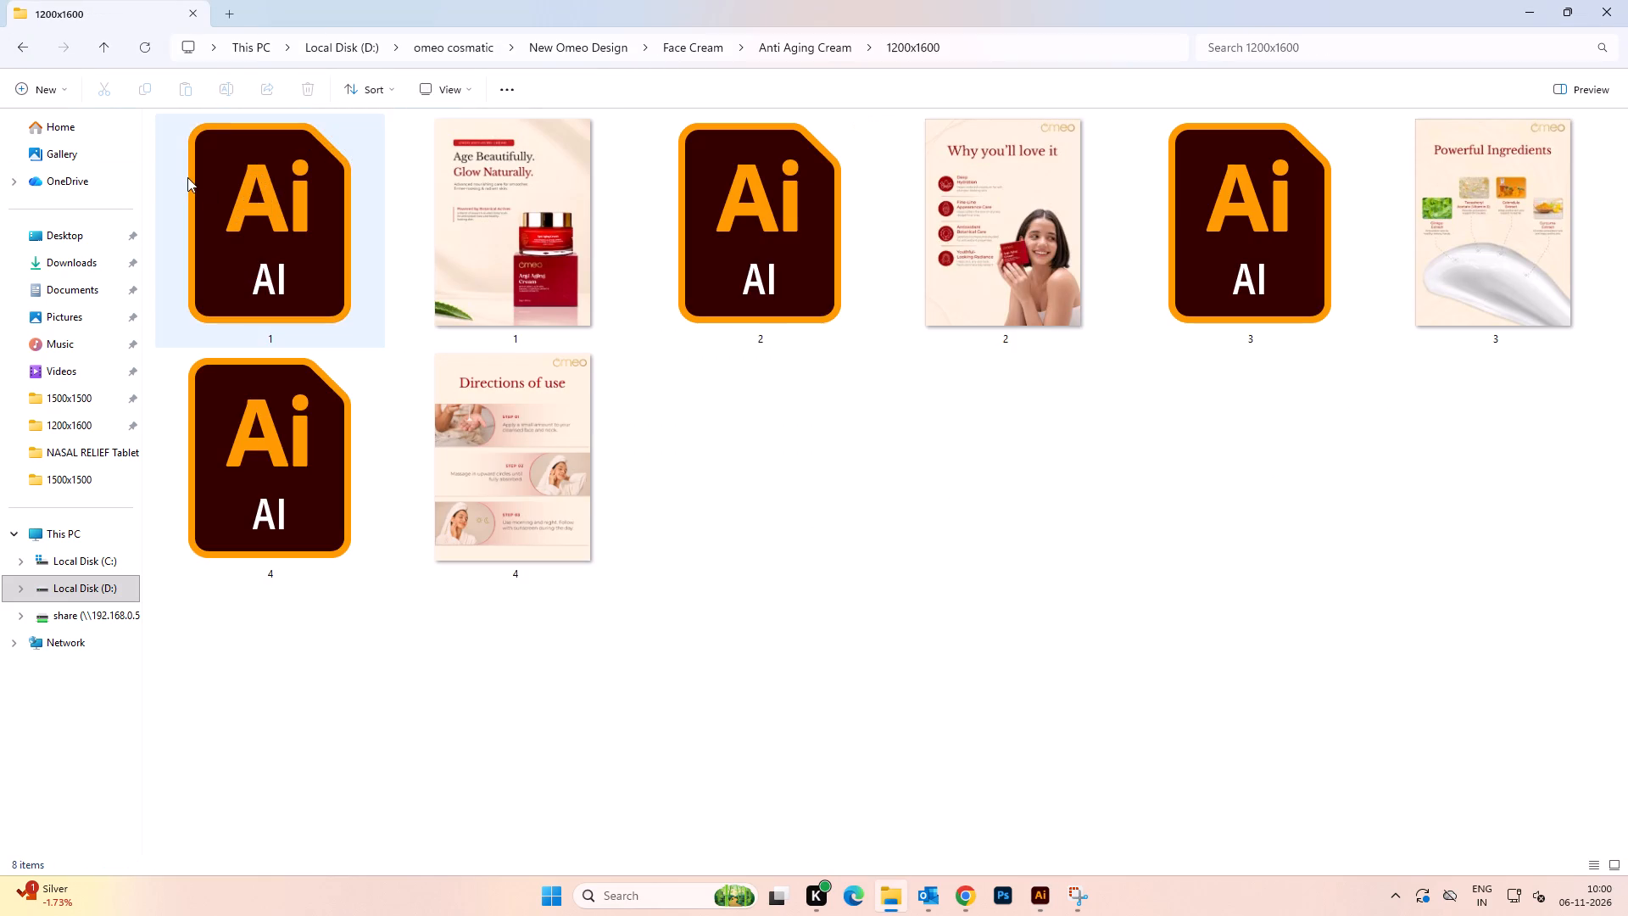
double_click(245, 193)
Group the label, headline, description and Botanical Actives text in the 1200x1600 layout and copy the group.
left_click_drag(490, 149, 490, 154)
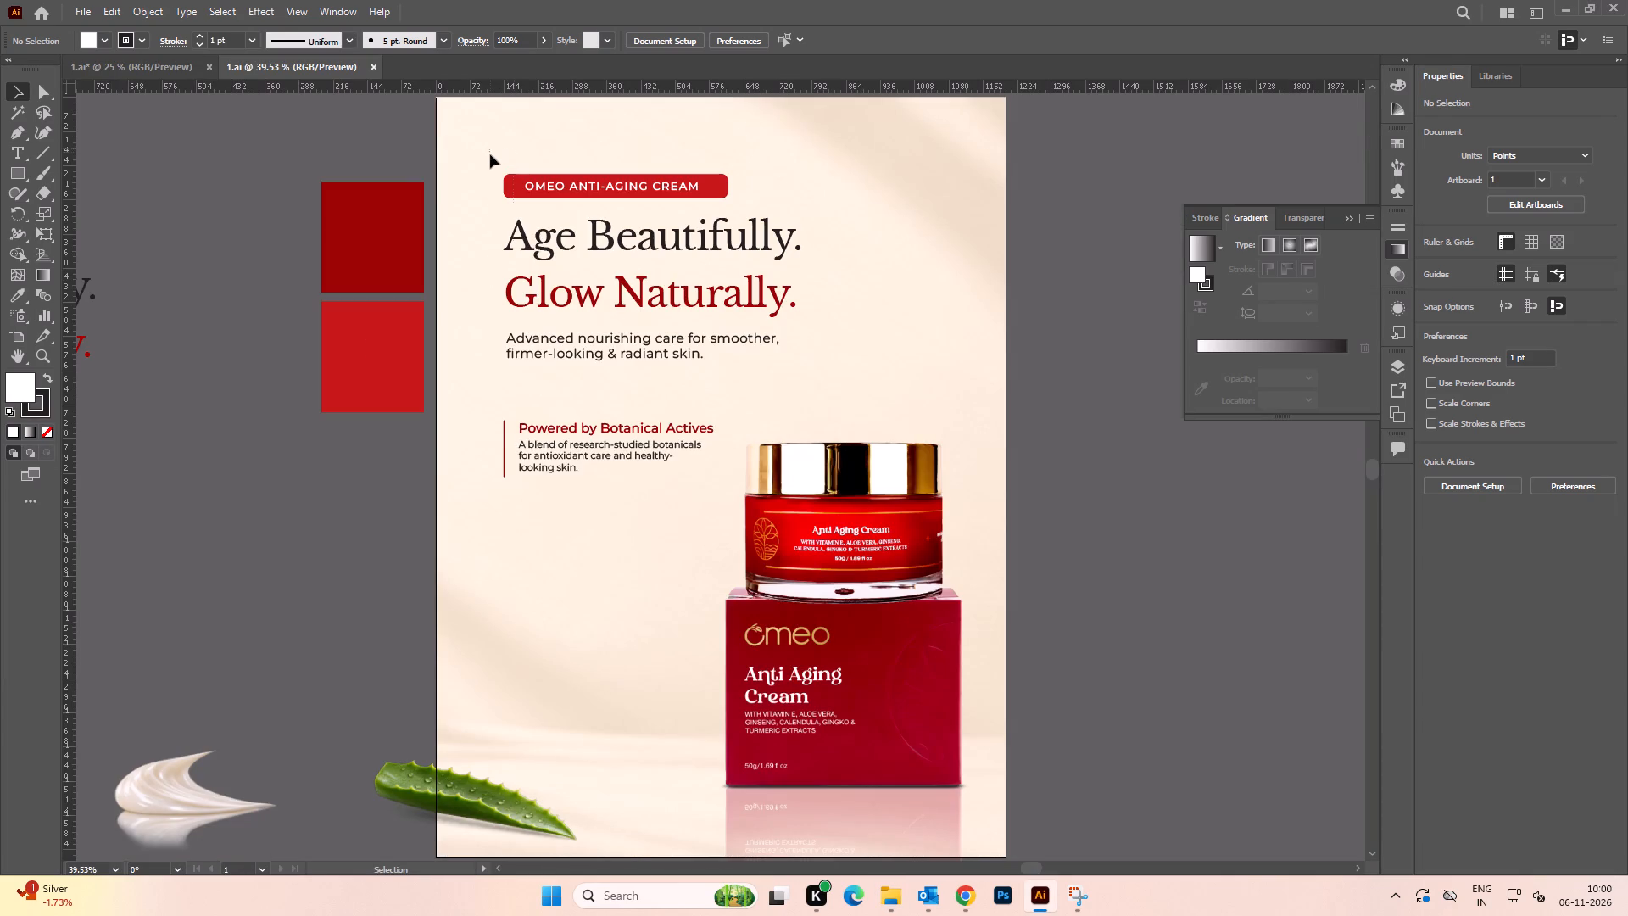
left_click_drag(490, 154, 626, 495)
left_click(807, 578, "shift")
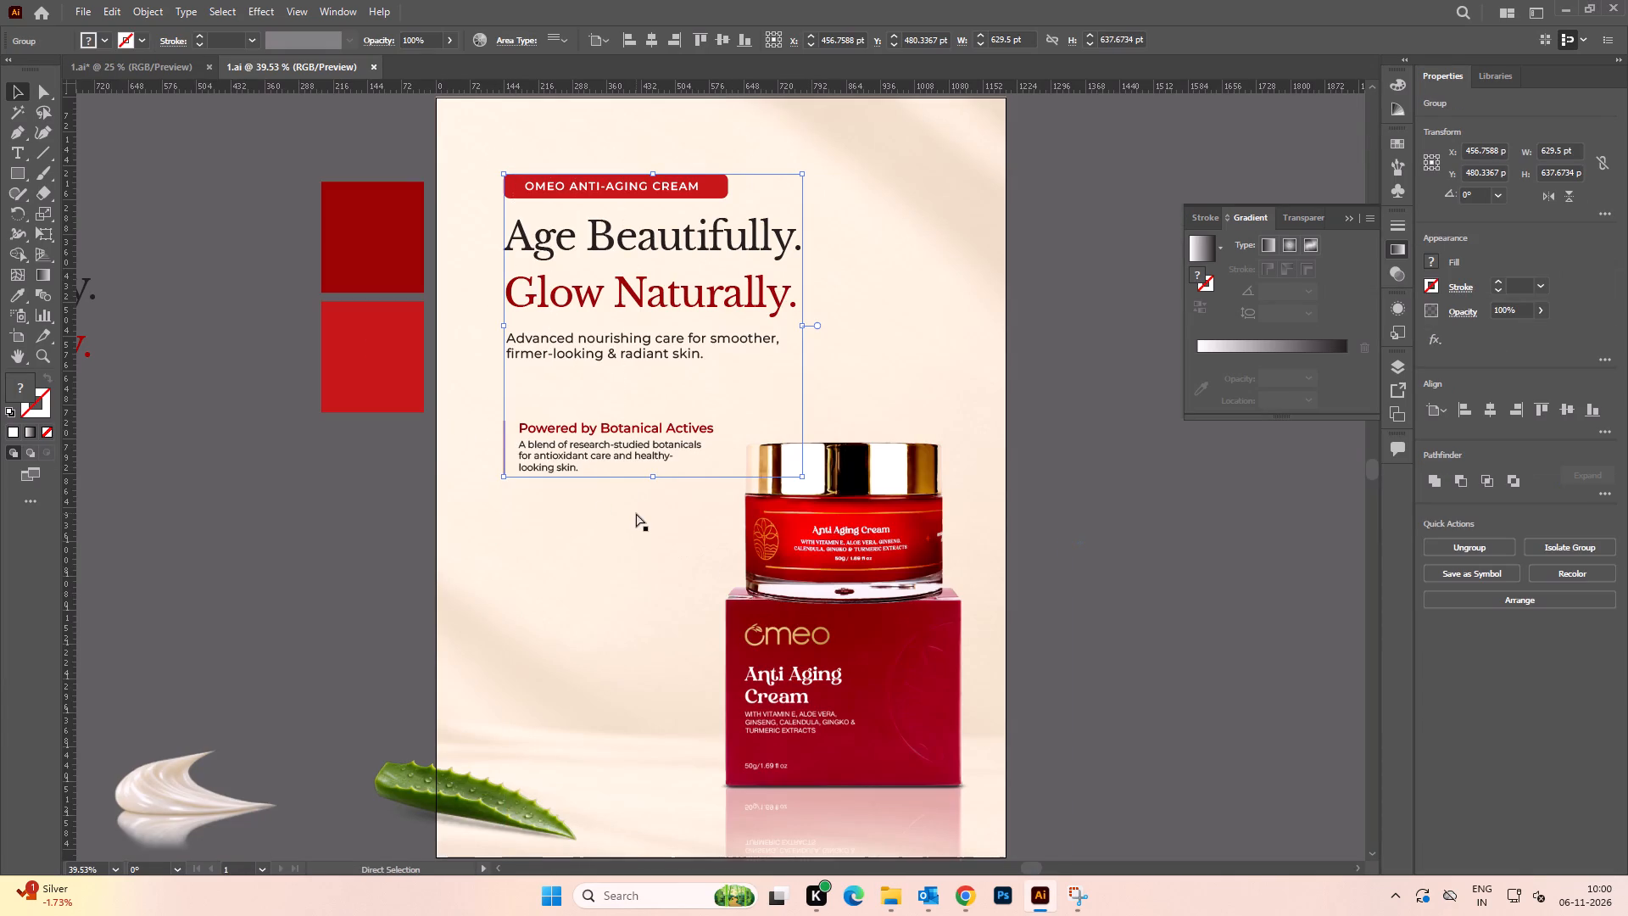
key("ctrl+g")
key("ctrl+c")
In the 1500x1500 1.ai document, group the existing label, headline, description and Botanical Actives text.
left_click(146, 61)
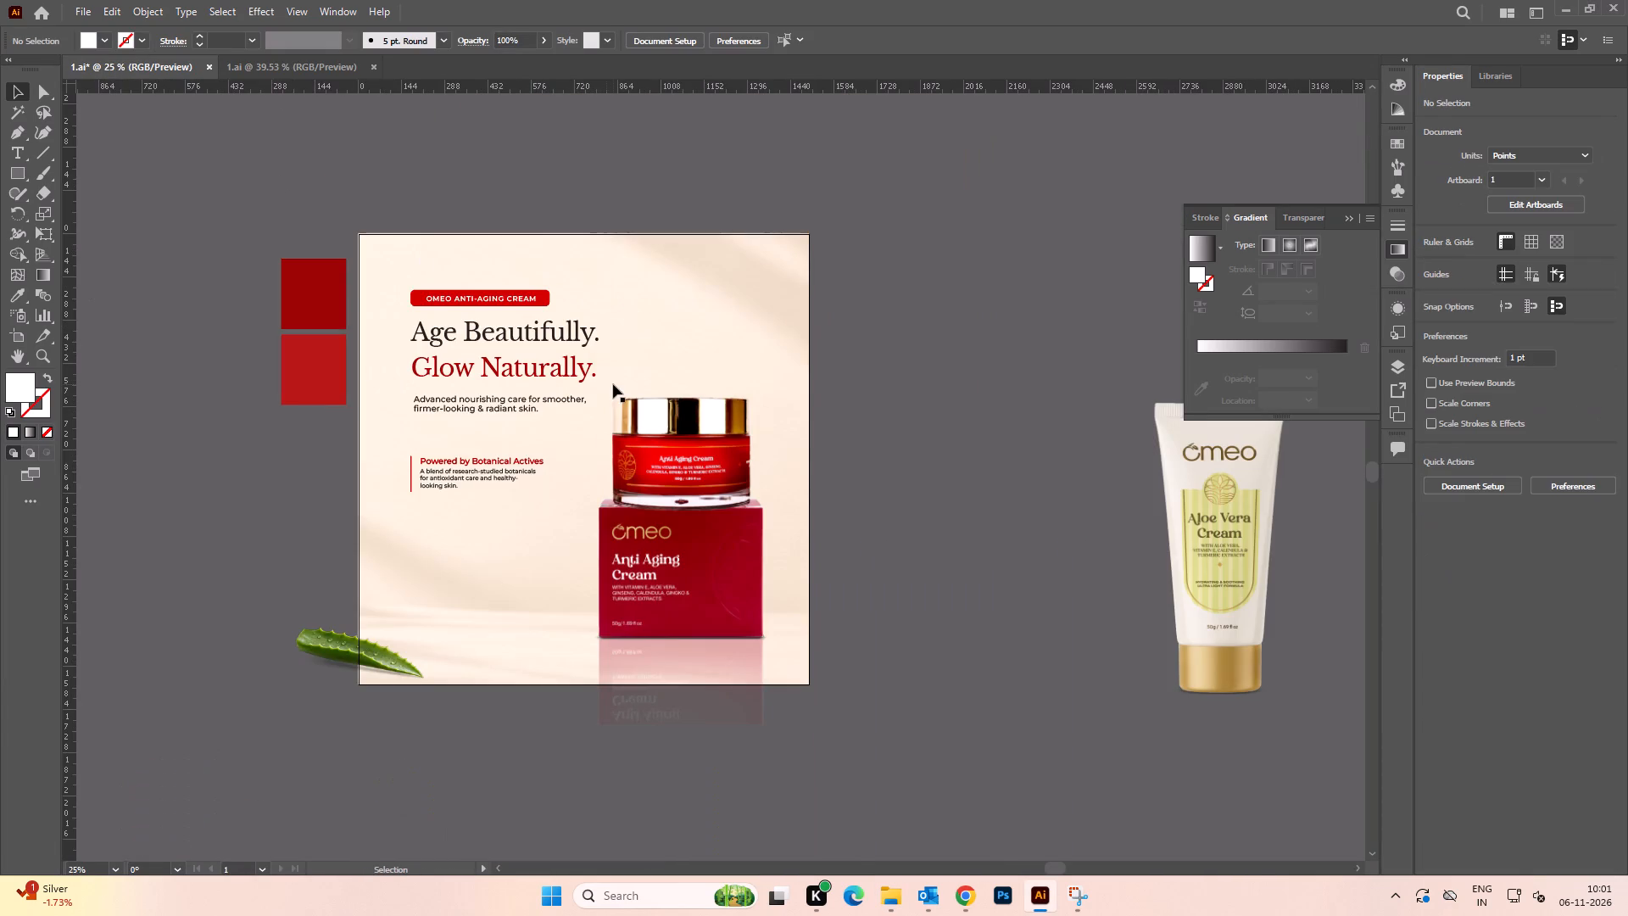
key("space")
left_click_drag(465, 416, 571, 412)
left_click_drag(498, 269, 616, 505)
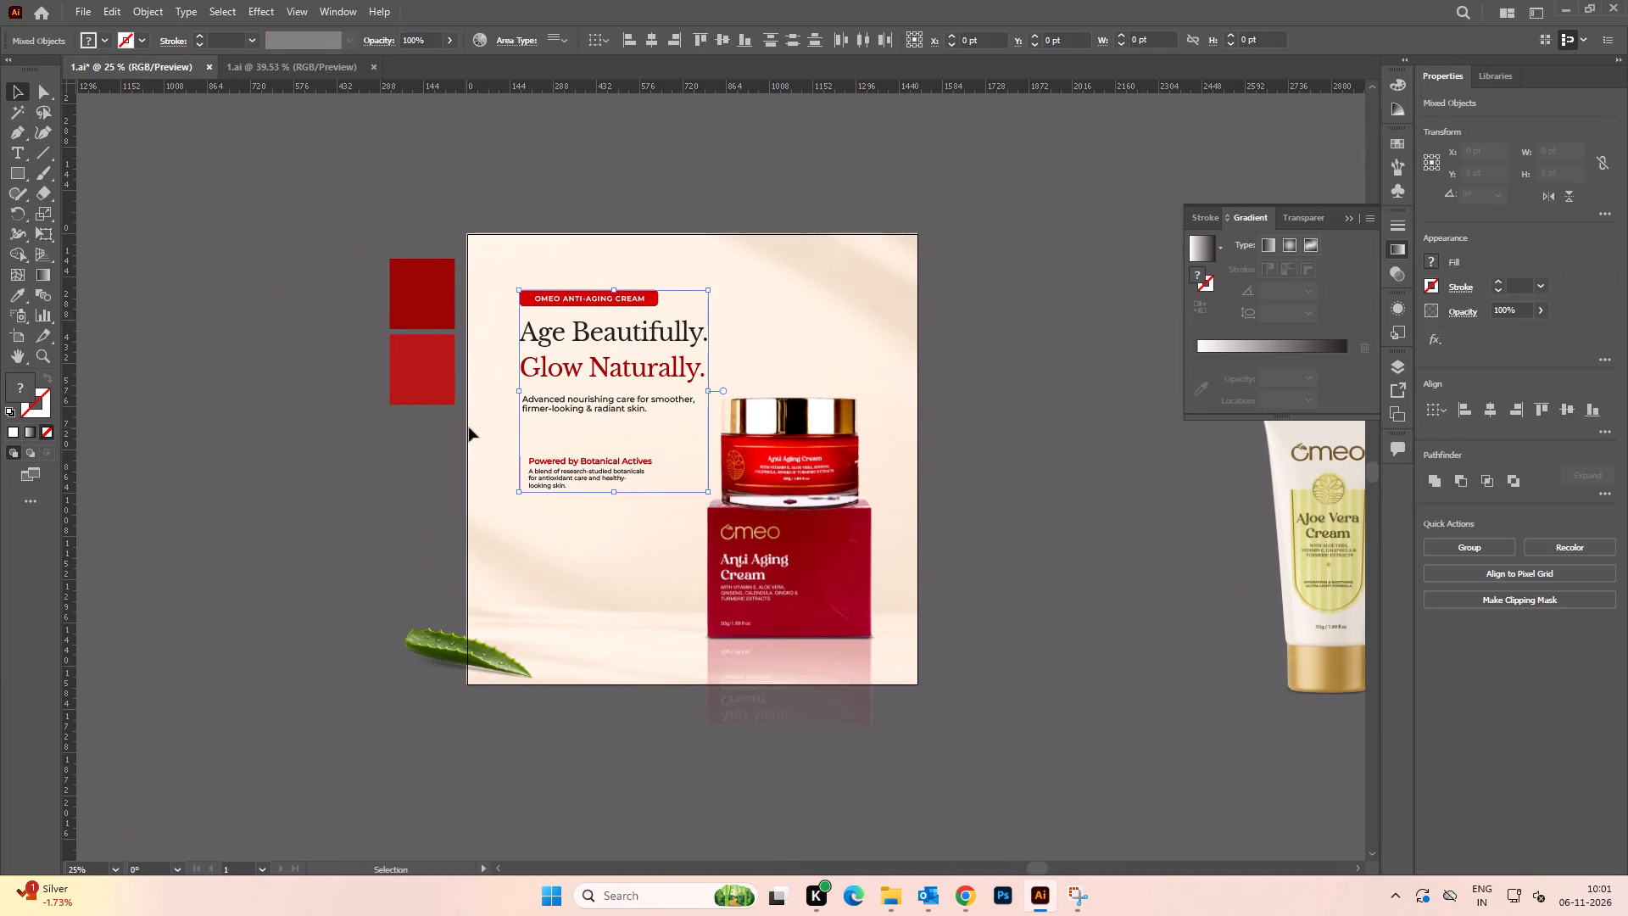
key("space")
left_click_drag(472, 427, 654, 441)
key("ctrl+g")
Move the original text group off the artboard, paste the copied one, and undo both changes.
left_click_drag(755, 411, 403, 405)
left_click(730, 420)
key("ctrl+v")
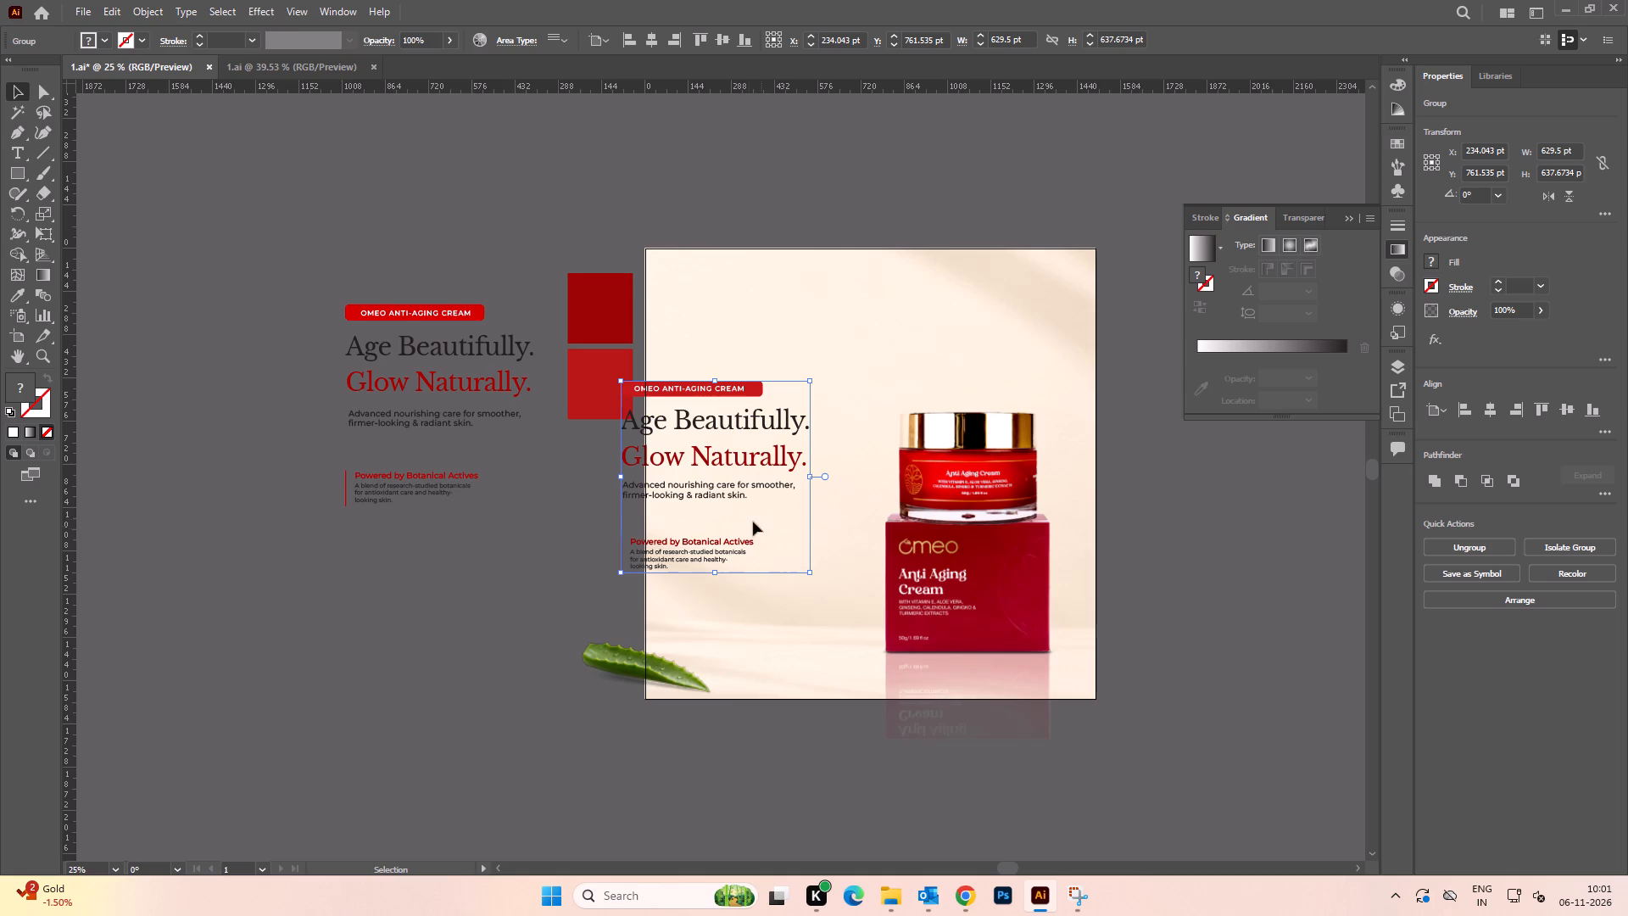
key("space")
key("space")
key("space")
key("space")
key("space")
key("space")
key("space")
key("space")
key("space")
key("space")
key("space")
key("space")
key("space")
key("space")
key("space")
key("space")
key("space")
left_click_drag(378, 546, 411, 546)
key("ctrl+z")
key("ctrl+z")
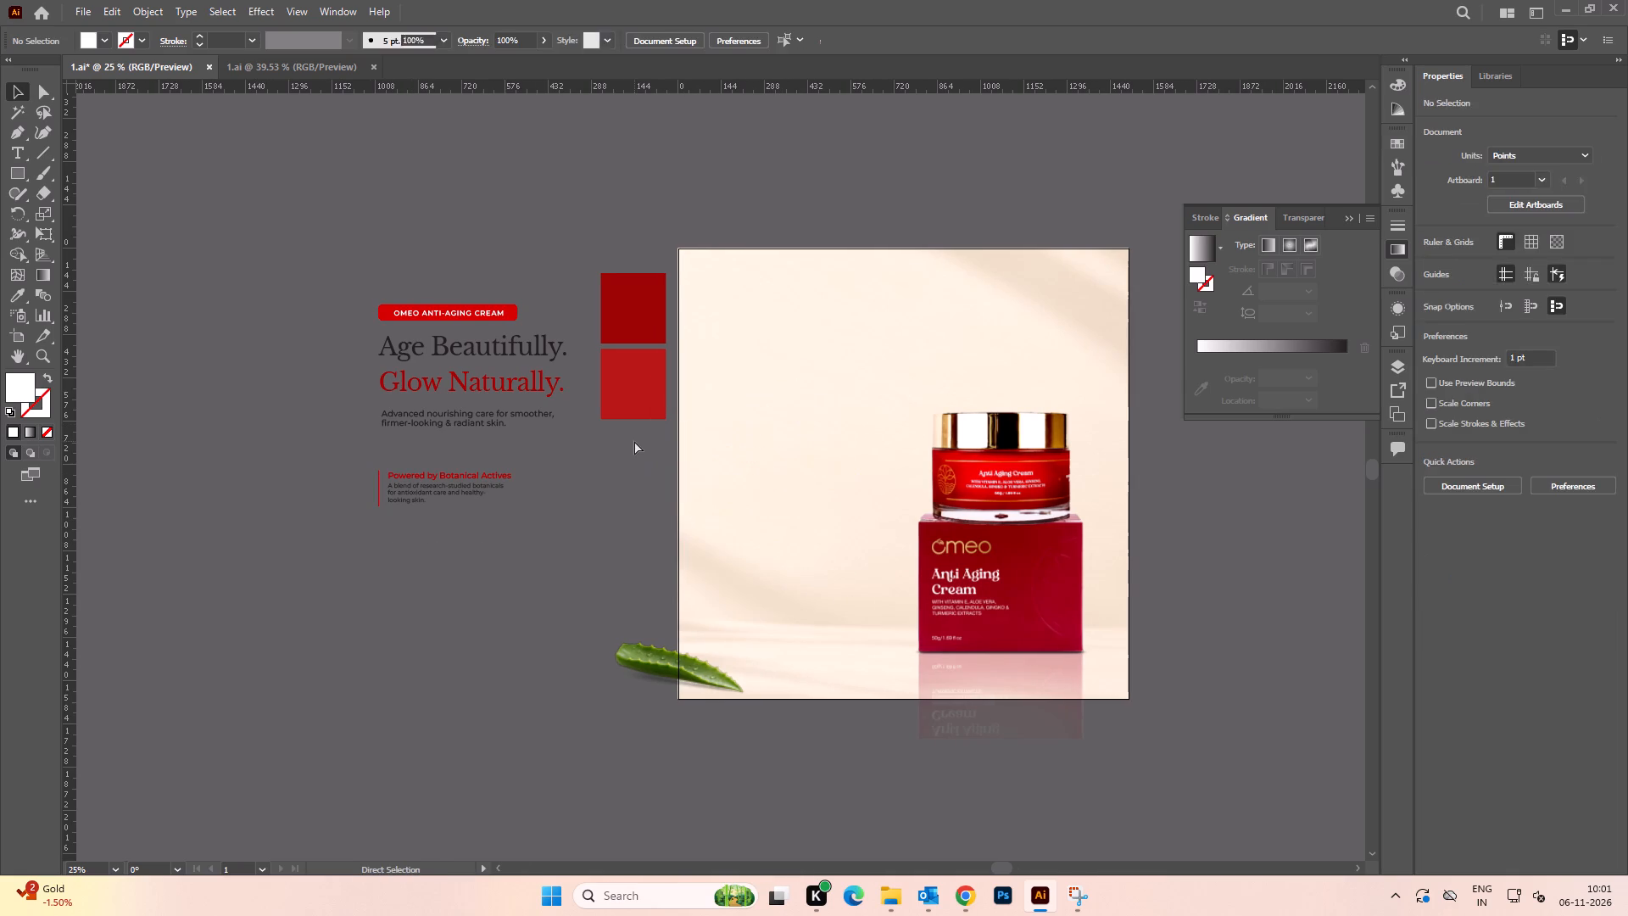
Paste the copied text group and place it on the empty canvas beside the artboard and the red swatches.
left_click(470, 491)
key("ctrl+v")
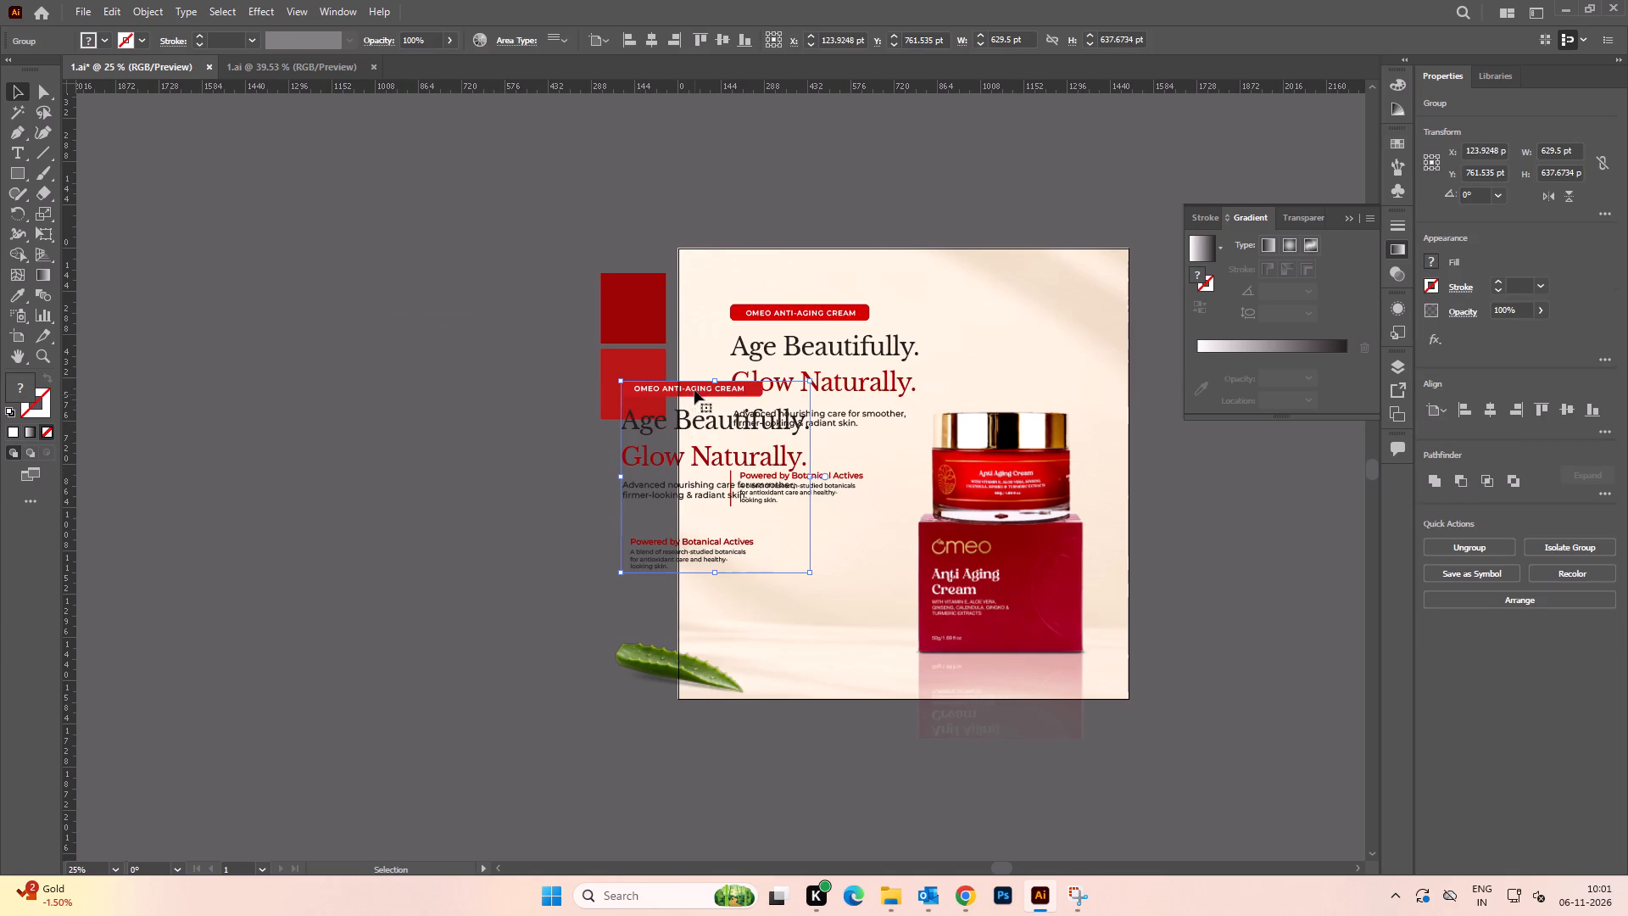
left_click_drag(694, 389, 462, 338)
Compare the pasted text group with the original one on the artboard, checking label colour, size and spacing.
left_click(755, 304)
left_click(480, 336)
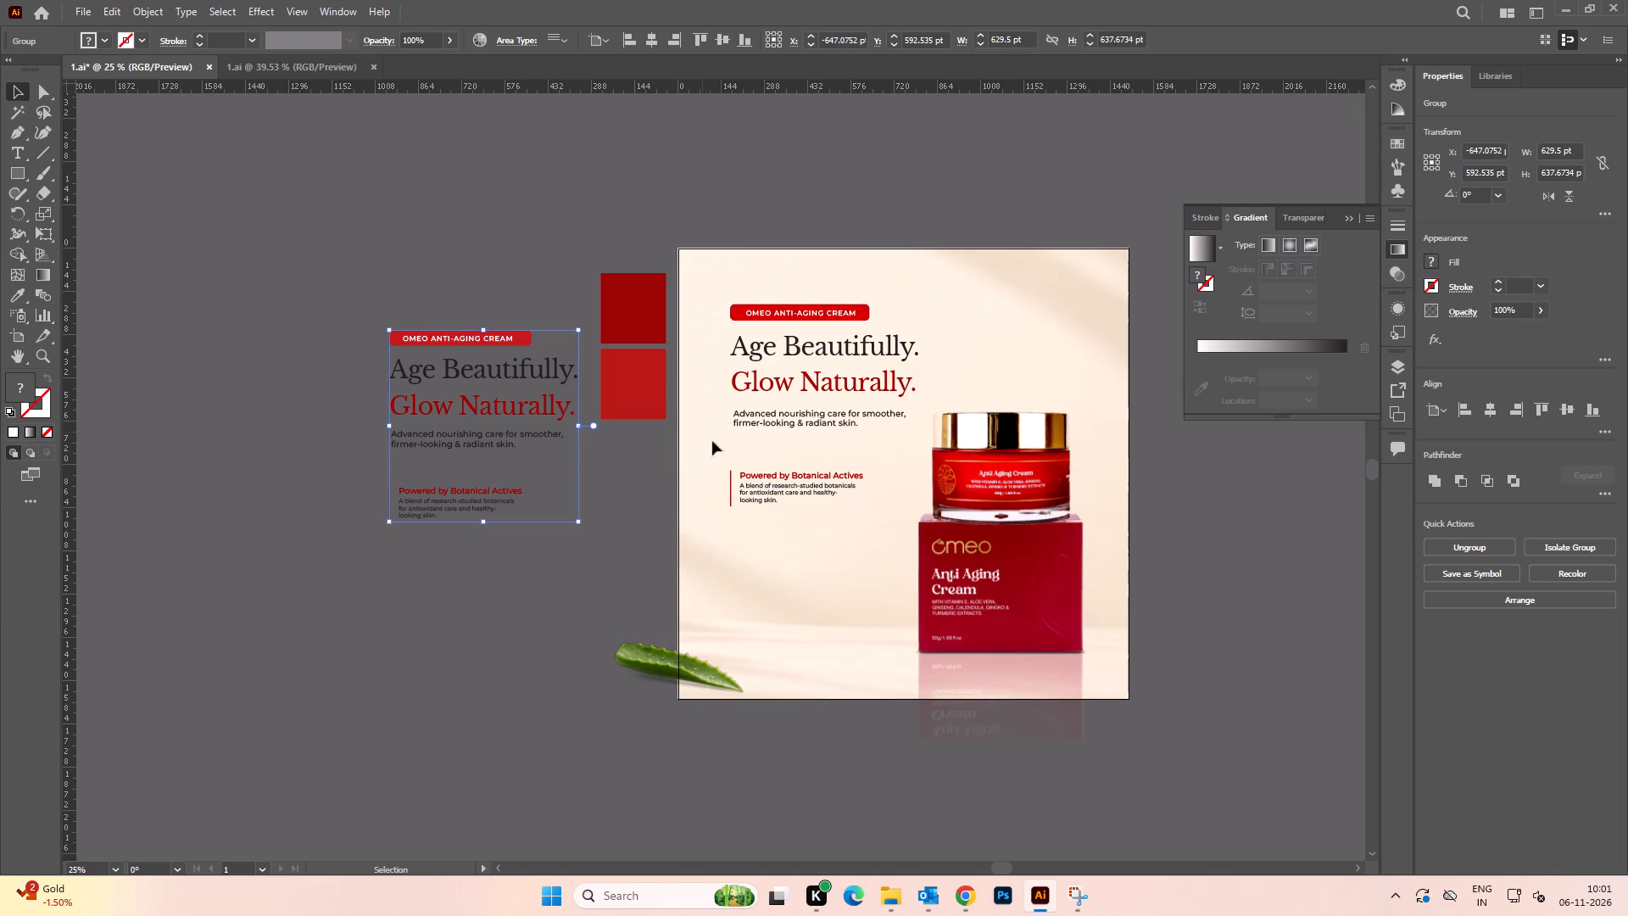
left_click(763, 313)
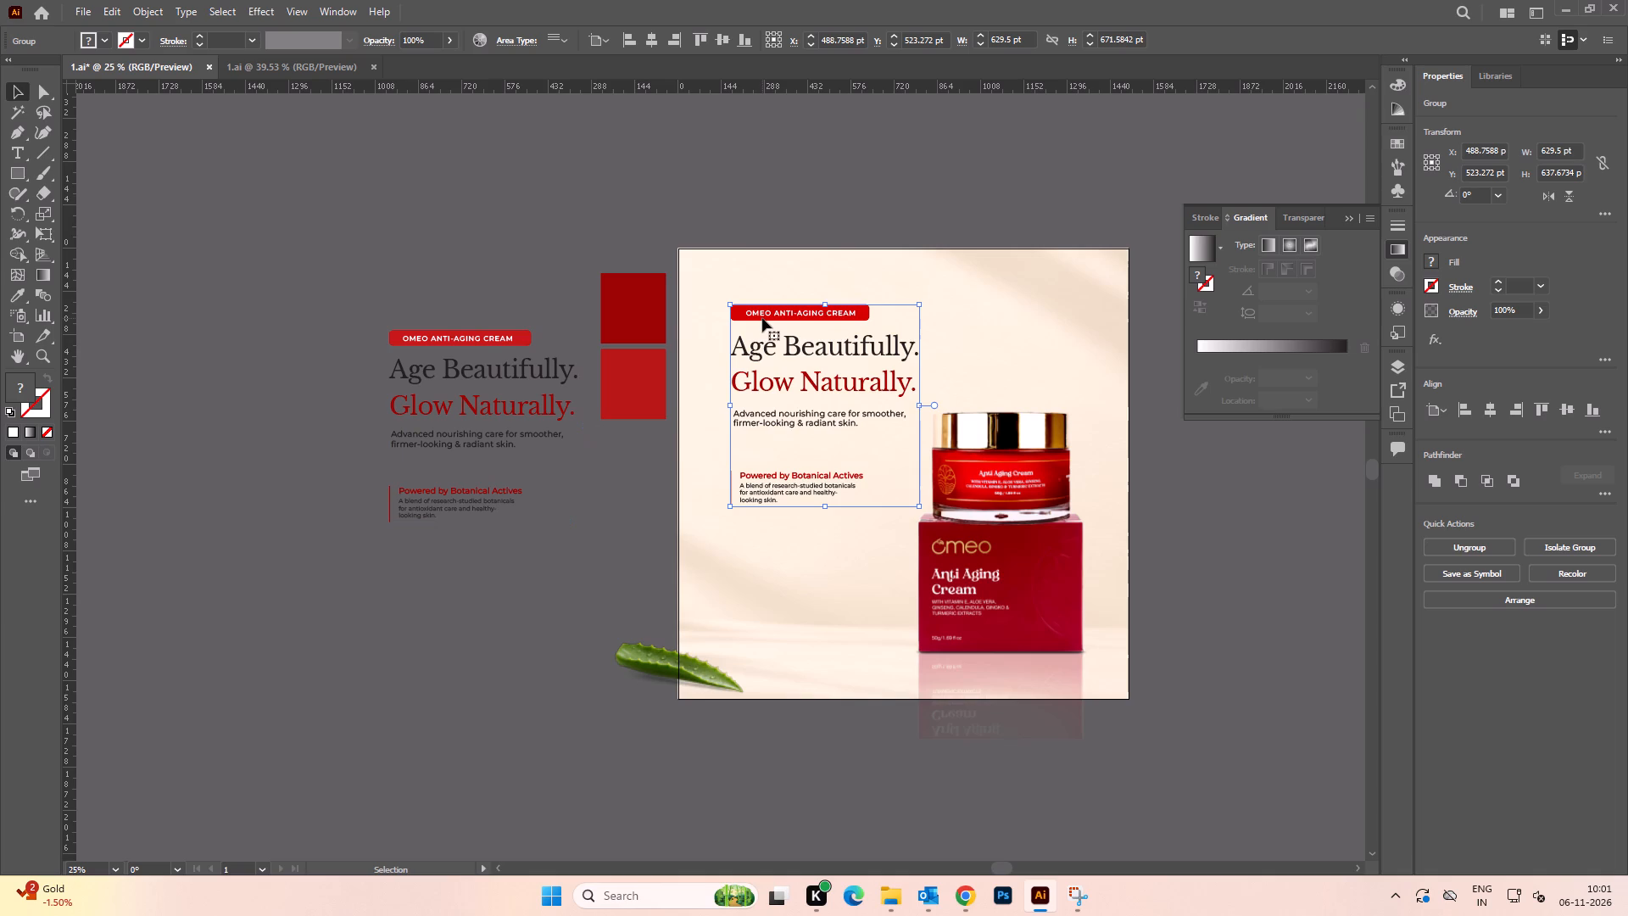
left_click(488, 340, "shift")
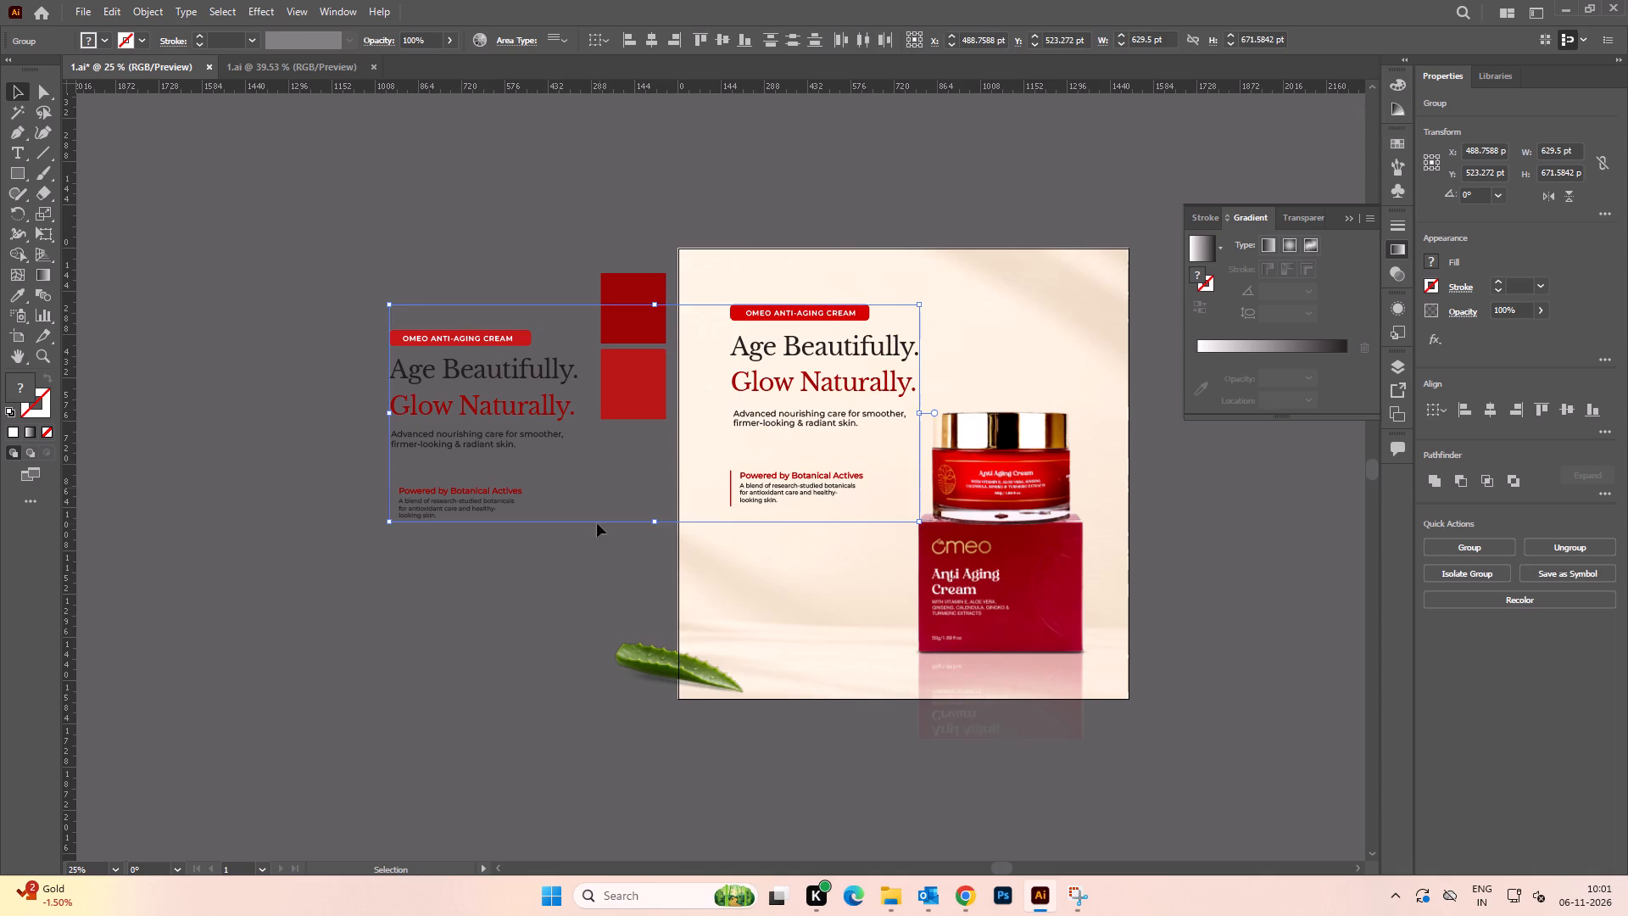
left_click(593, 567)
scroll(761, 356, "up", 1, "alt")
left_click(432, 328)
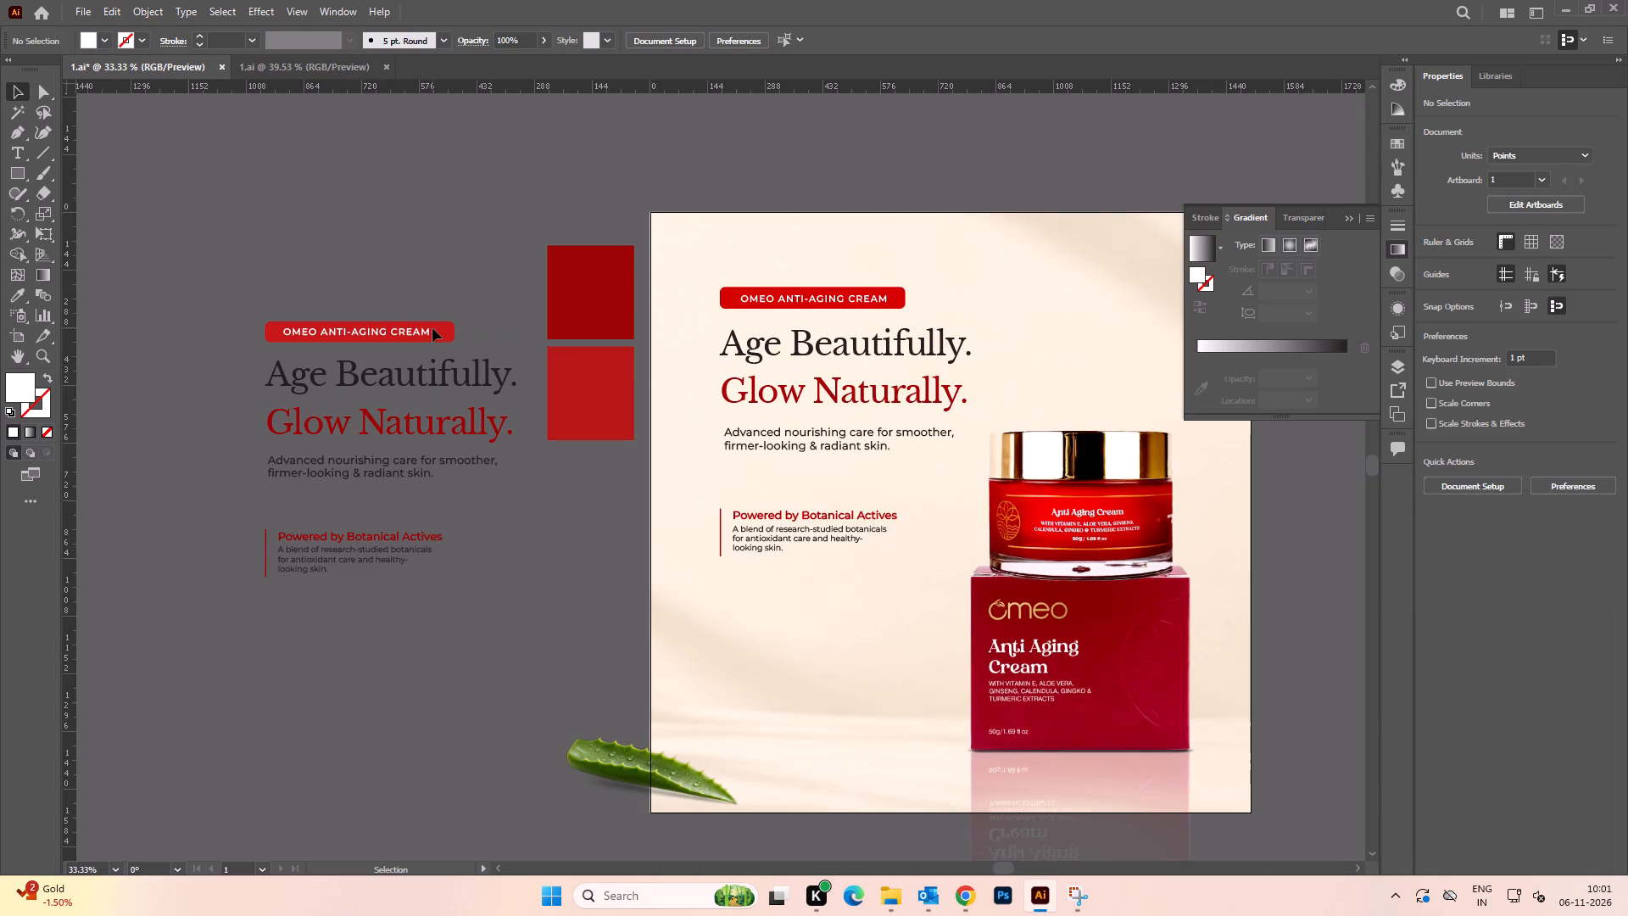
left_click(778, 300, "shift")
left_click(427, 281)
scroll(544, 391, "up", 1, "alt")
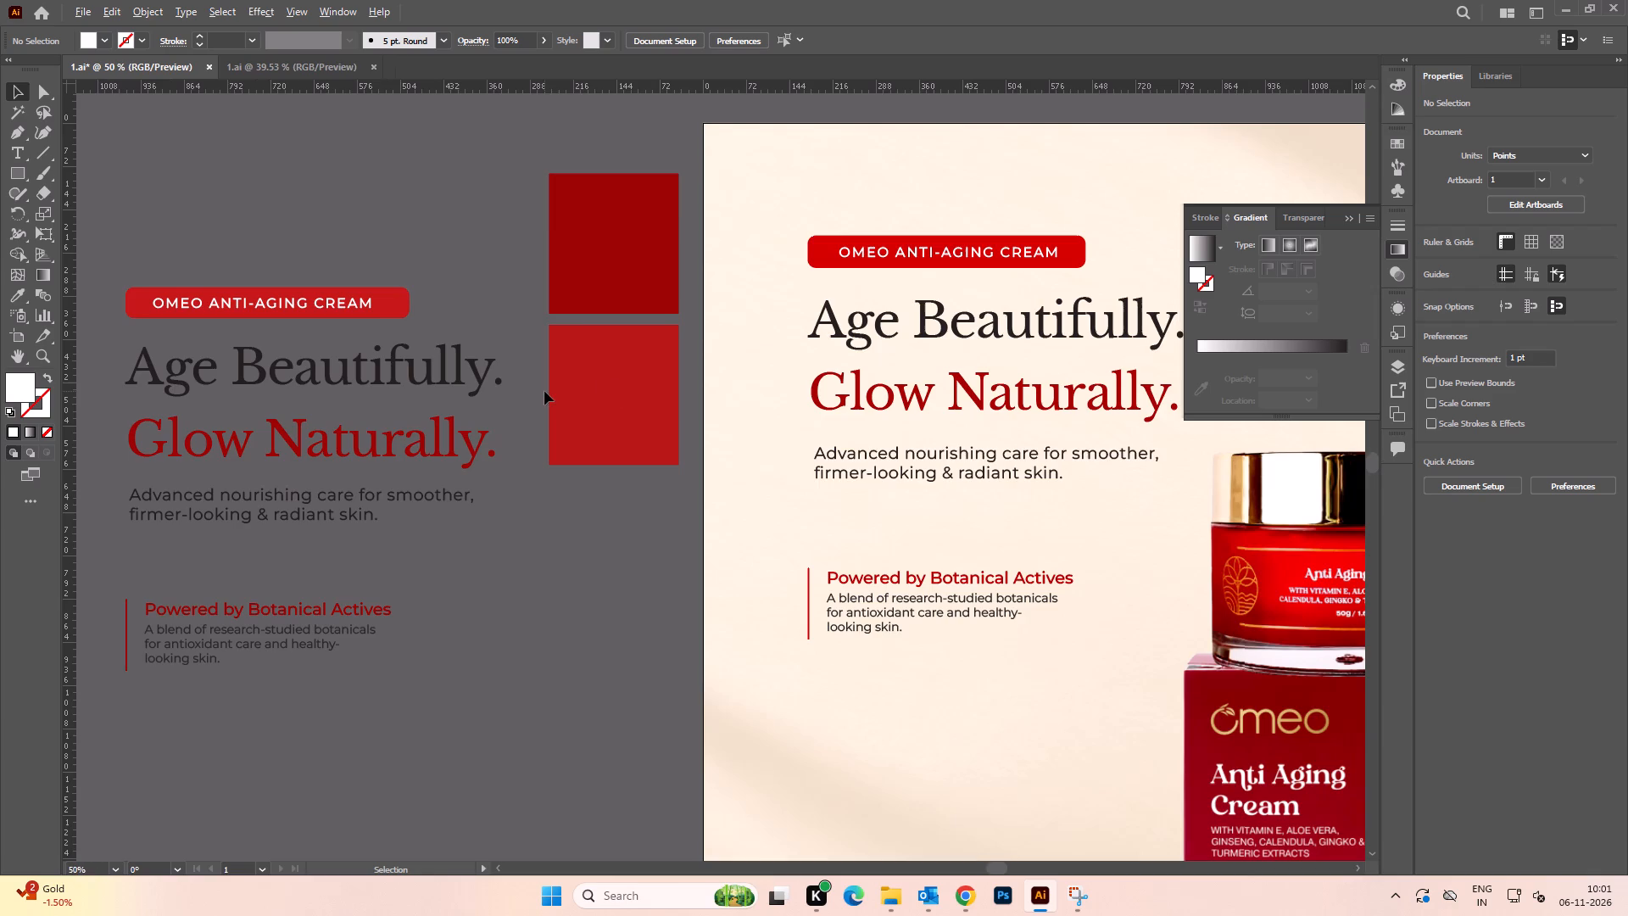
scroll(743, 346, "down", 1, "alt")
left_click(451, 326)
left_click(805, 283, "shift")
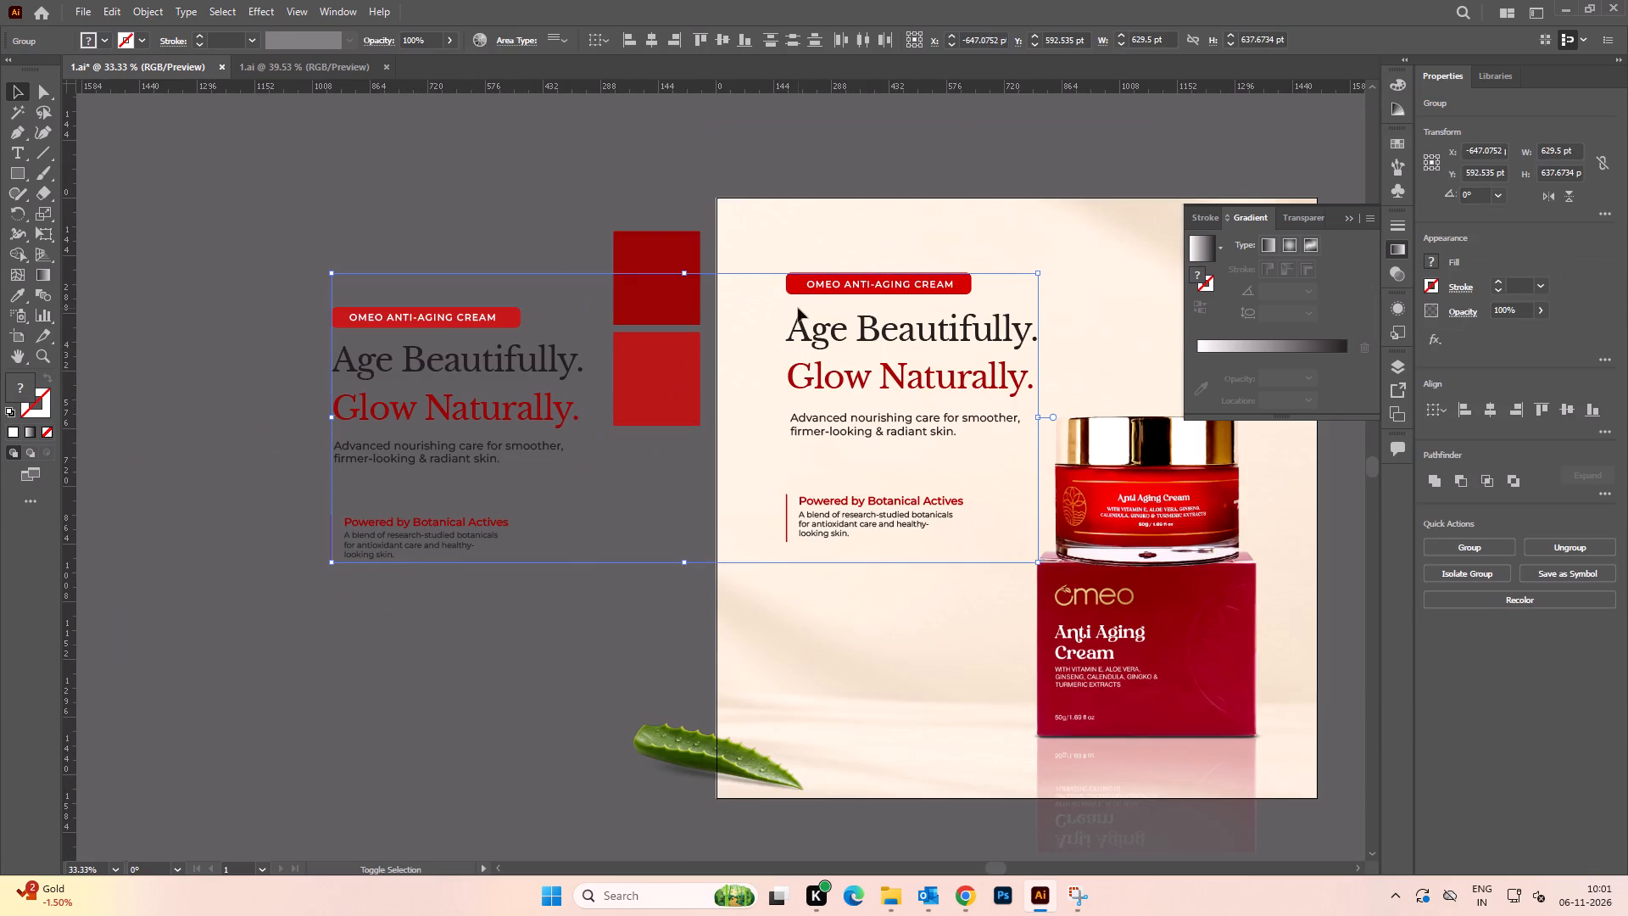
left_click(826, 288)
left_click(477, 262)
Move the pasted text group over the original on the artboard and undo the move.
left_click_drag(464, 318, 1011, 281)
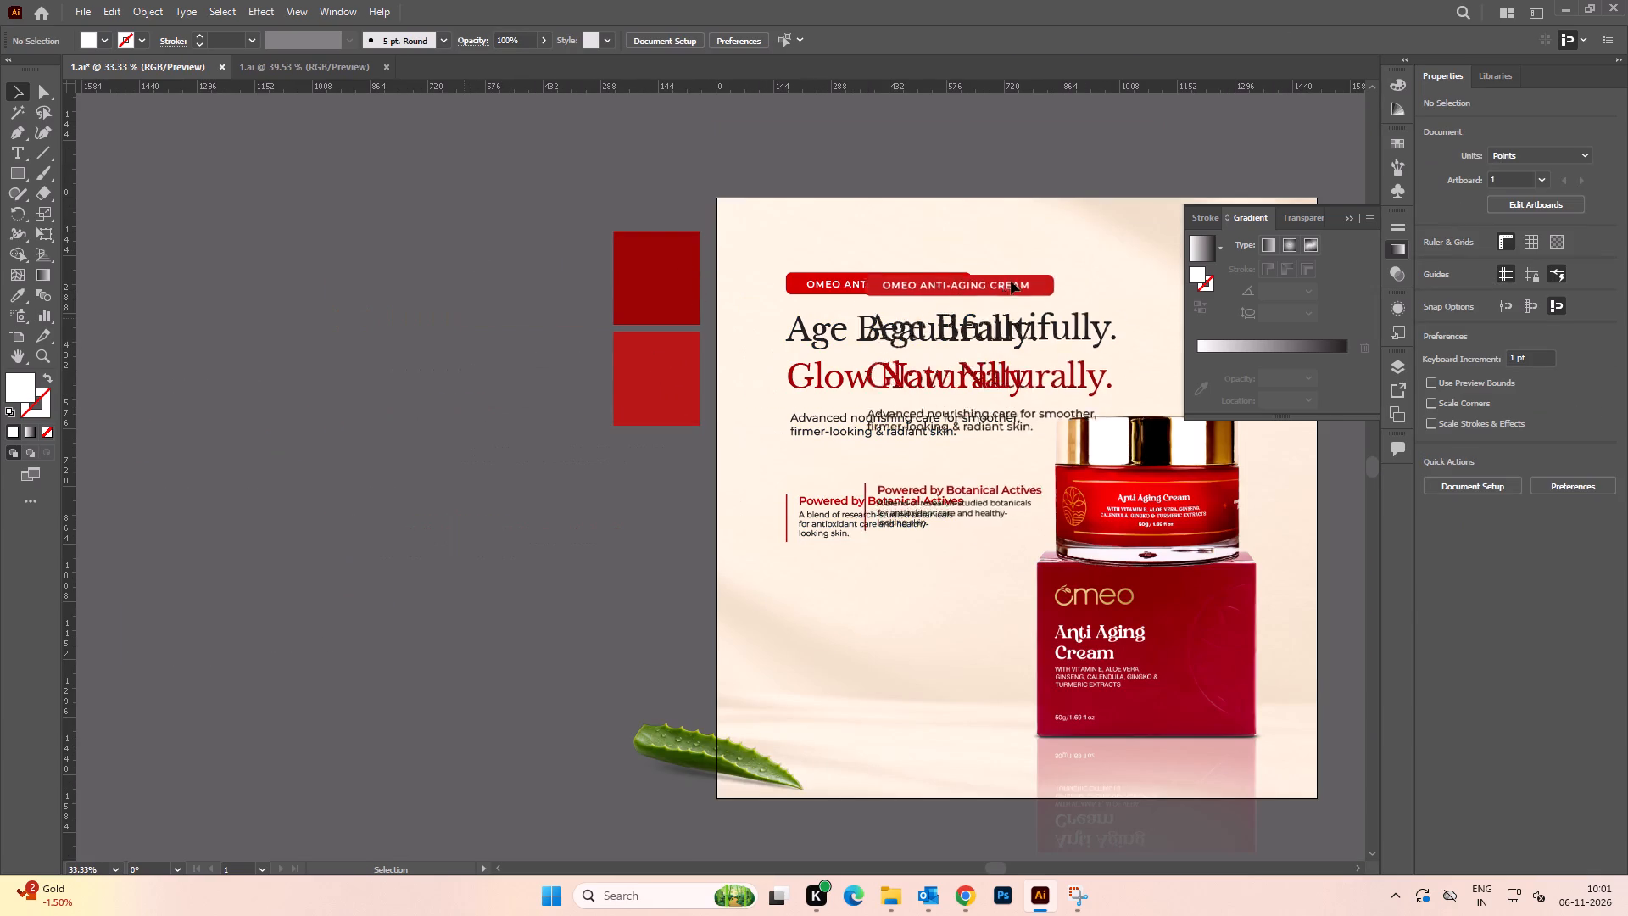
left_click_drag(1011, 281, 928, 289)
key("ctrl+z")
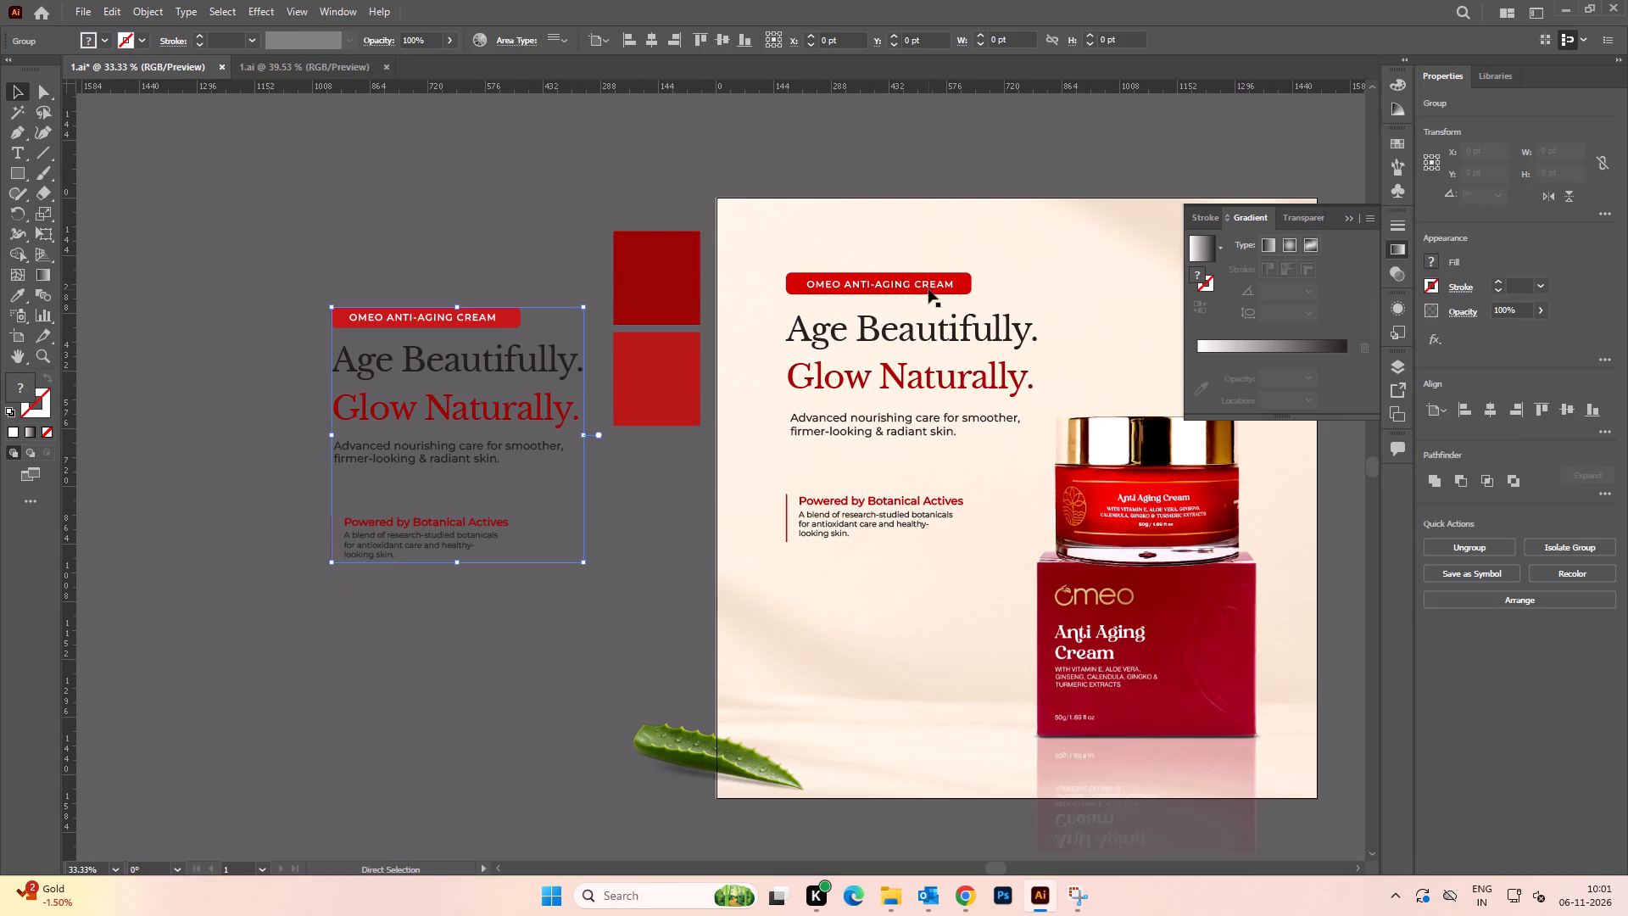
Align the pasted text group to the left and top edges of the original group on the artboard.
left_click(882, 282, "shift")
left_click(850, 285)
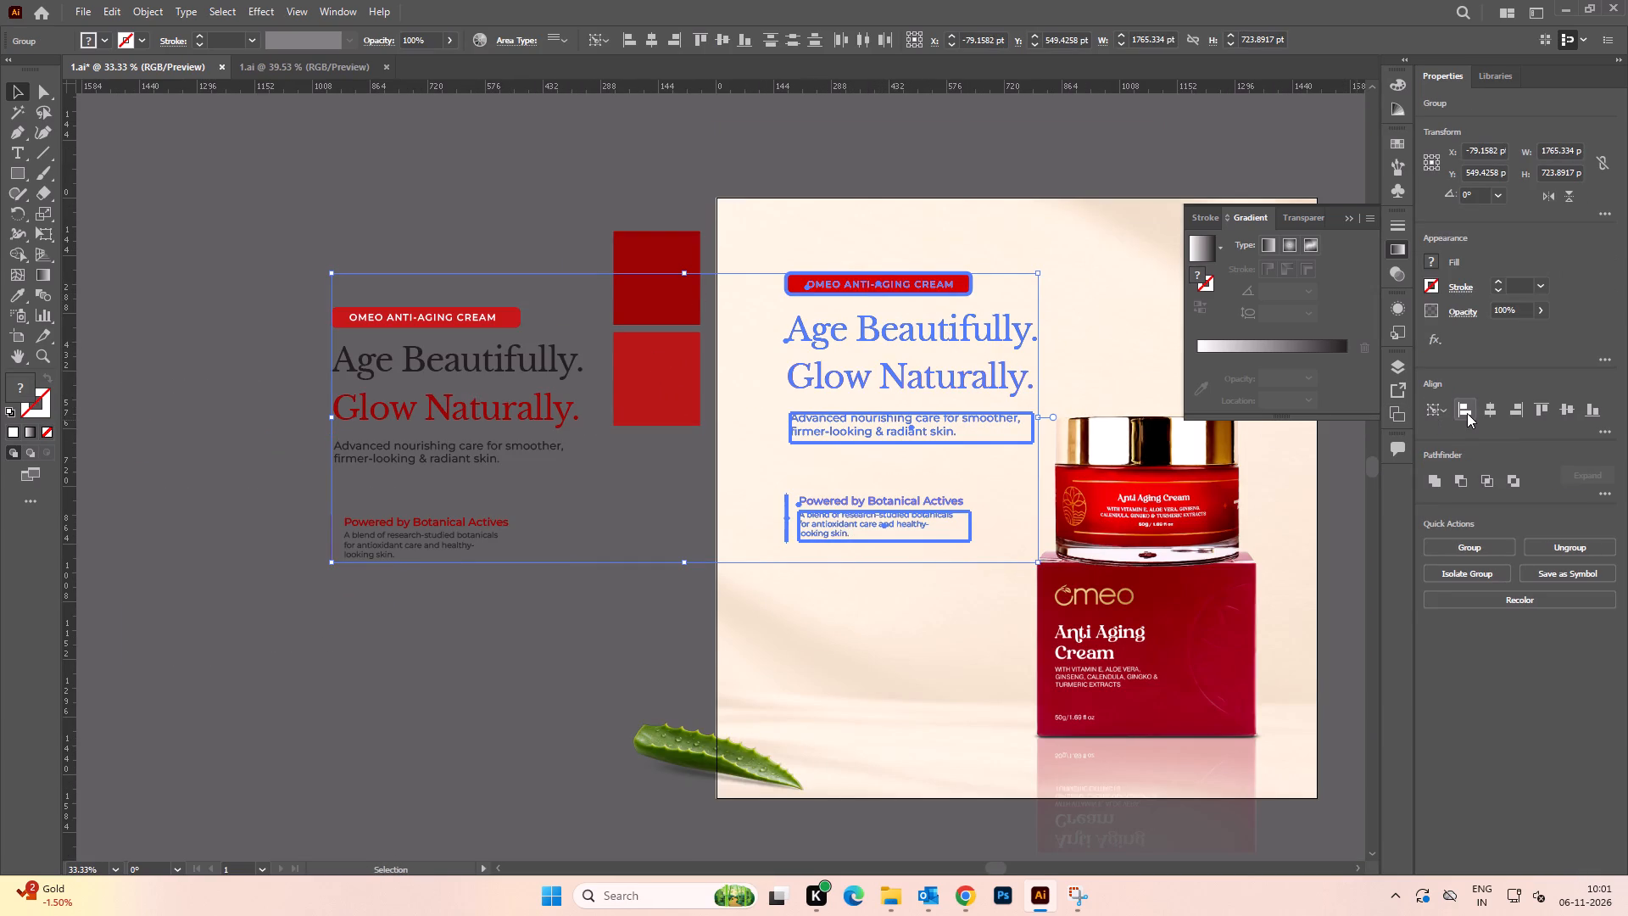
left_click(1467, 413)
left_click(1542, 410)
left_click(362, 380)
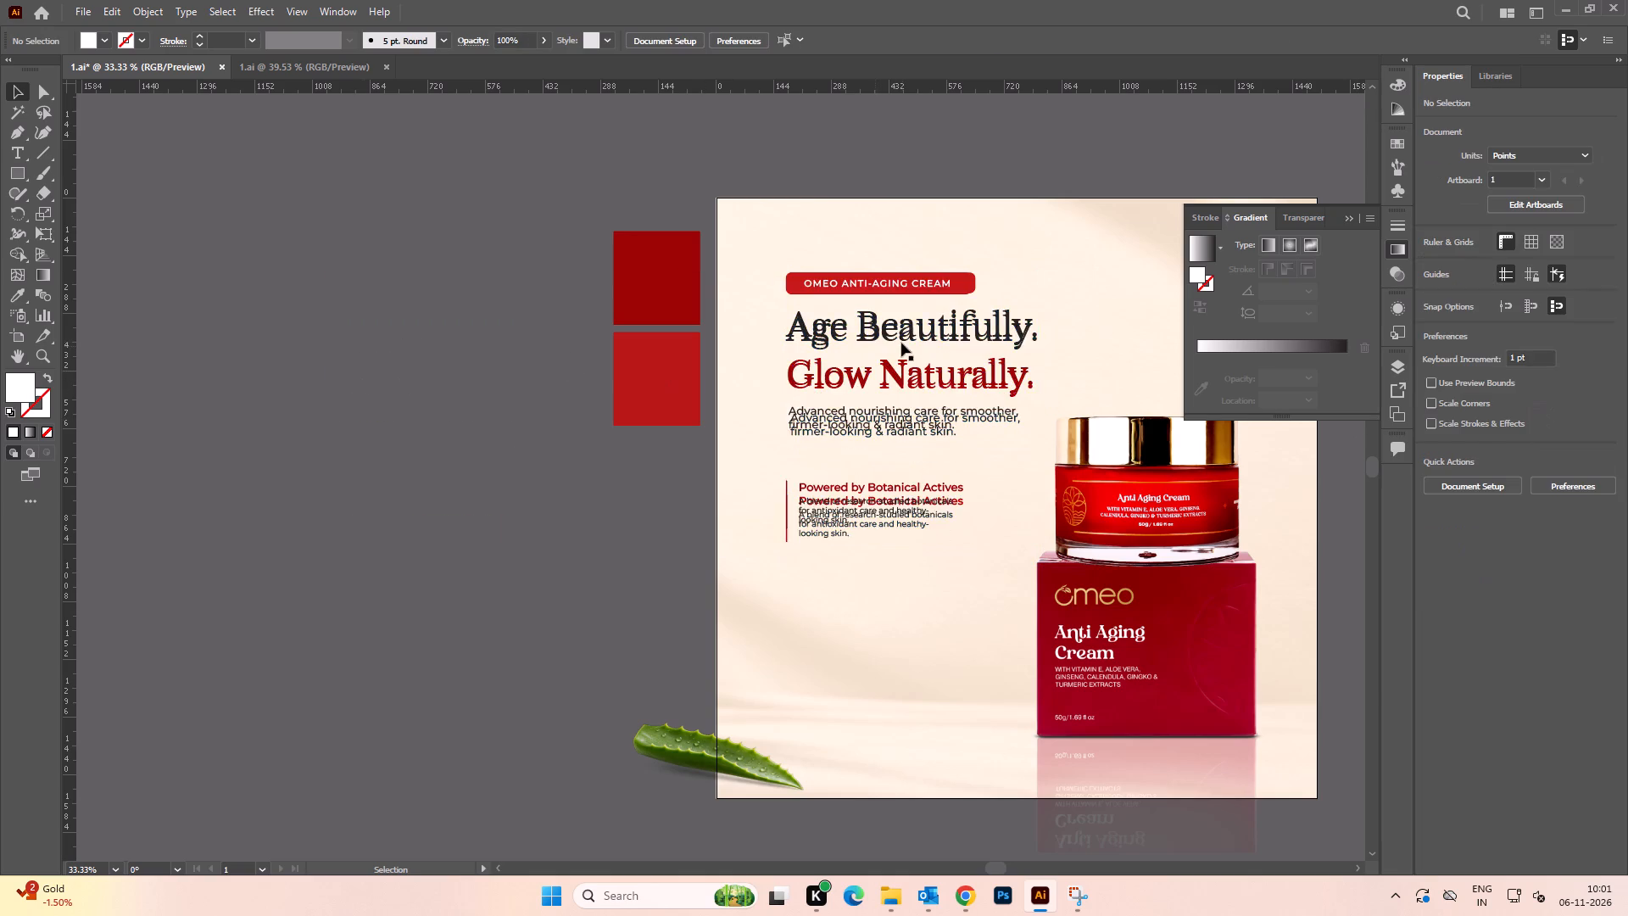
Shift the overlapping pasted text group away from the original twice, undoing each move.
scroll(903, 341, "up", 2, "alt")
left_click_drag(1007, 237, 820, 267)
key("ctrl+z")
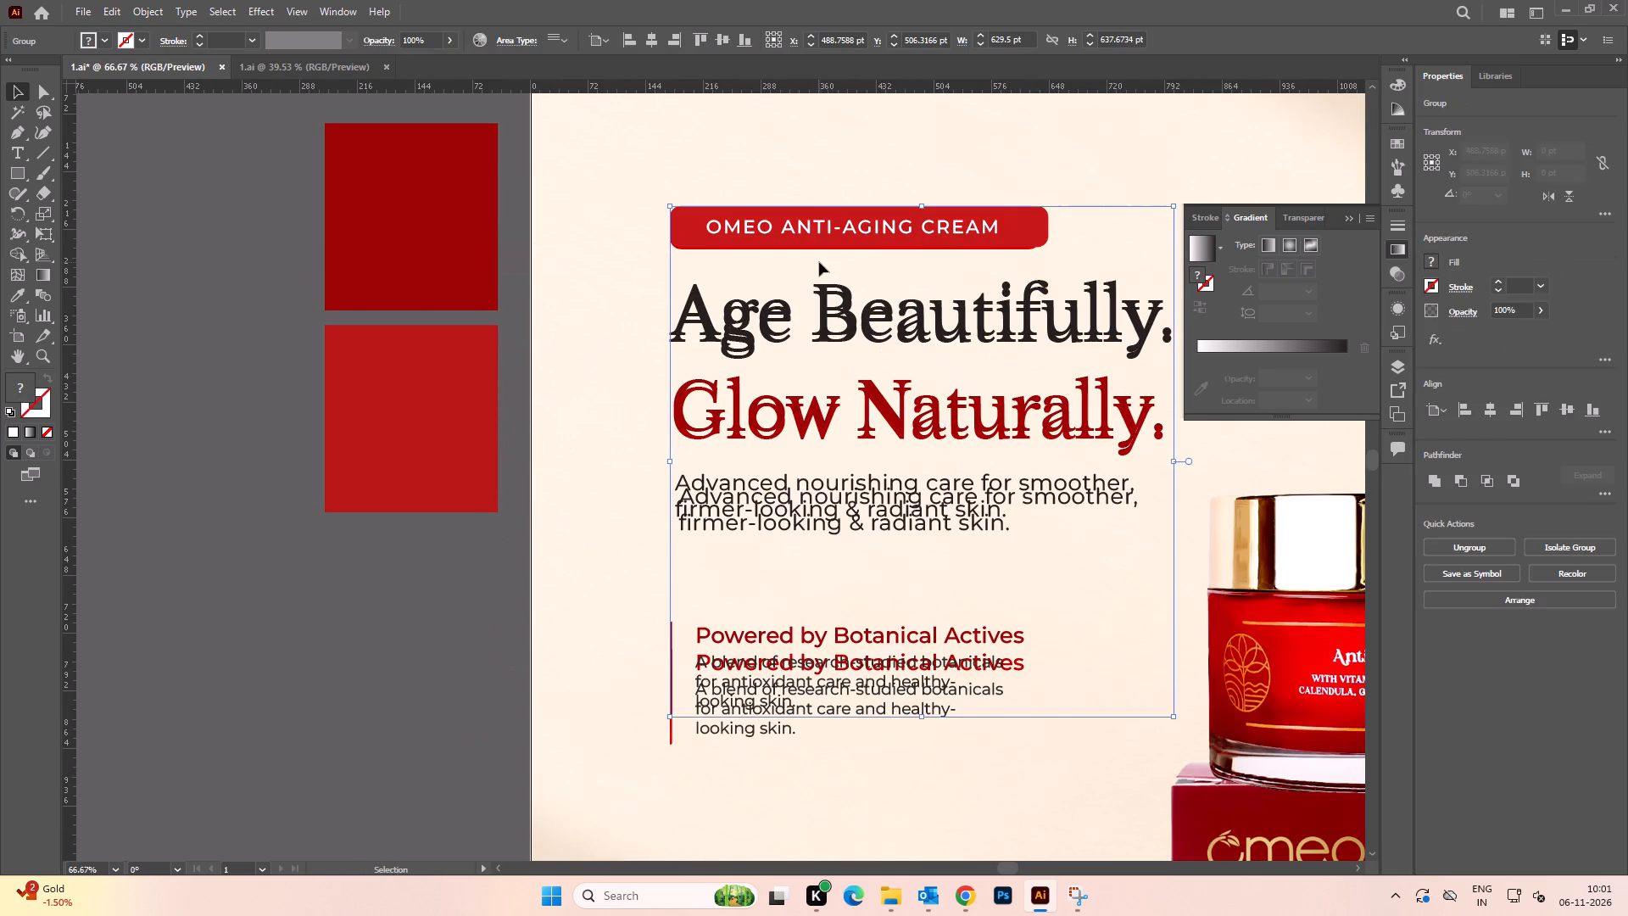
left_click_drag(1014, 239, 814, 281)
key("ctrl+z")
Cut the pasted text group, delete the original underneath, and paste the new group in front in the same place.
key("ctrl+x")
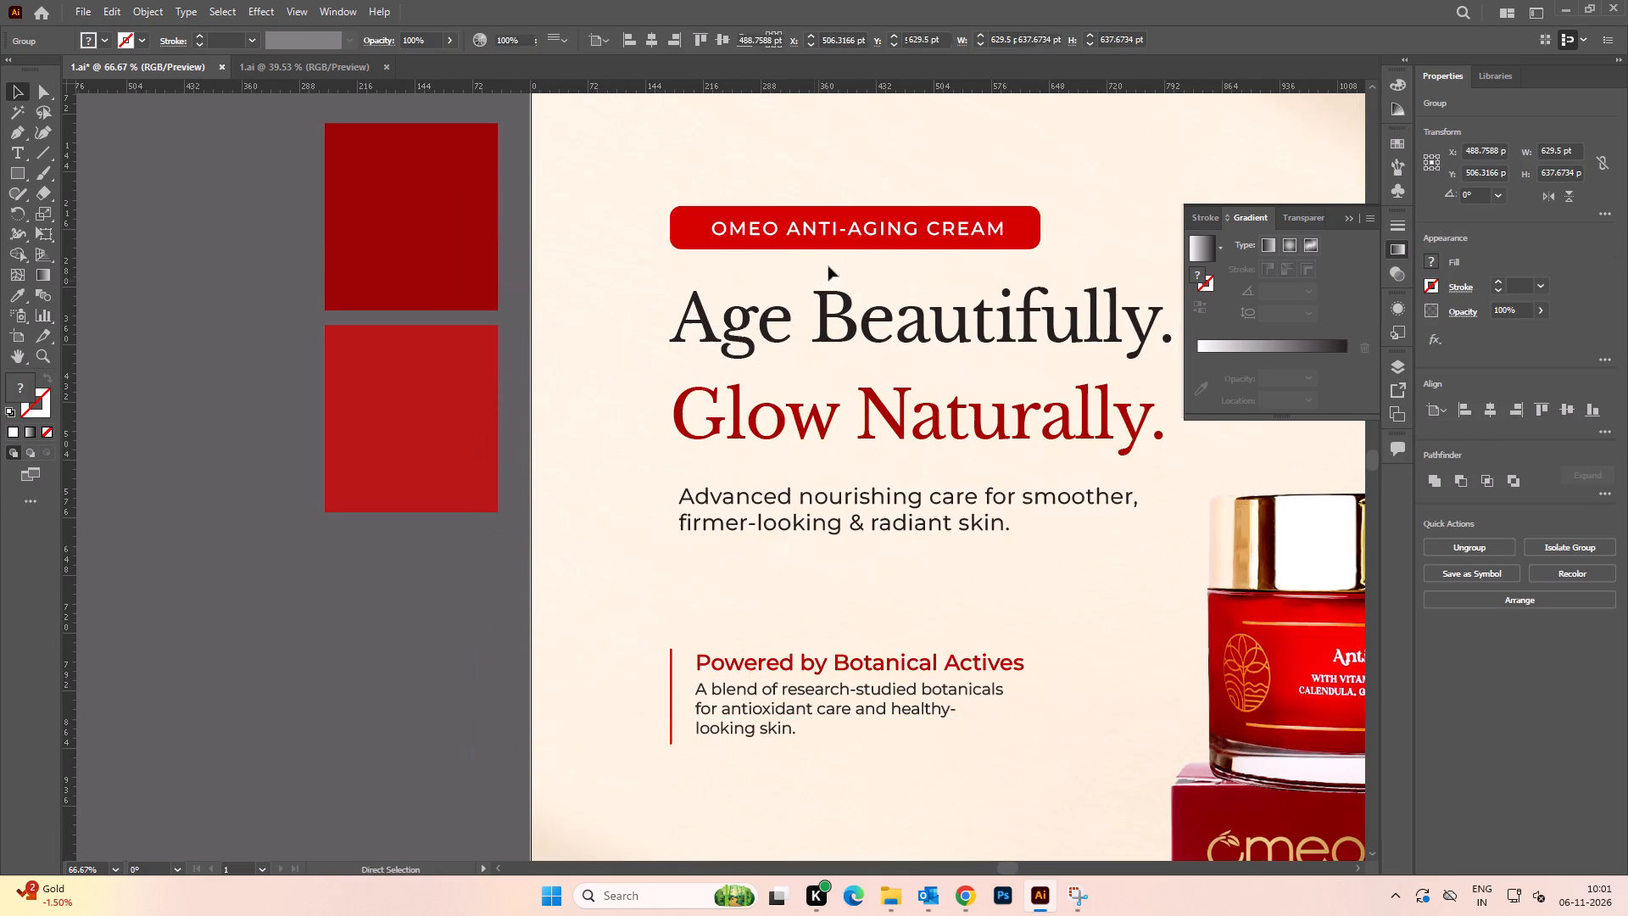
left_click(849, 233)
key("Delete")
key("ctrl+f")
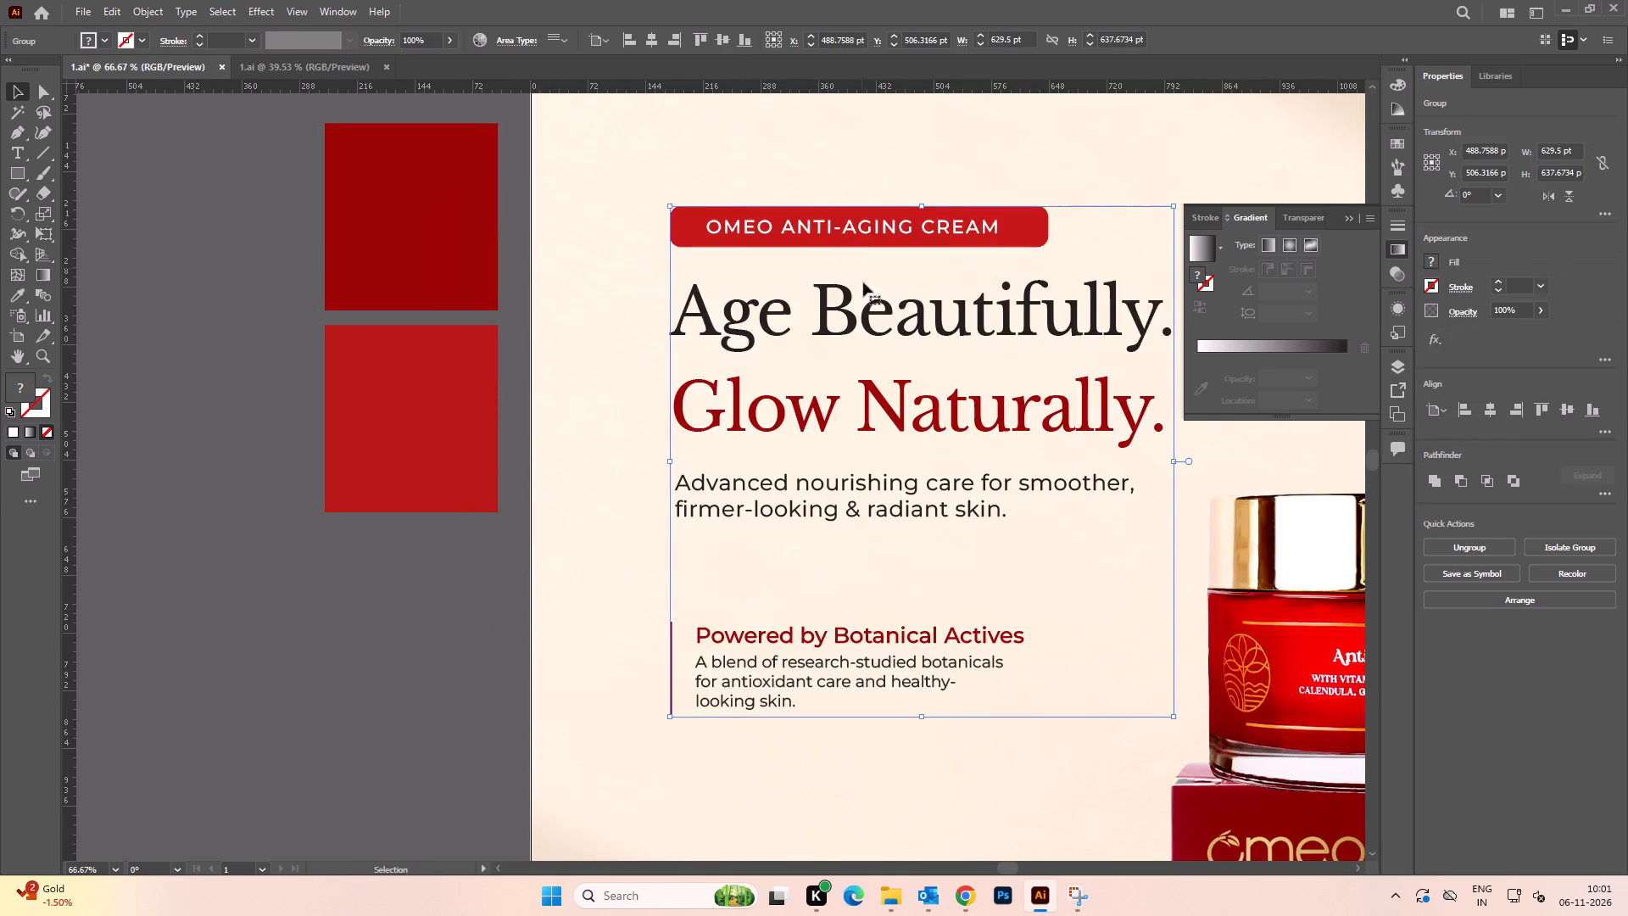
Examine the replaced text group up close and across the whole artboard.
scroll(867, 288, "down", 3, "alt")
left_click(687, 422)
key("space")
left_click_drag(685, 430, 552, 422)
scroll(695, 256, "up", 3, "alt")
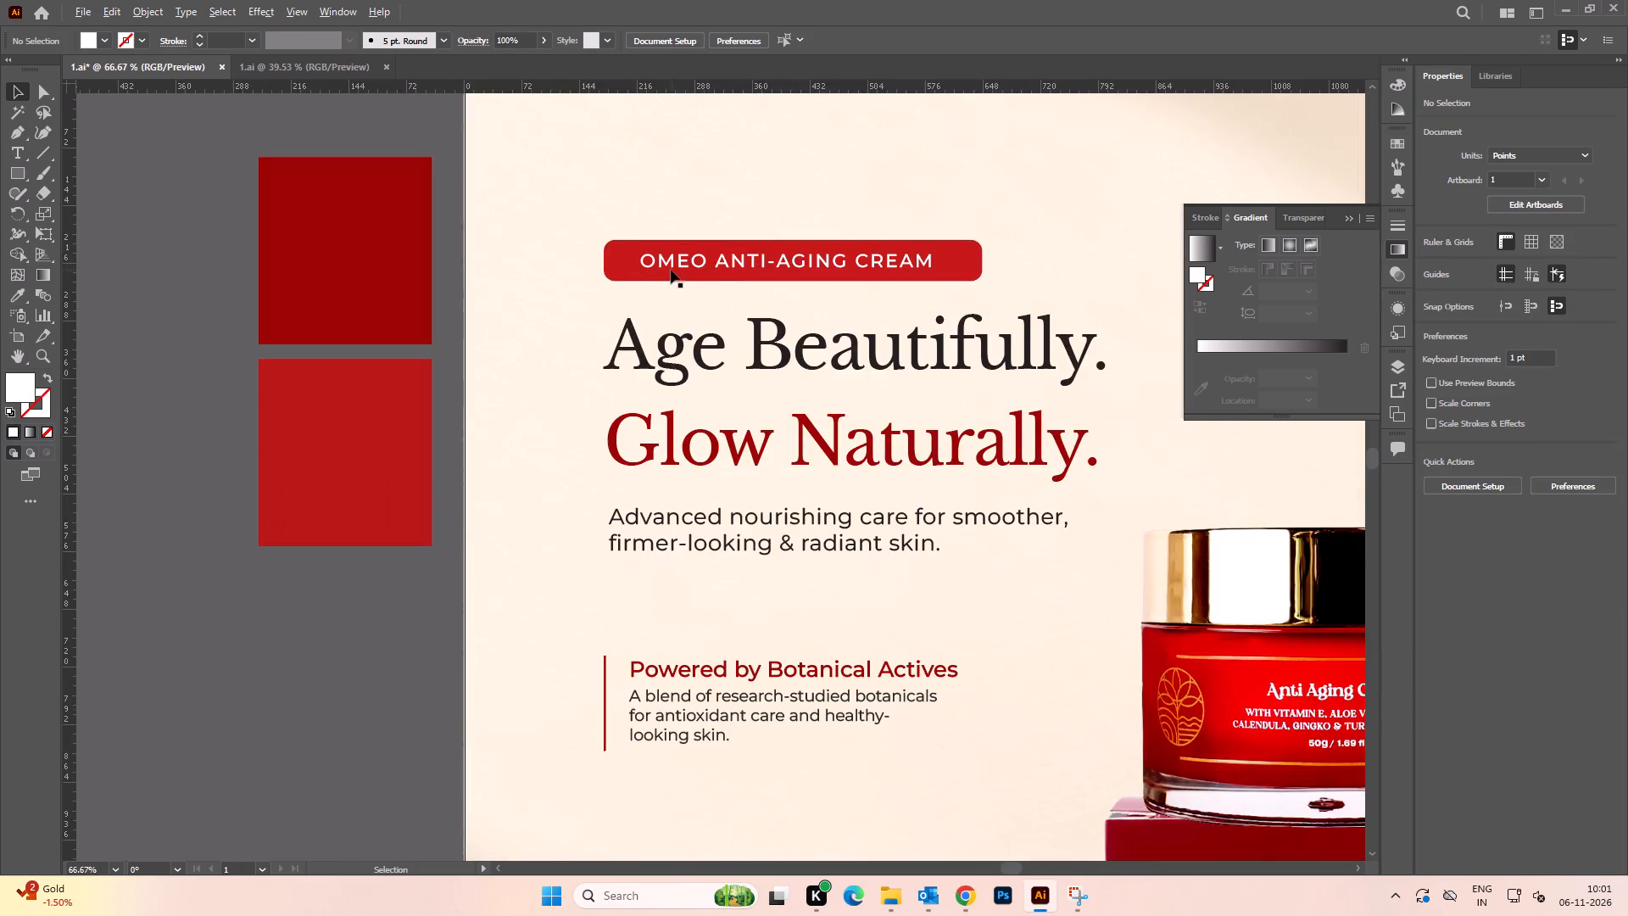
scroll(669, 271, "down", 5, "alt")
key("space")
left_click_drag(534, 383, 503, 395)
left_click(502, 396)
key("ctrl+0")
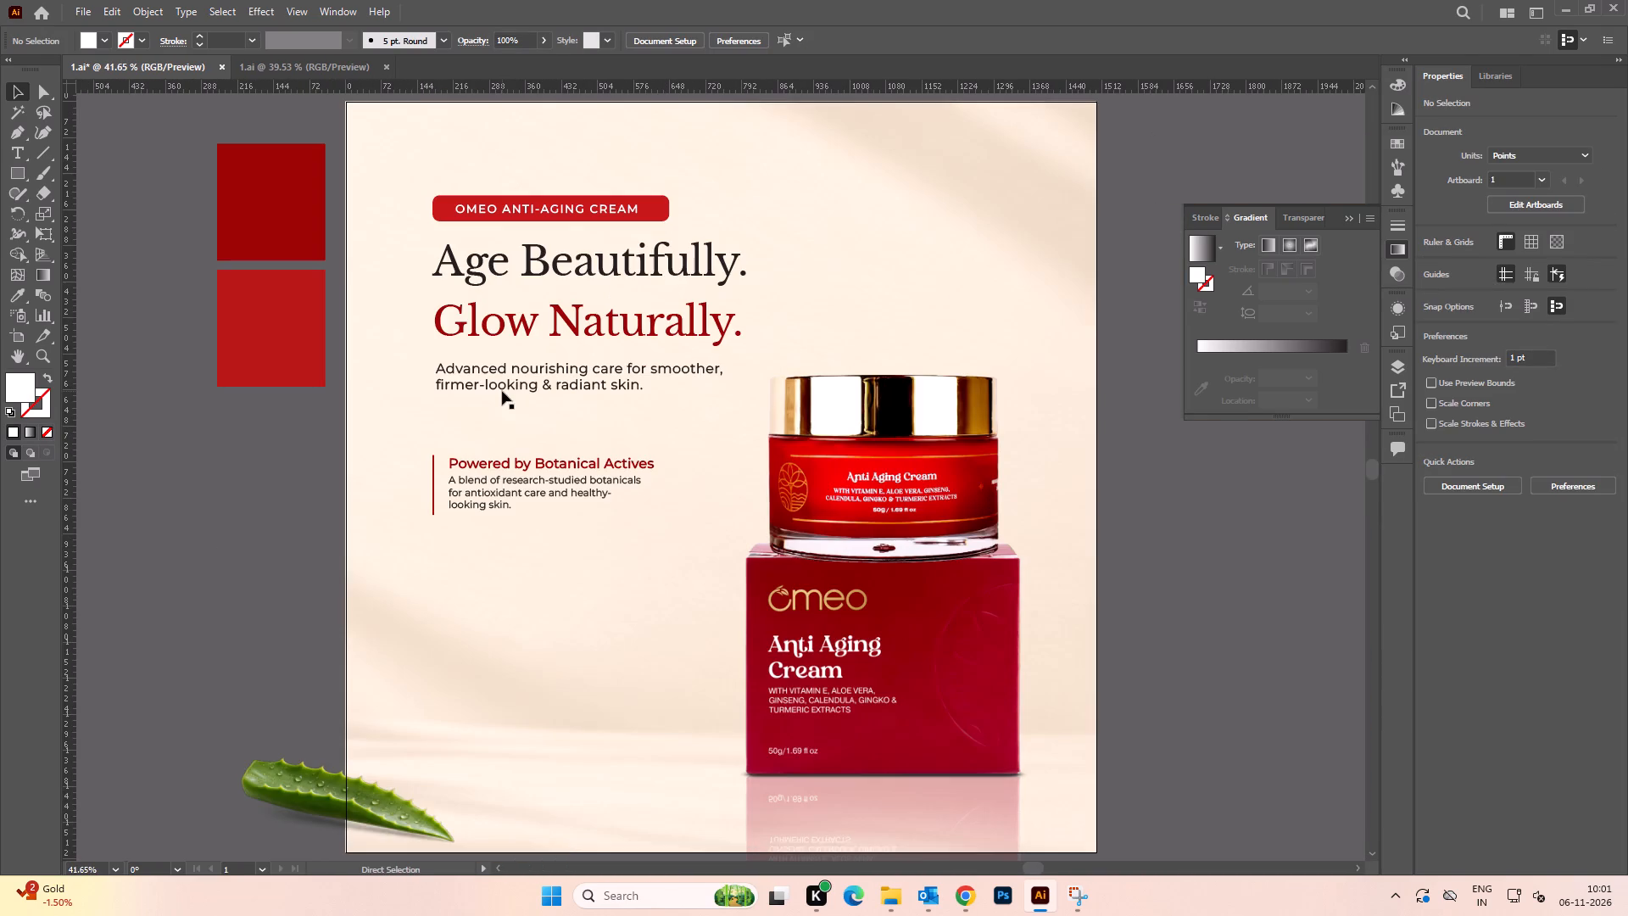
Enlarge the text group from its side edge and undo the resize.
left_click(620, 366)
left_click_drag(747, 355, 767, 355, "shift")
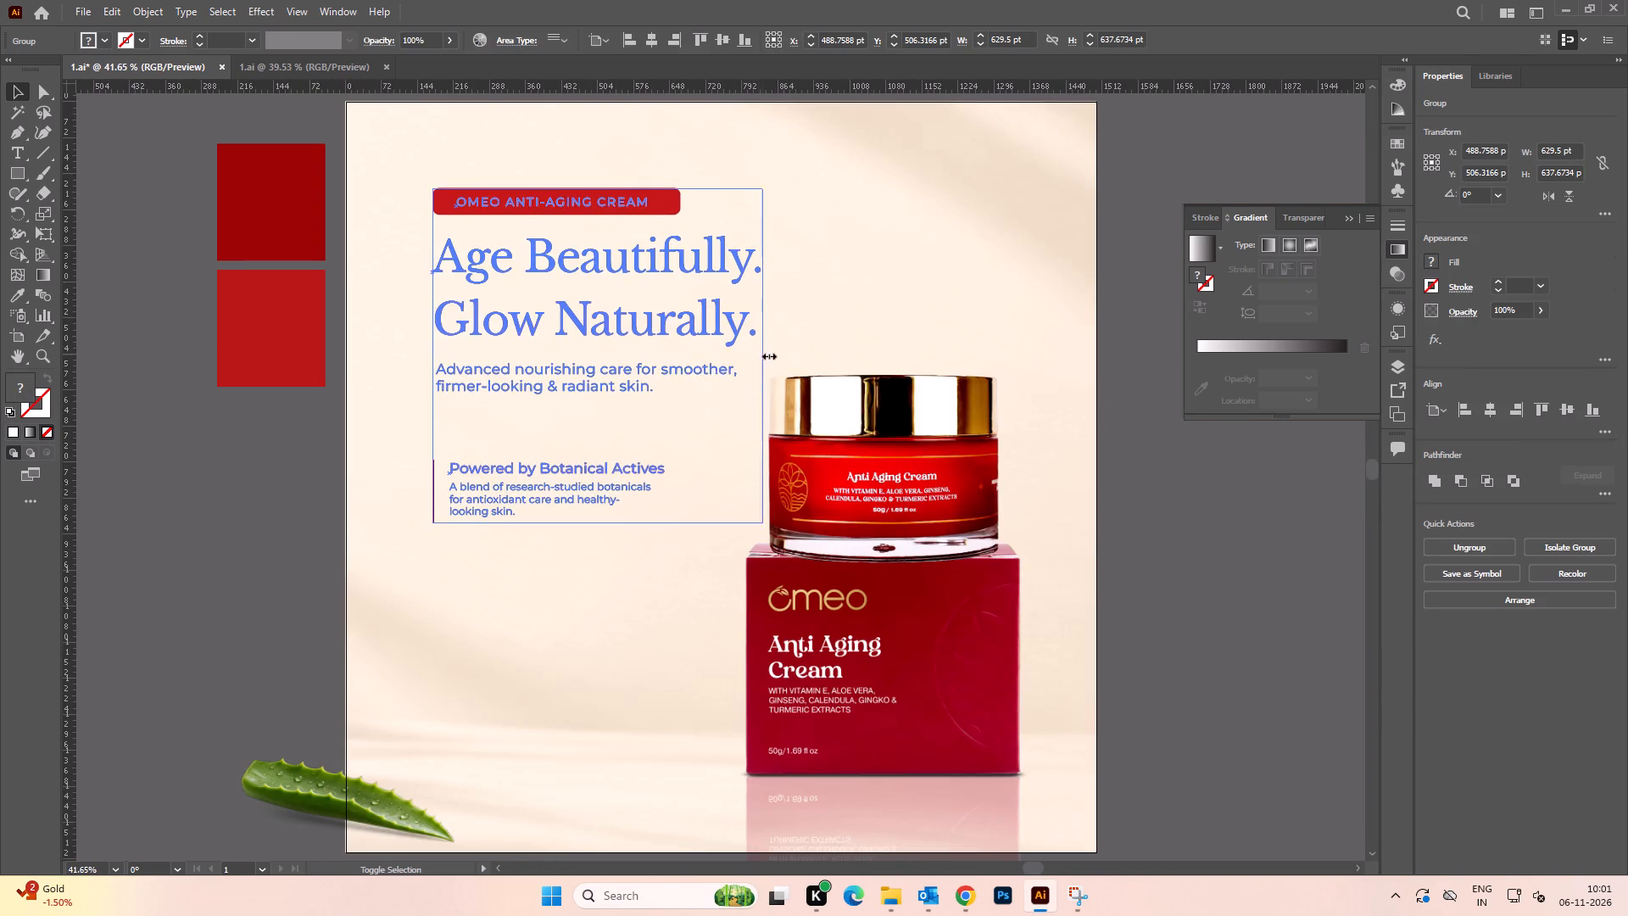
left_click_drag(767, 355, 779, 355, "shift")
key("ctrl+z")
Scale the text group up slightly from its lower corner, keeping its top-left corner in place.
left_click_drag(750, 517, 754, 525, "shift")
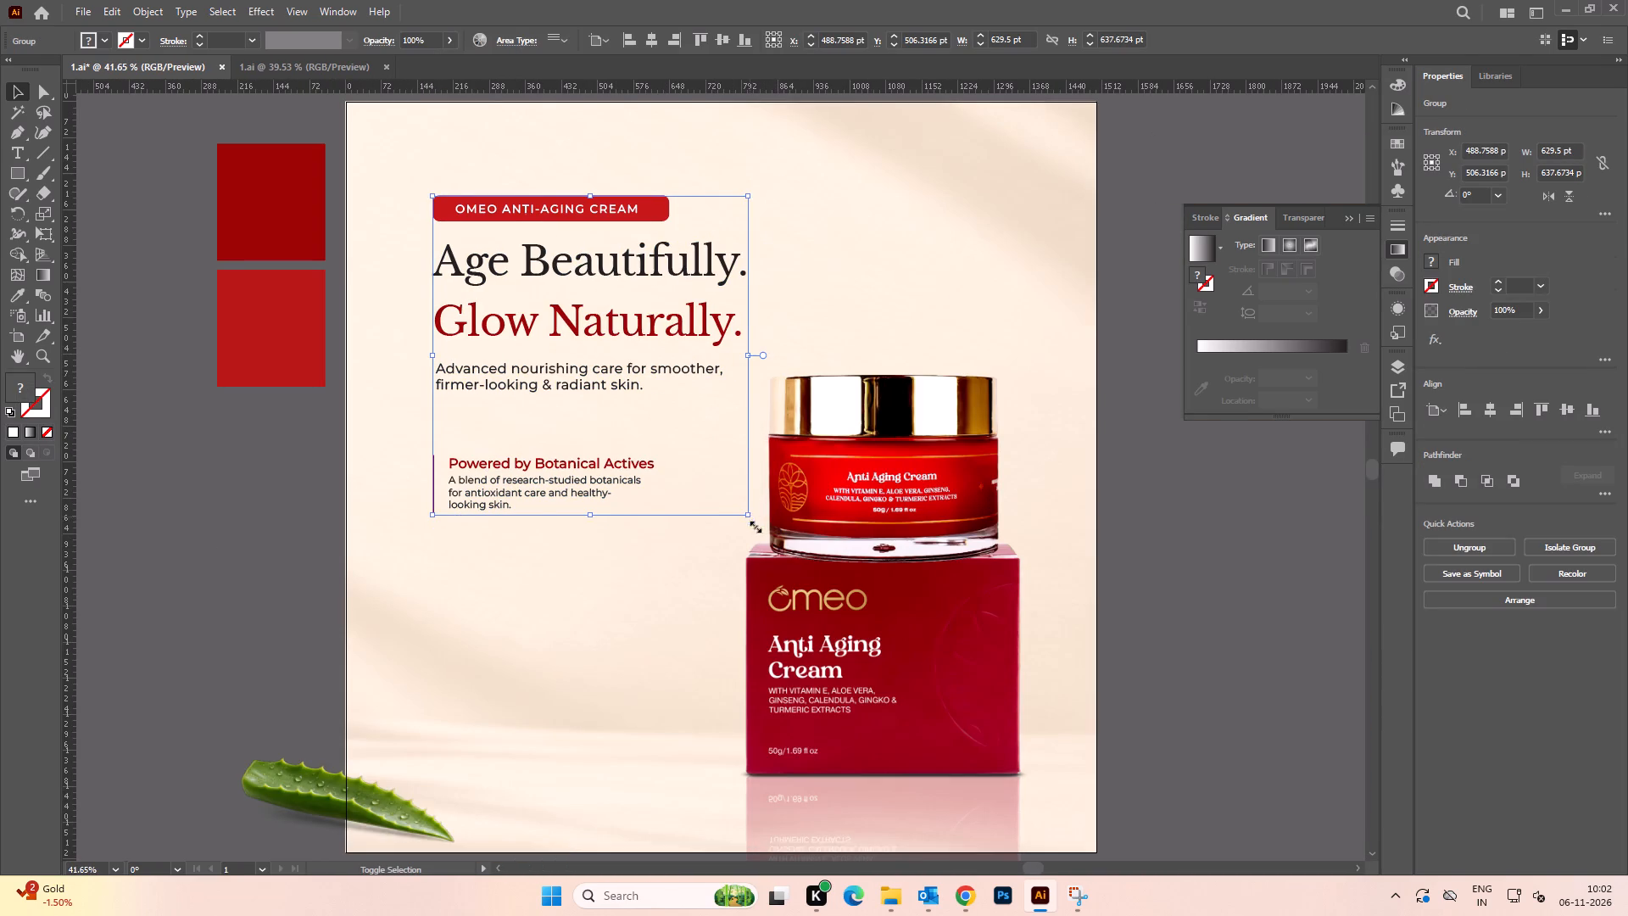
left_click_drag(754, 525, 774, 544, "shift")
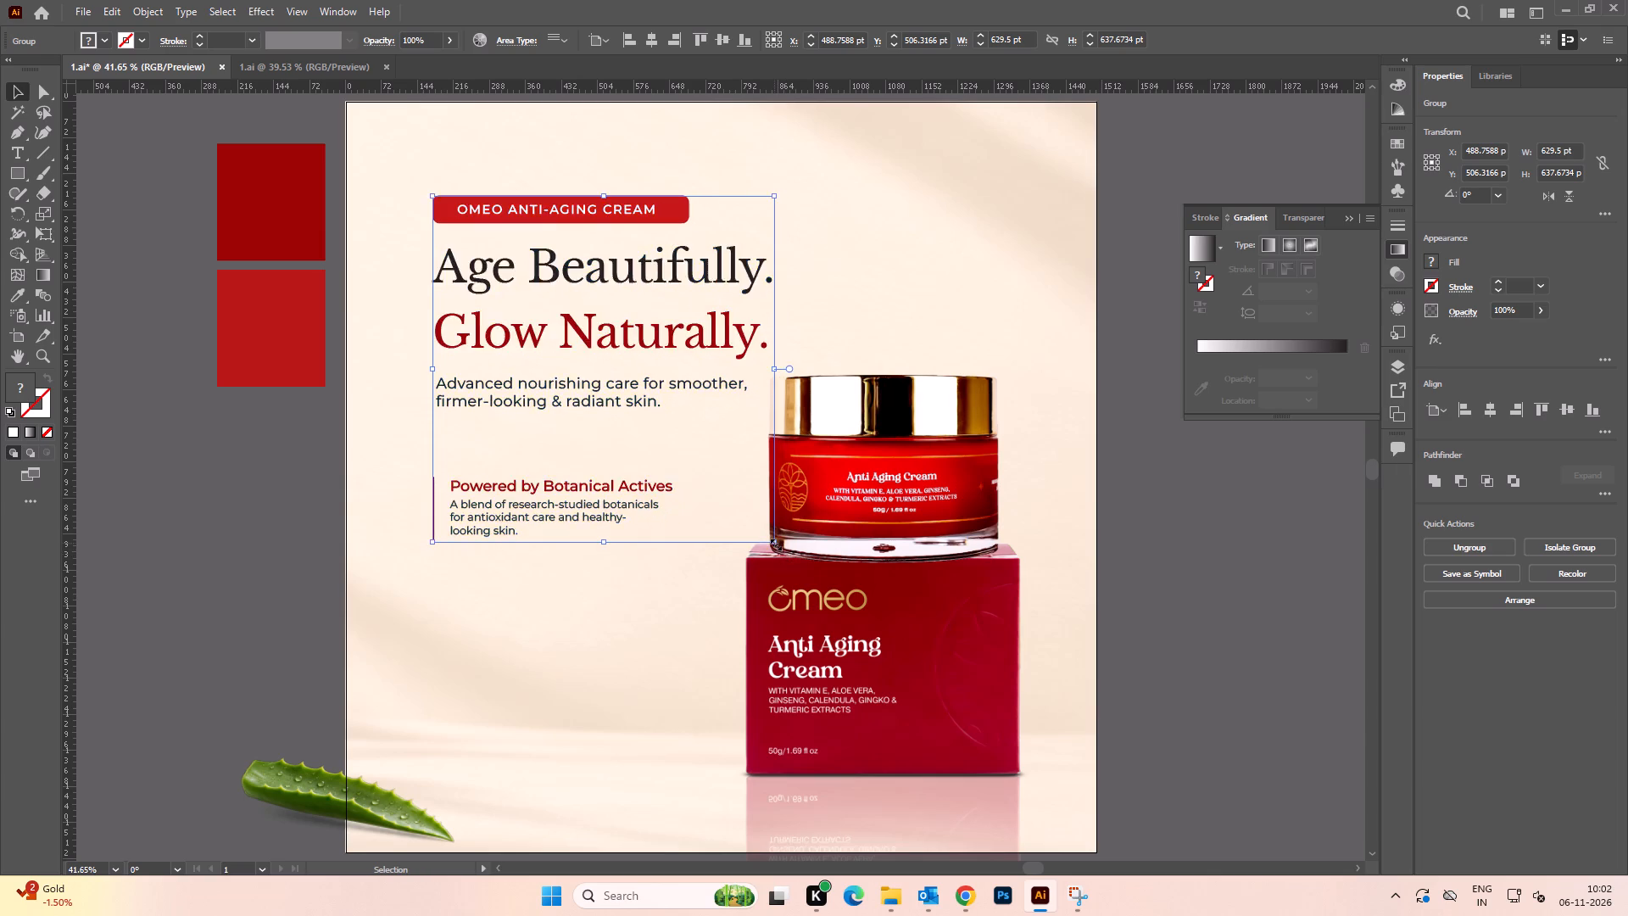
scroll(773, 539, "down", 2, "alt")
left_click(1051, 545)
Examine the enlarged text group's size and spacing against the cream jar and the full artboard.
key("space")
left_click_drag(1082, 567, 990, 468)
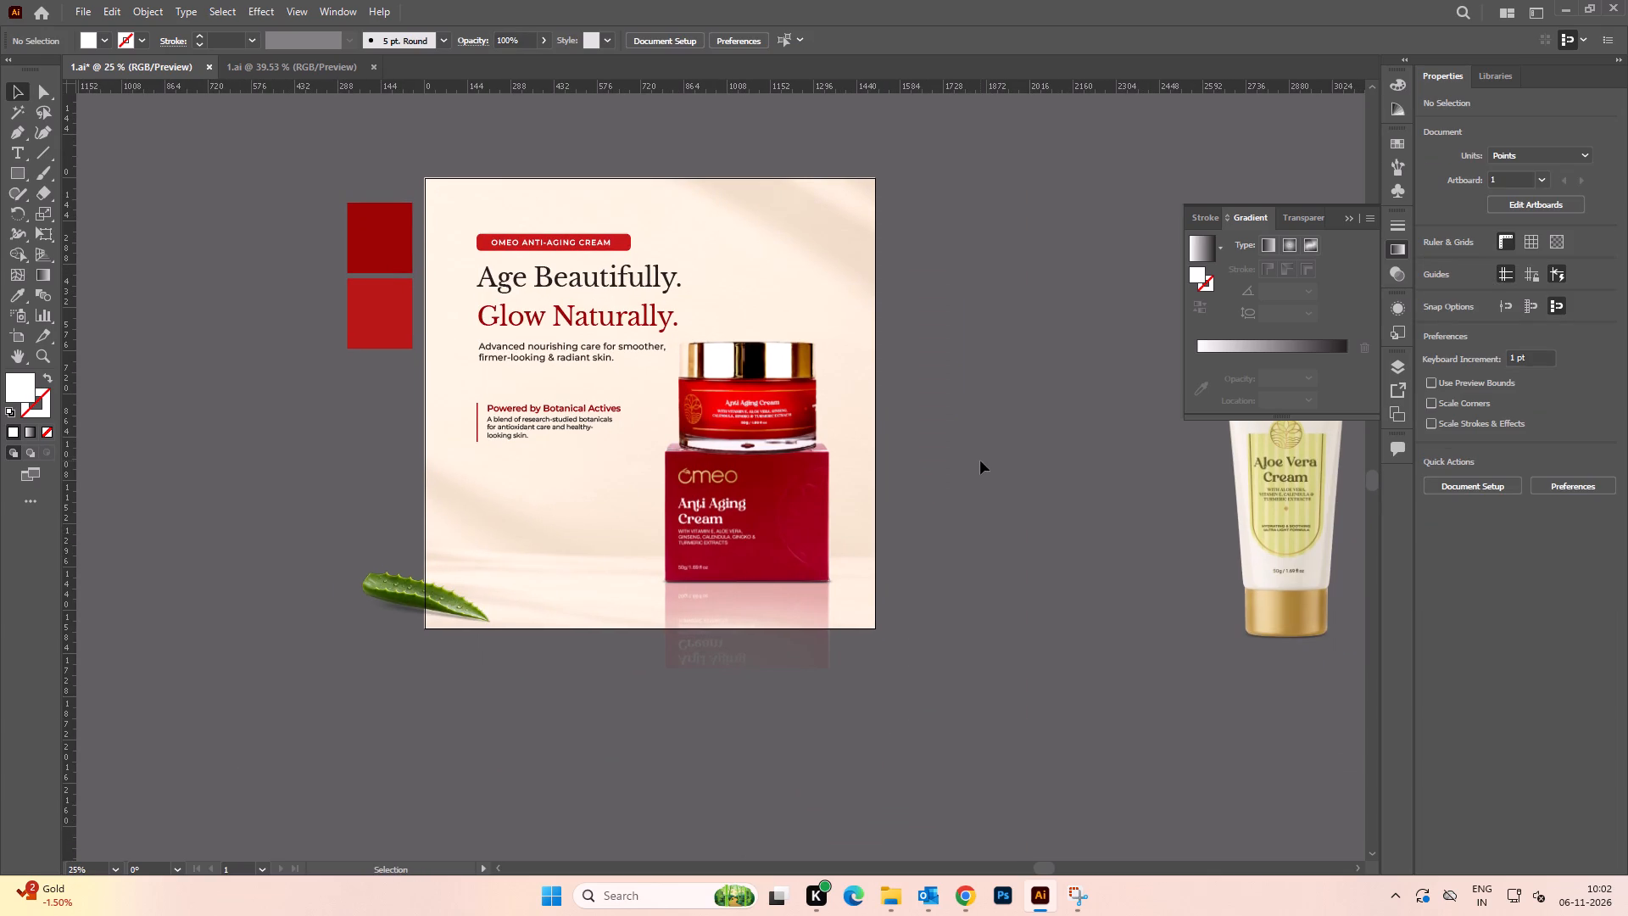
key("space")
left_click(984, 461)
scroll(532, 345, "up", 2, "alt")
key("space")
key("space")
key("space")
key("space")
key("space")
key("space")
key("space")
key("space")
key("space")
key("space")
key("space")
key("space")
key("space")
key("space")
left_click_drag(544, 362, 576, 424)
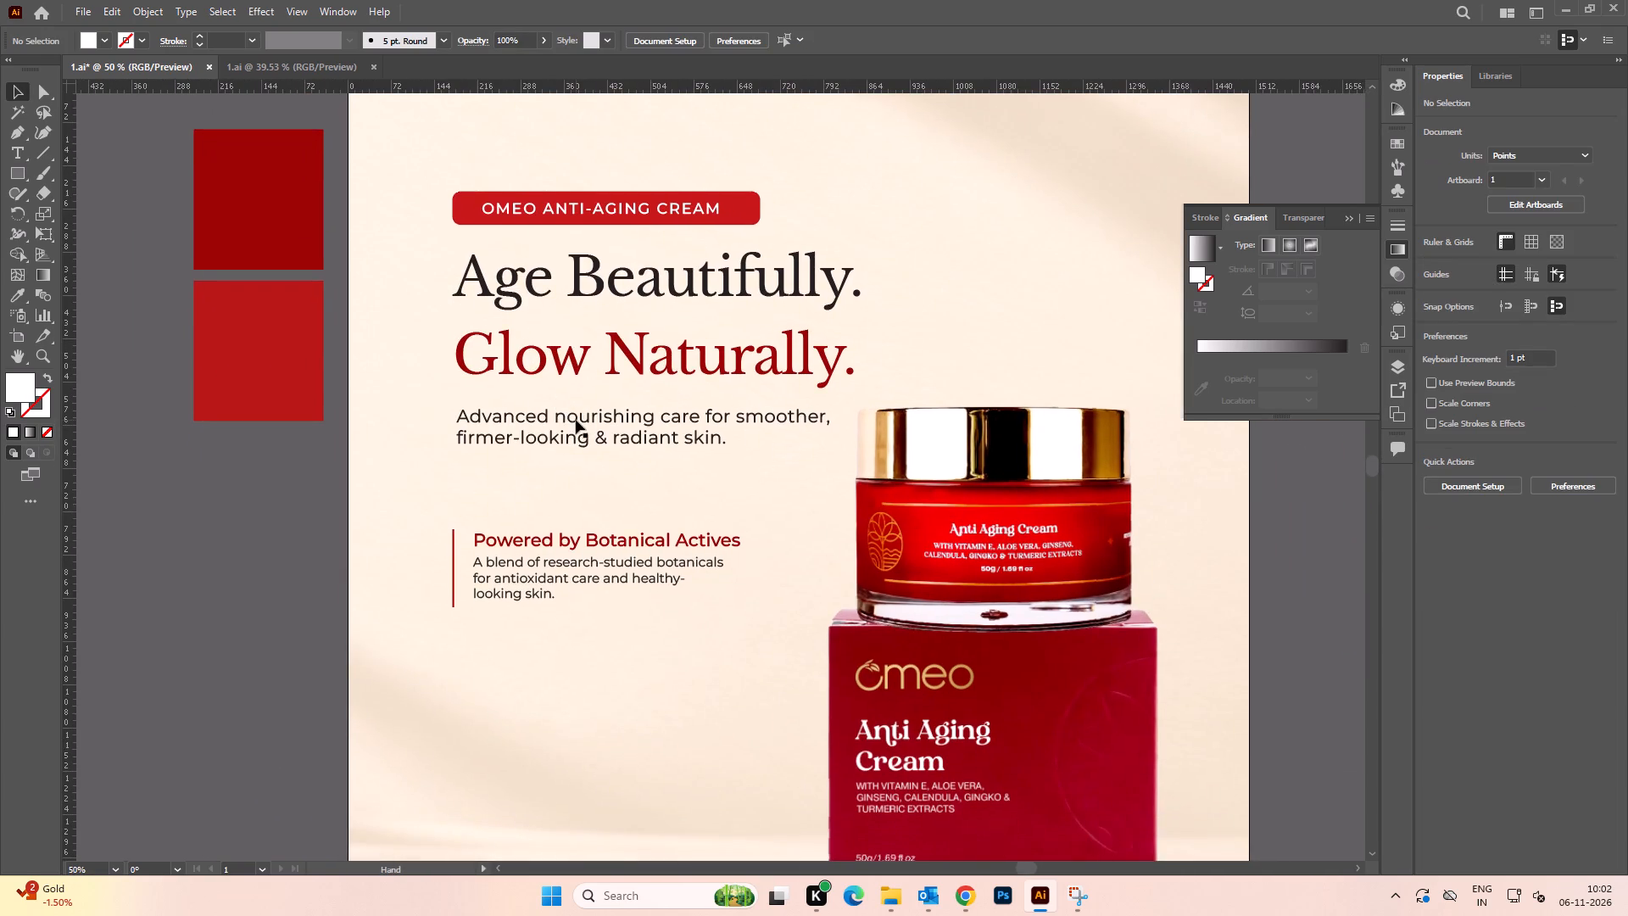
scroll(576, 420, "down", 1, "alt")
key("space")
left_click_drag(588, 377, 566, 388)
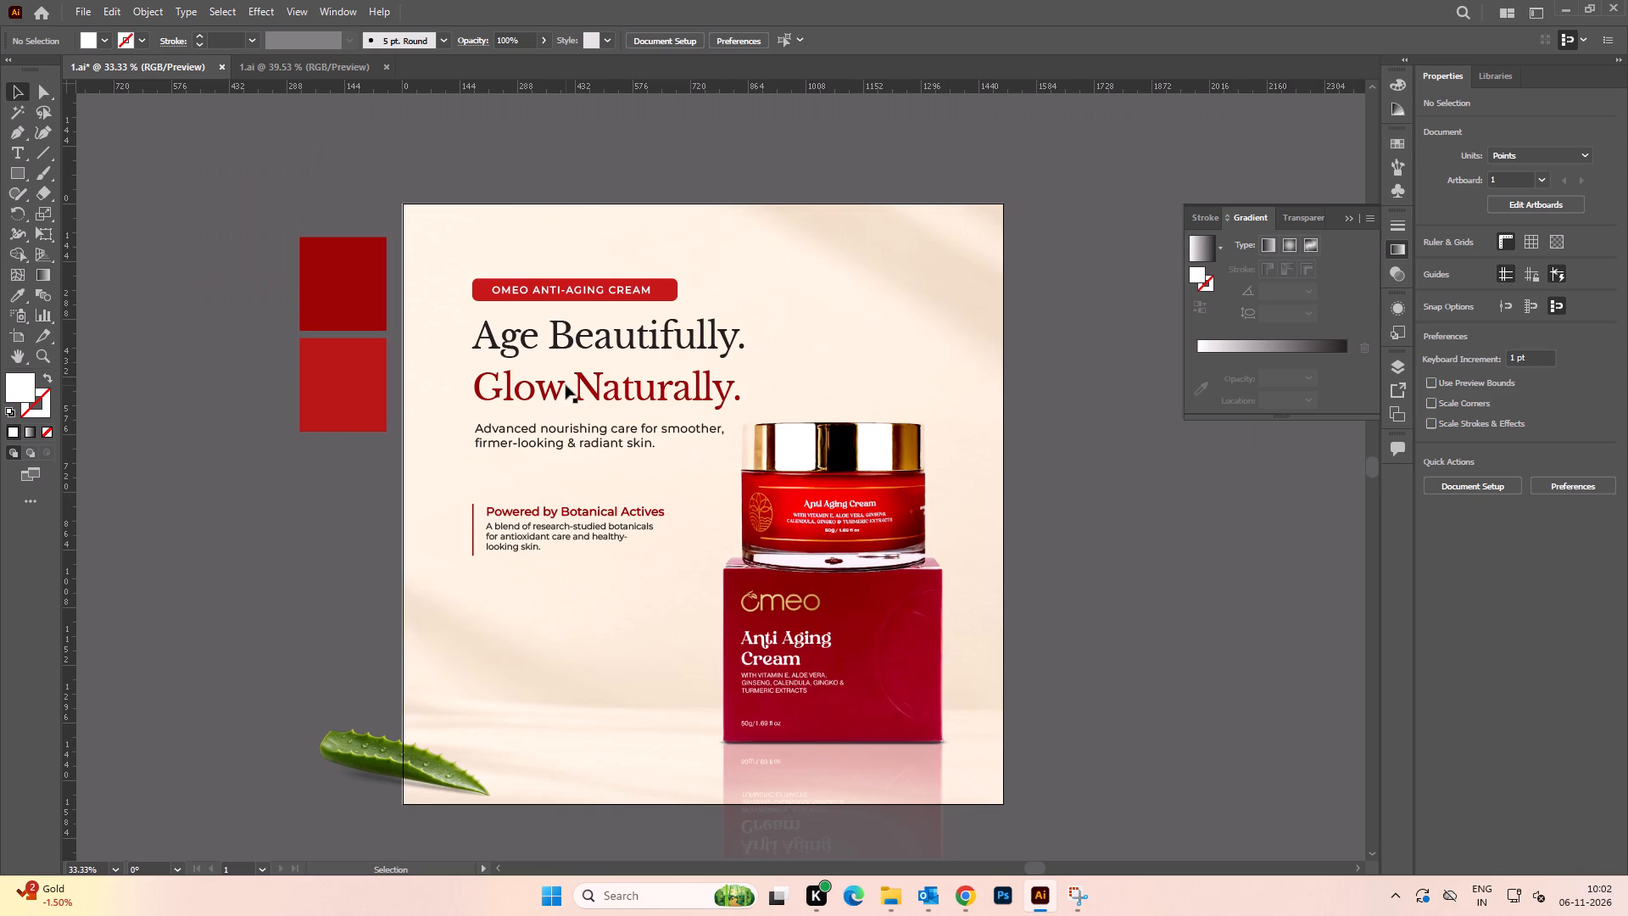
Nudge the headline and text group 6 pt left and 12 pt up on the 1500x1500 artboard.
key("space")
key("space")
key("space")
key("space")
left_click_drag(661, 395, 618, 389)
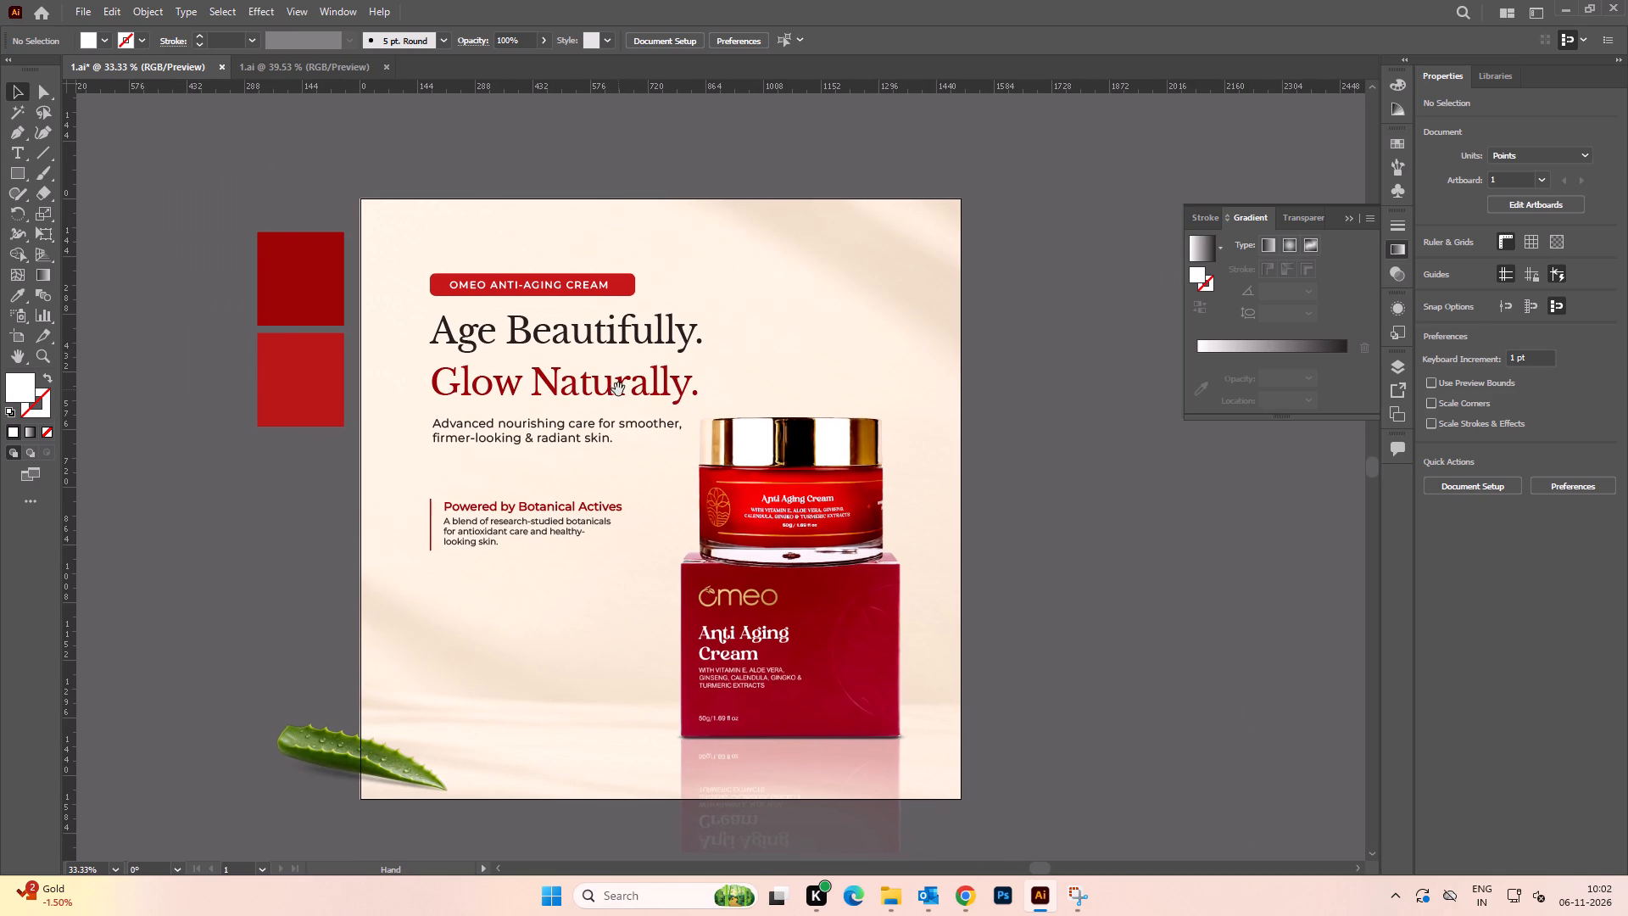
key("space")
left_click_drag(527, 411, 563, 408)
left_click(546, 288)
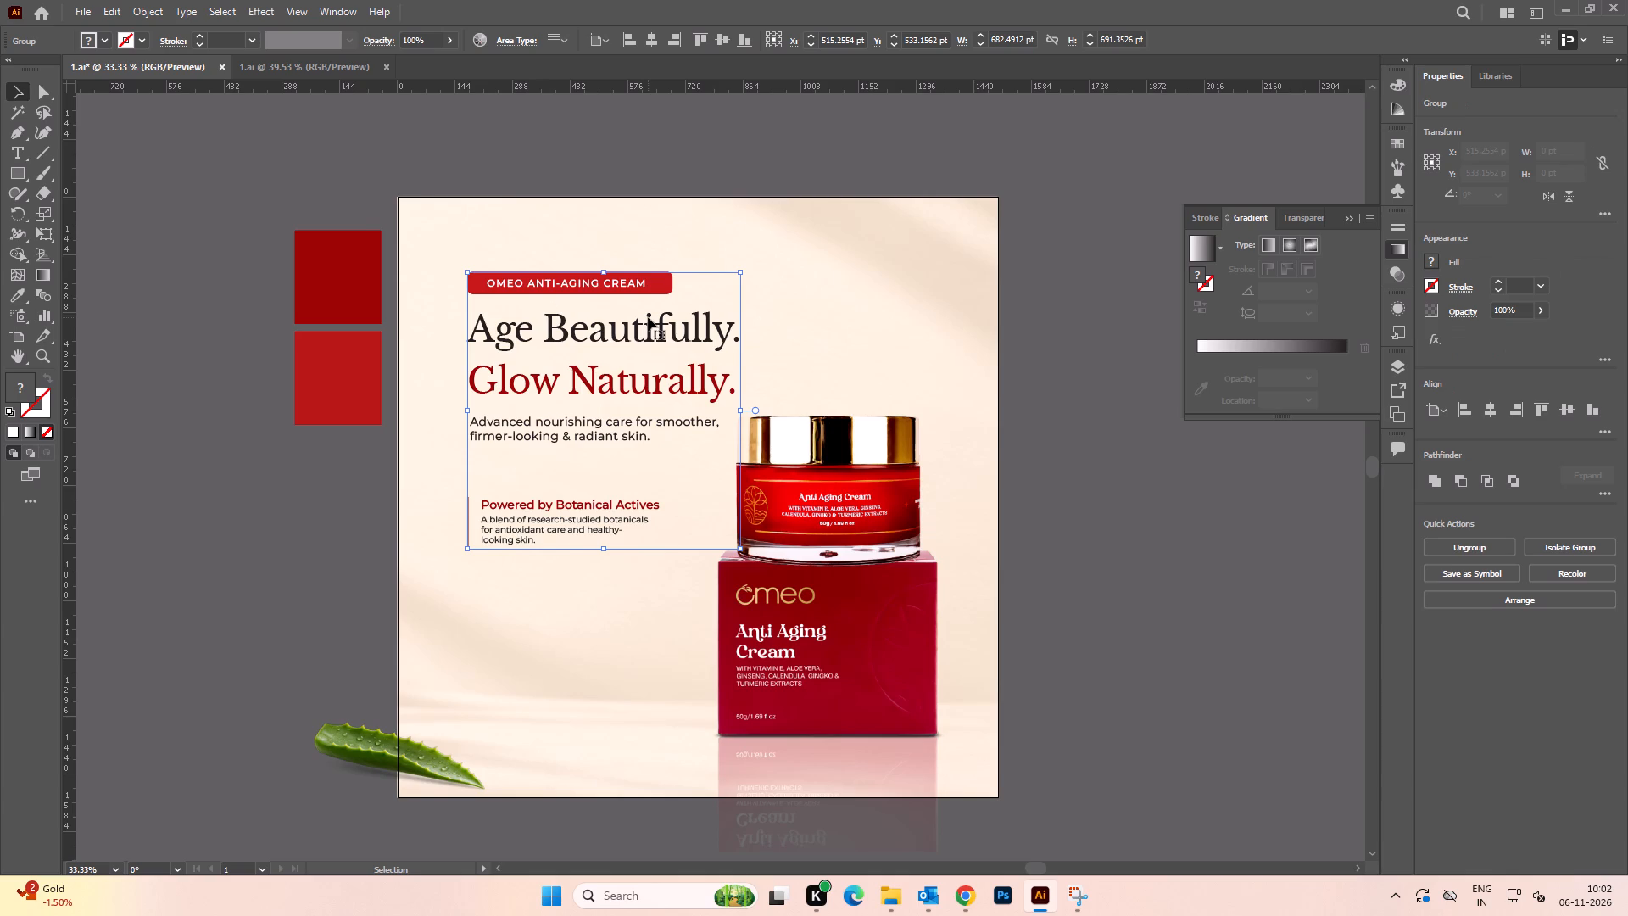
key("Left")
key("Left")
key("Up")
key("Up")
key("Left")
key("Left")
key("Left")
key("Up")
key("Up")
key("Up")
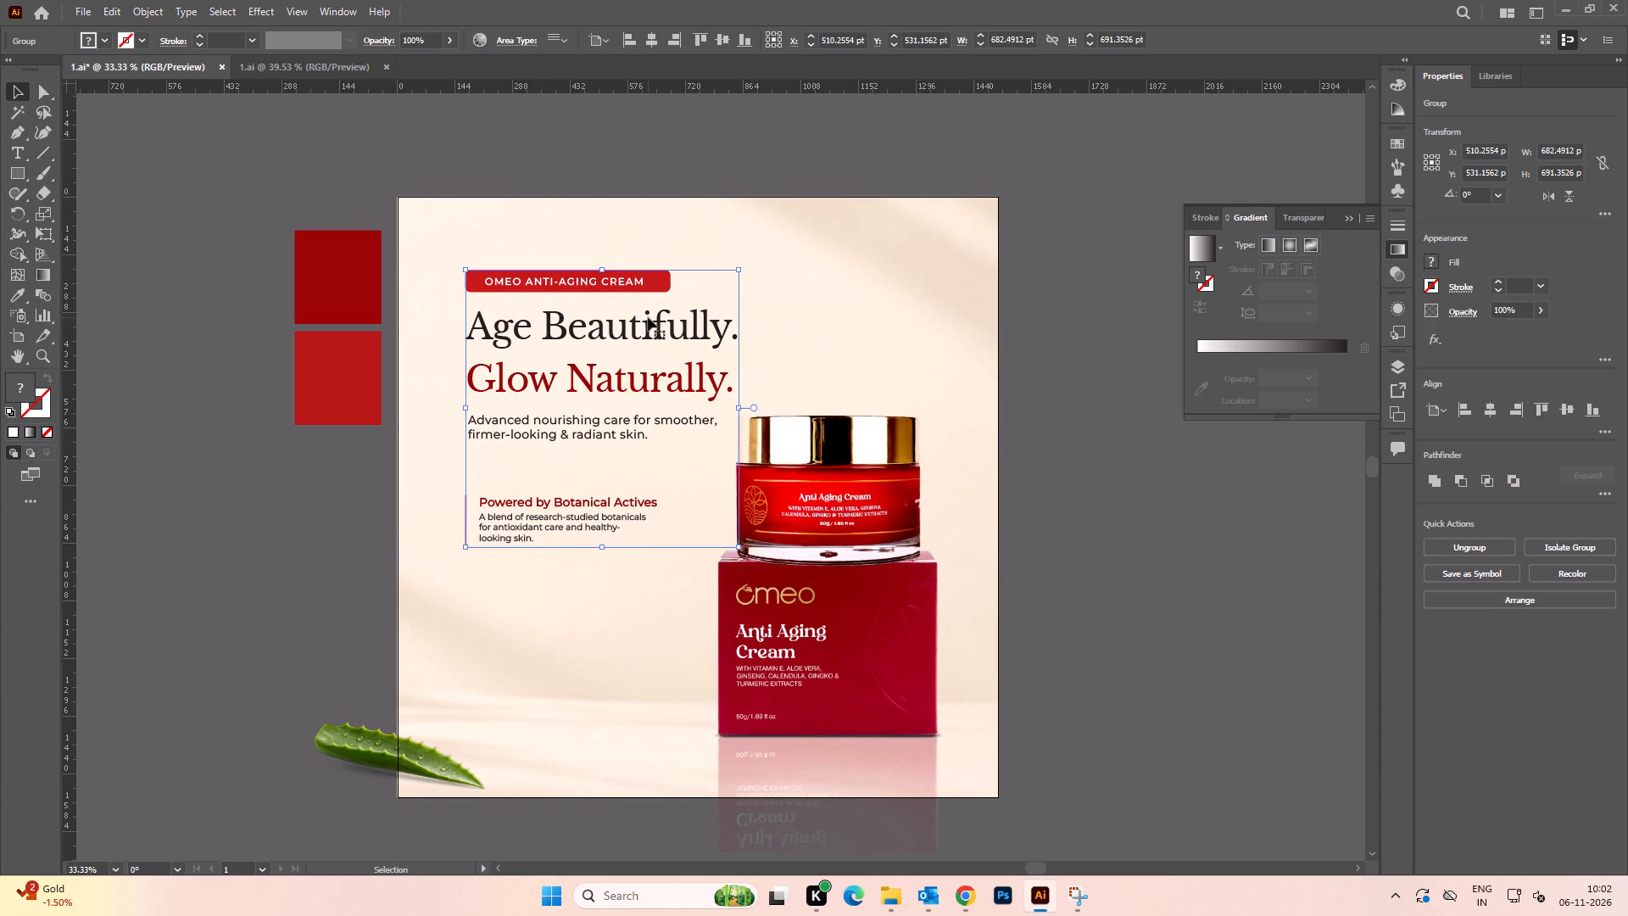
key("Up")
key("Up")
key("Up")
key("Up")
key("Up")
key("Left")
key("Up")
key("Up")
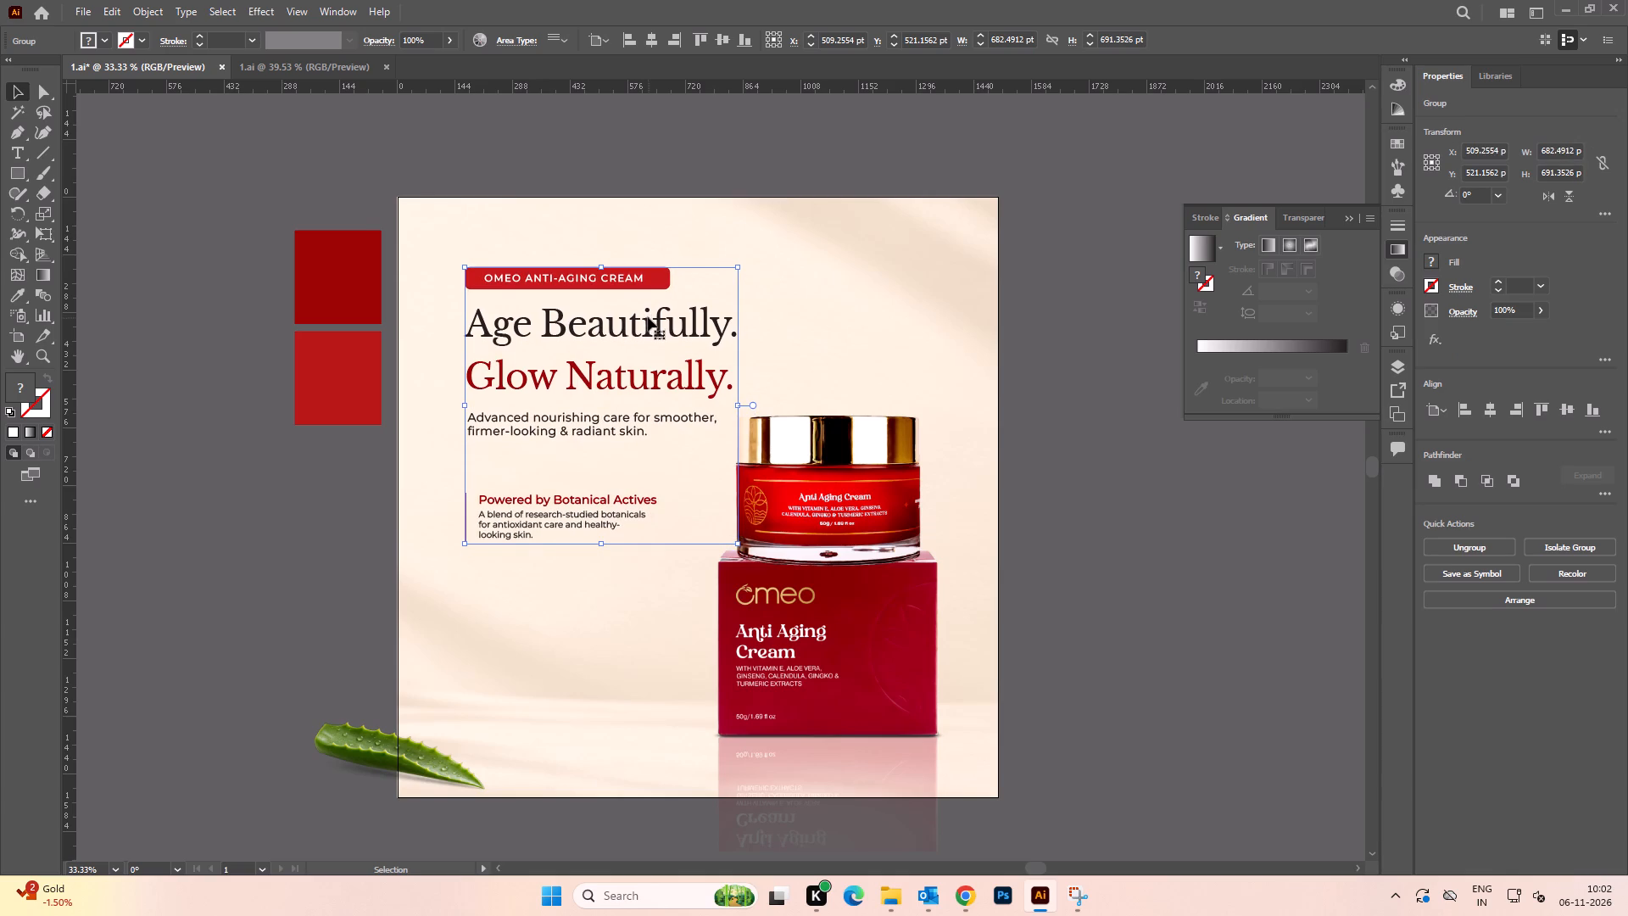
Check the repositioned text group against the jar and the full artboard, and save the 1500x1500 1.ai.
left_click(1145, 624)
key("space")
key("space")
key("space")
key("space")
key("space")
key("space")
key("space")
key("space")
key("space")
left_click_drag(1122, 699, 1107, 637)
scroll(817, 632, "up", 2, "alt")
left_click_drag(834, 595, 832, 603, "shift")
scroll(832, 603, "down", 3, "alt")
left_click(1023, 589)
key("space")
left_click_drag(1039, 576, 1005, 596)
key("ctrl+s")
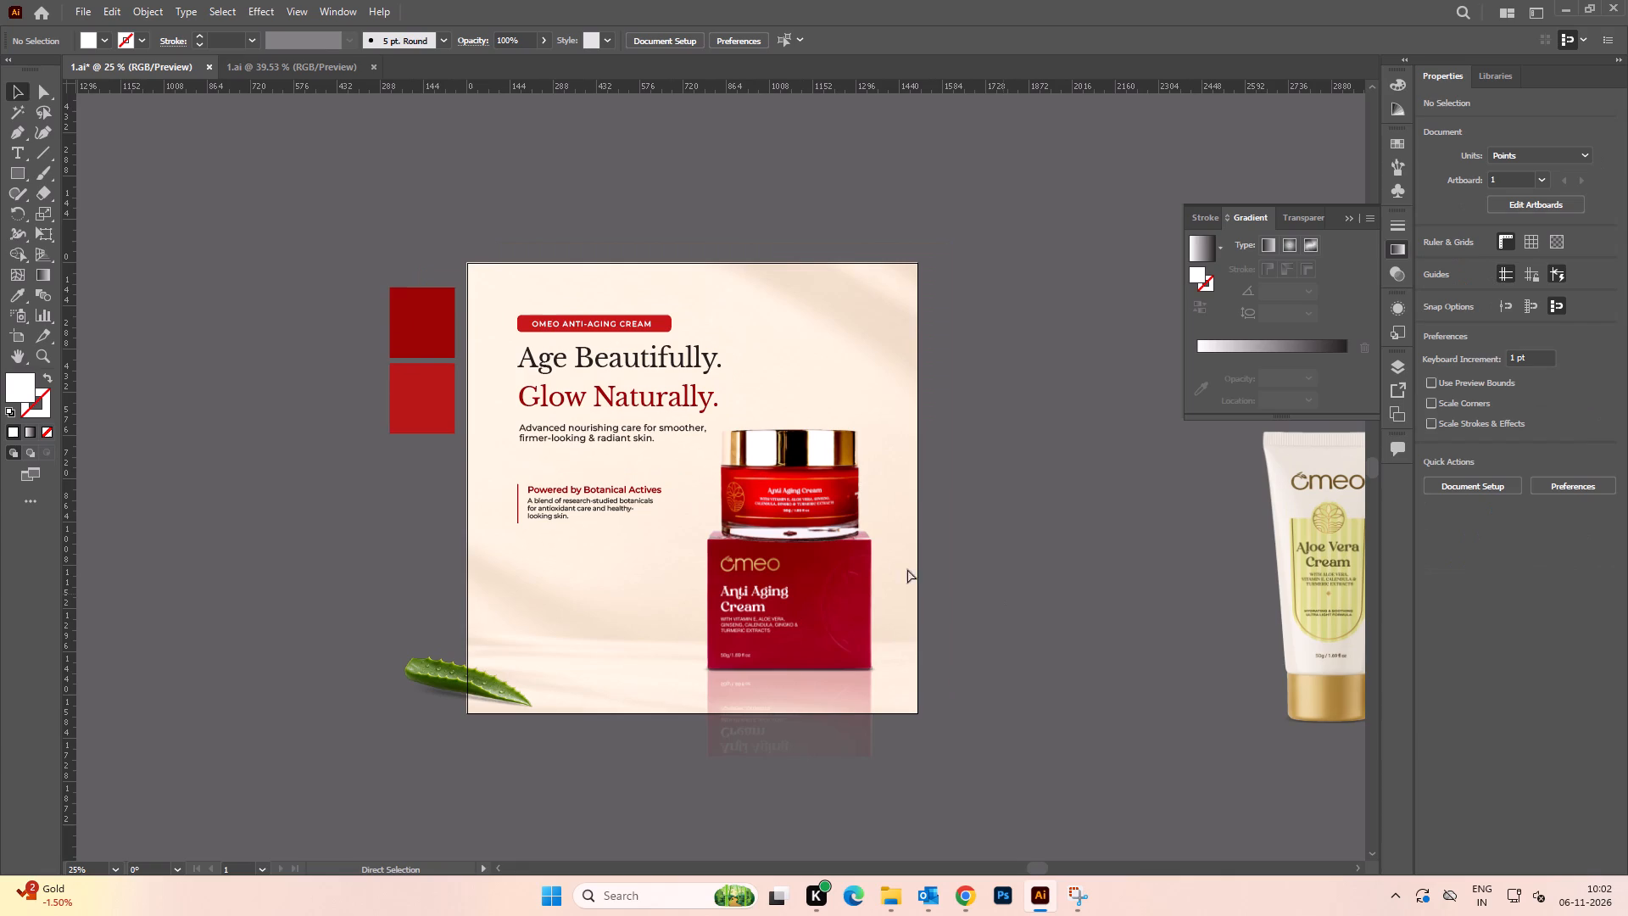
Replace the two red swatch squares beside the 1500x1500 artboard with the pair from the 1200x1600 1.ai, pasted in front.
left_click_drag(337, 299, 397, 444)
key("Delete")
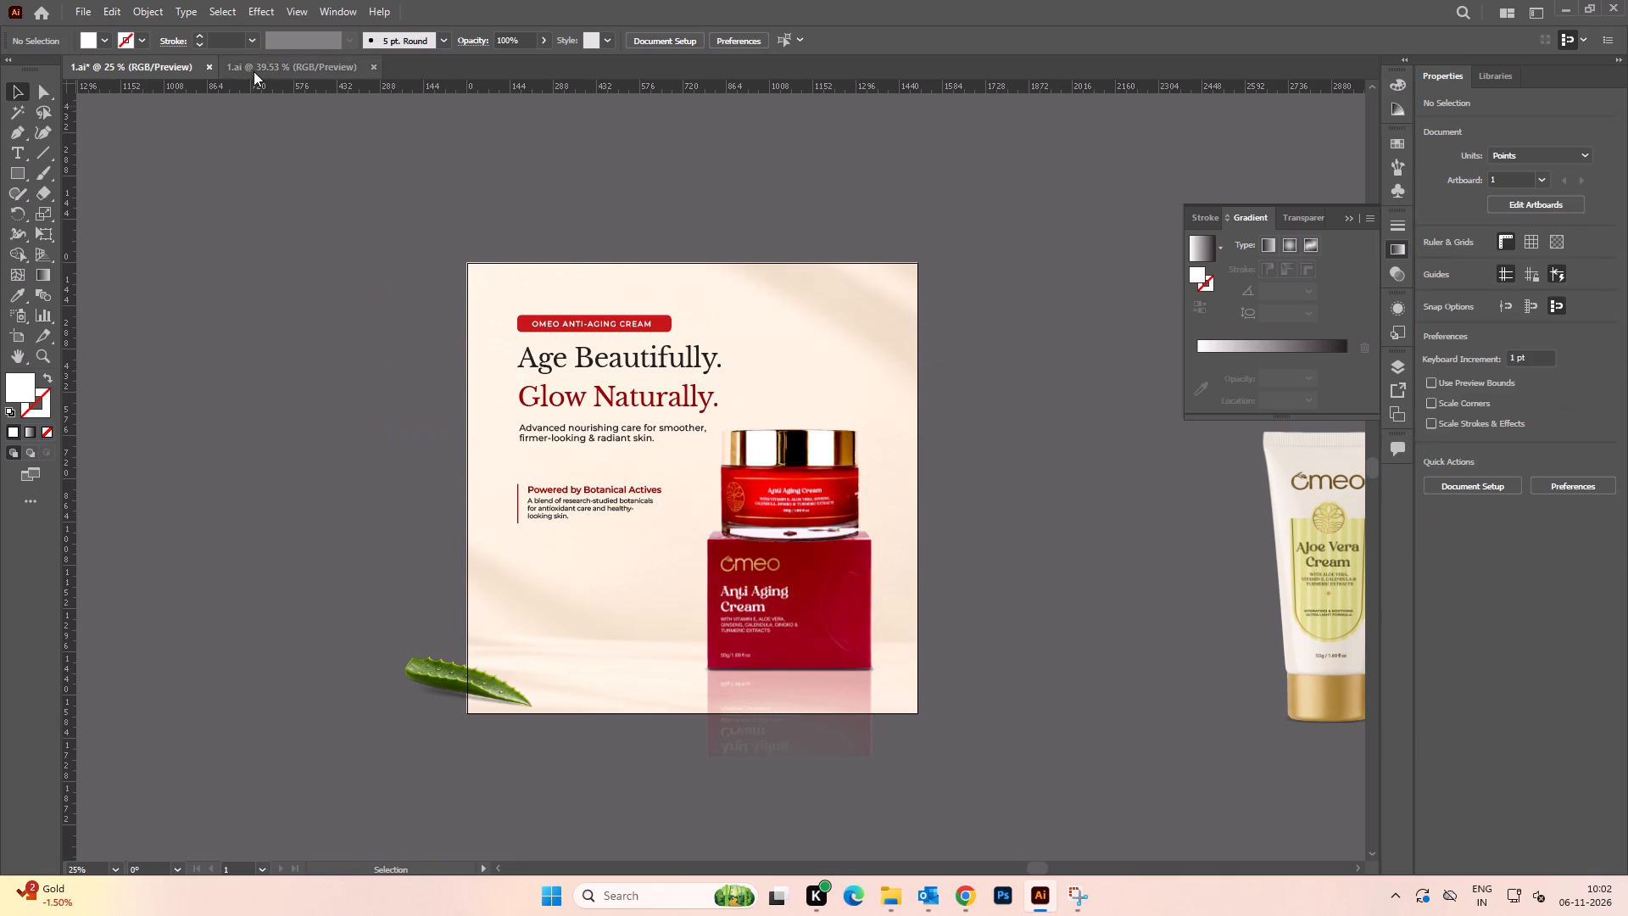
left_click(254, 71)
left_click(308, 76)
left_click_drag(359, 214, 477, 416)
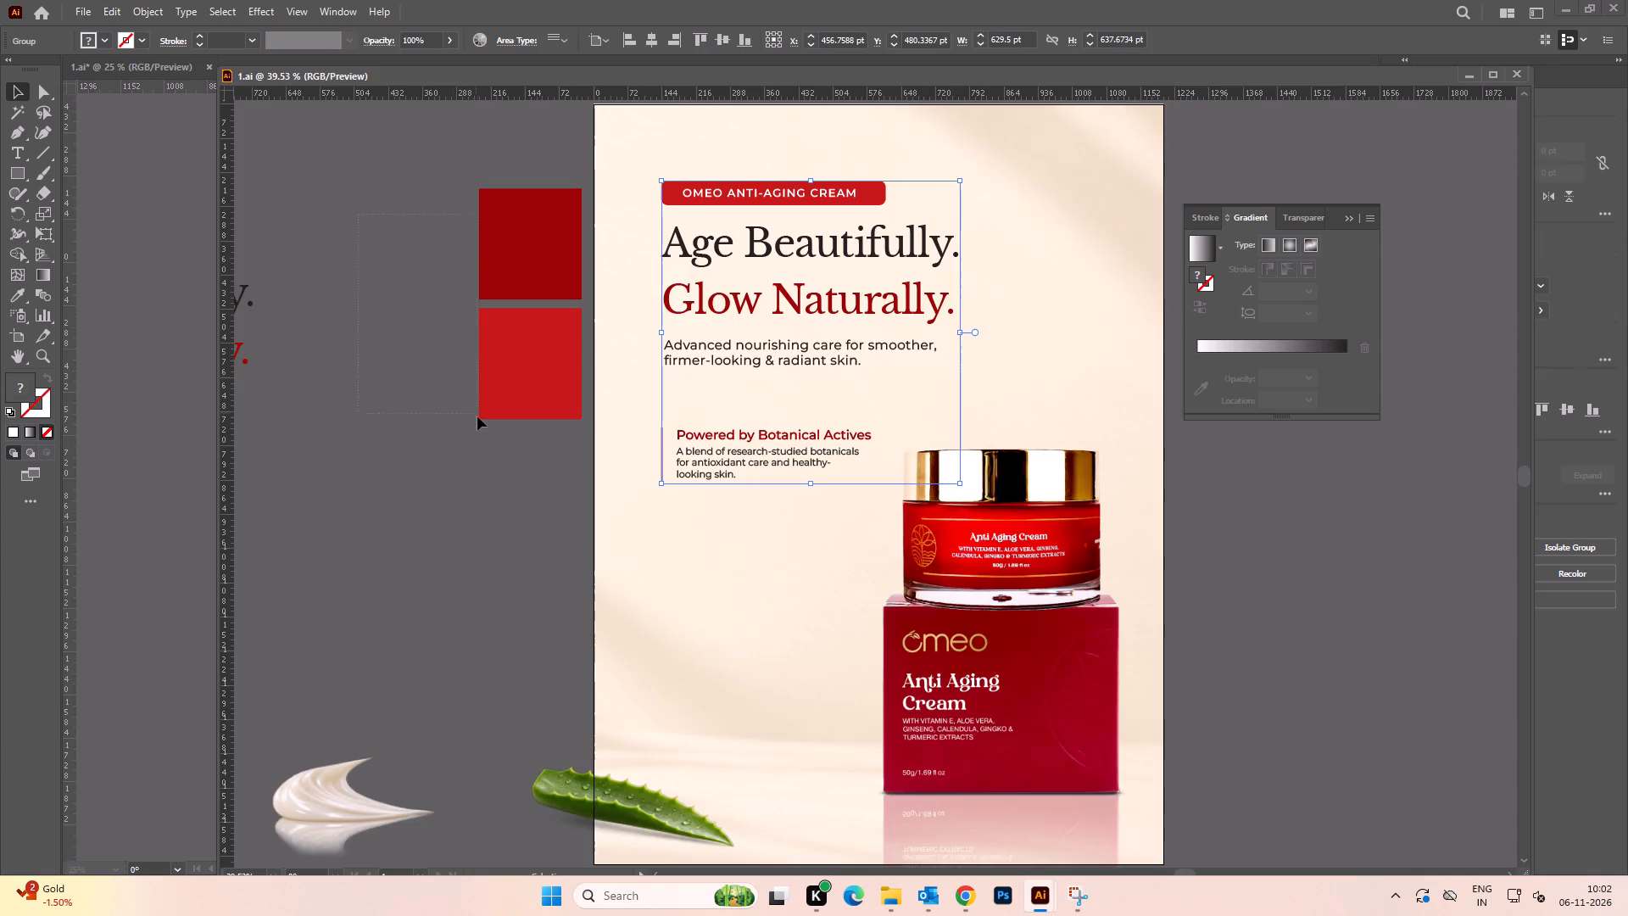
left_click_drag(477, 416, 478, 416)
scroll(446, 402, "down", 4, "alt")
scroll(446, 402, "up", 3, "alt")
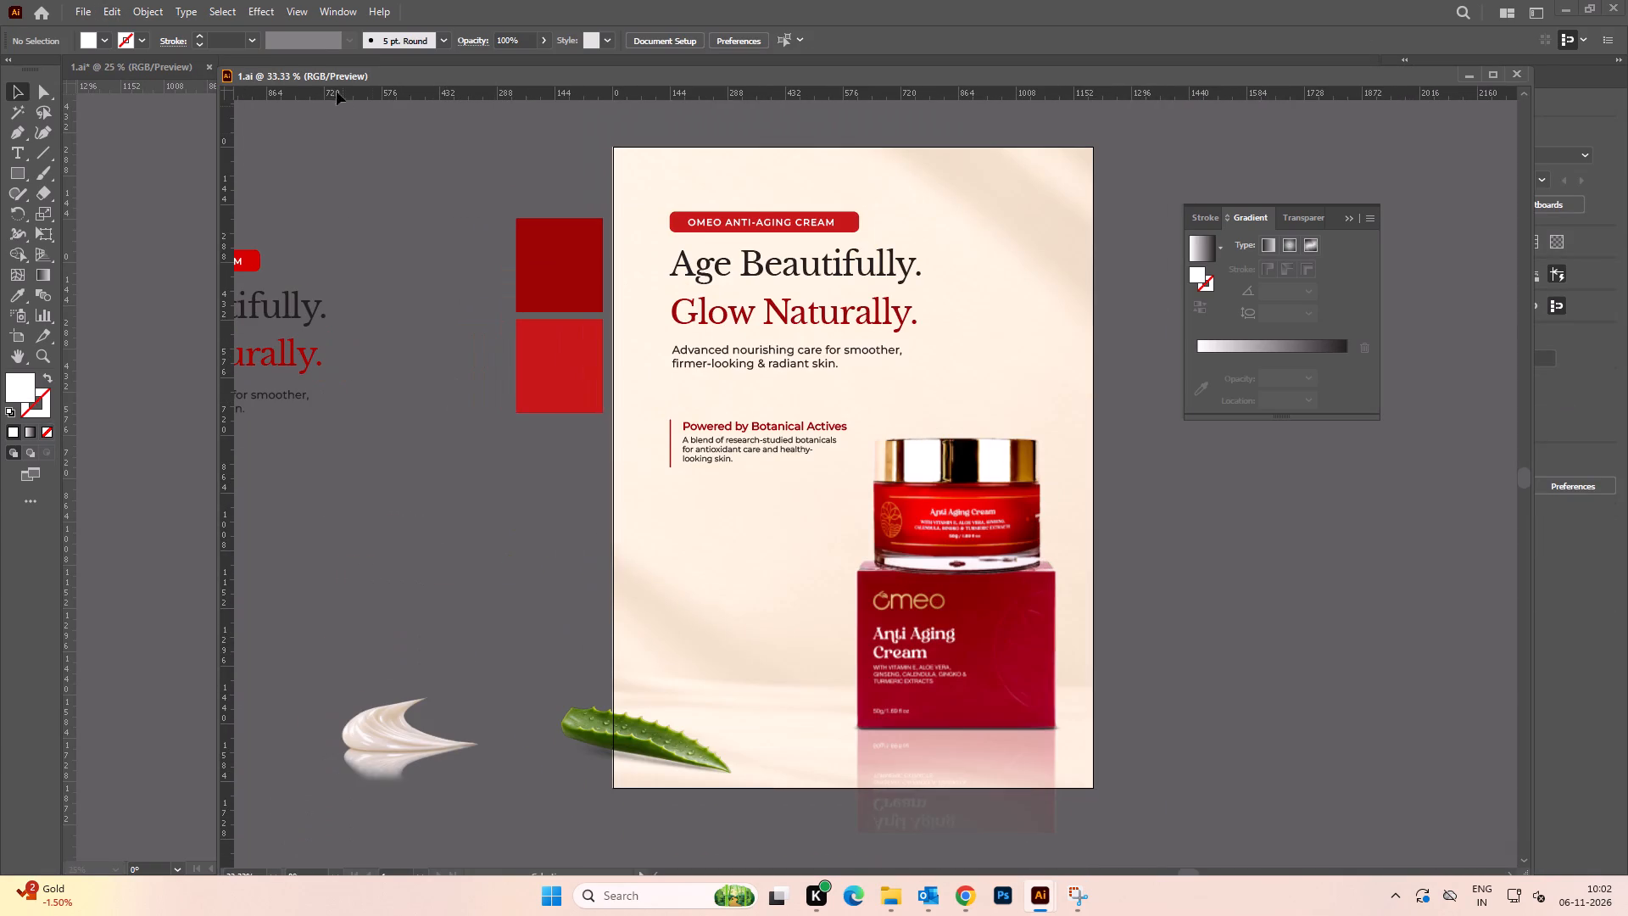
left_click_drag(321, 81, 323, 64)
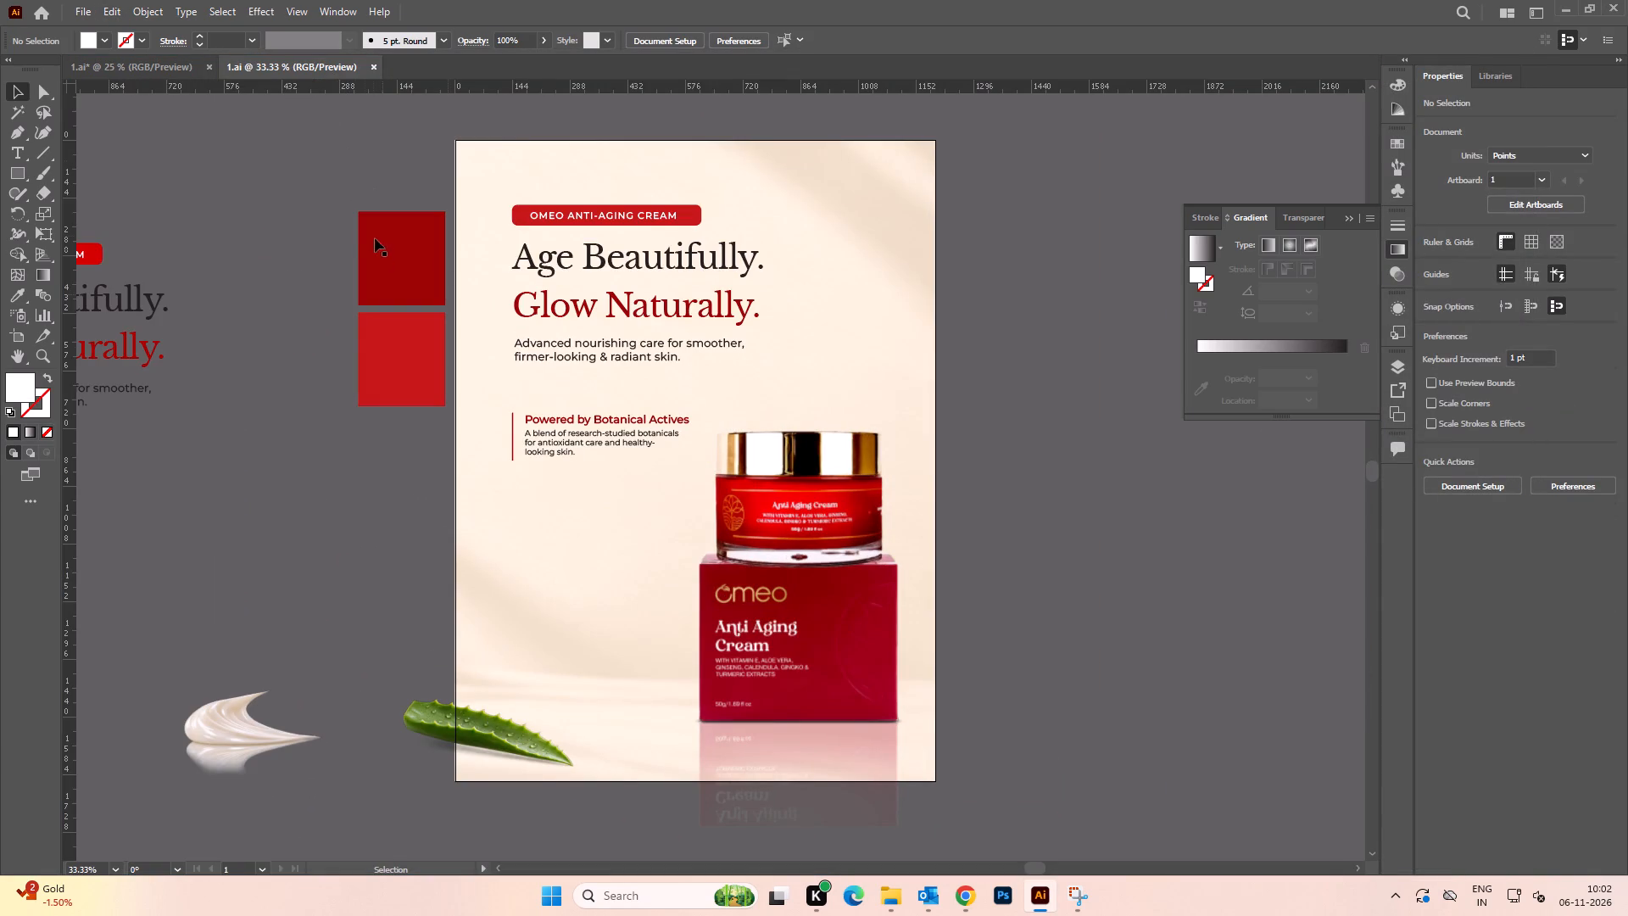
left_click_drag(334, 237, 373, 431)
key("ctrl+c")
key("ctrl+c")
left_click_drag(134, 62, 137, 77)
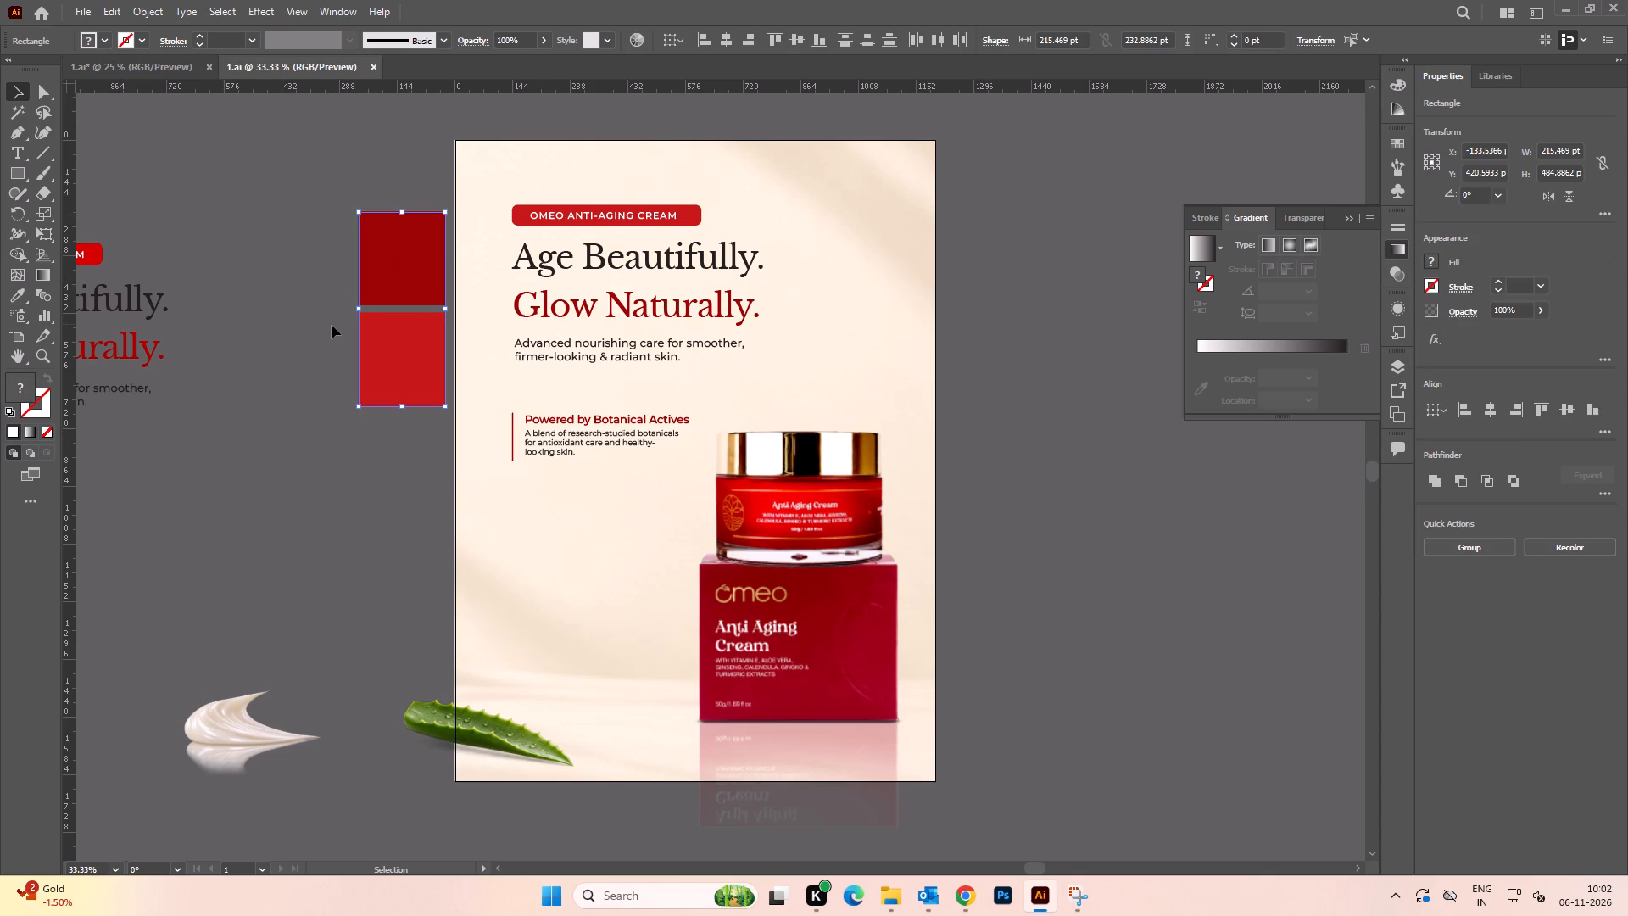
left_click(143, 63)
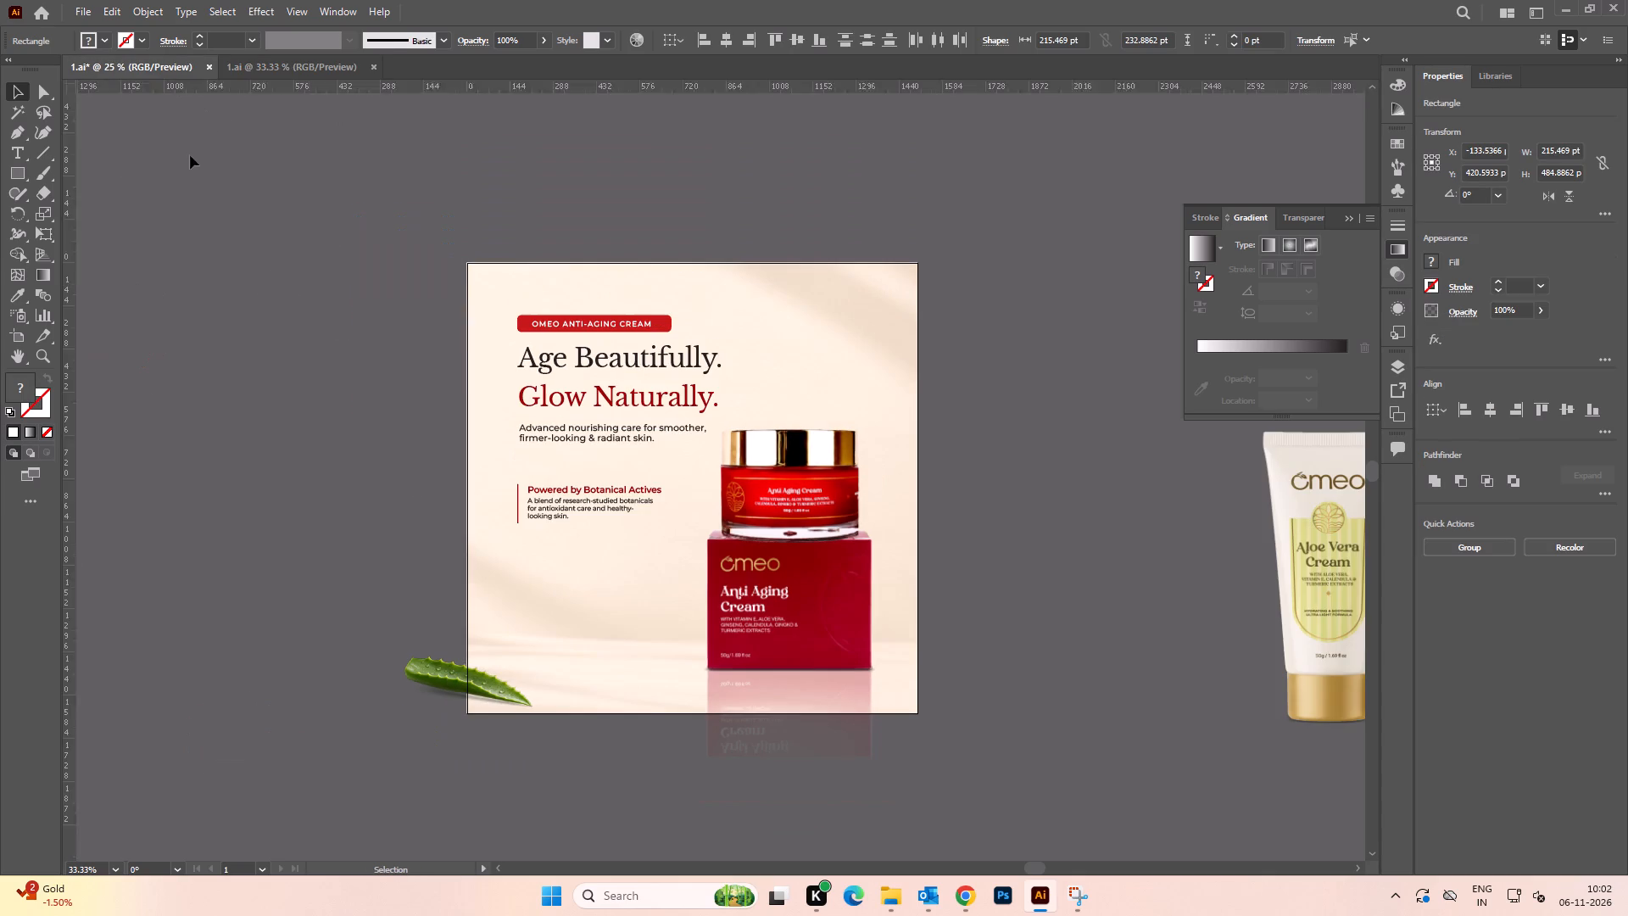
key("ctrl+f")
left_click(313, 372)
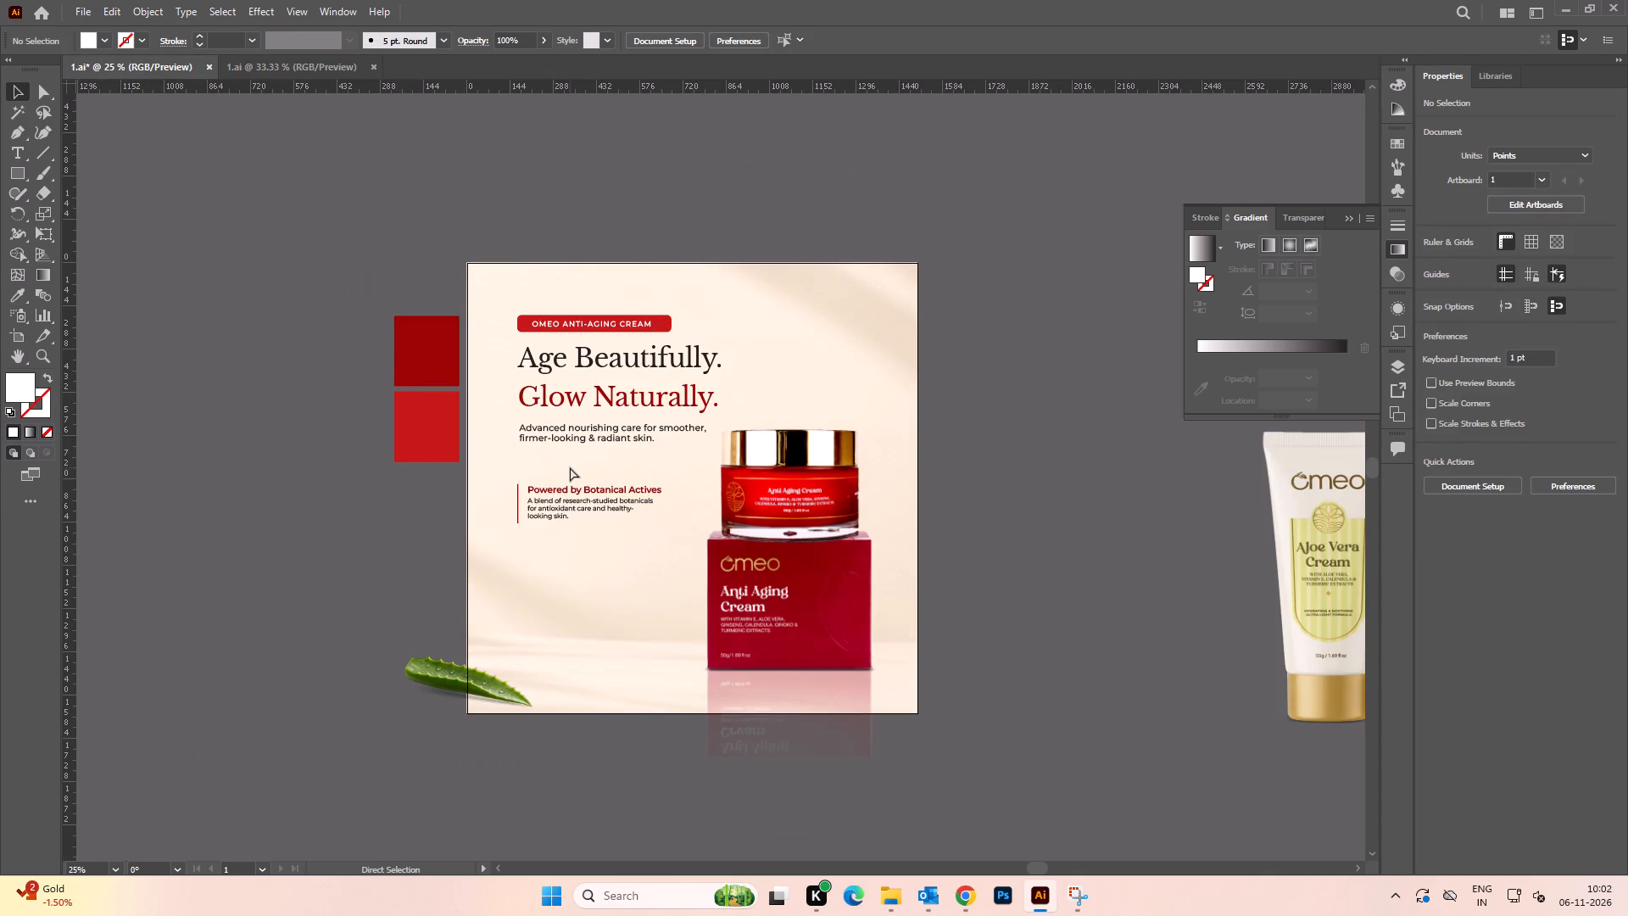
Save the 1500x1500 1.ai and close the 1200x1600 1.ai.
key("ctrl+0")
key("ctrl+s")
key("ctrl+s")
left_click(264, 53)
left_click(288, 62)
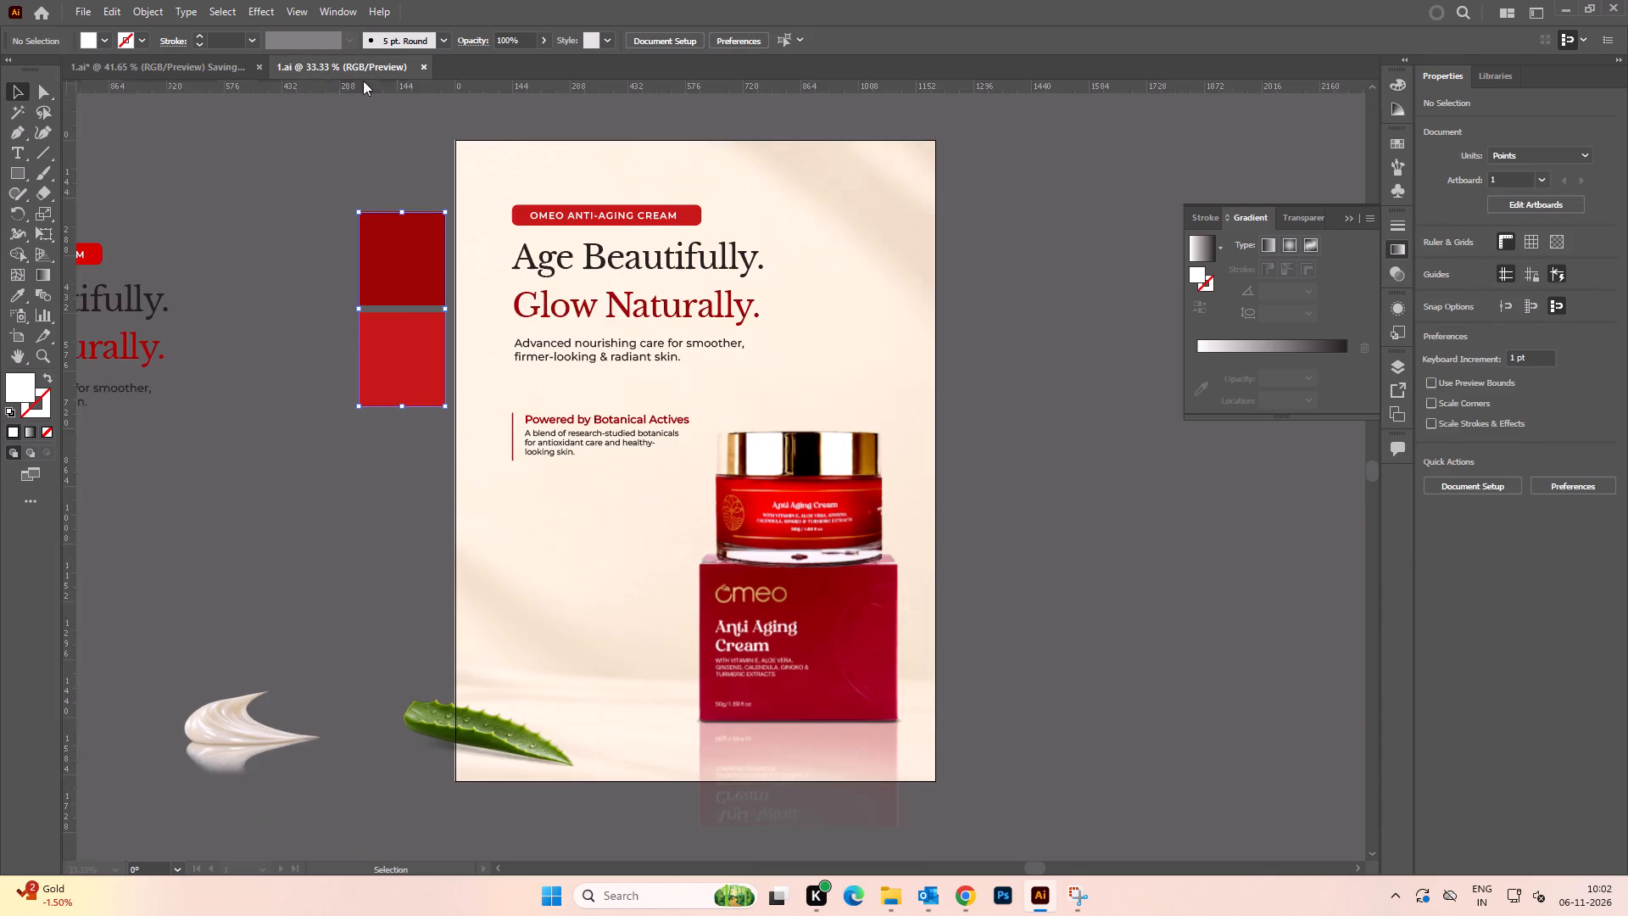
left_click(381, 64)
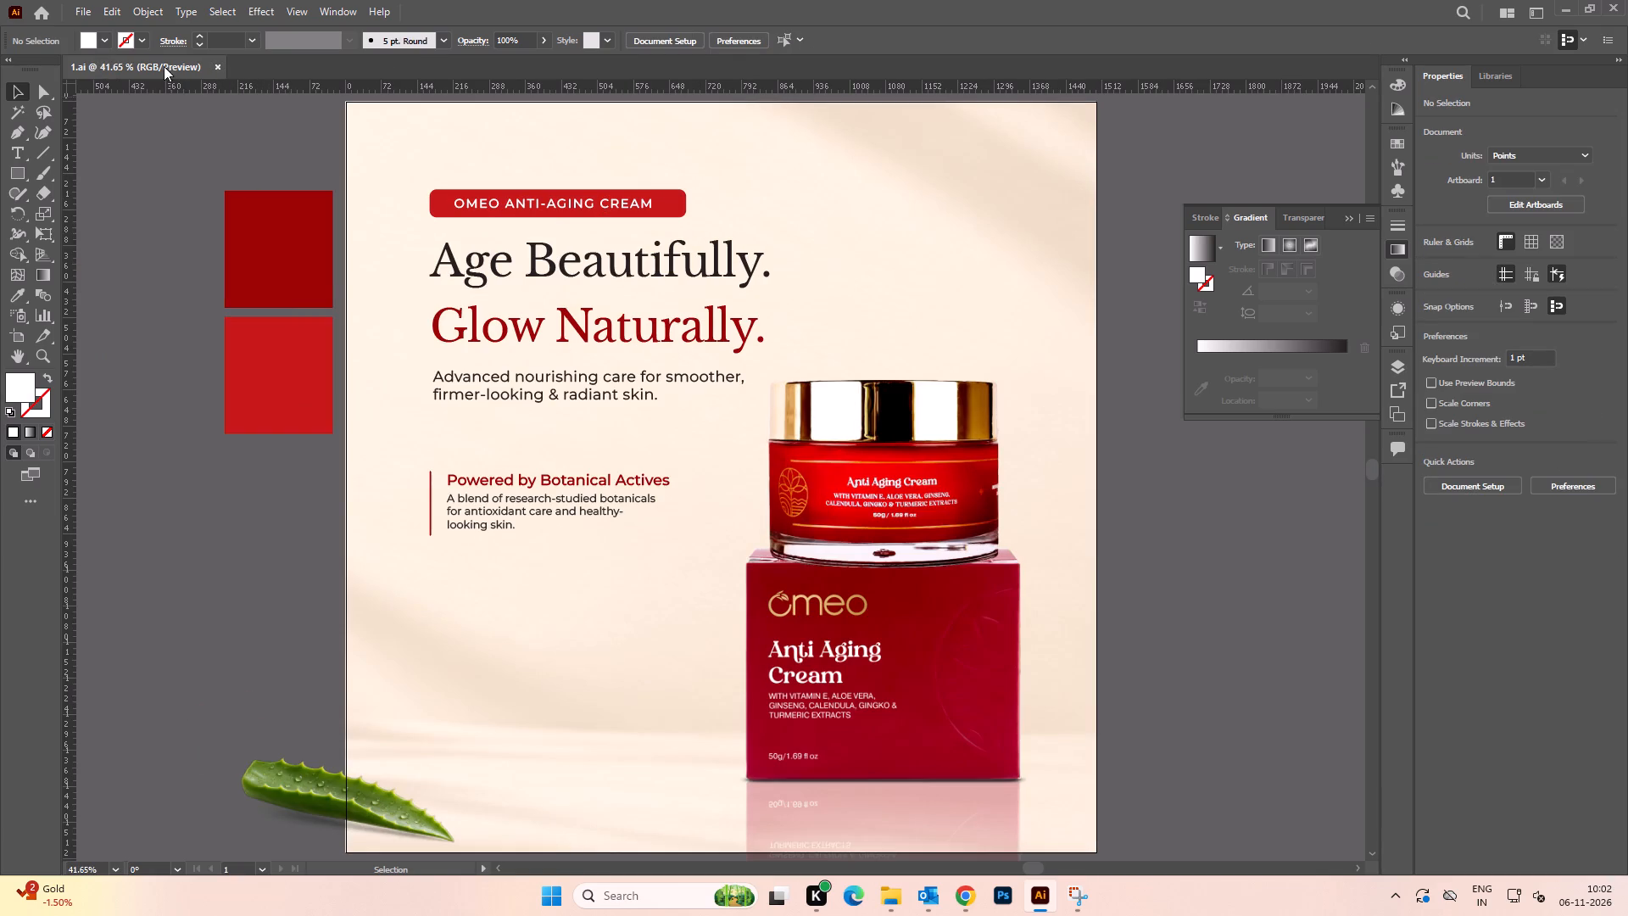
Export the 1500x1500 layout for web as a maximum-quality JPEG, overwriting image 1 in the 1500x1500 folder.
scroll(406, 360, "down", 2, "alt")
scroll(407, 360, "up", 2, "alt")
key("ctrl+s")
key("ctrl+s")
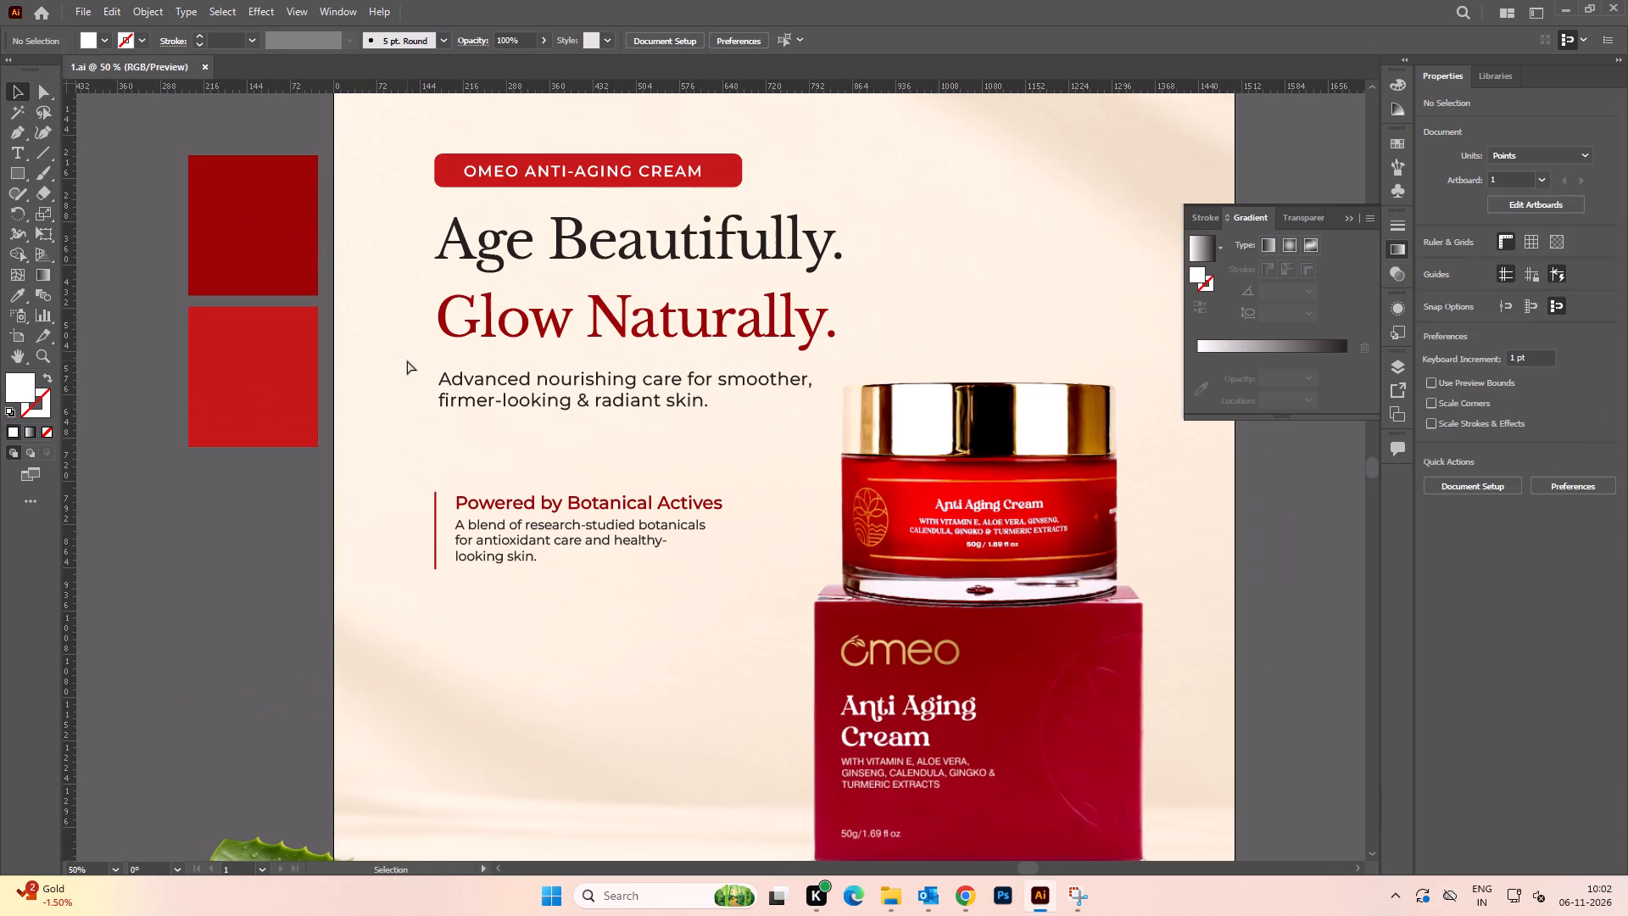
key("ctrl+alt+shift+s")
left_click(1390, 815)
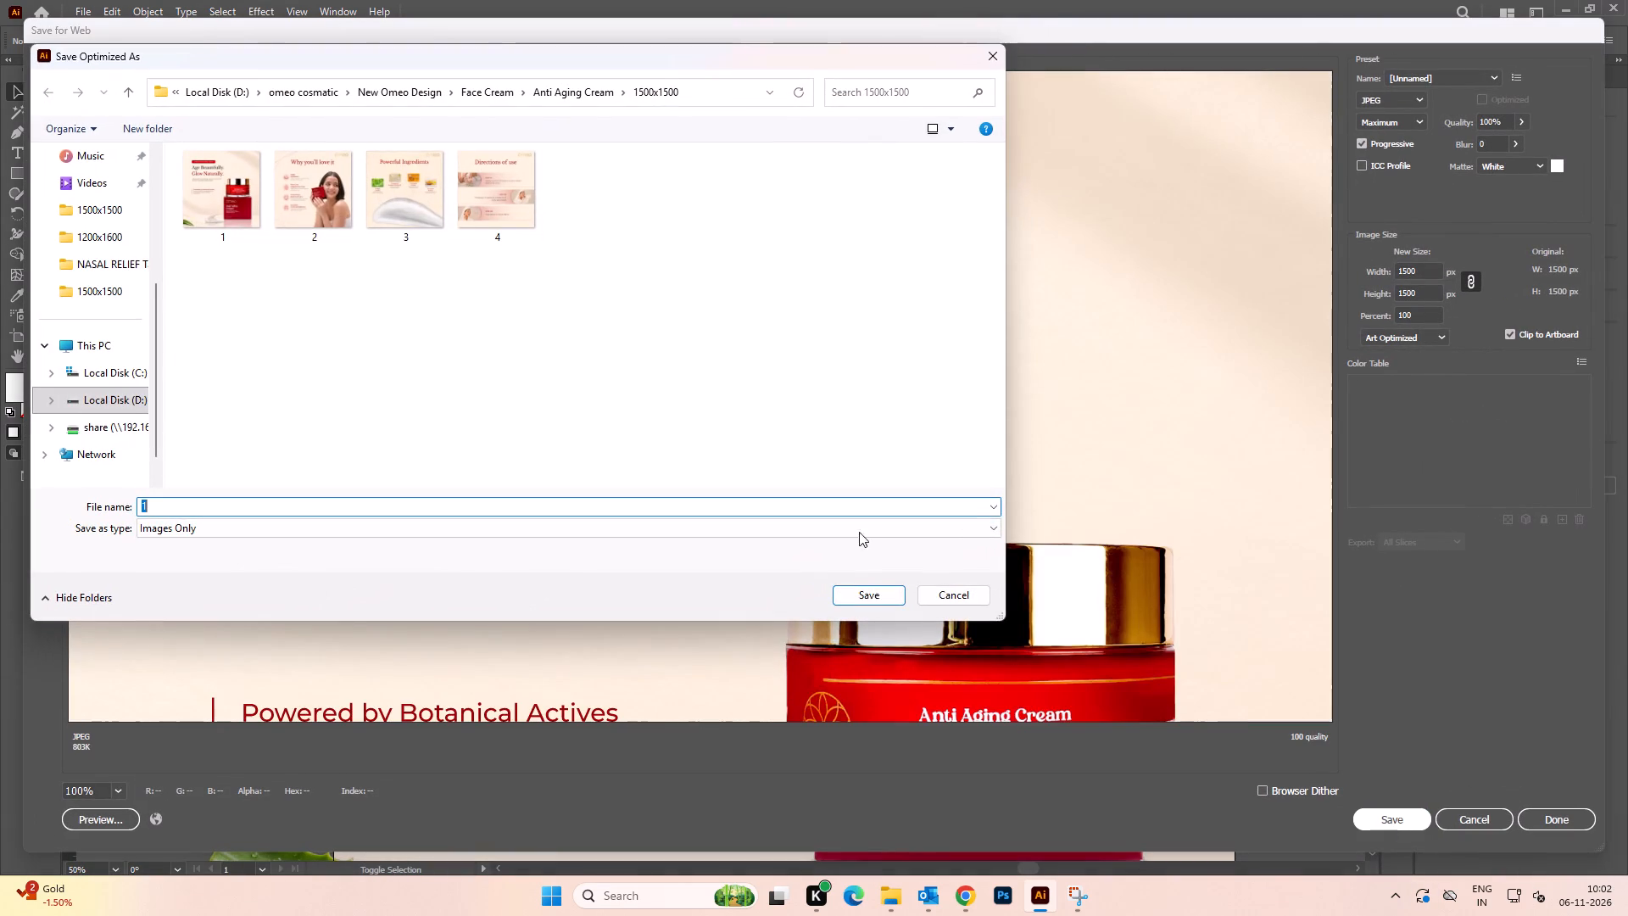
left_click(866, 599)
left_click(612, 371)
Fit the artboard in view, save the 1500x1500 1.ai and close it.
key("ctrl+s")
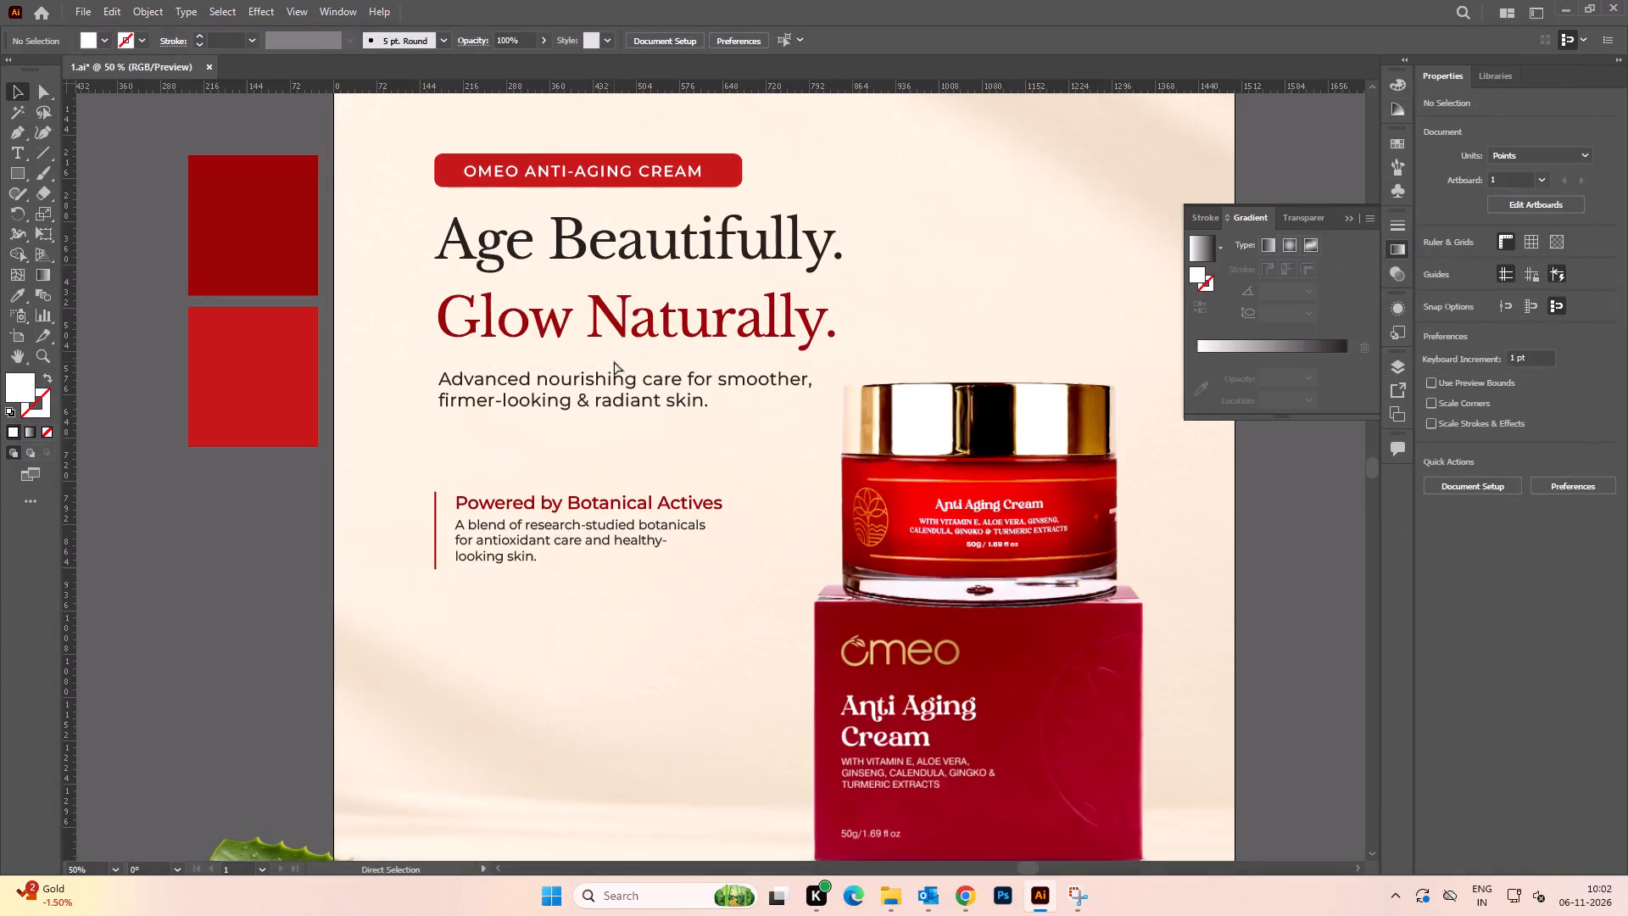
key("ctrl+0")
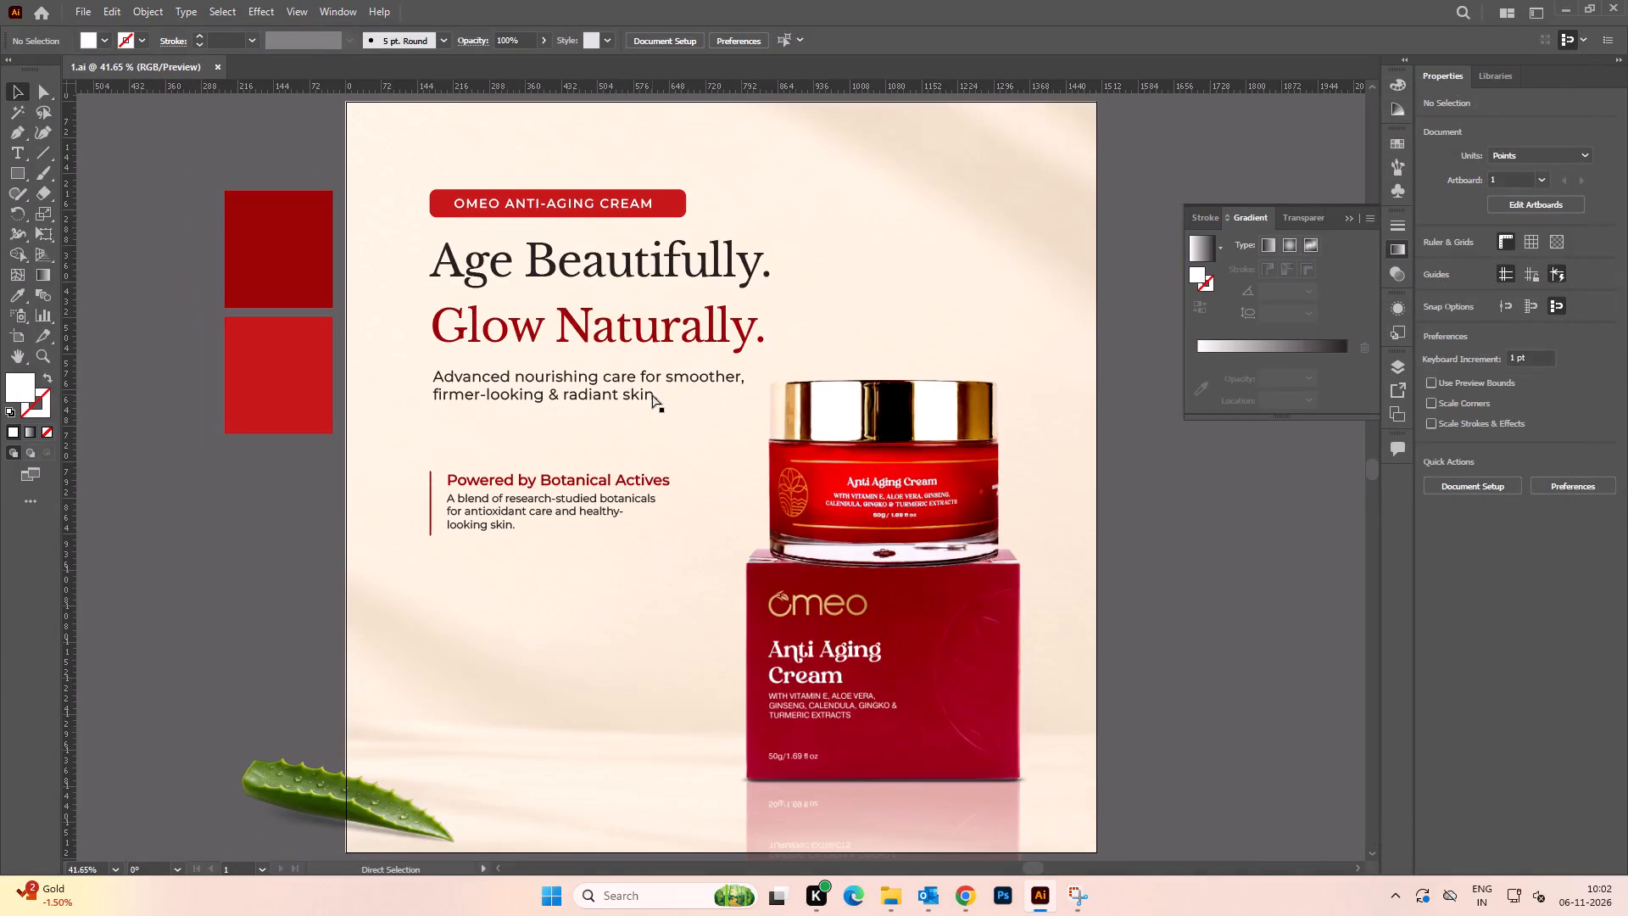
key("ctrl+s")
key("ctrl+s")
key("ctrl+s")
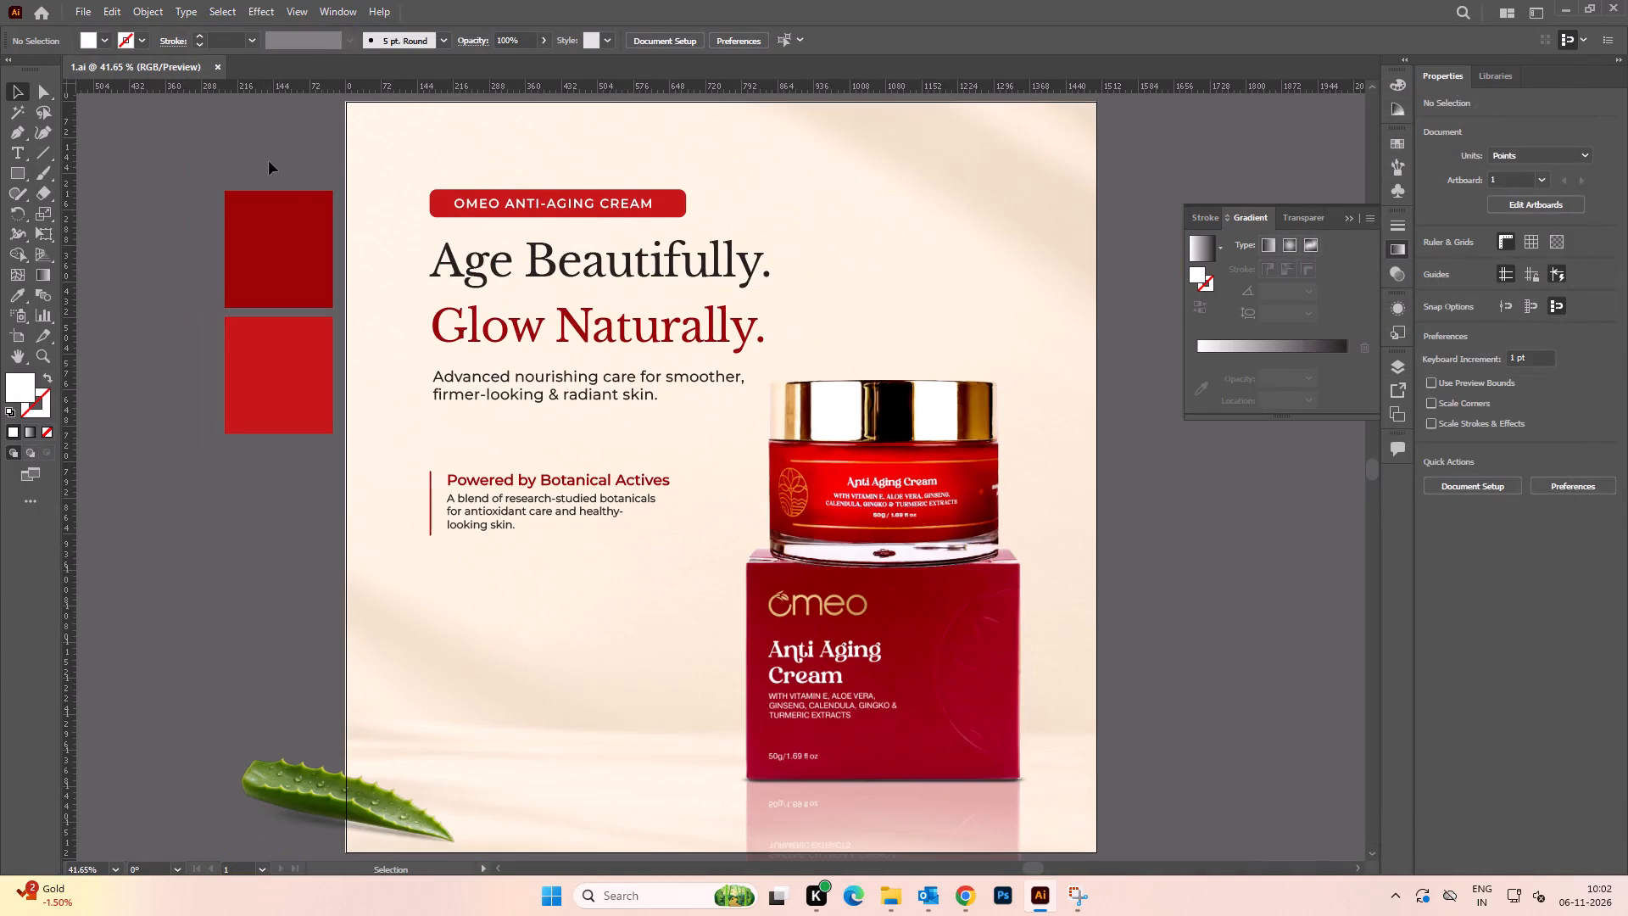
left_click(264, 159)
left_click(216, 67)
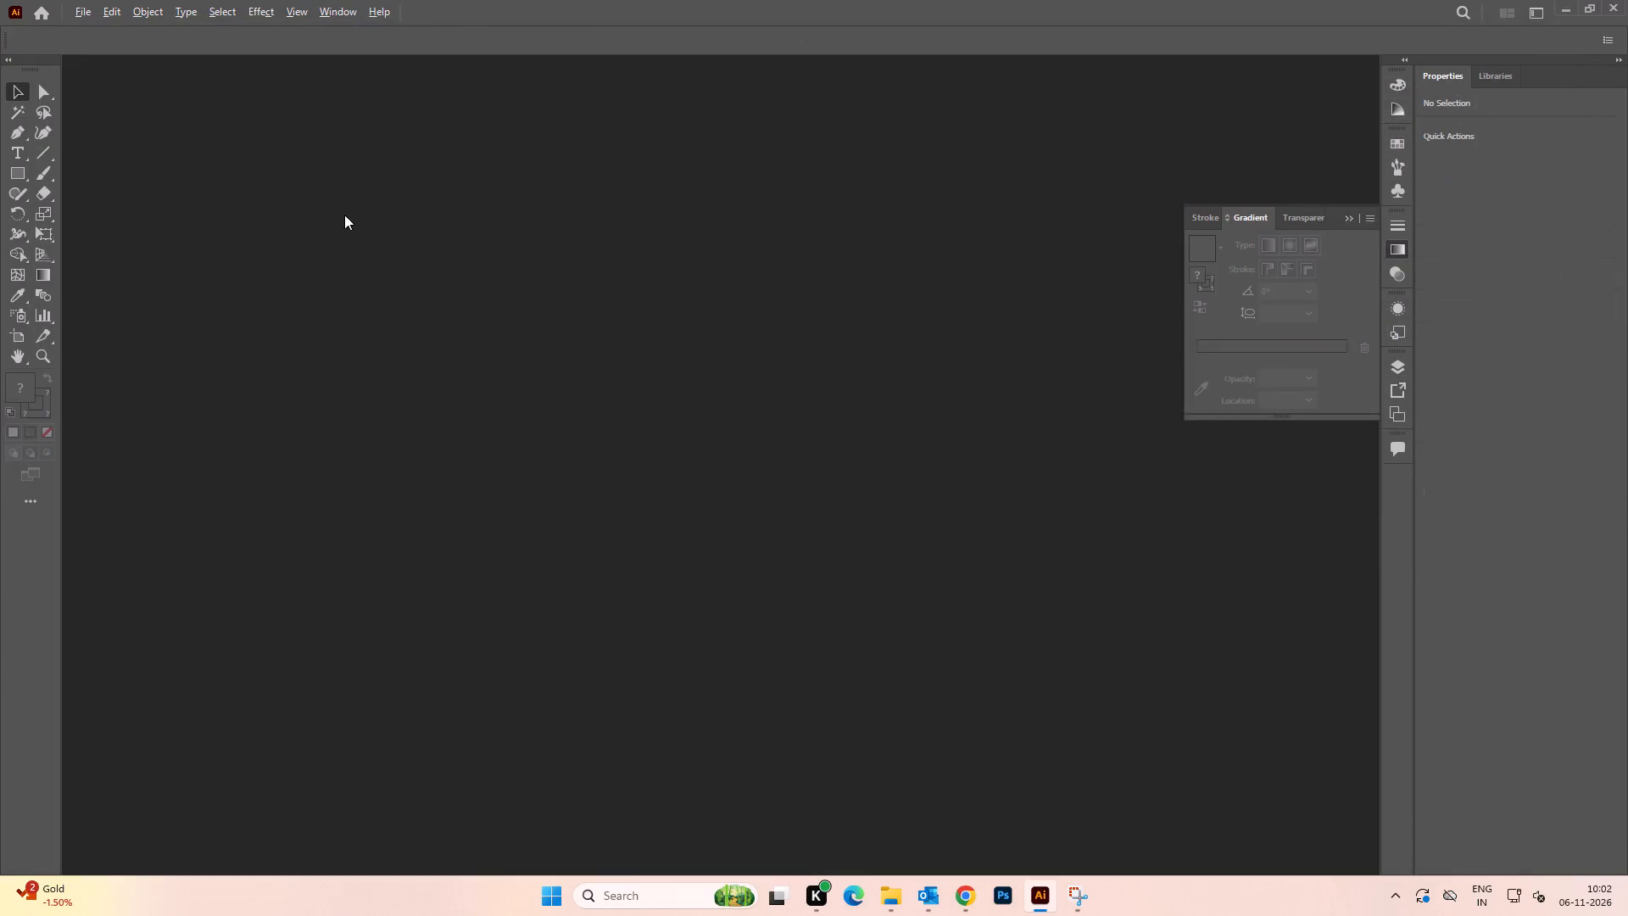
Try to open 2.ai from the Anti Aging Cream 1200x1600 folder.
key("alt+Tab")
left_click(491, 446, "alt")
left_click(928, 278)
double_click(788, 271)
Open 2.ai from the Anti Aging Cream 1500x1500 folder.
key("alt+Tab")
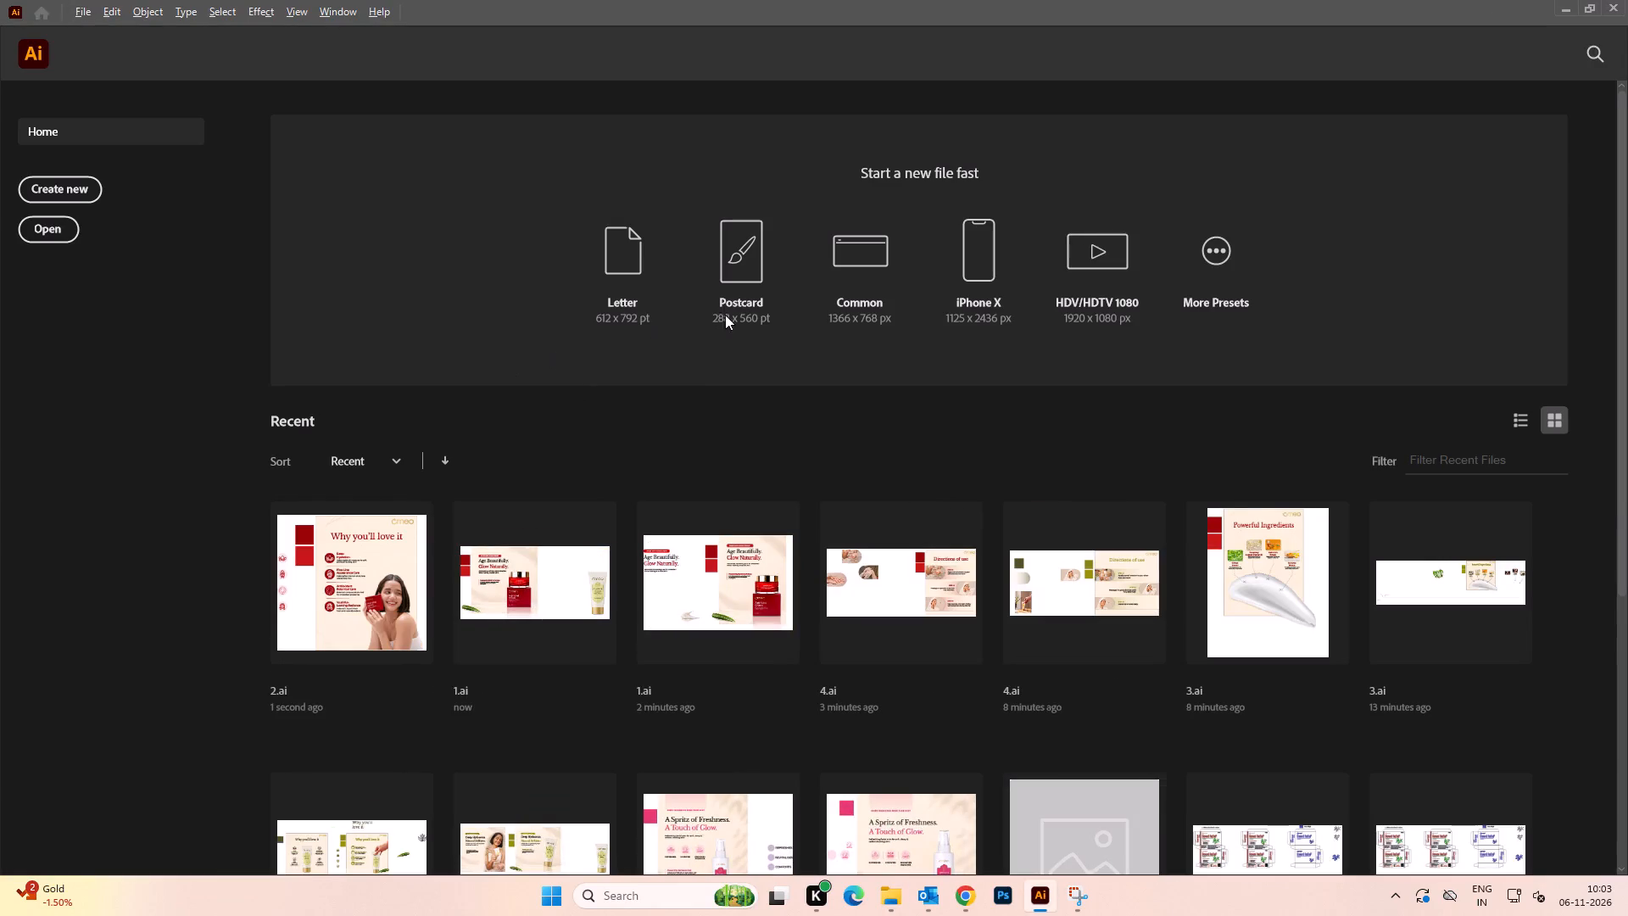
key("alt+Tab")
key("BackSpace")
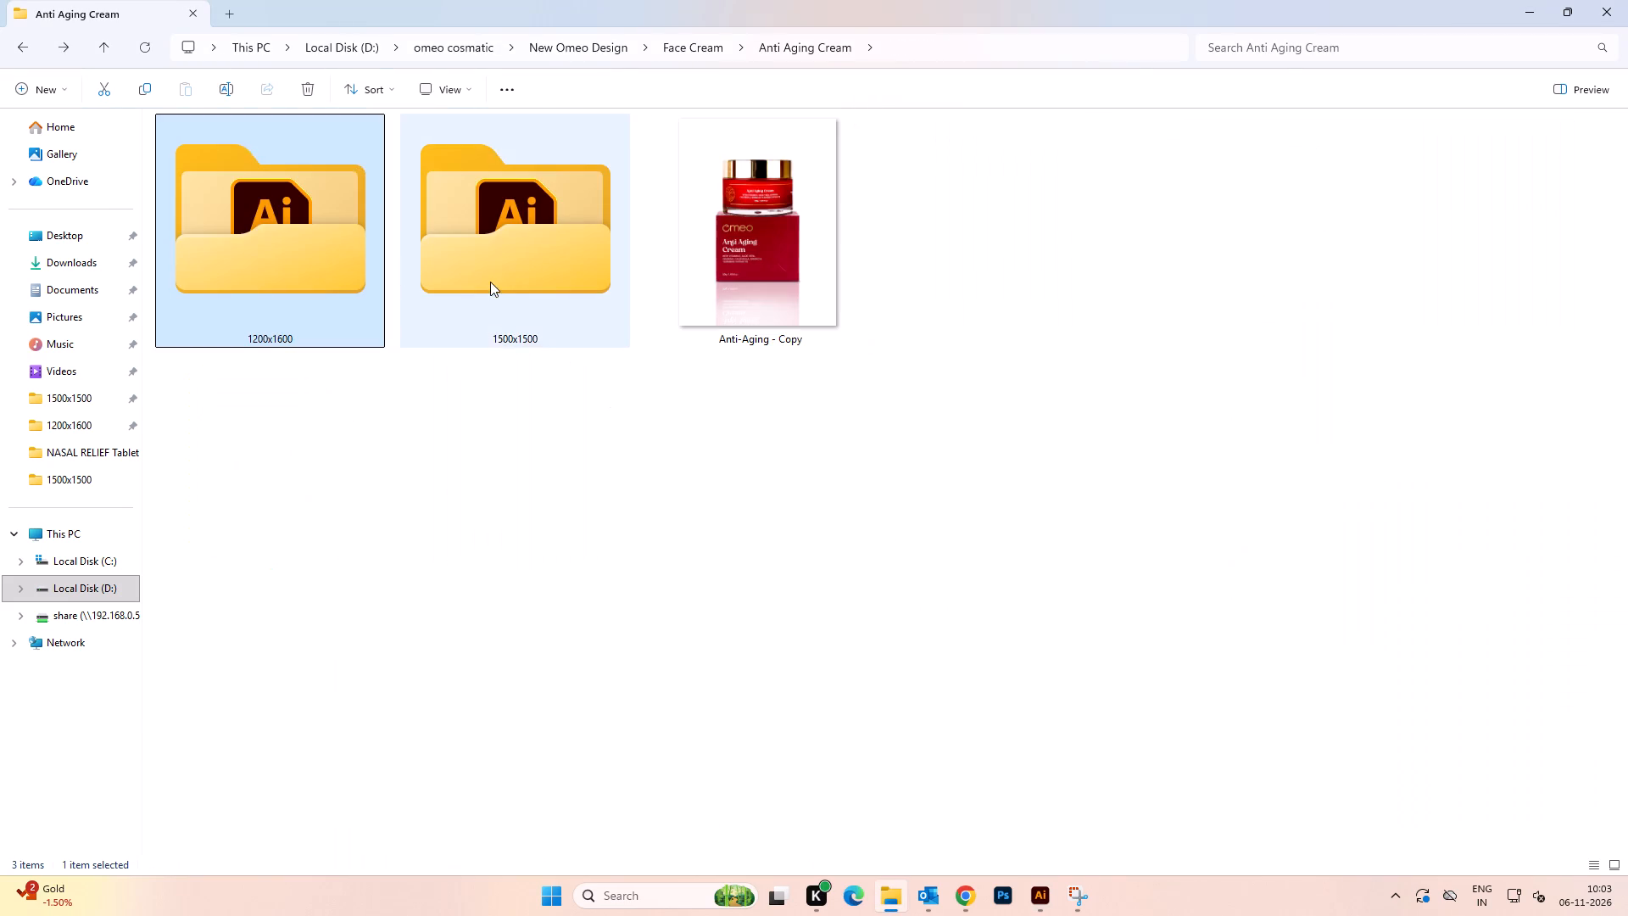
double_click(490, 282)
double_click(470, 190)
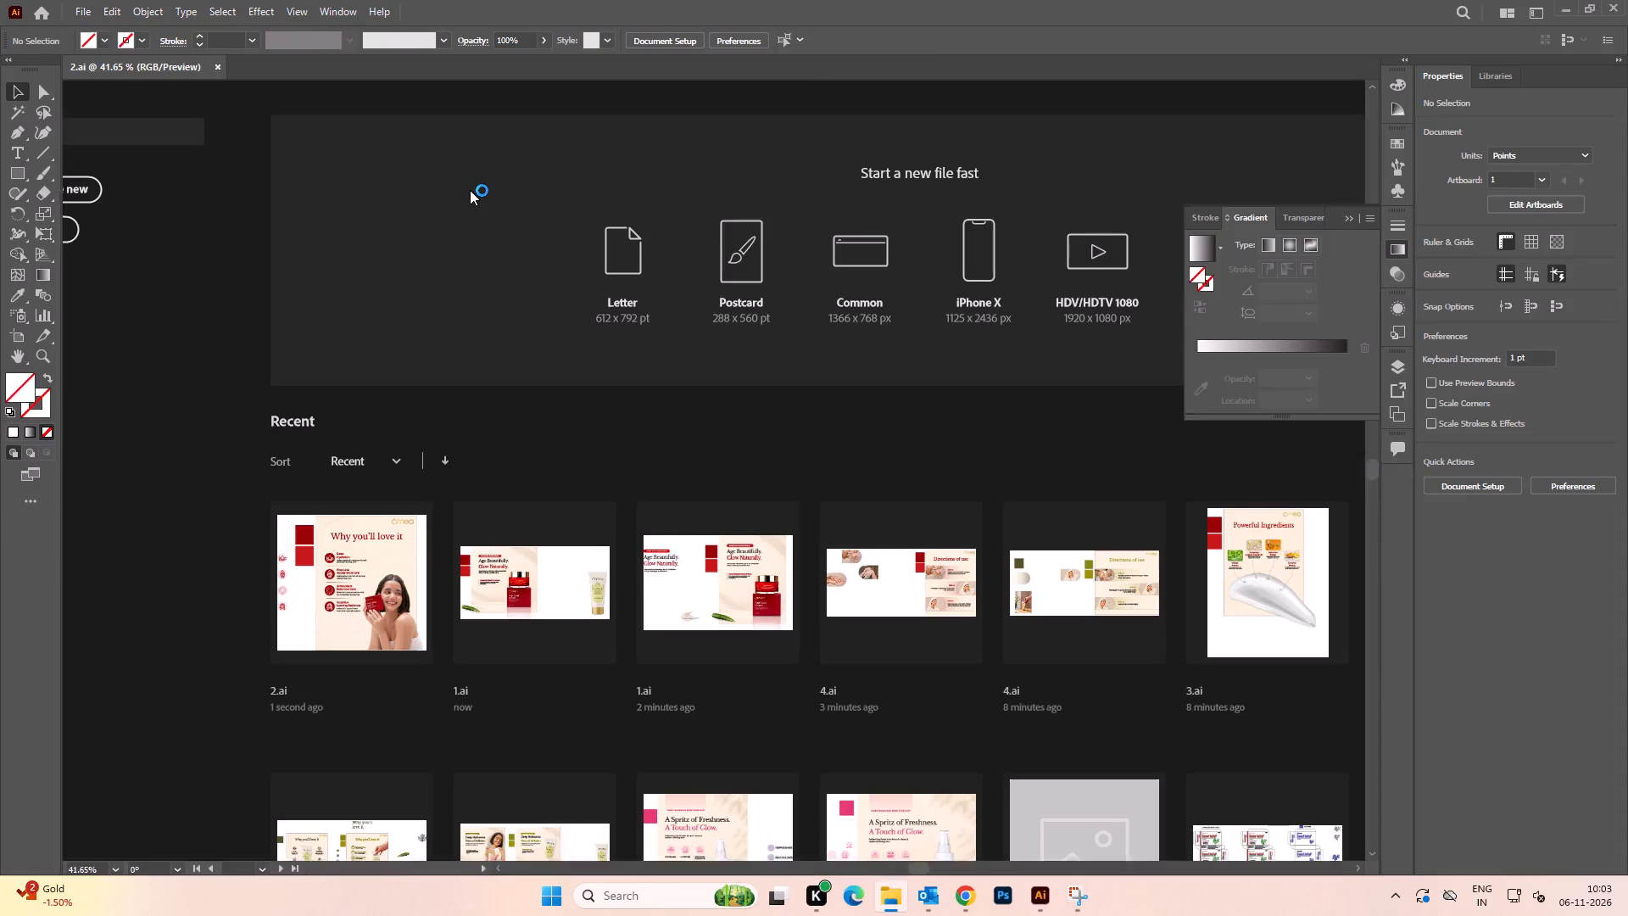
Delete the red swatches, circles and loose icons lying between the two "Why you'll love it" artboards in the 1500x1500 2.ai.
scroll(495, 338, "down", 1, "alt")
key("space")
left_click_drag(440, 360, 597, 338)
scroll(593, 336, "down", 1, "alt")
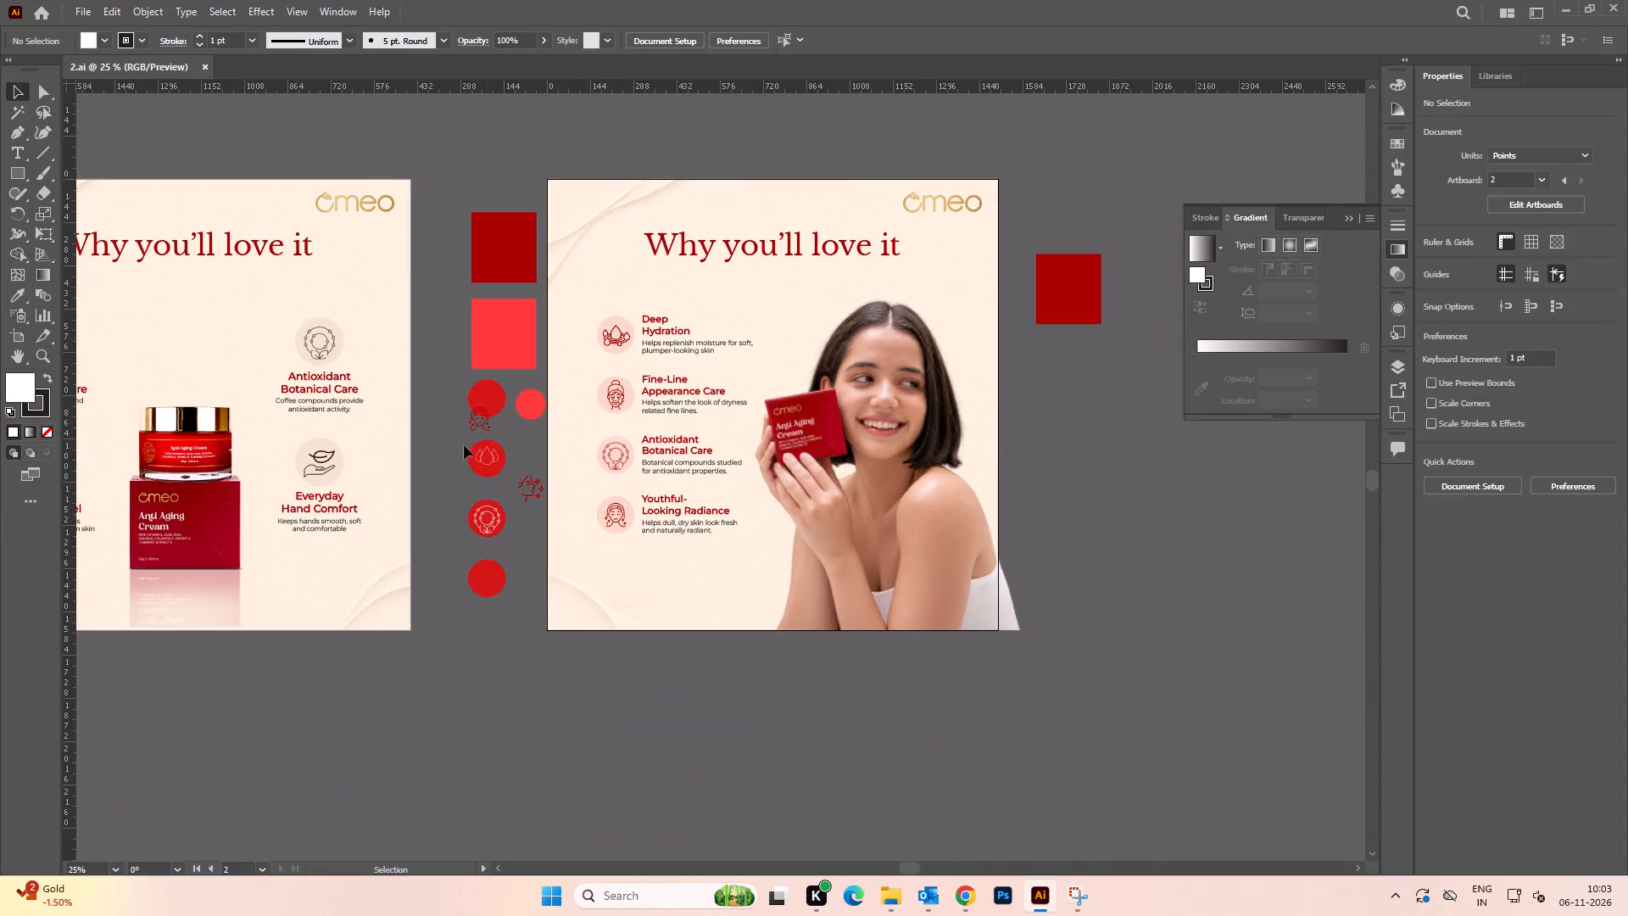
left_click_drag(454, 201, 538, 616)
key("Delete")
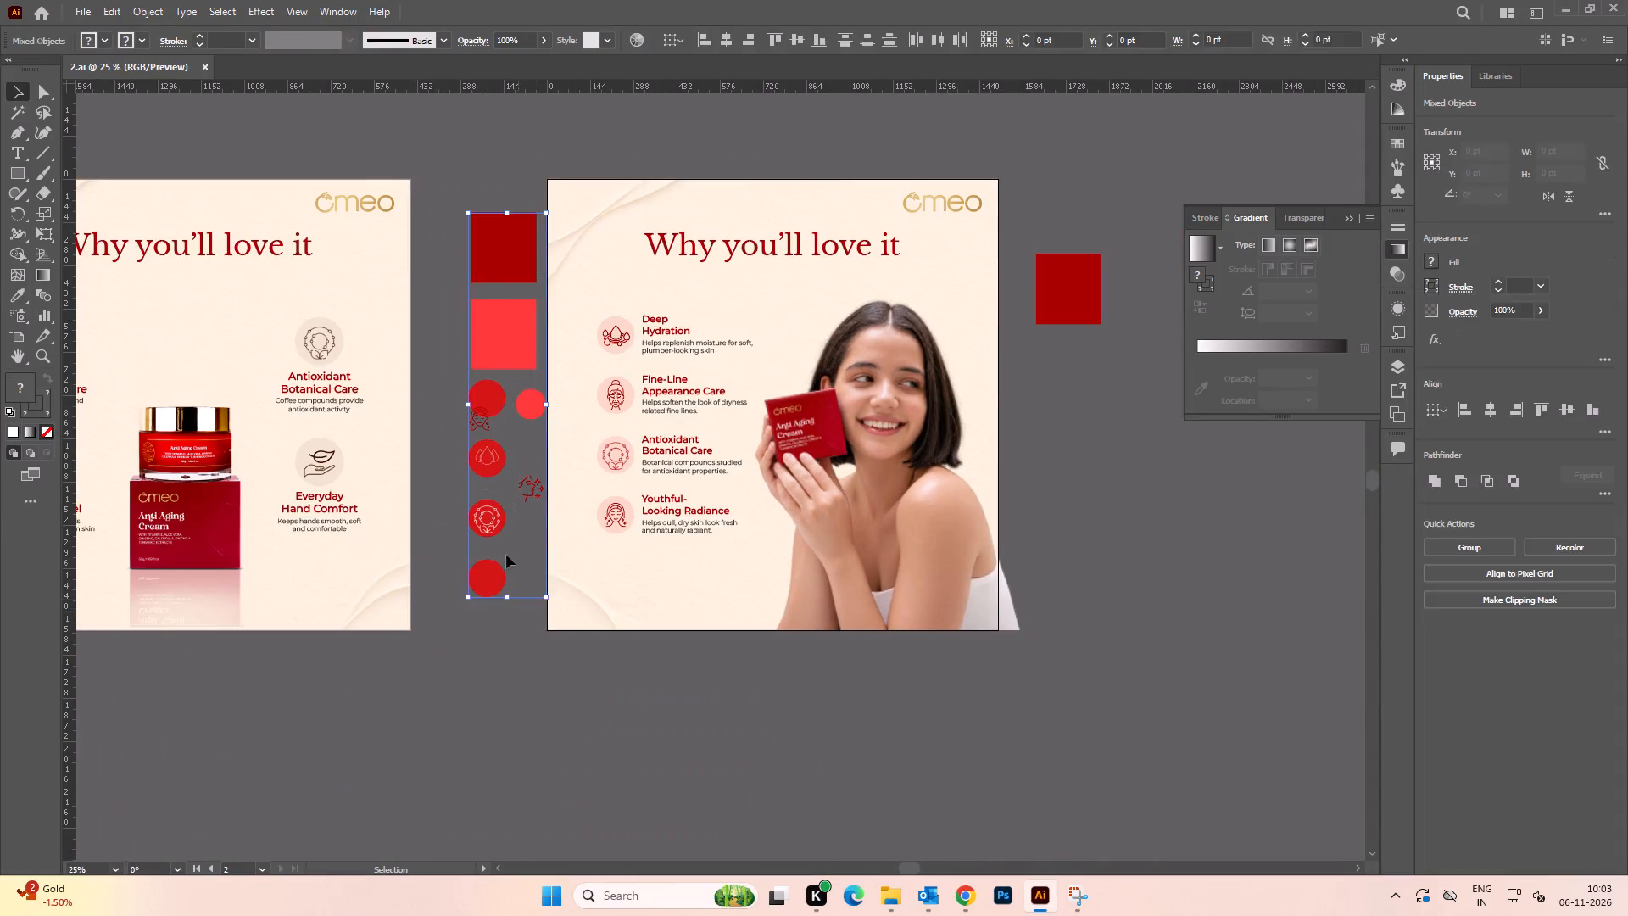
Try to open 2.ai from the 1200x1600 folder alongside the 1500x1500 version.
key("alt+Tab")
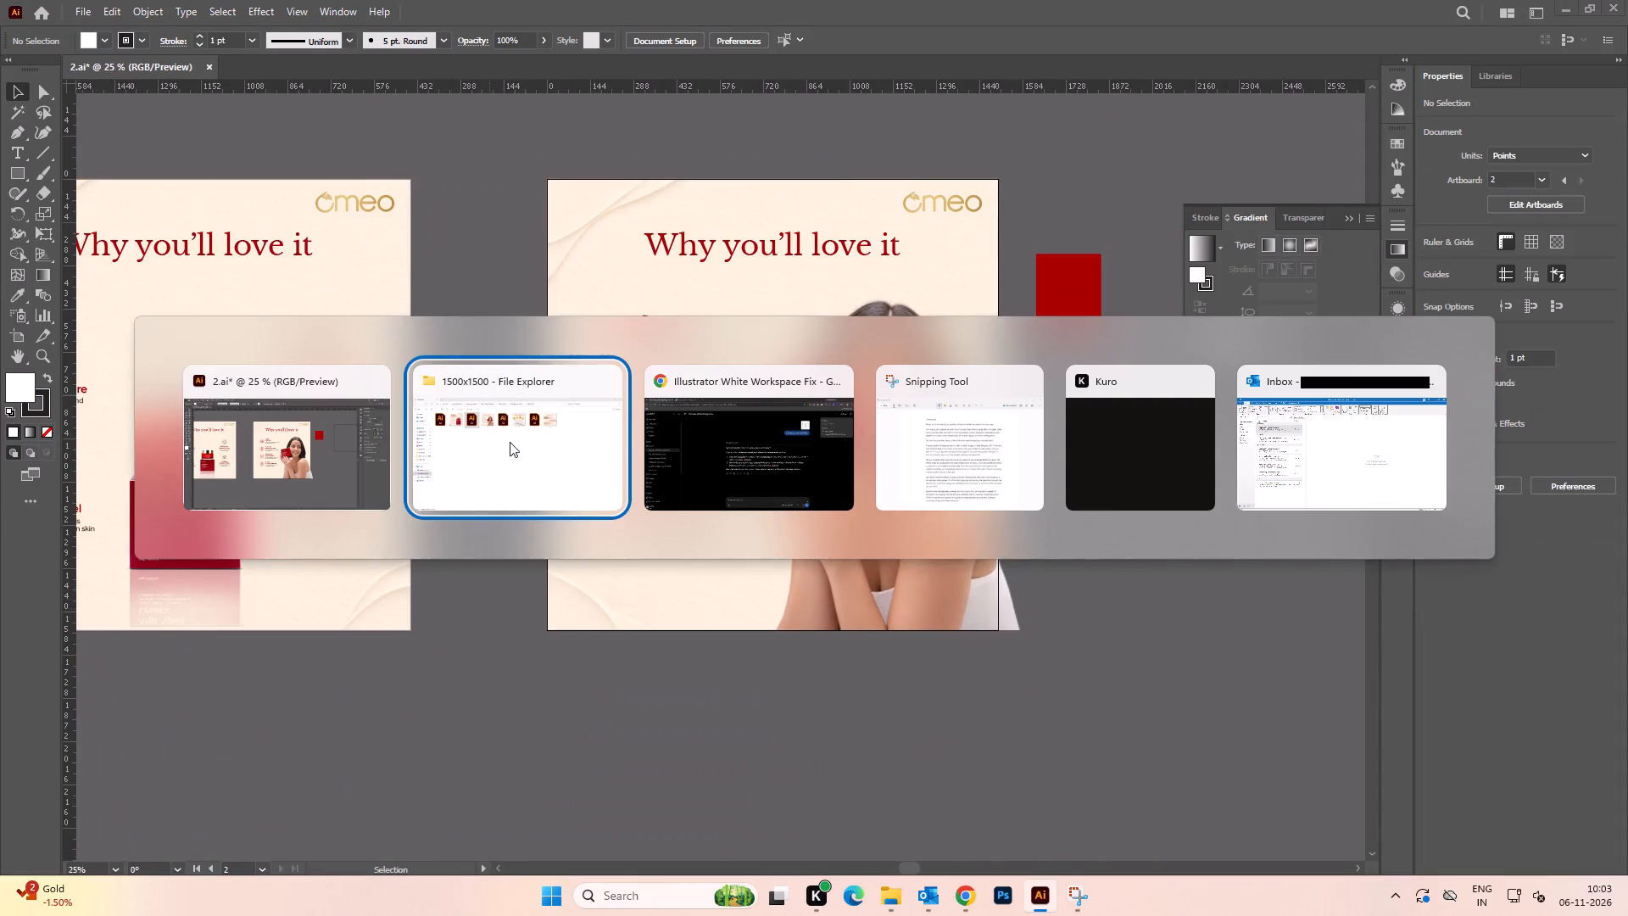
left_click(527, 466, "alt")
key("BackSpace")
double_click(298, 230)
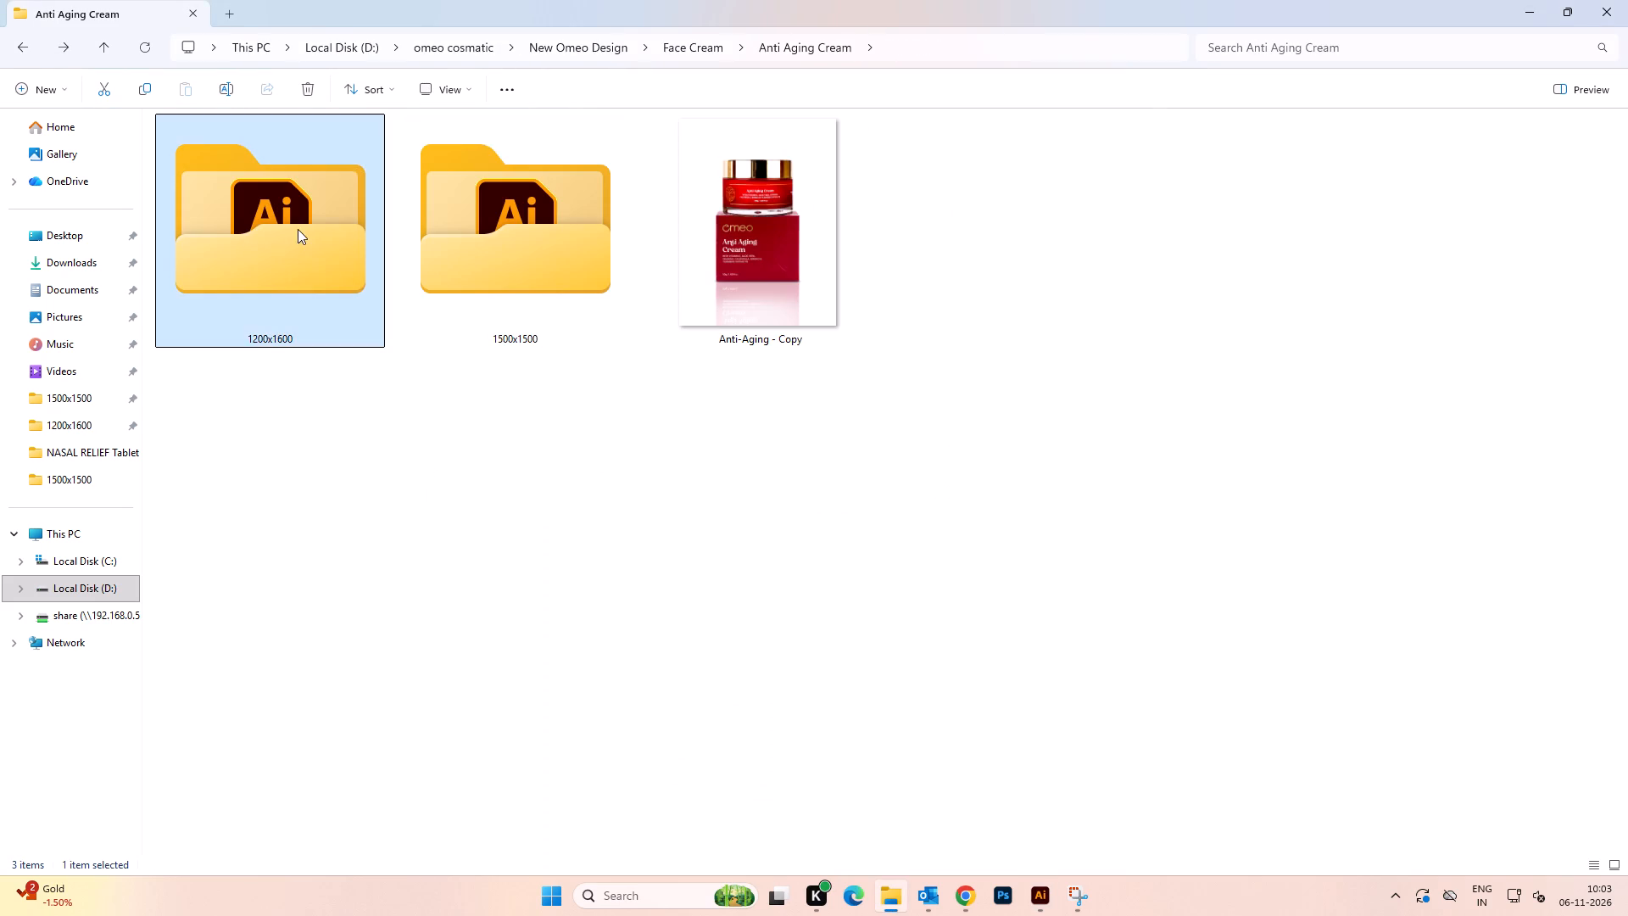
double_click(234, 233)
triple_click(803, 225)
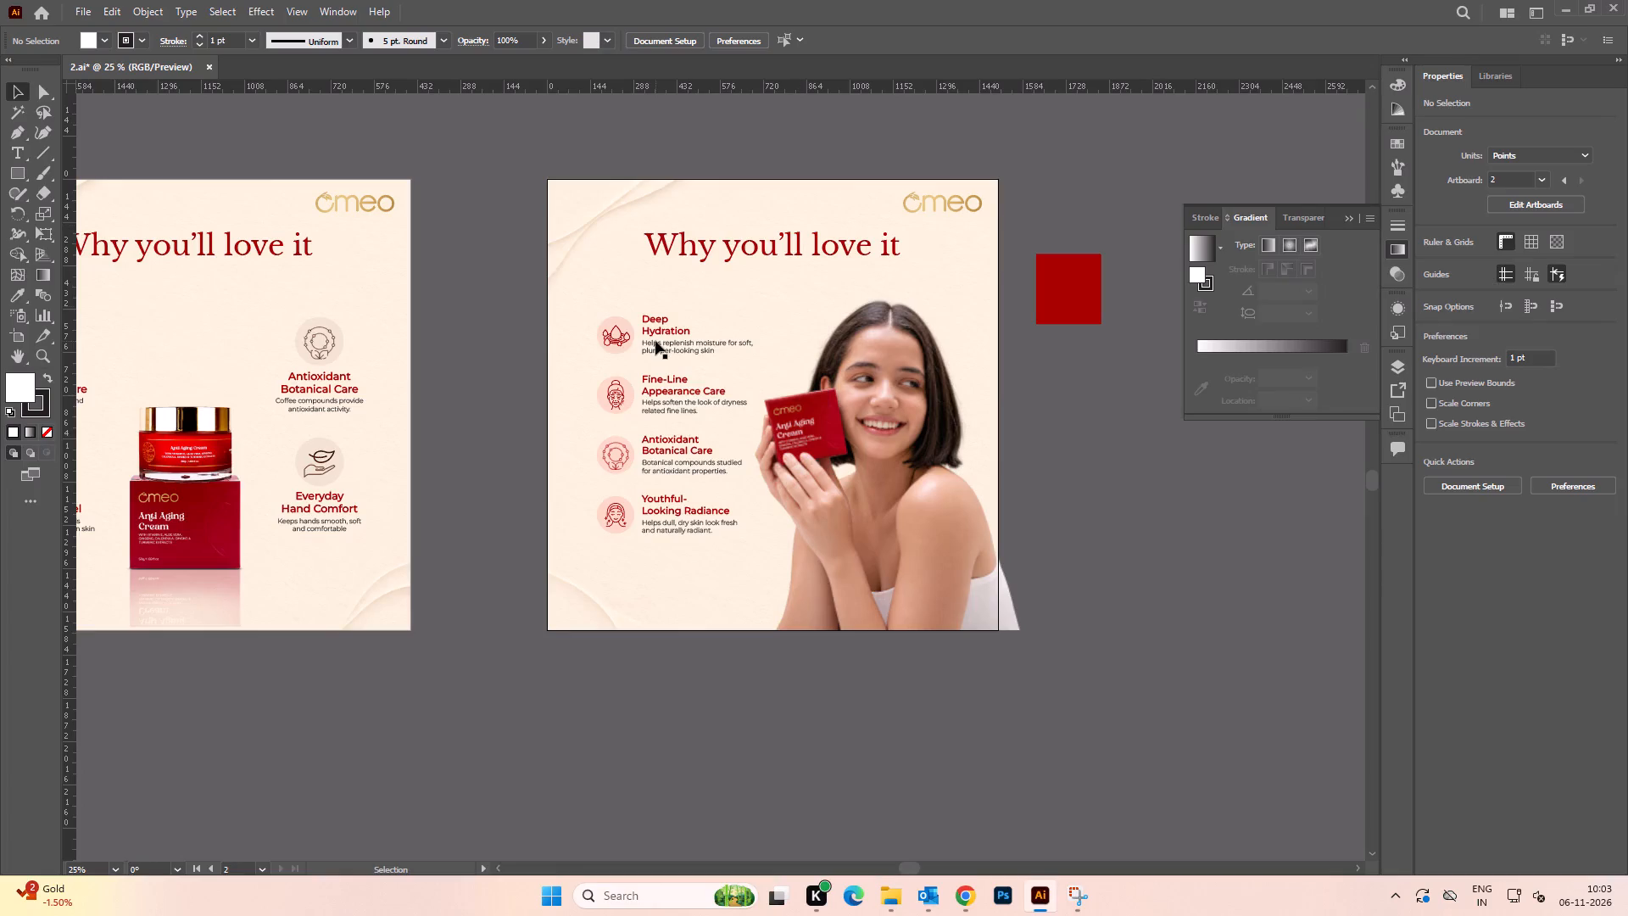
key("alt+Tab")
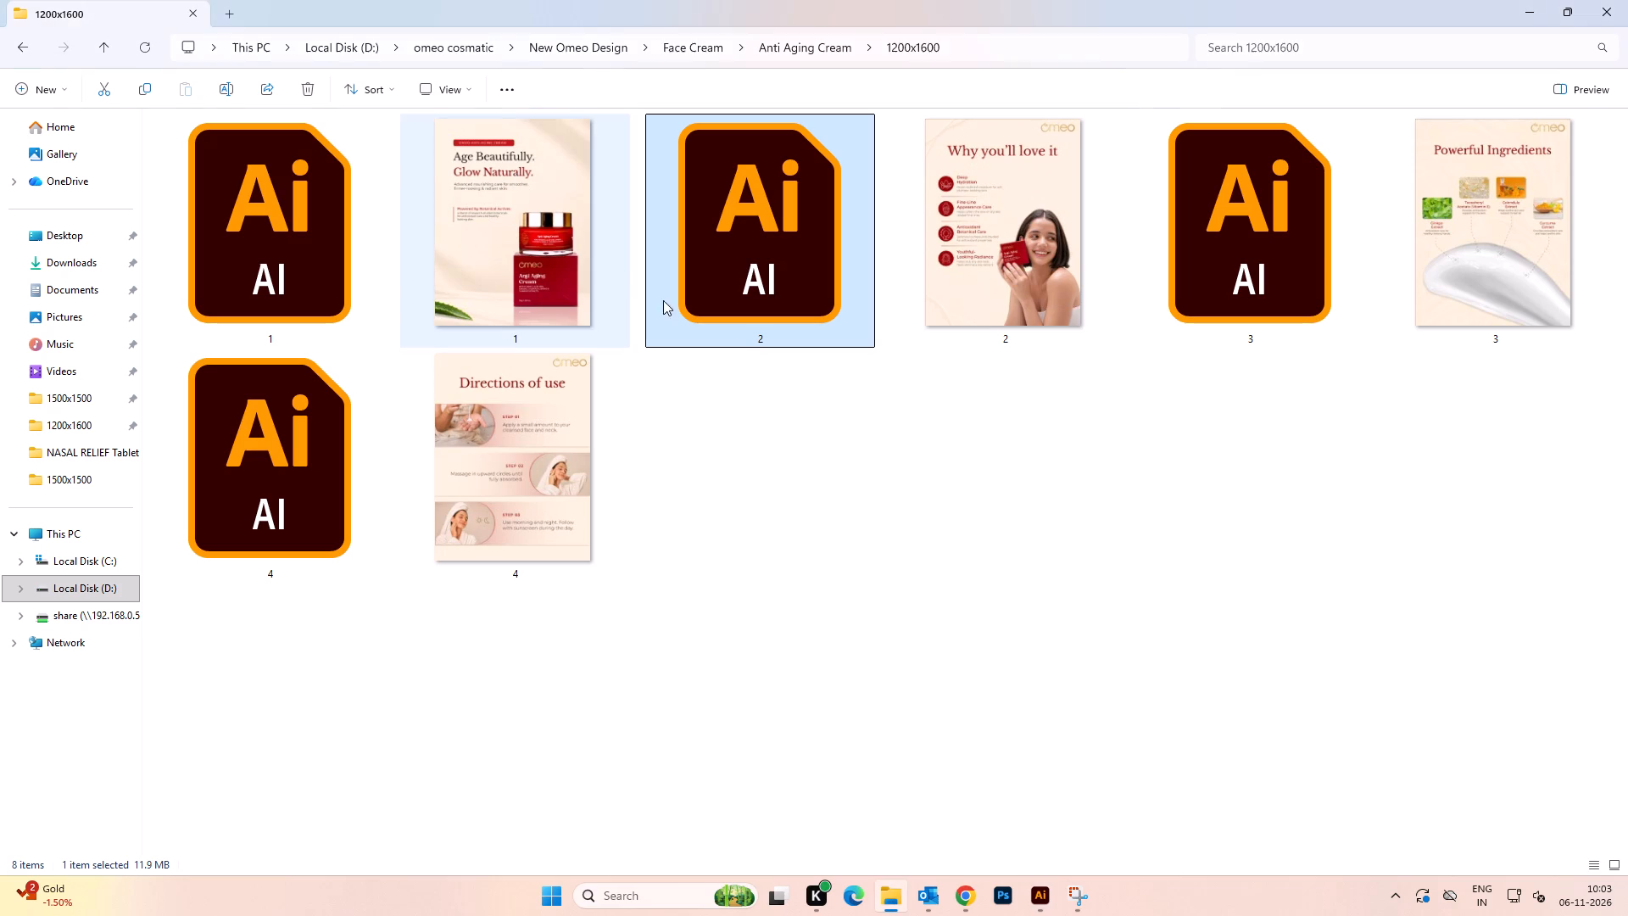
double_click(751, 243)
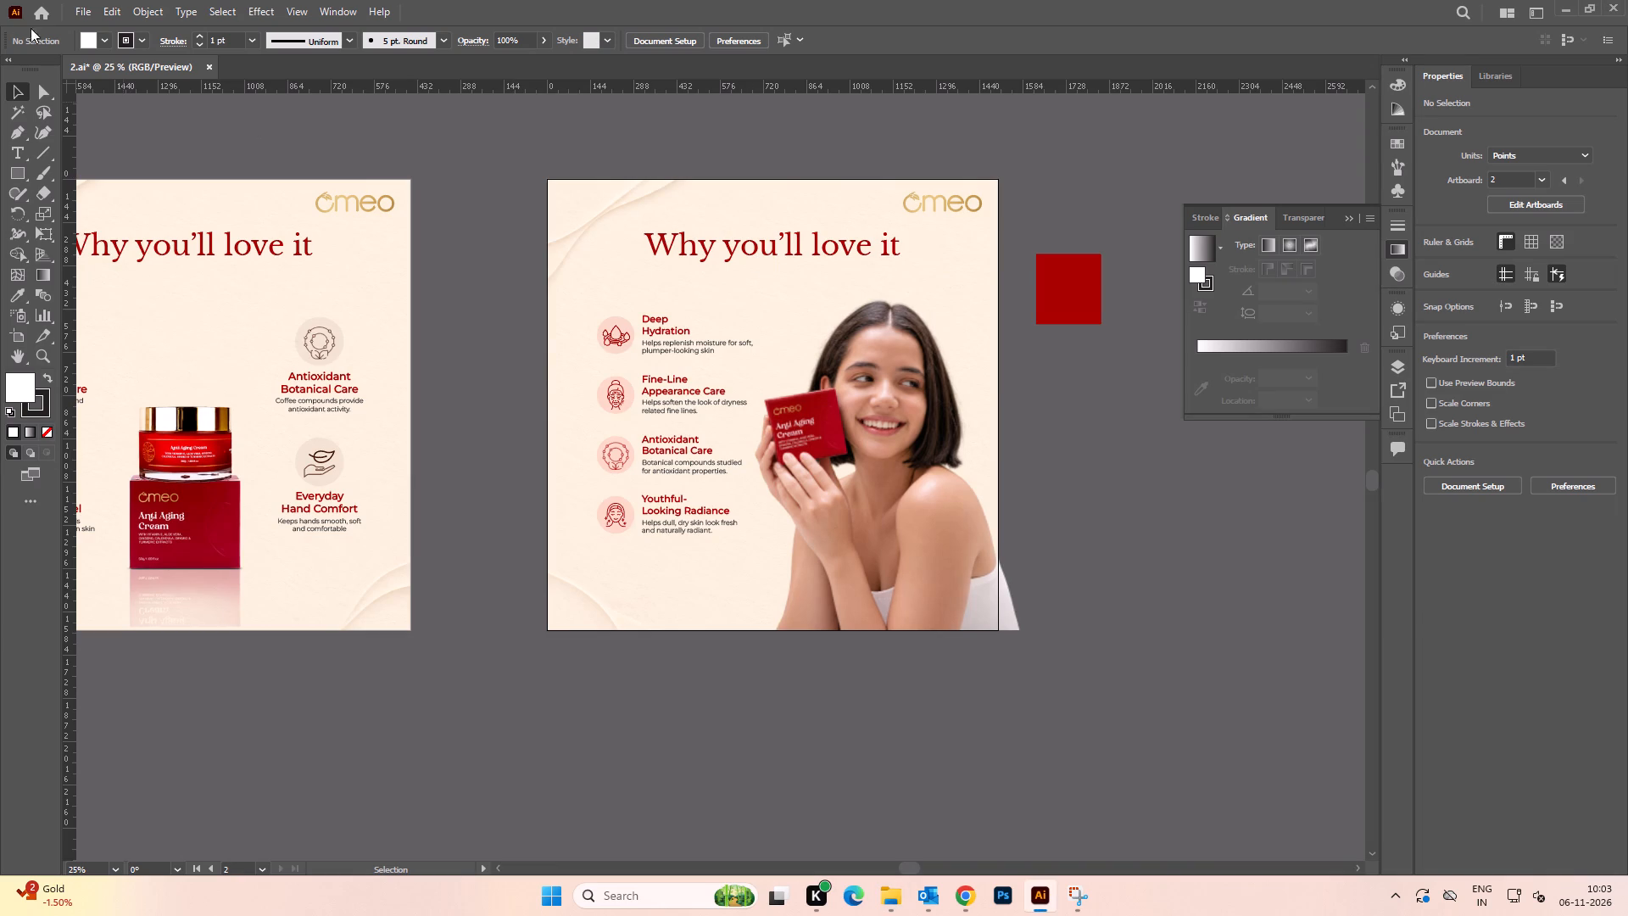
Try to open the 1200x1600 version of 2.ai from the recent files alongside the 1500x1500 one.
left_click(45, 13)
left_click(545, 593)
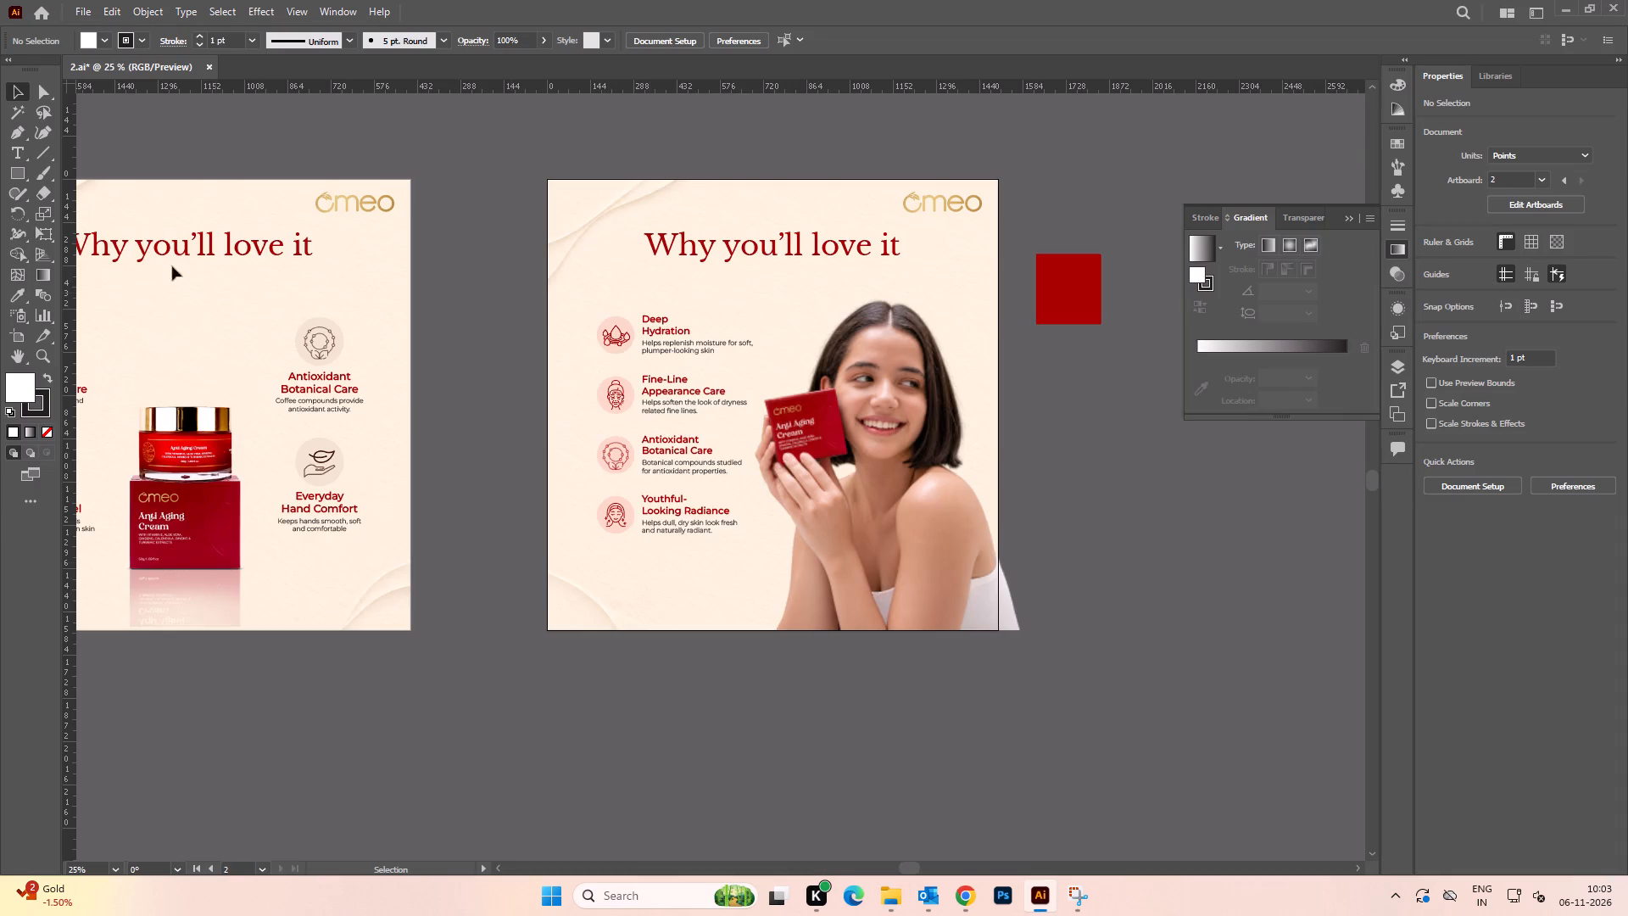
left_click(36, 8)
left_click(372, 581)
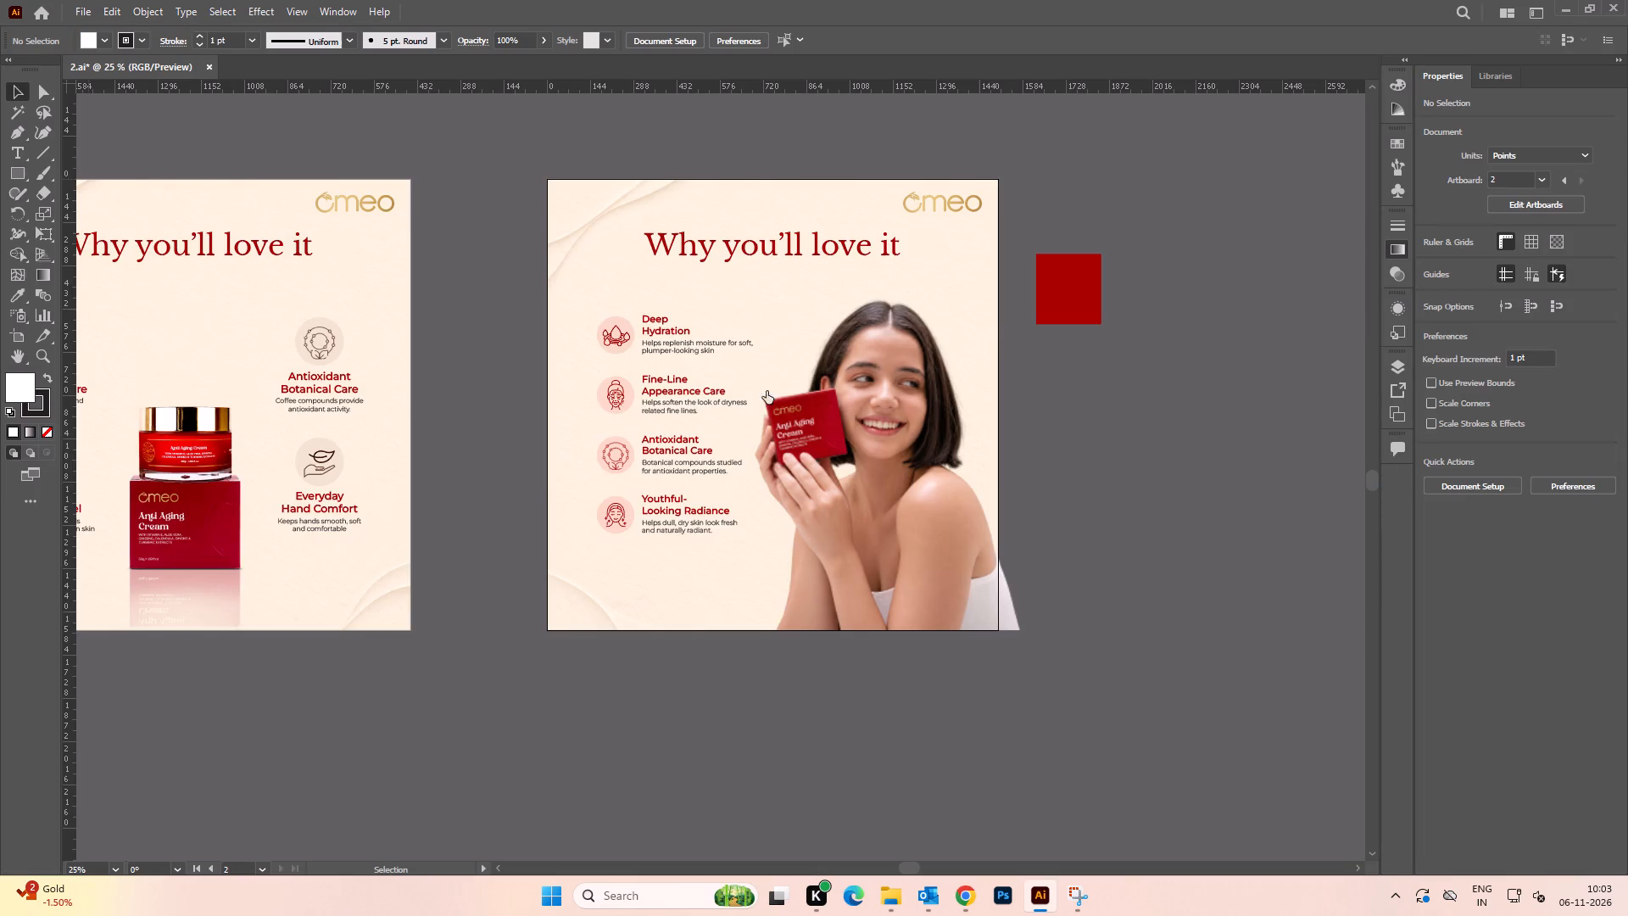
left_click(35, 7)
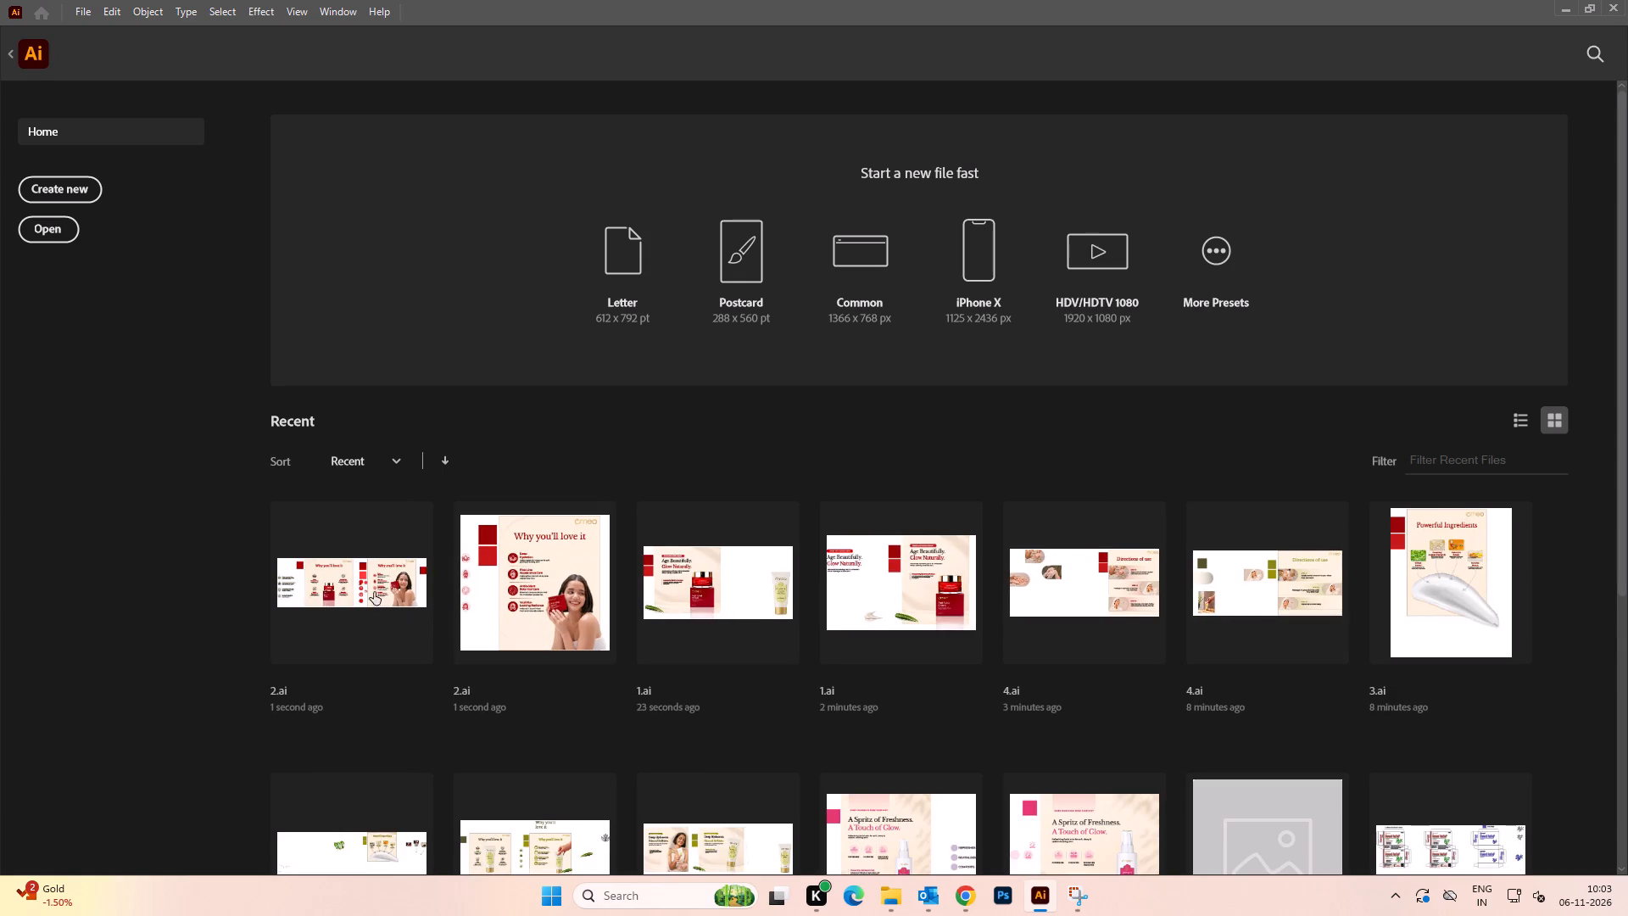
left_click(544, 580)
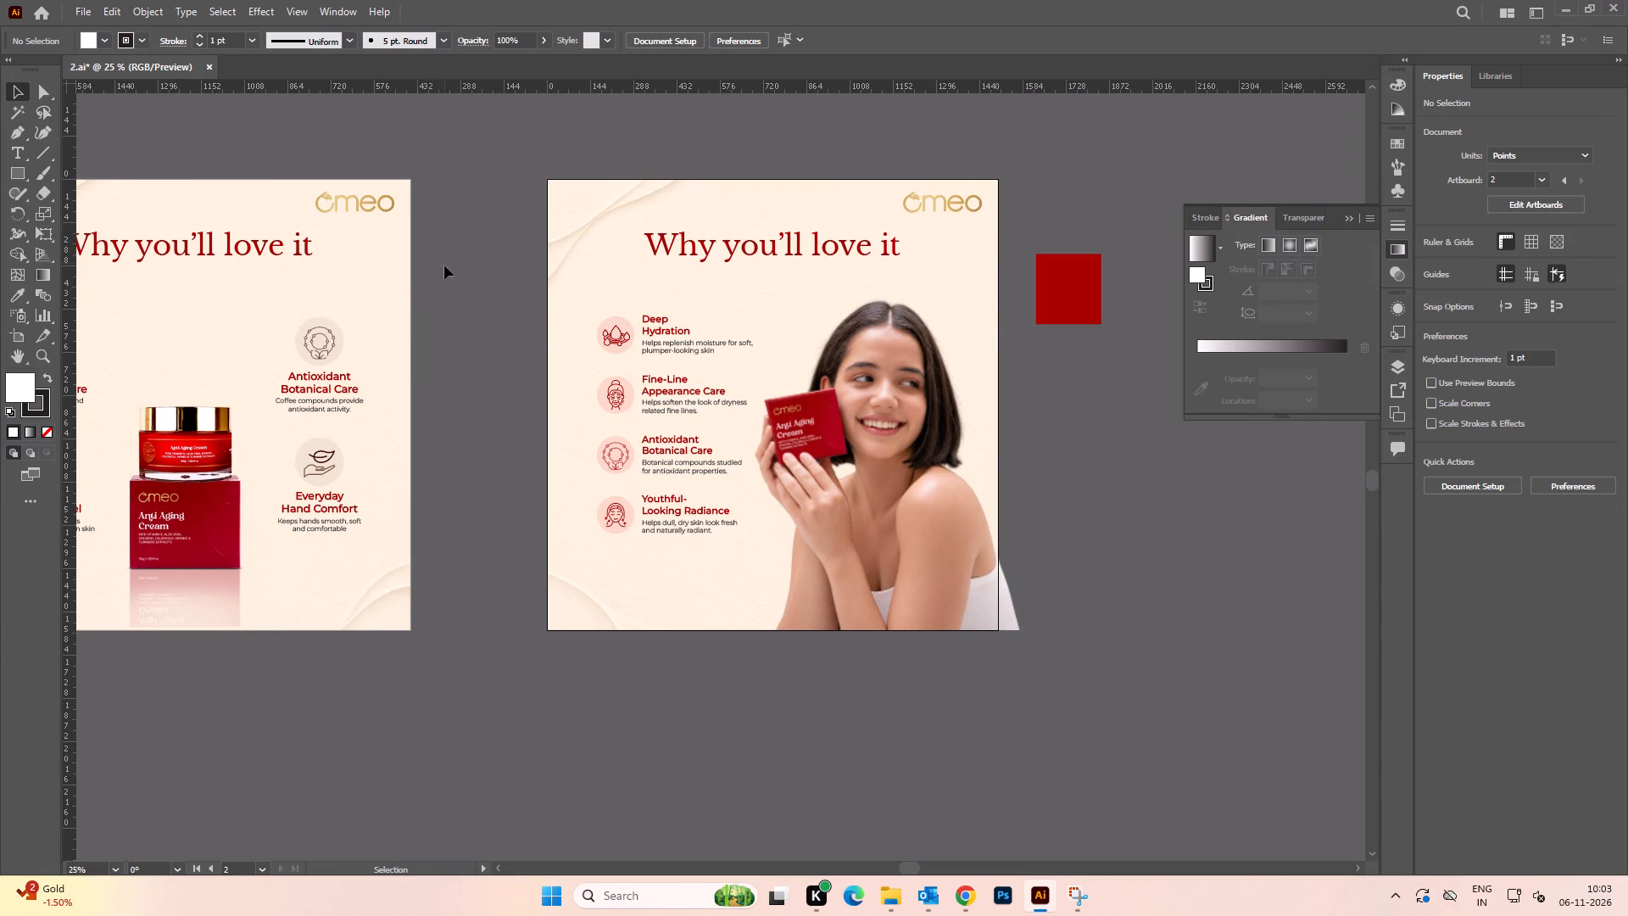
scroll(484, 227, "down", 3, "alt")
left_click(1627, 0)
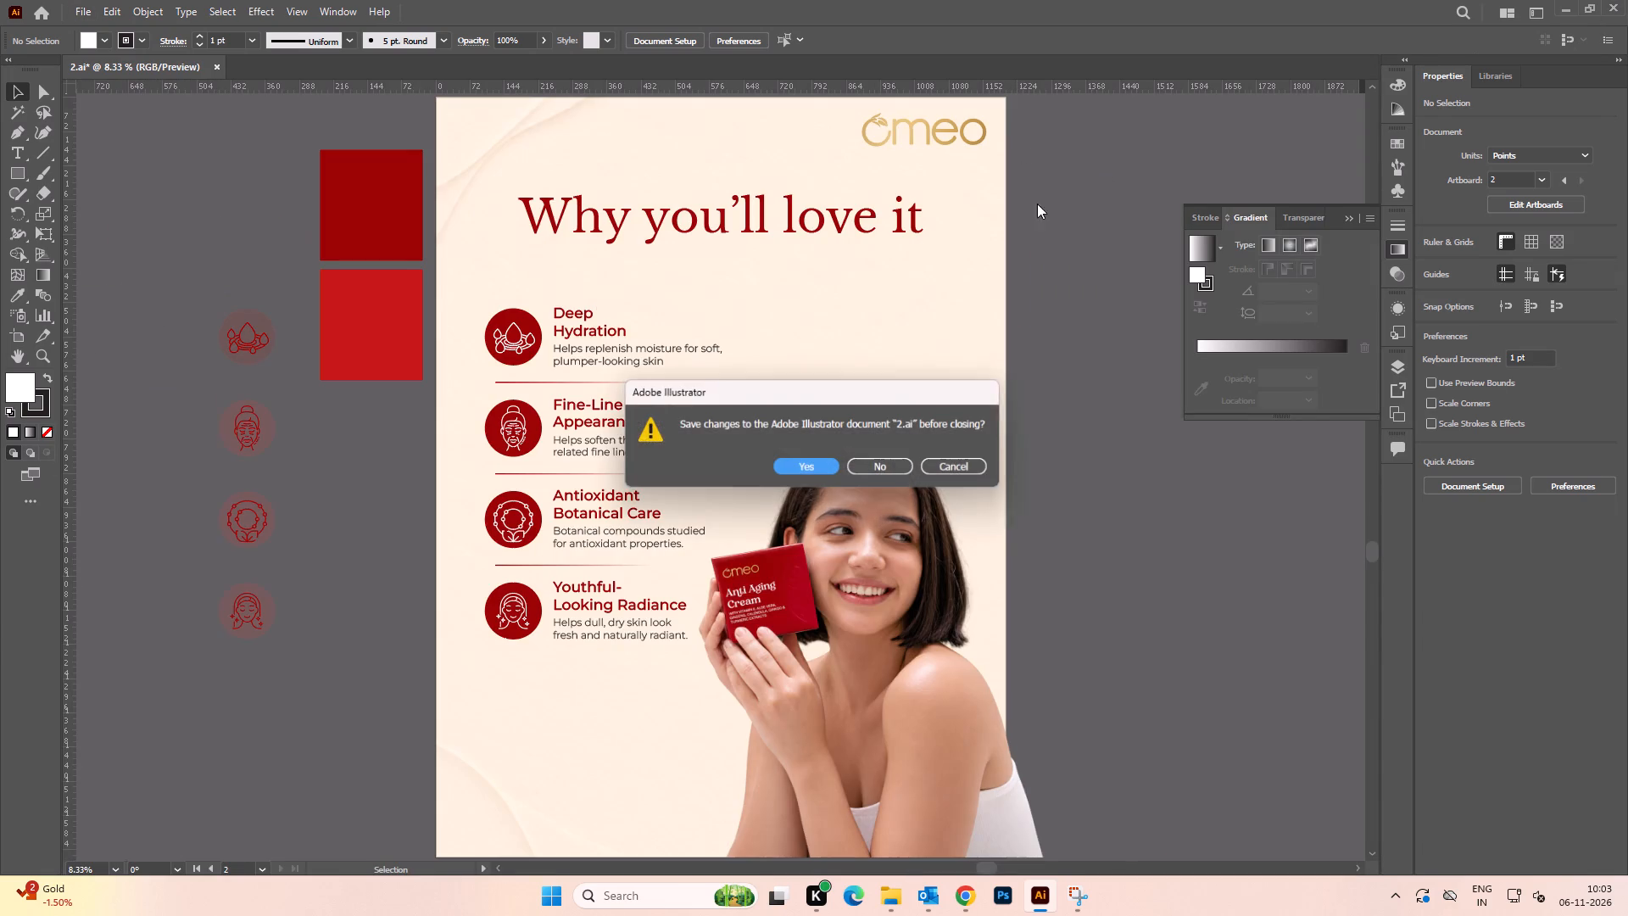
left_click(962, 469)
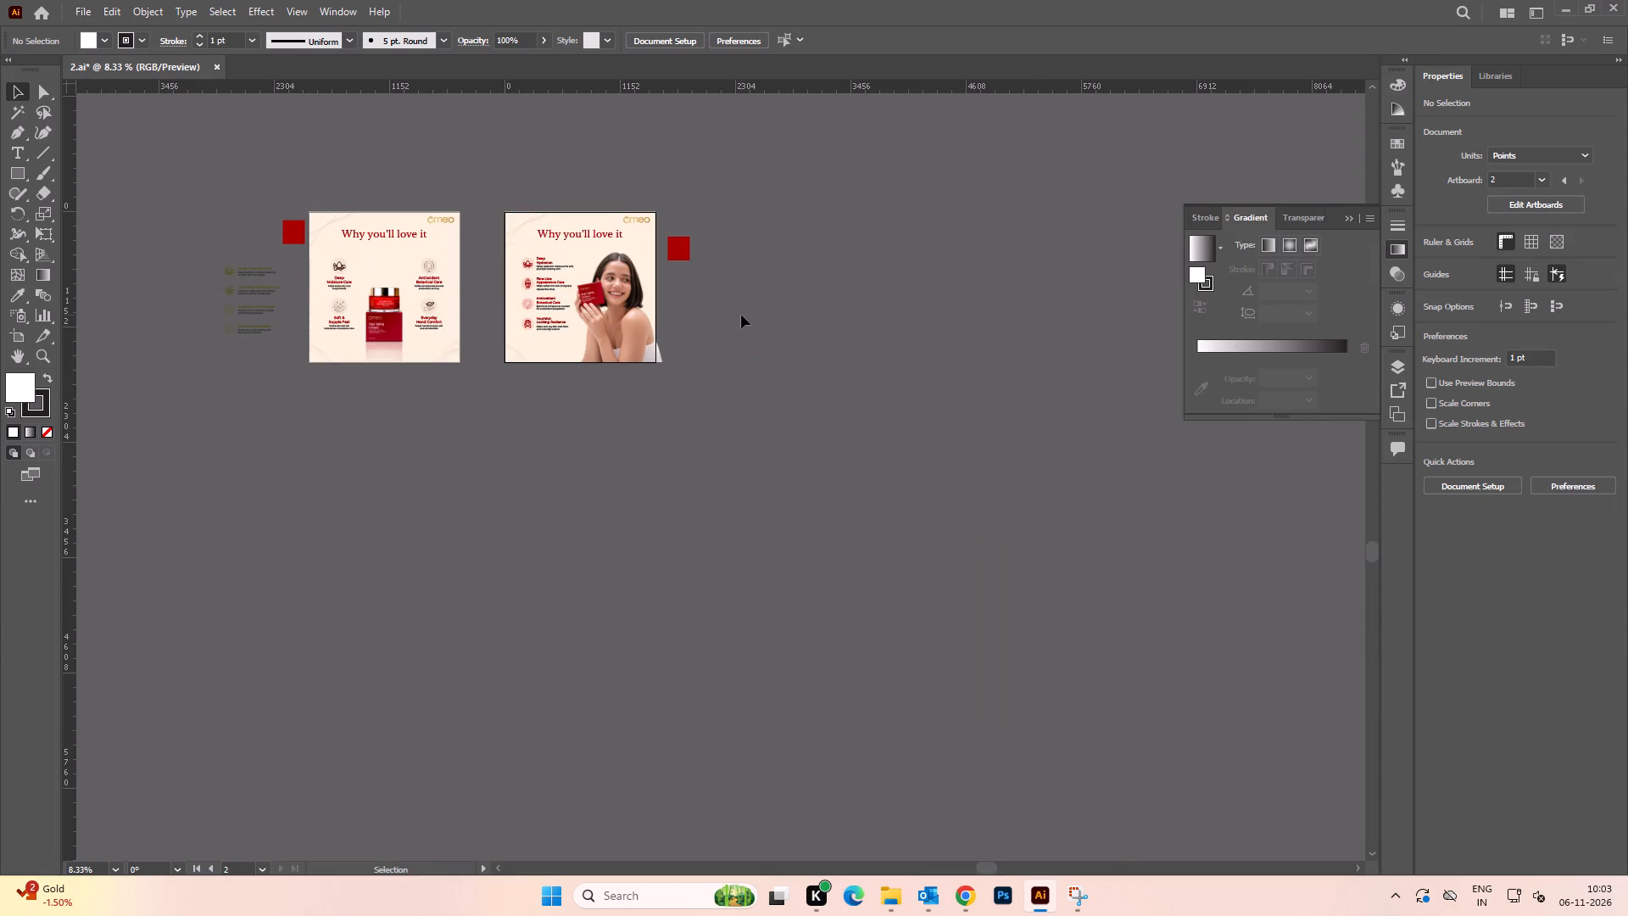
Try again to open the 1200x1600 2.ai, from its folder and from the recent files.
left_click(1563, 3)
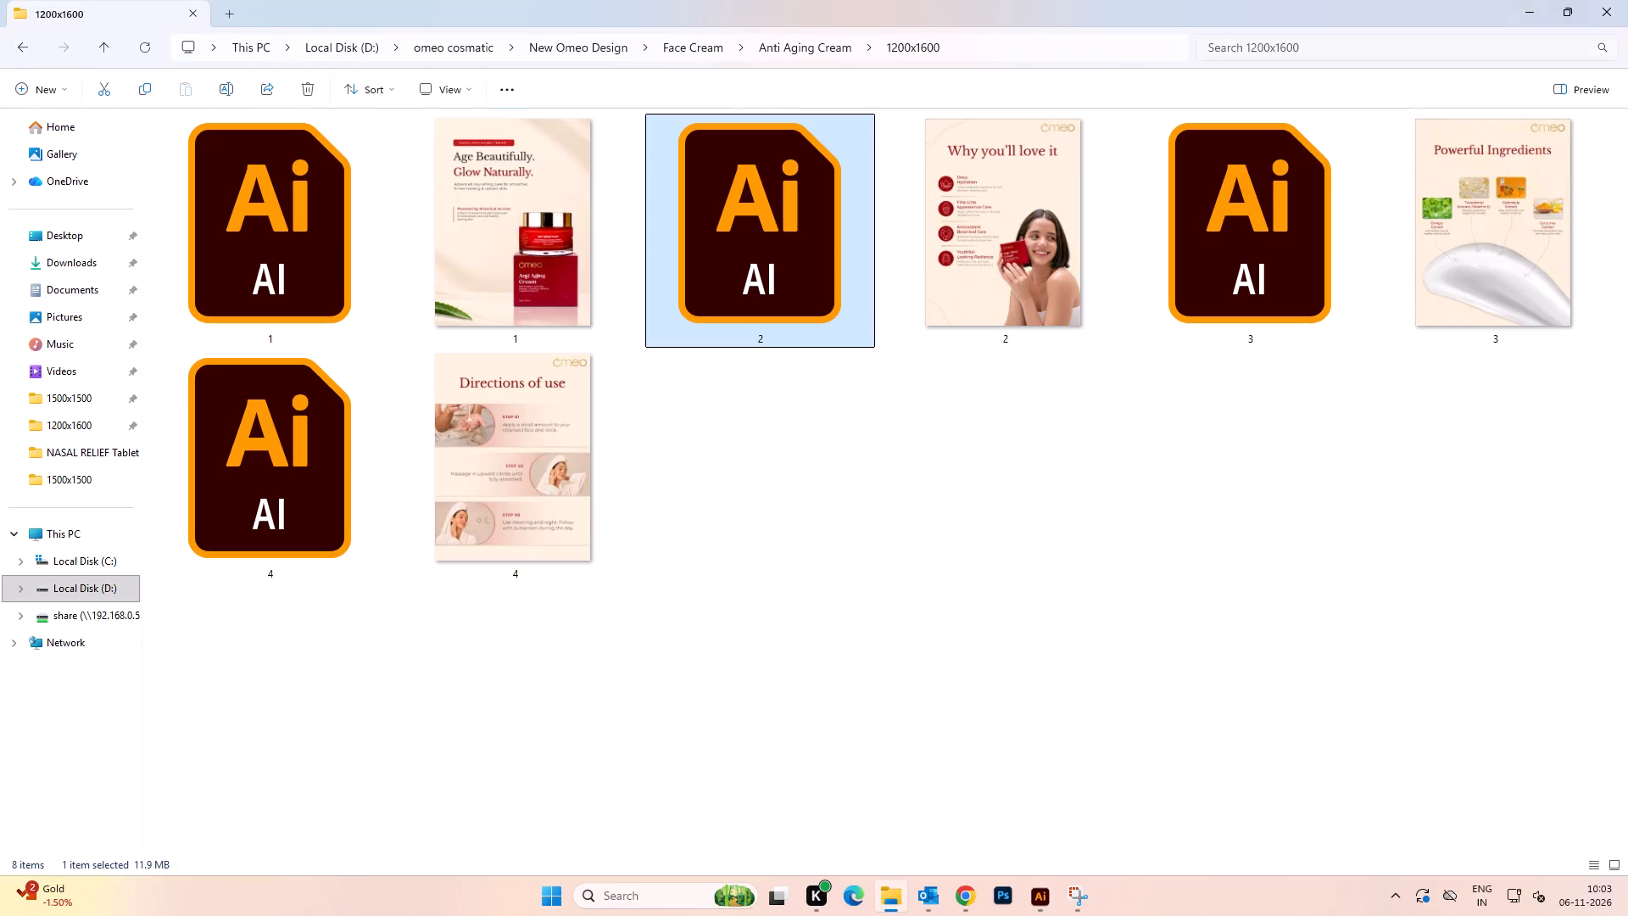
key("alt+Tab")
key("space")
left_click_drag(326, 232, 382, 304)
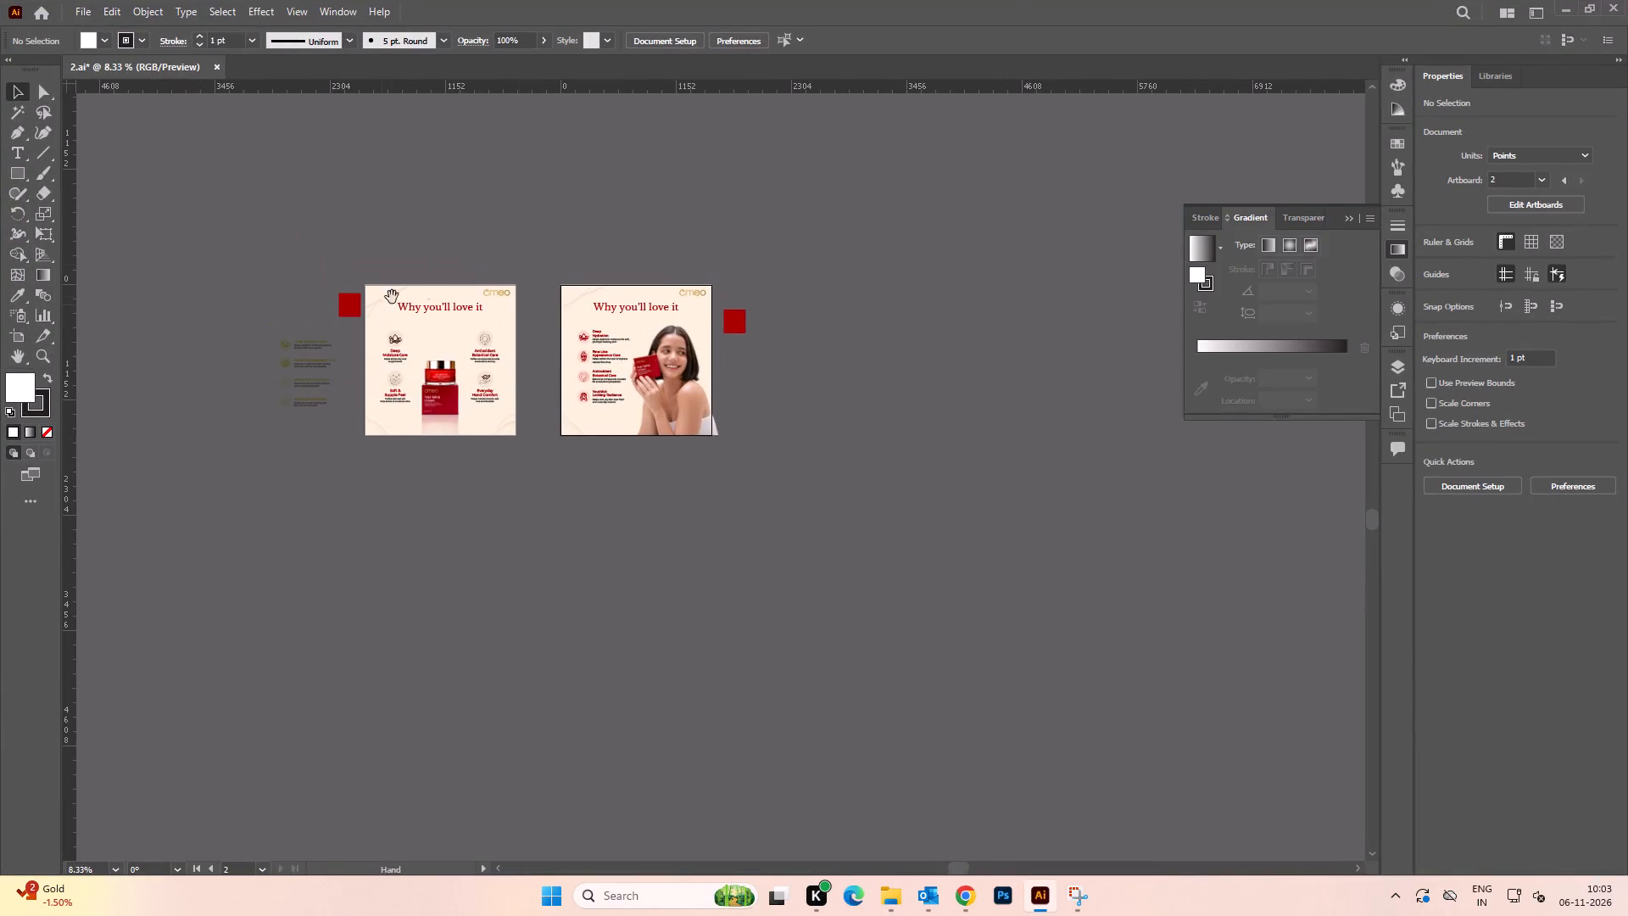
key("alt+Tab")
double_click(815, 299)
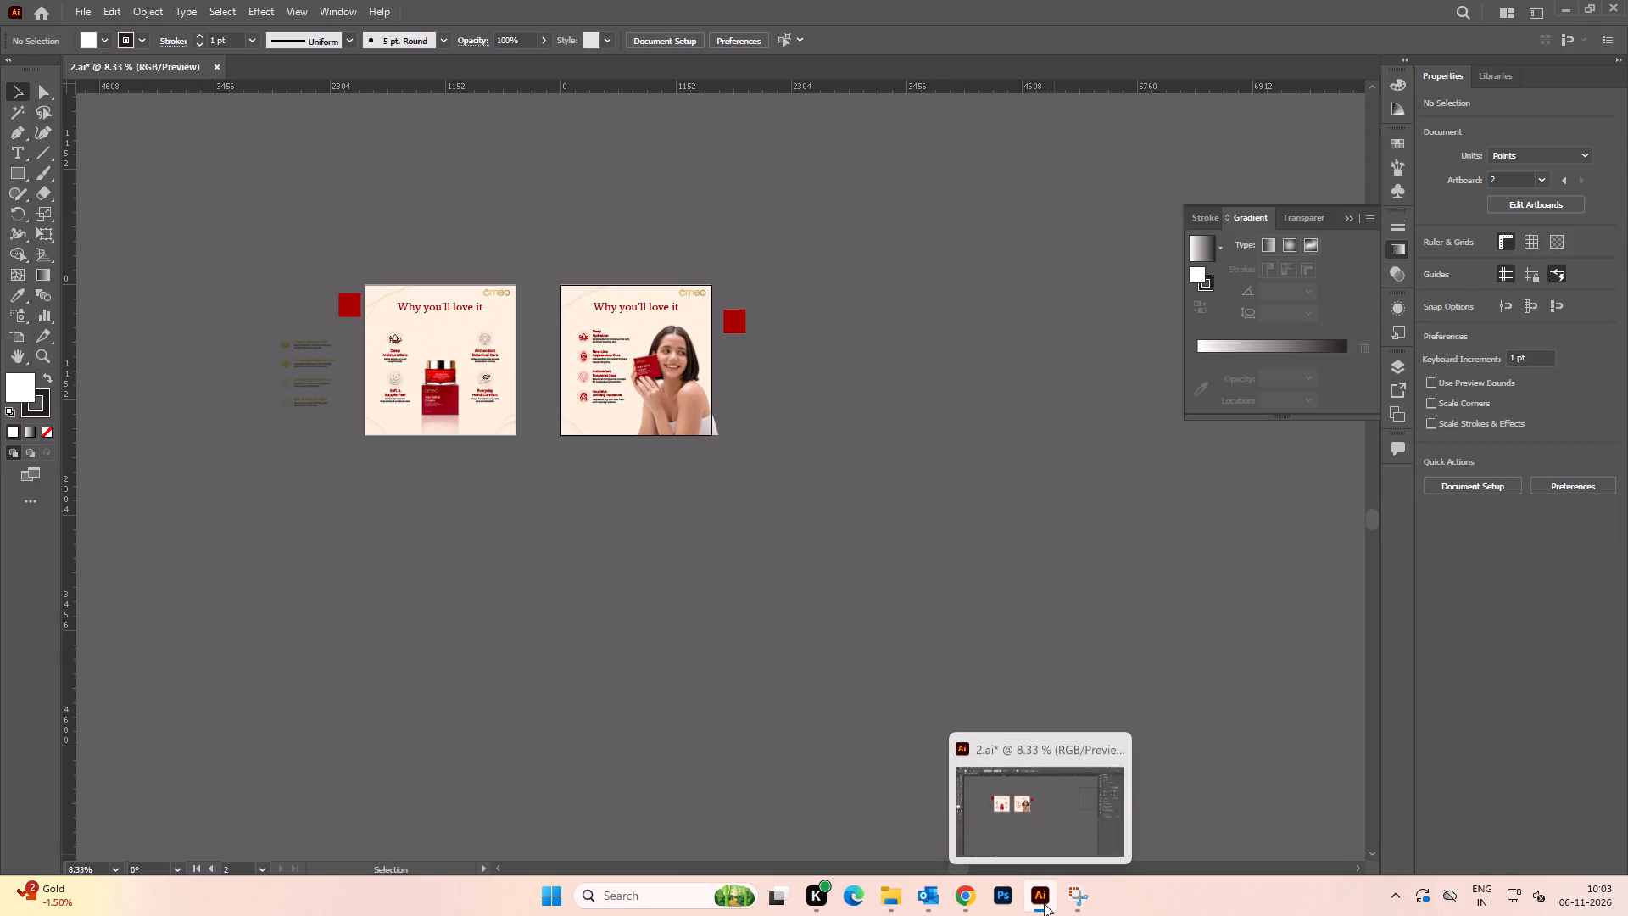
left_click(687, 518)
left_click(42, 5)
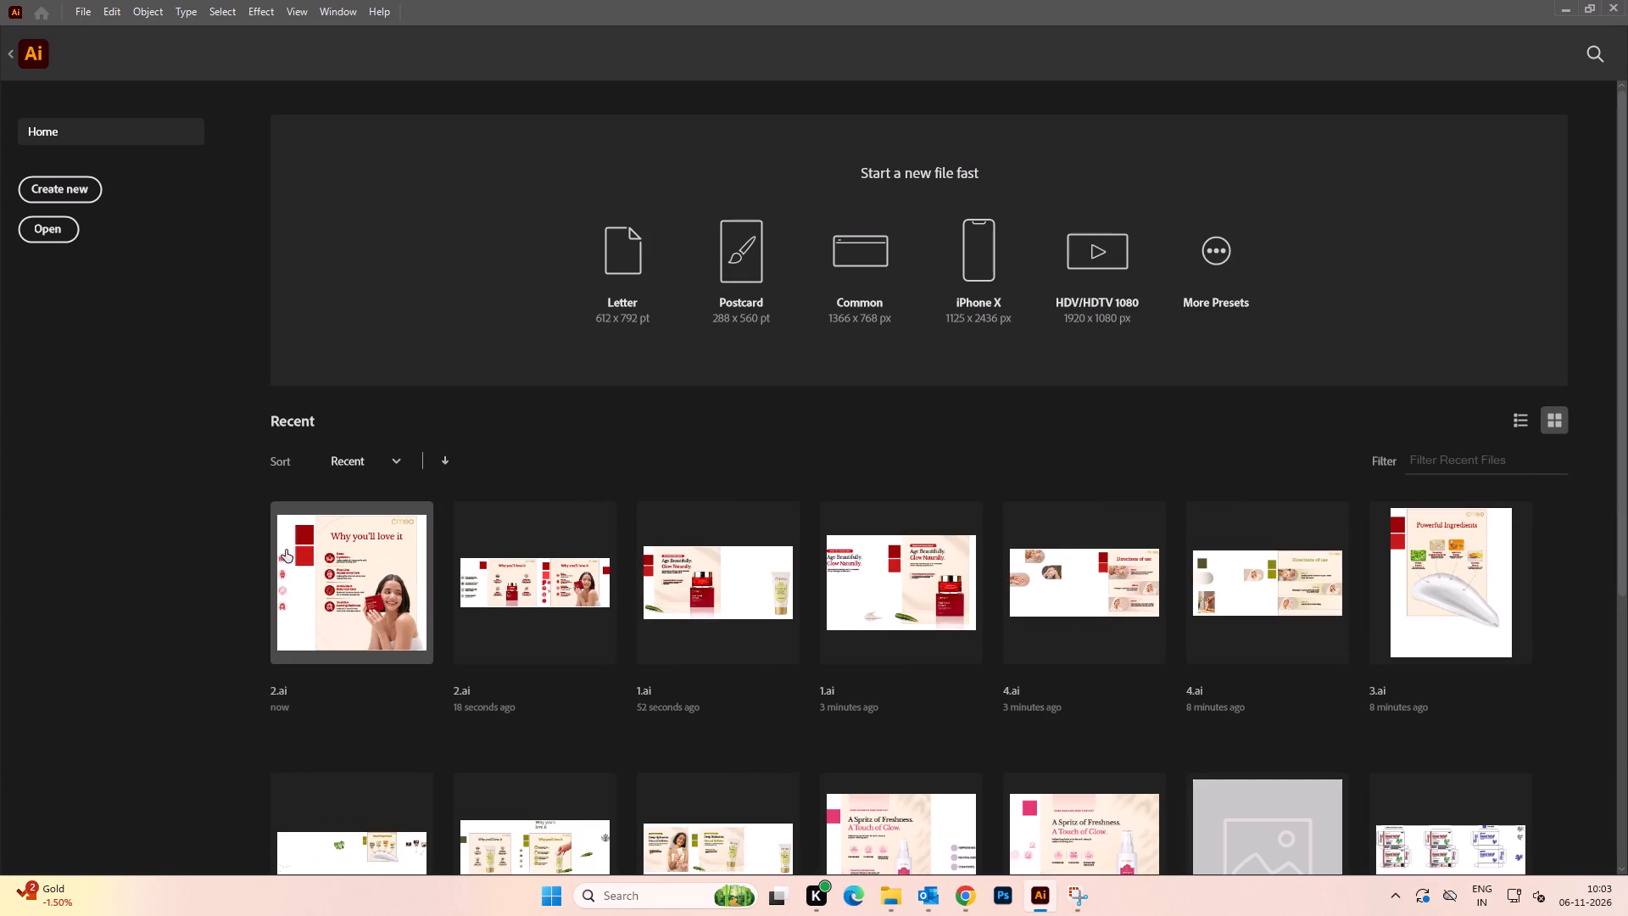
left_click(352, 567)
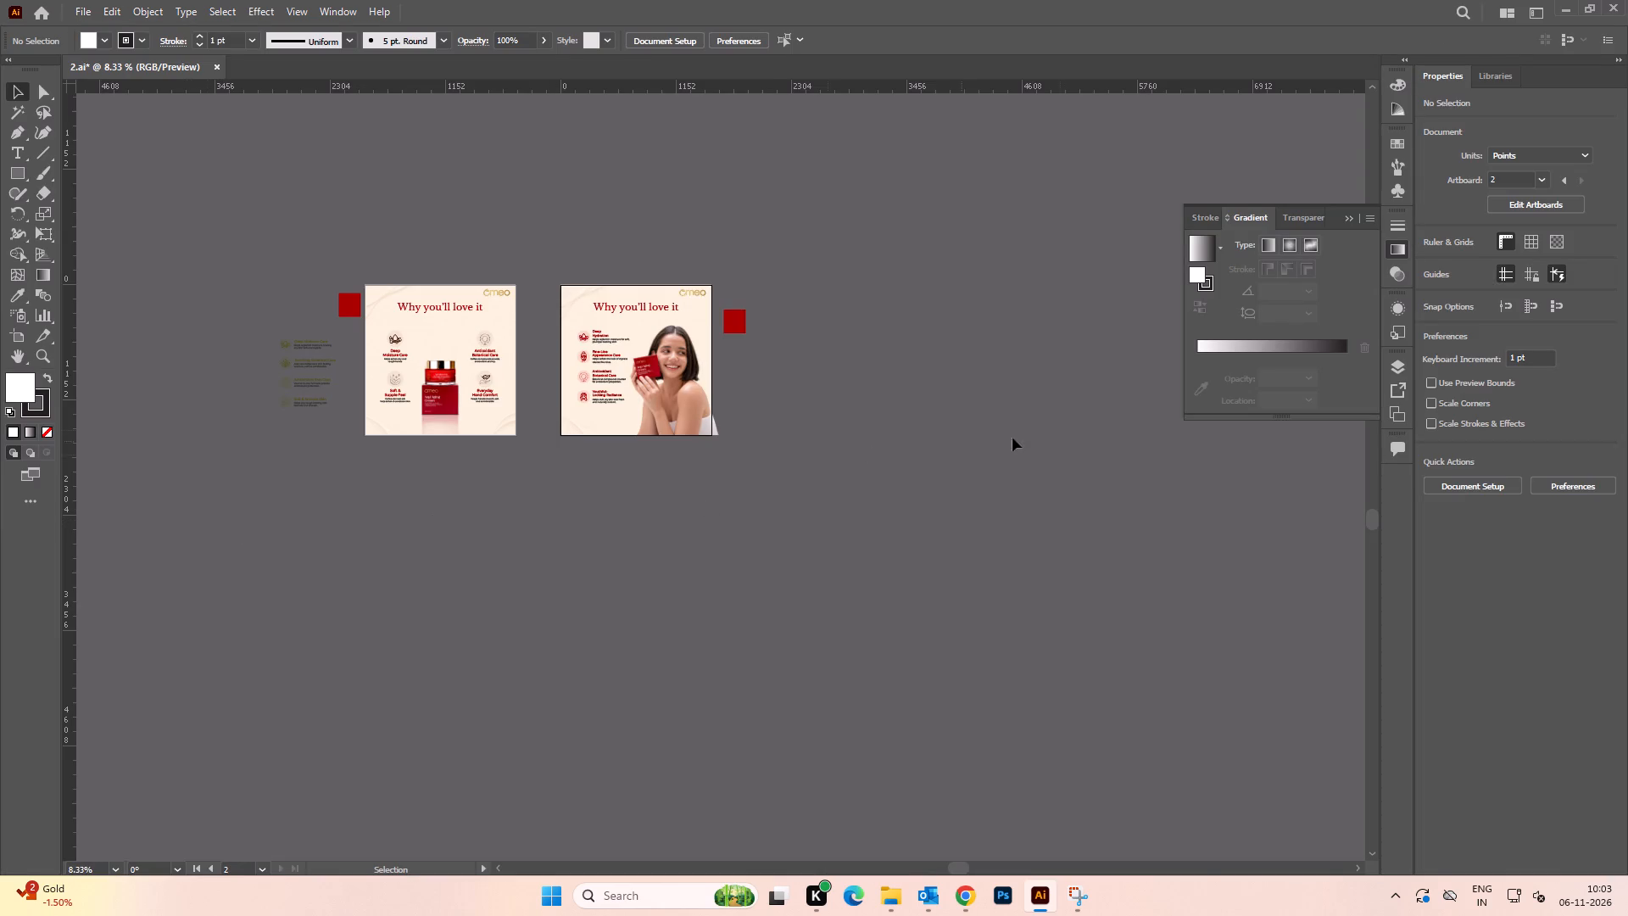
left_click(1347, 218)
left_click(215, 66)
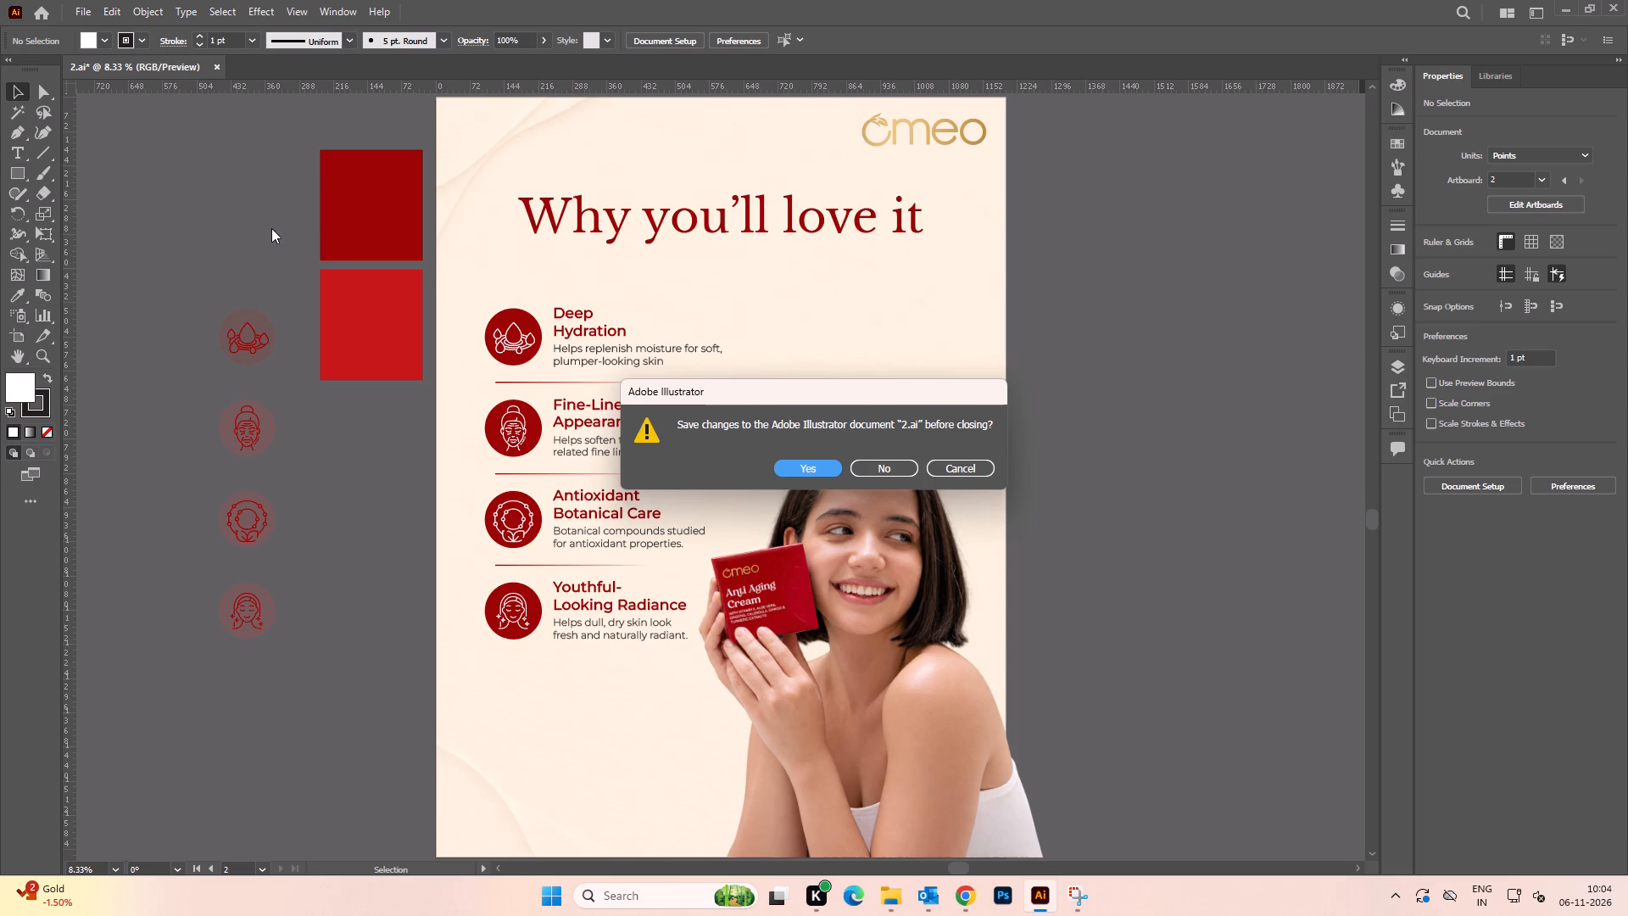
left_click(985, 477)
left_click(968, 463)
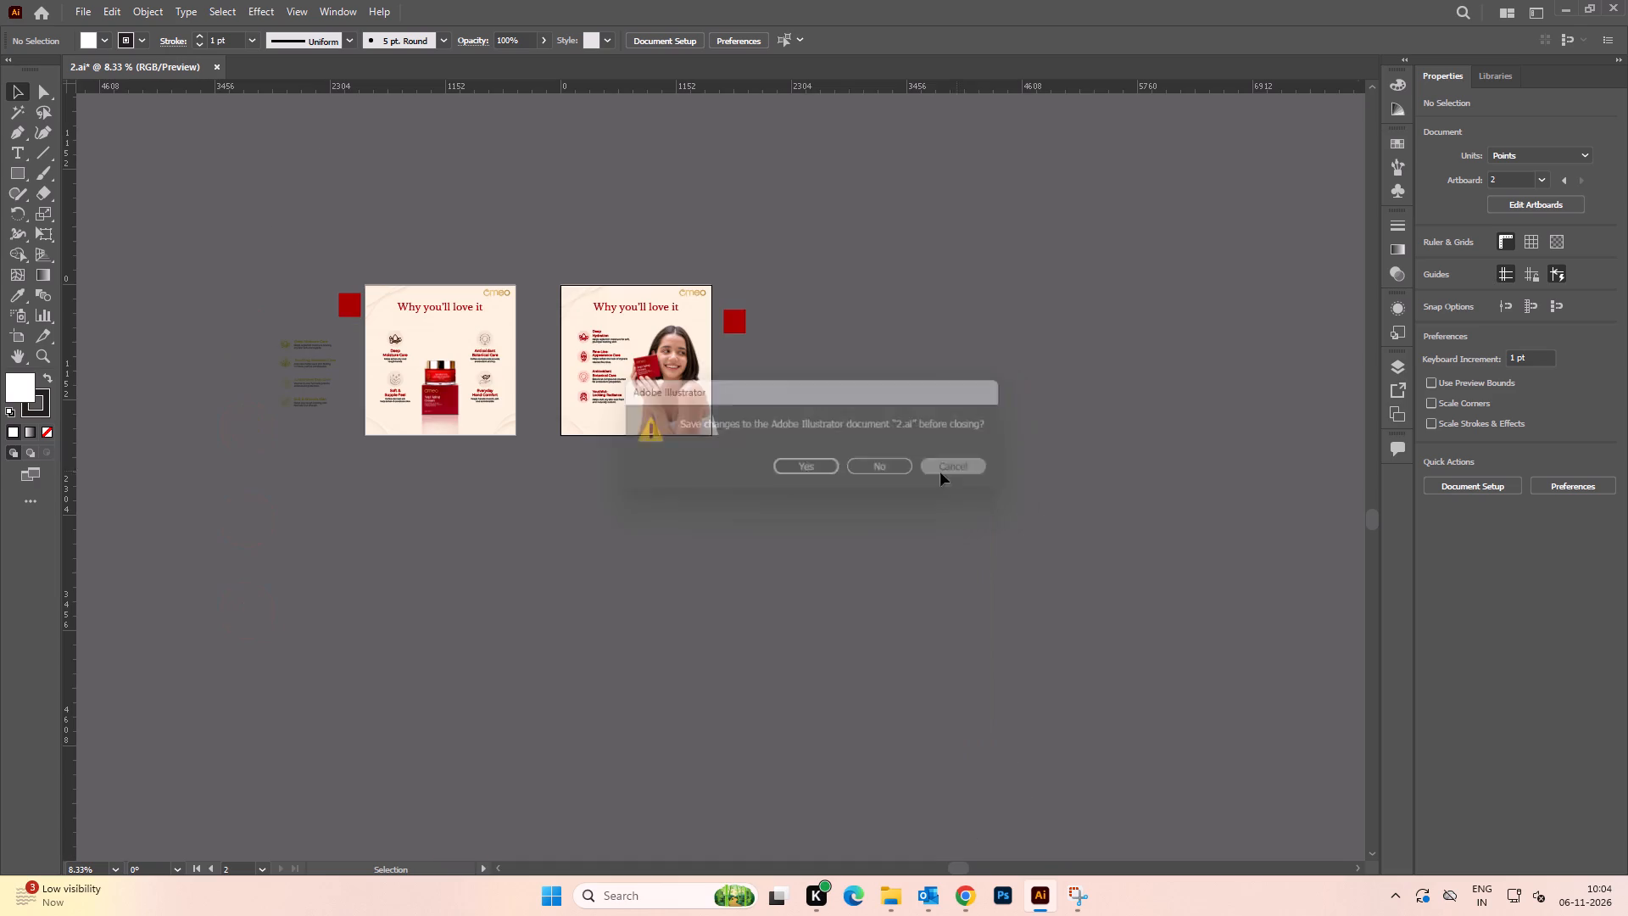
Close the application, choosing to save the changes to 2.ai, and decline to send the error report.
left_click(1627, 8)
left_click(816, 466)
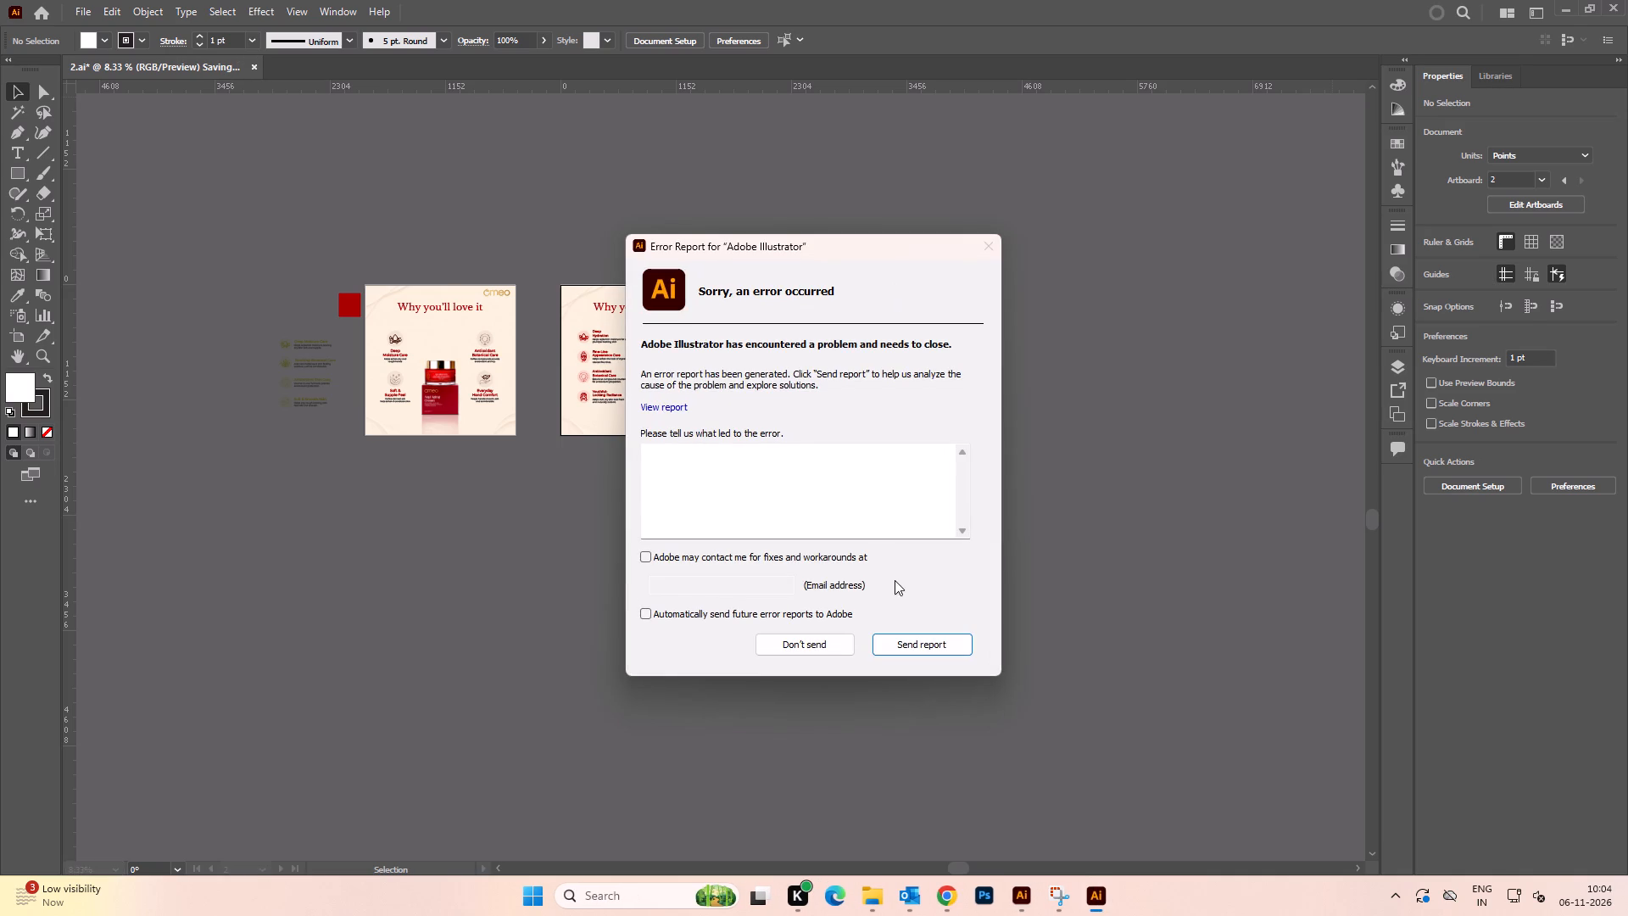
left_click(829, 645)
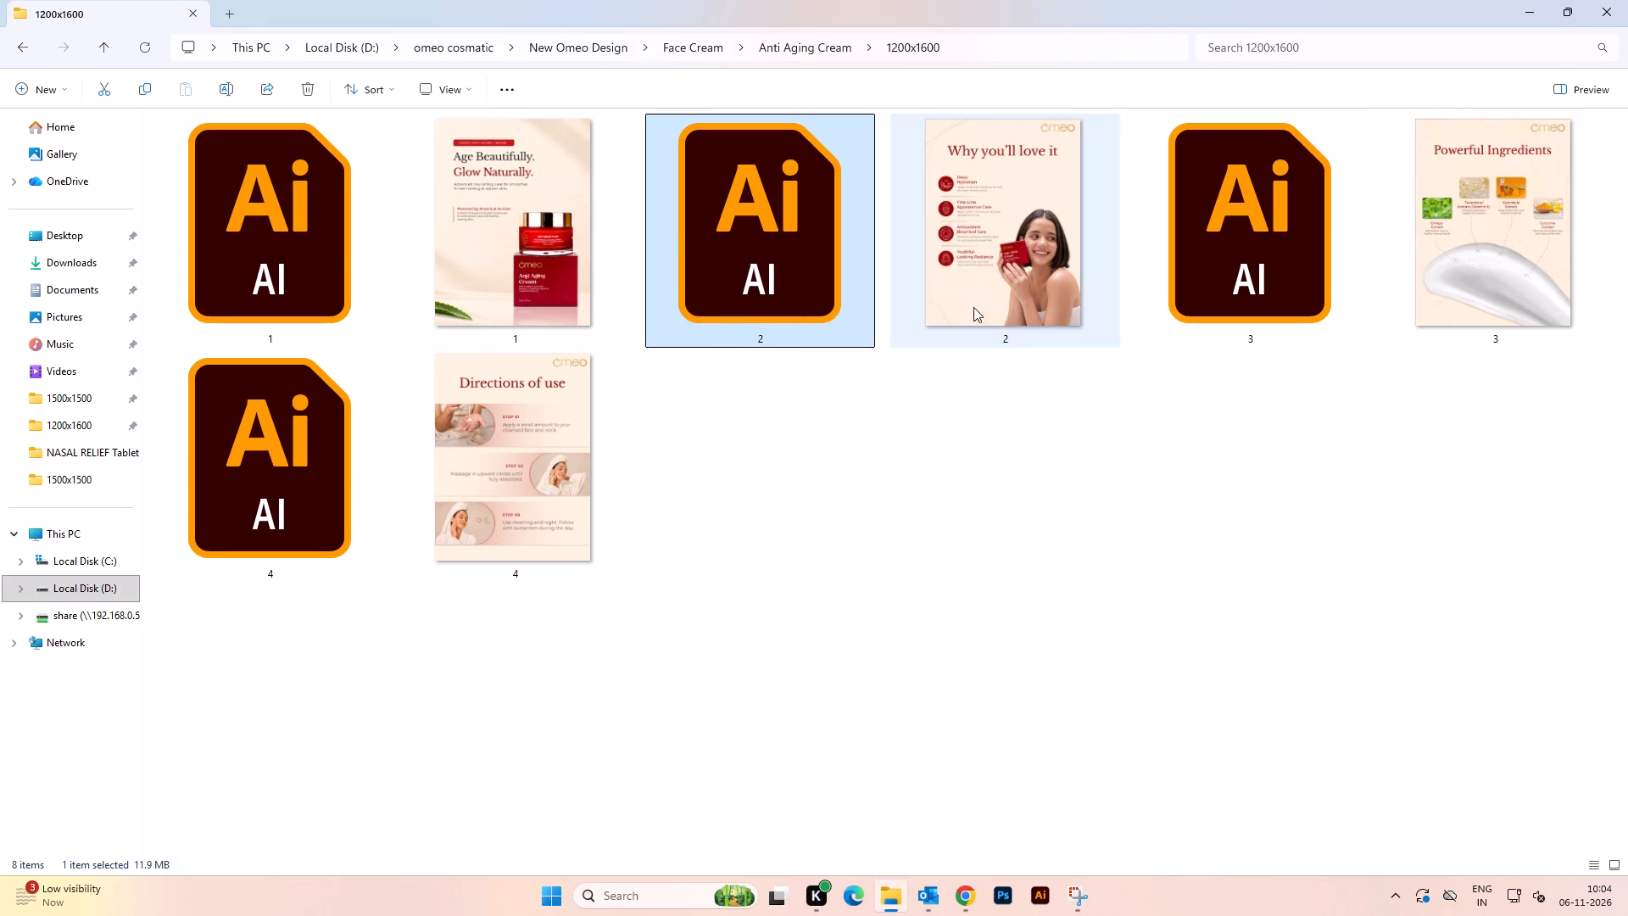
Reopen 2.ai from the Anti Aging Cream 1200x1600 folder and accept the recovery of open documents.
left_click(972, 276)
double_click(822, 276)
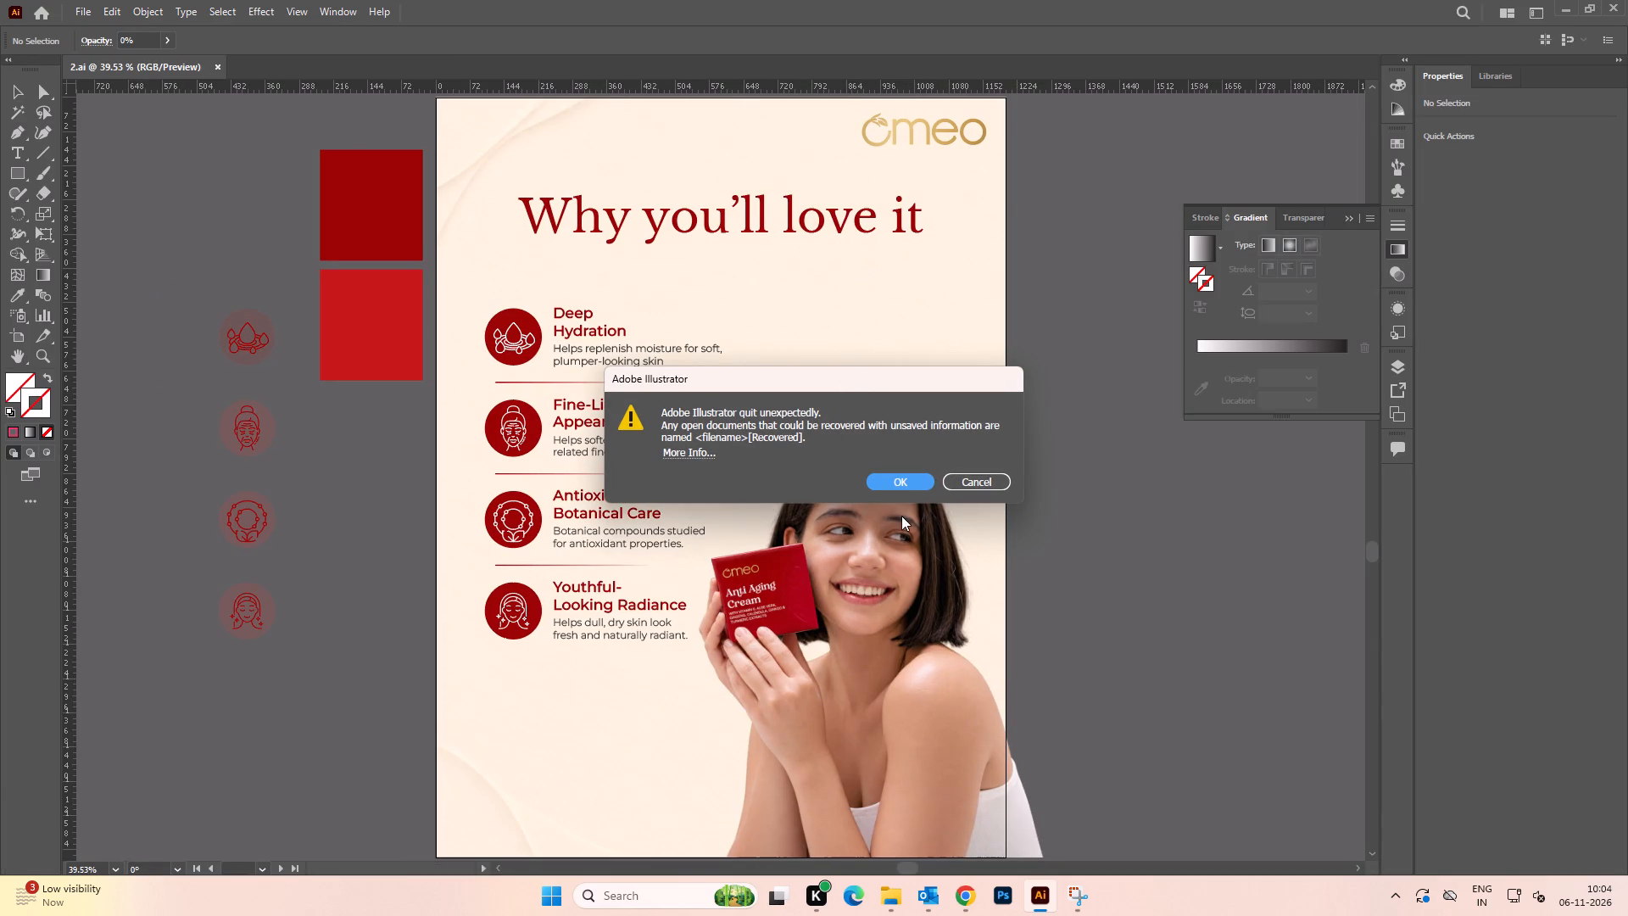
left_click(903, 480)
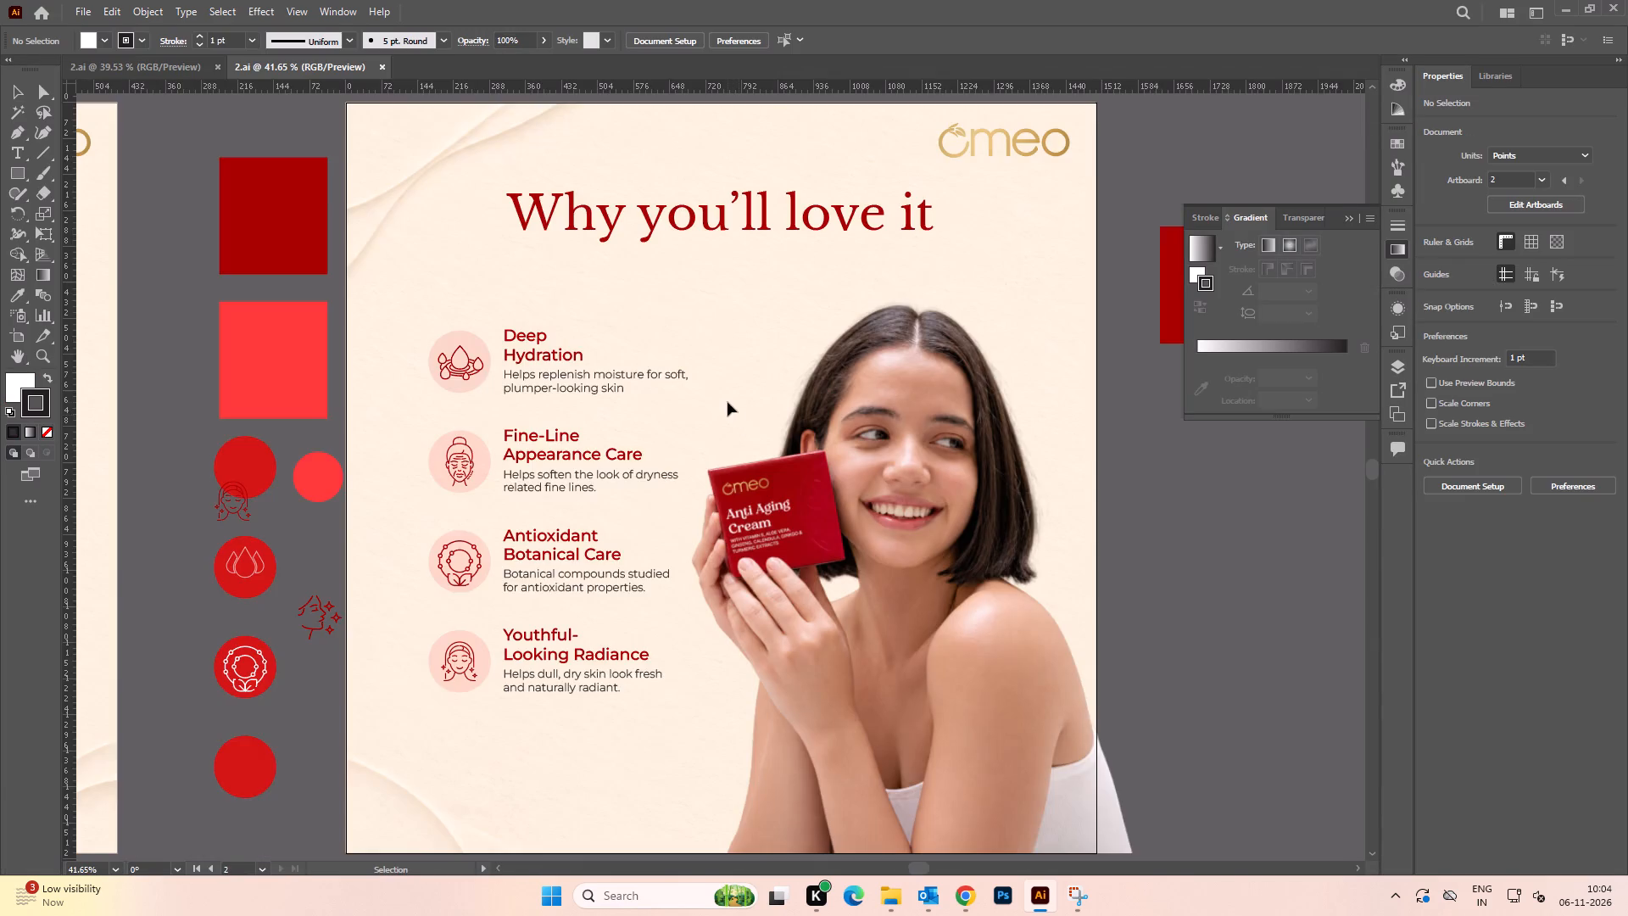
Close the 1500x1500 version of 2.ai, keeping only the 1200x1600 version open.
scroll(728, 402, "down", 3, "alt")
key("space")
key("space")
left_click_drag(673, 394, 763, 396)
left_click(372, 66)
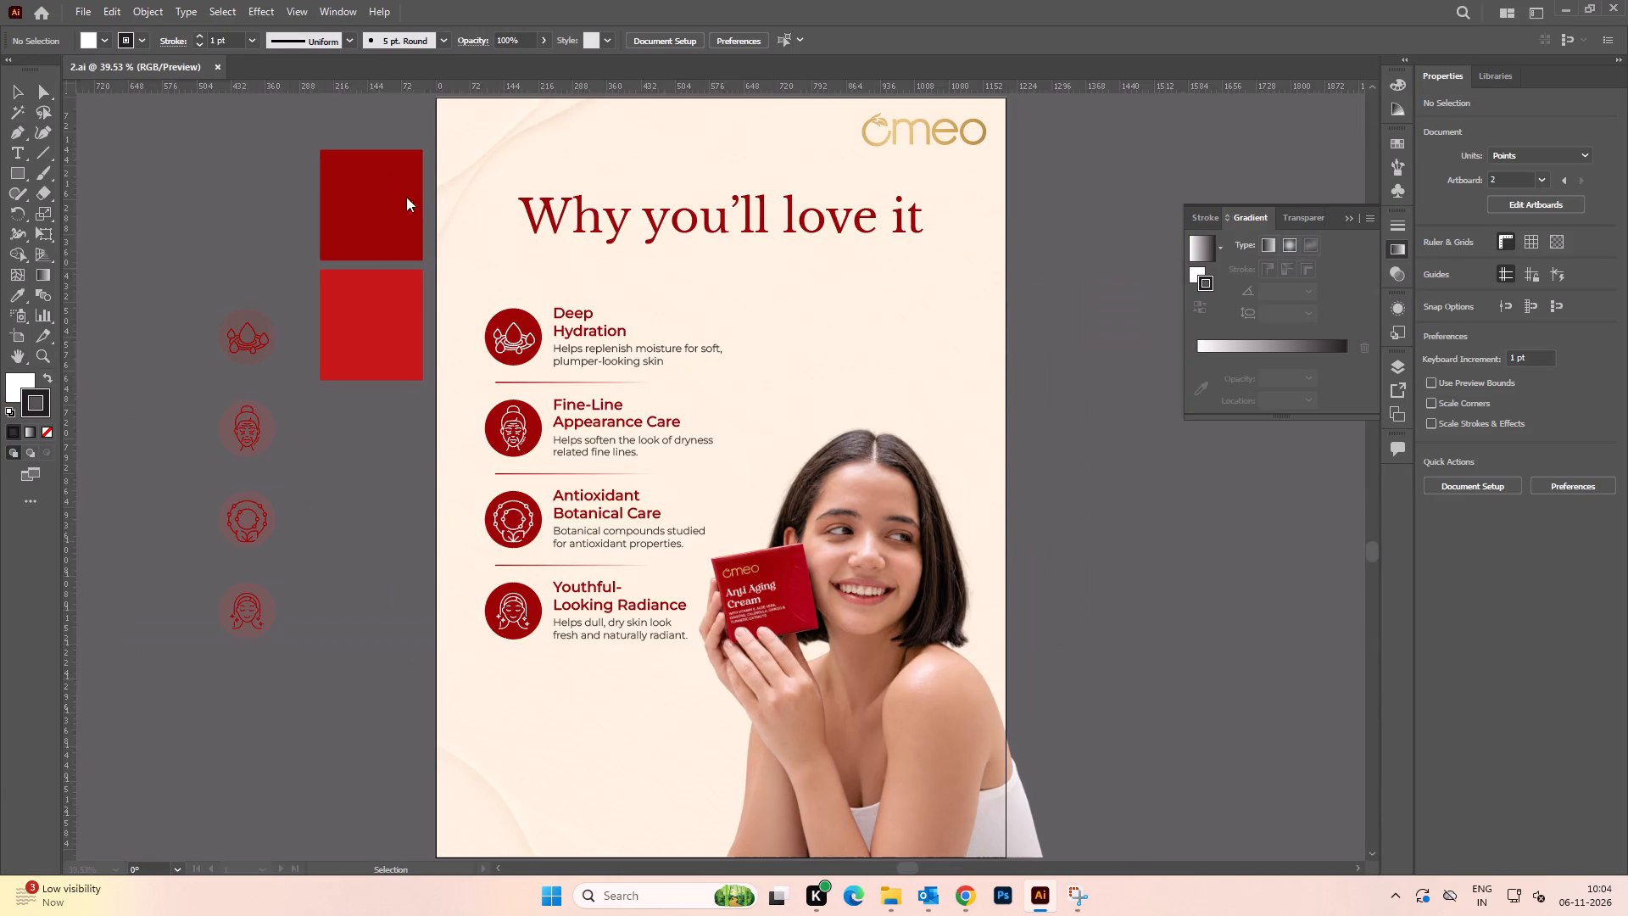
Group the four-benefit list with the two red swatches beside the 1200x1600 artboard and copy the group.
key("space")
left_click_drag(492, 376, 580, 349)
left_click(594, 286)
left_click(566, 242)
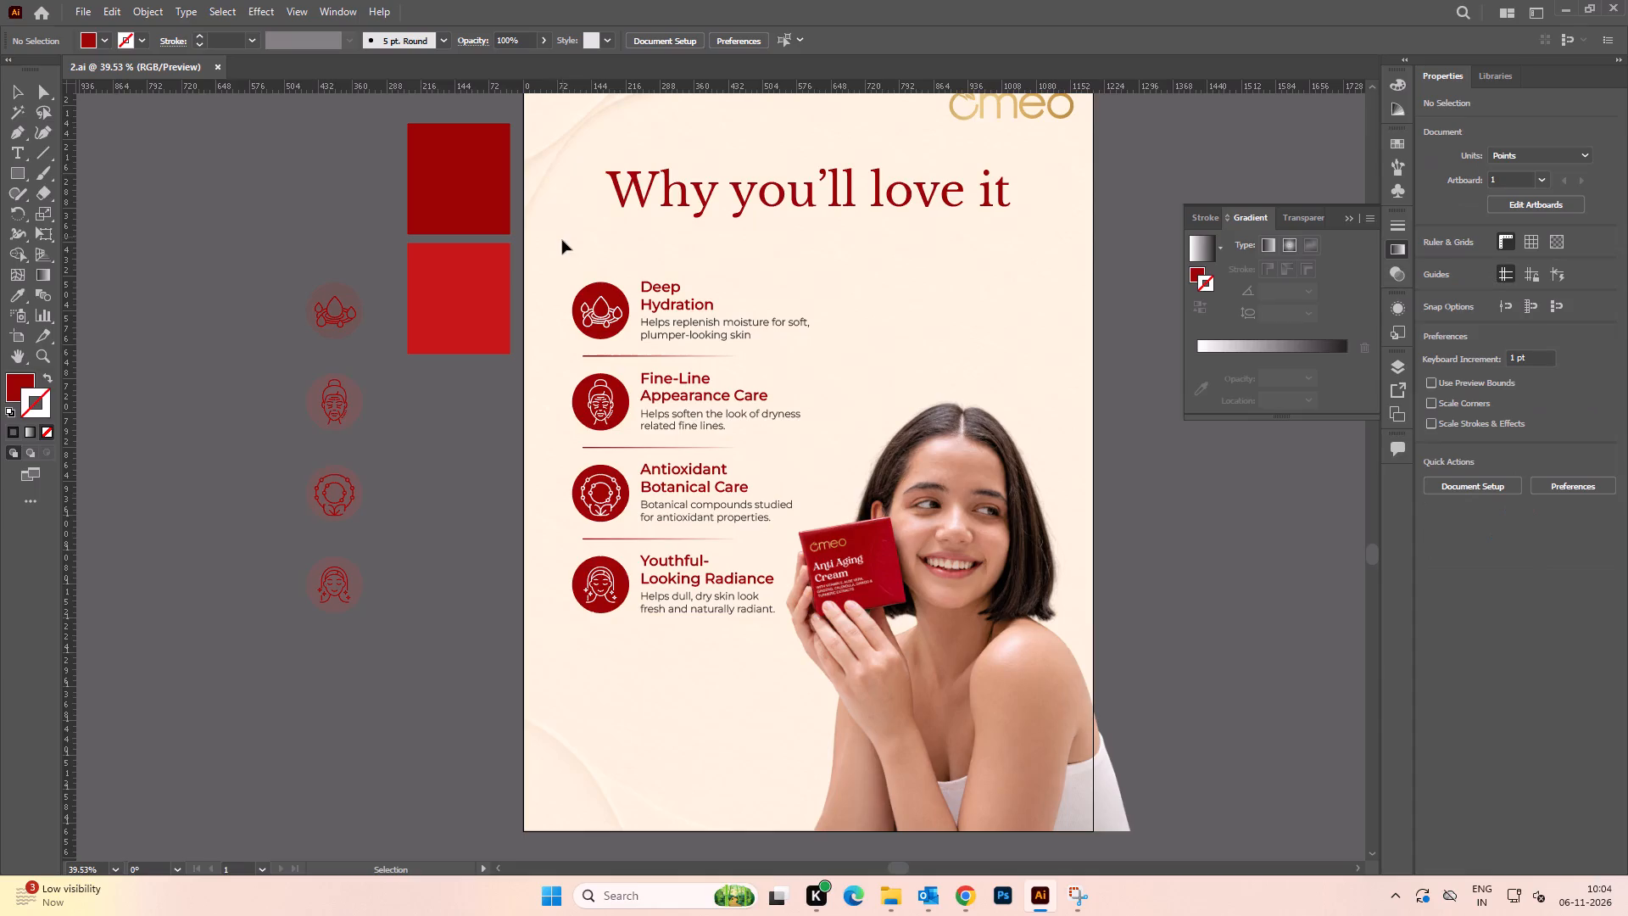
left_click_drag(564, 242, 689, 658)
key("ctrl+g")
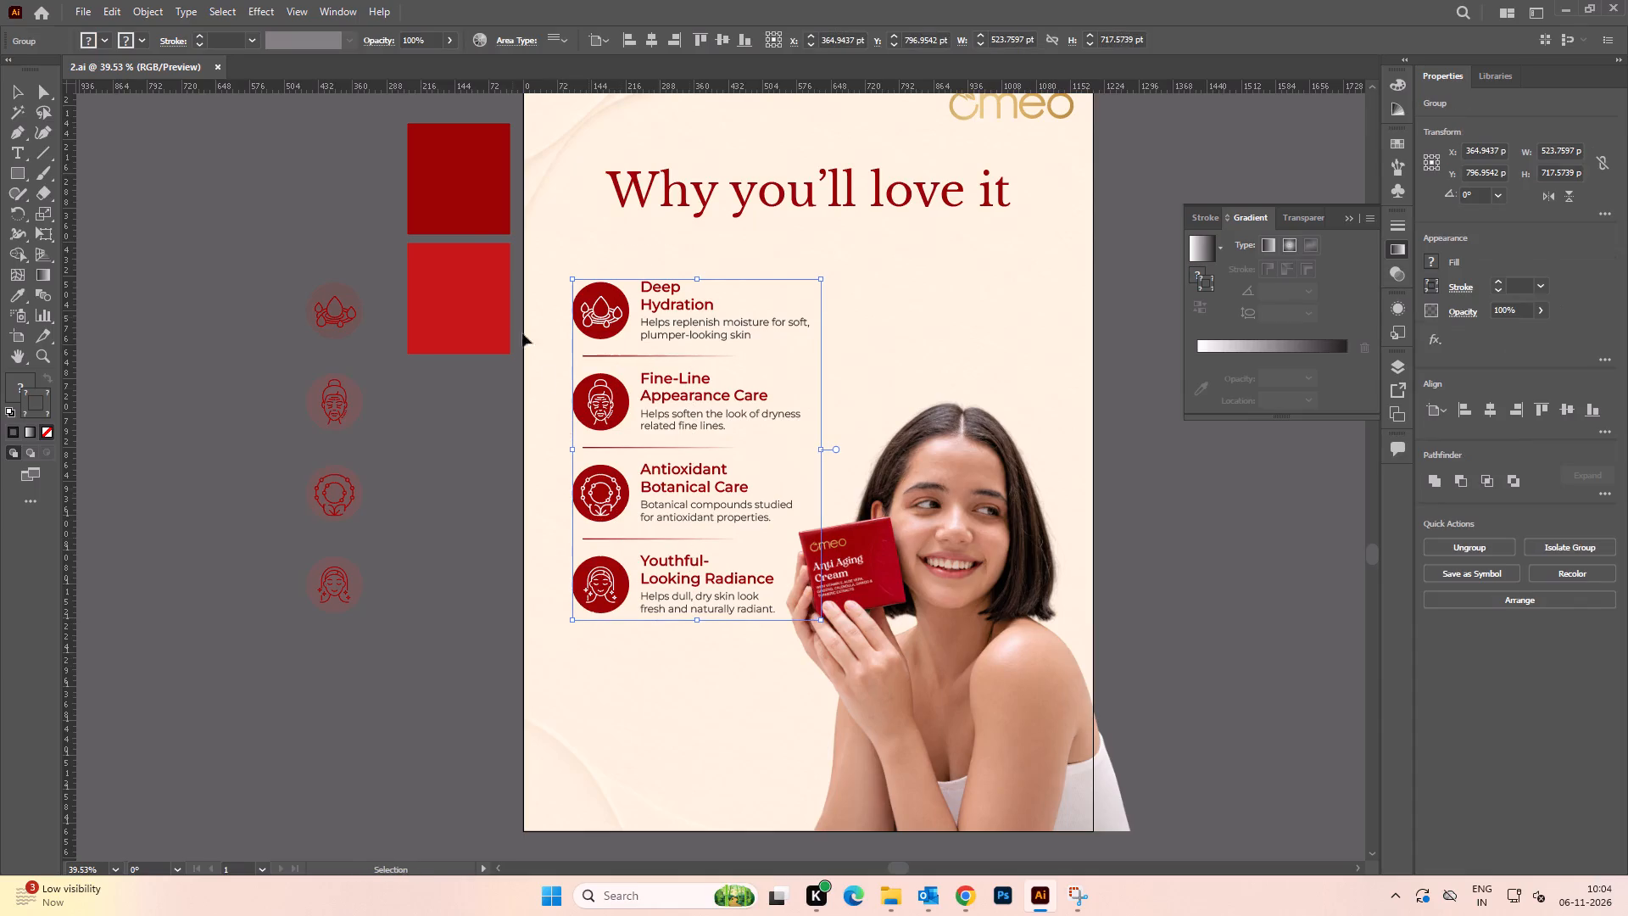
left_click(453, 193, "shift")
left_click(456, 279, "shift")
left_click_drag(460, 303, 503, 304)
key("ctrl+z")
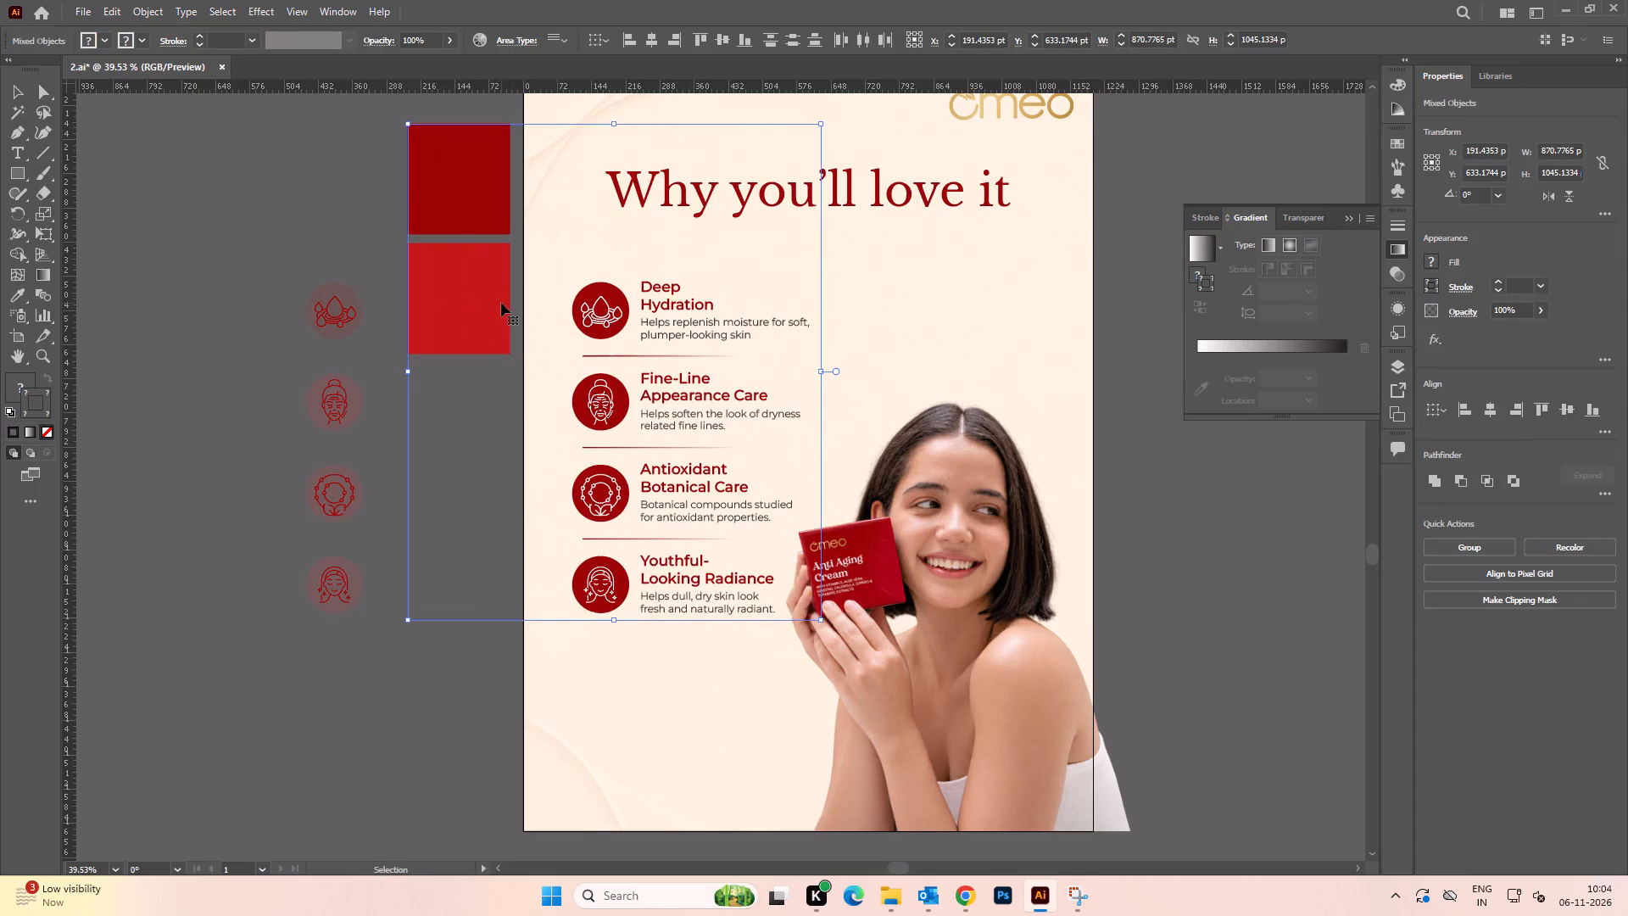
key("ctrl+g")
key("ctrl+c")
key("ctrl+c")
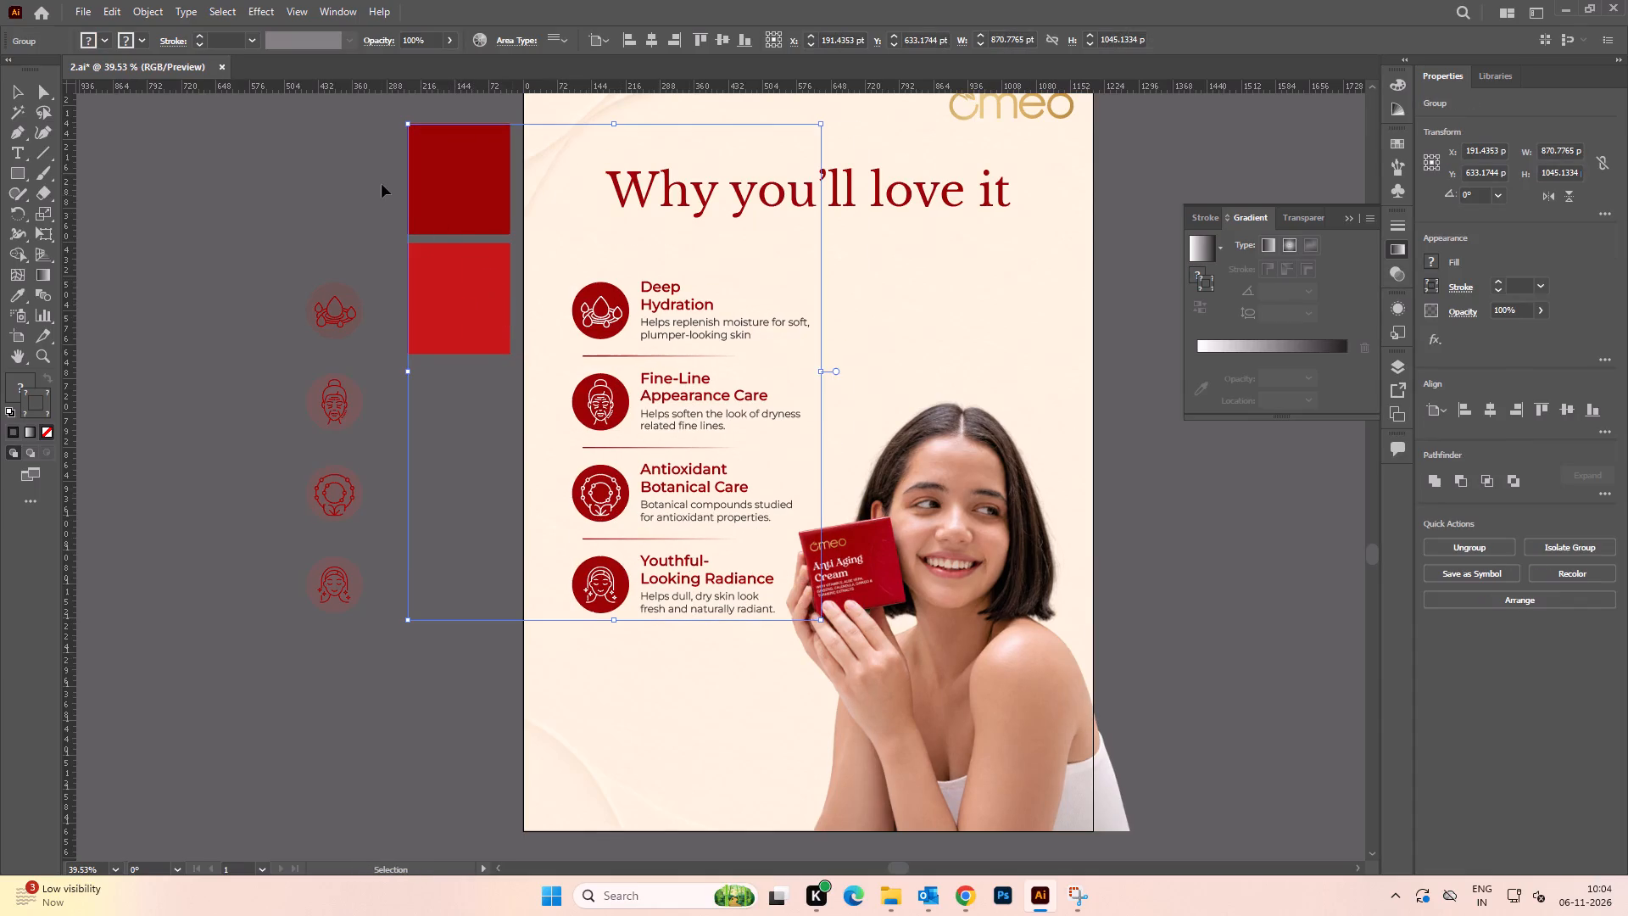
Open 2.ai from the Anti Aging Cream 1500x1500 folder alongside the 1200x1600 version.
key("alt+Tab")
left_click(538, 438, "alt")
key("BackSpace")
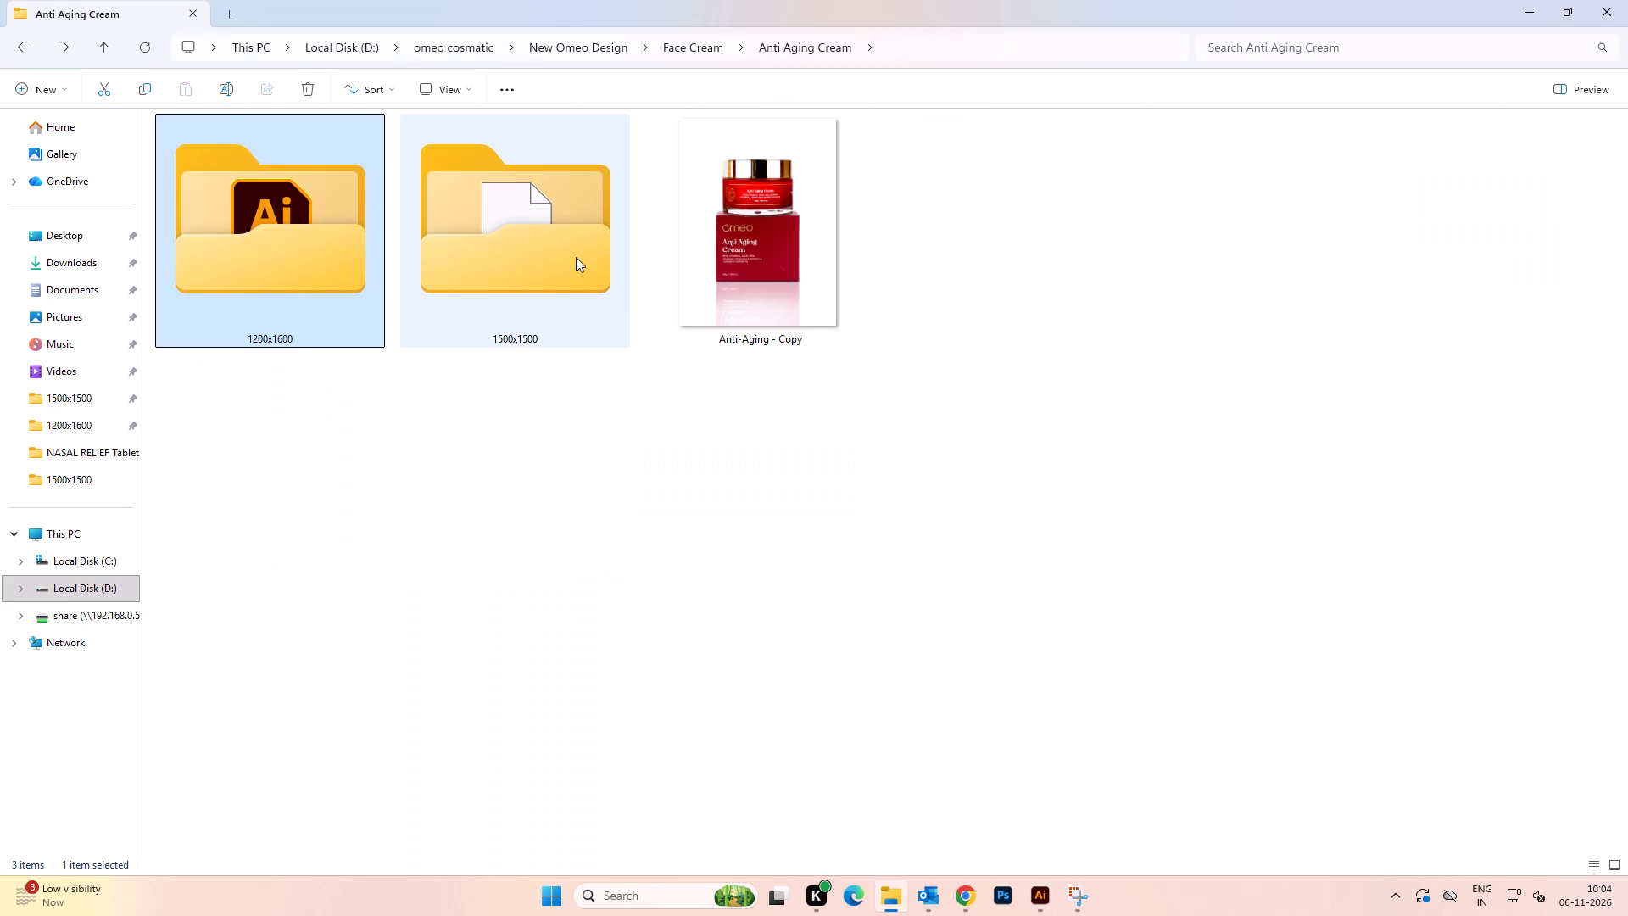
double_click(559, 261)
double_click(604, 200)
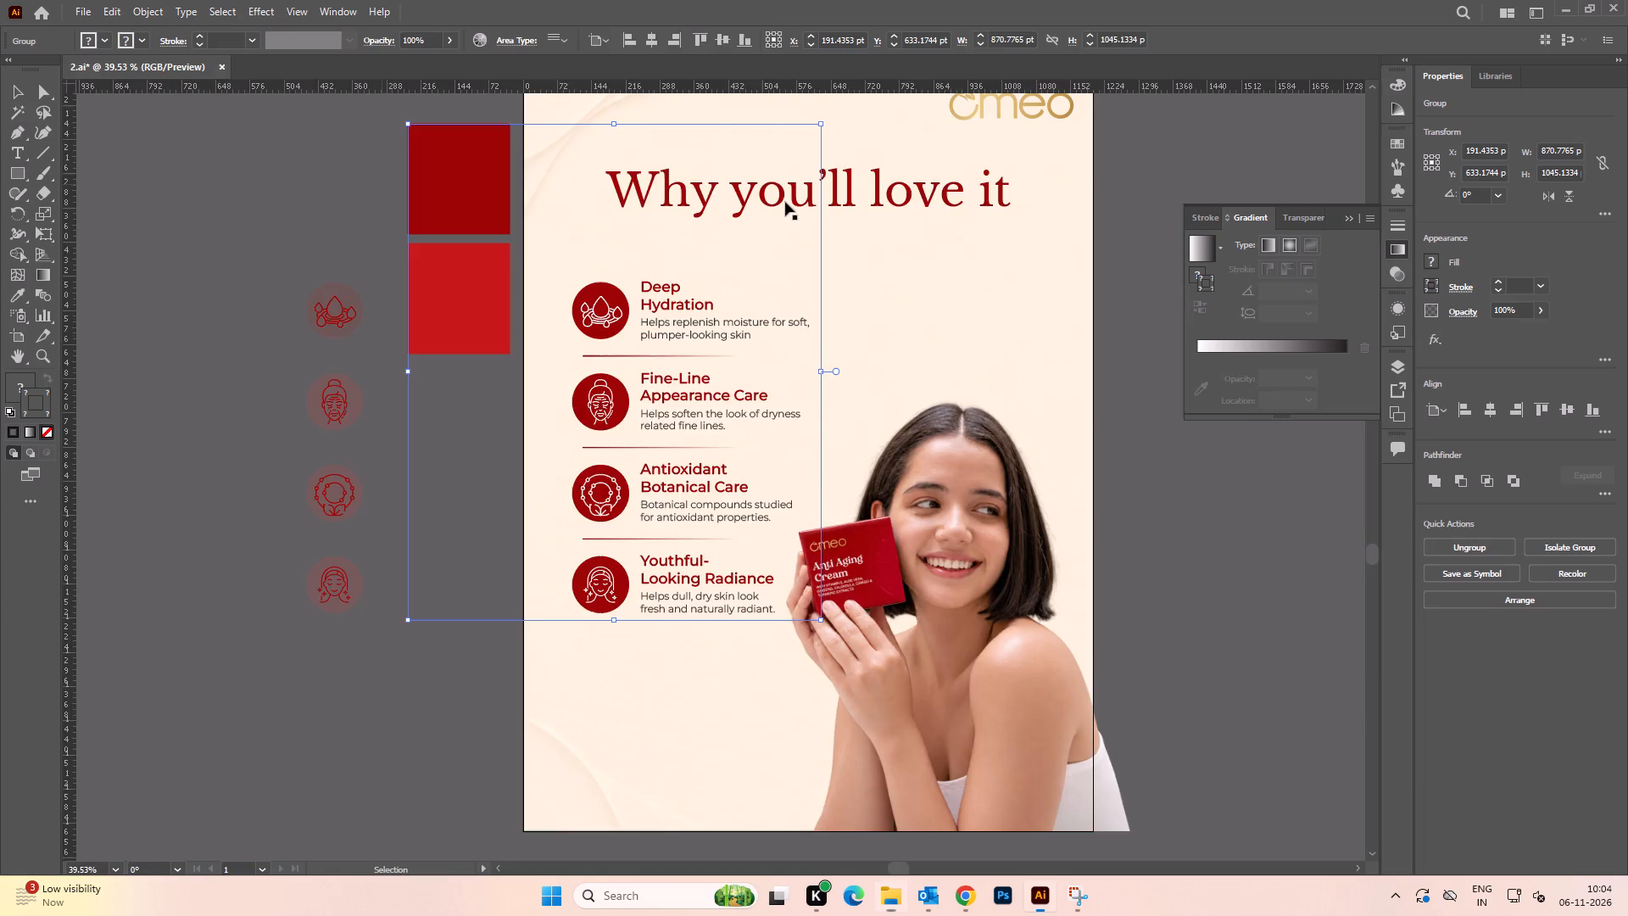
Delete the red circles, loose icons and two red swatches lying between the two "Why you'll love it" artboards.
scroll(724, 461, "down", 2, "alt")
key("space")
left_click_drag(737, 467, 824, 437)
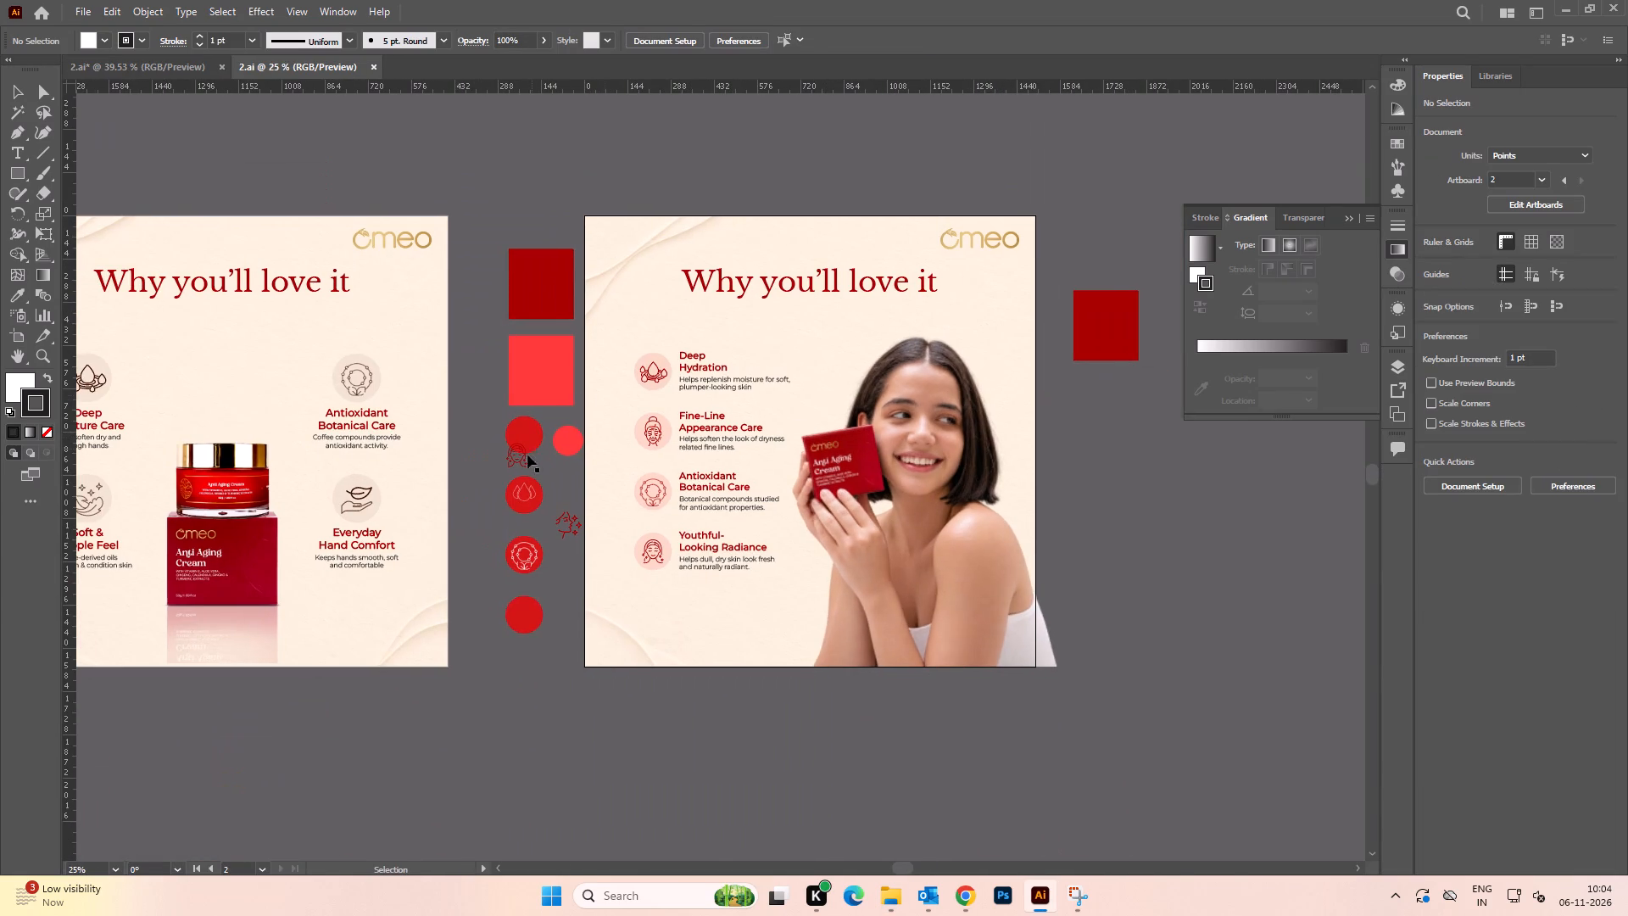
left_click_drag(492, 440, 568, 616)
key("Delete")
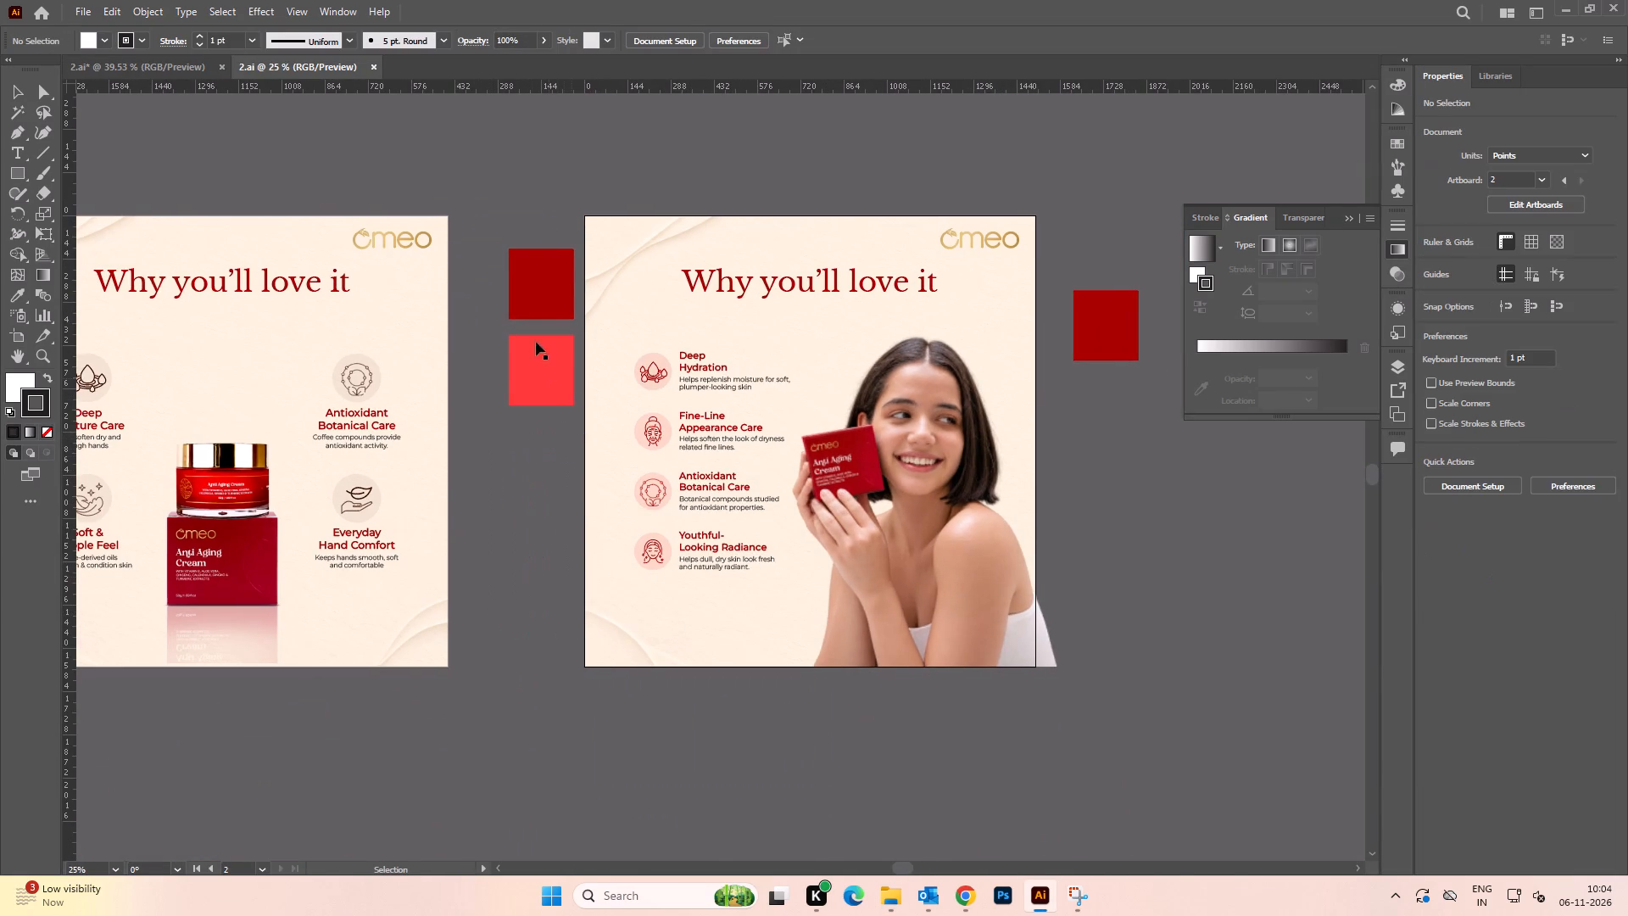
left_click_drag(511, 221, 524, 423)
key("Delete")
Group the existing benefit icons and texts on the artboard with the woman.
left_click_drag(635, 329, 692, 582)
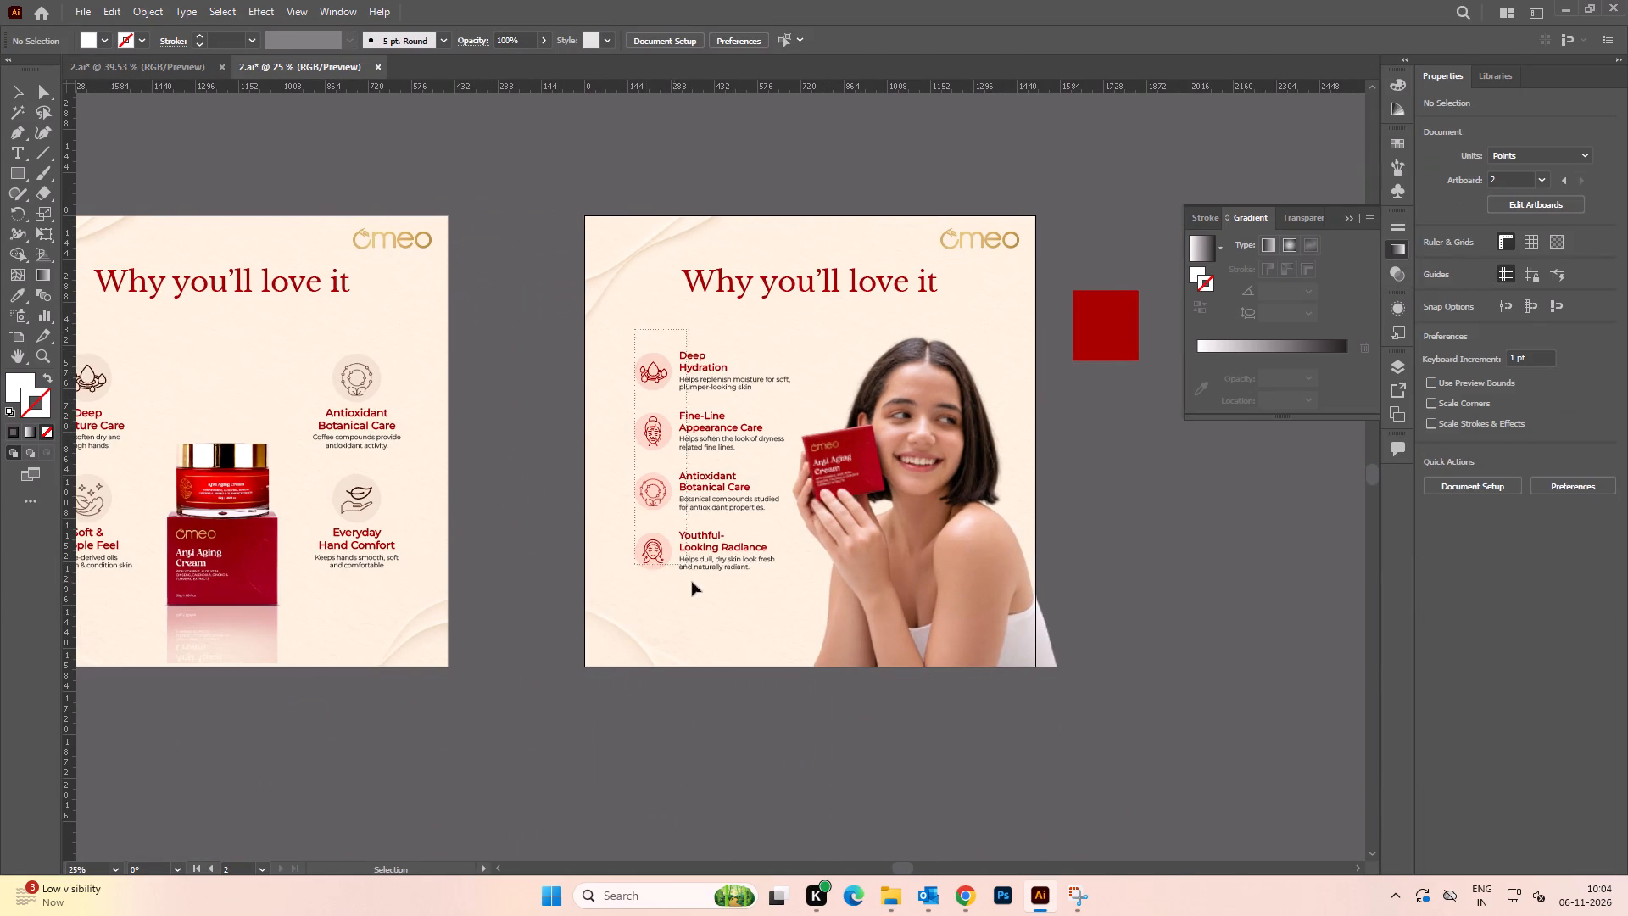
left_click_drag(692, 582, 702, 597)
key("ctrl+g")
left_click(515, 244)
Paste the copied swatches and benefit list into the 1500x1500 2.ai and place the group above the artboards.
key("ctrl+b")
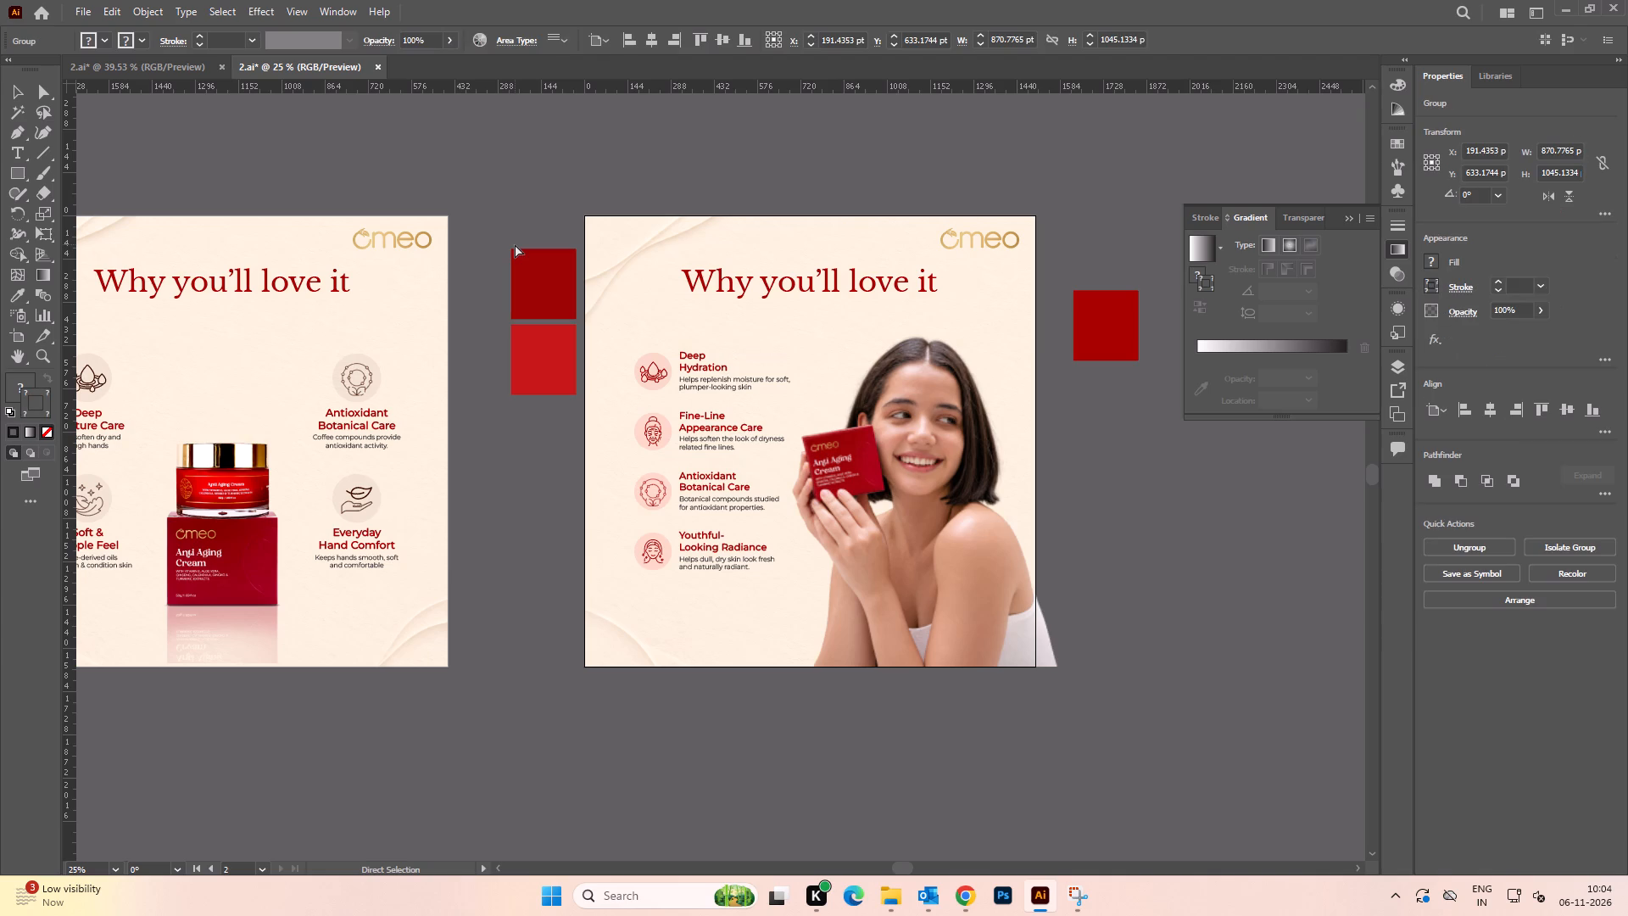
key("ctrl+z")
key("ctrl+v")
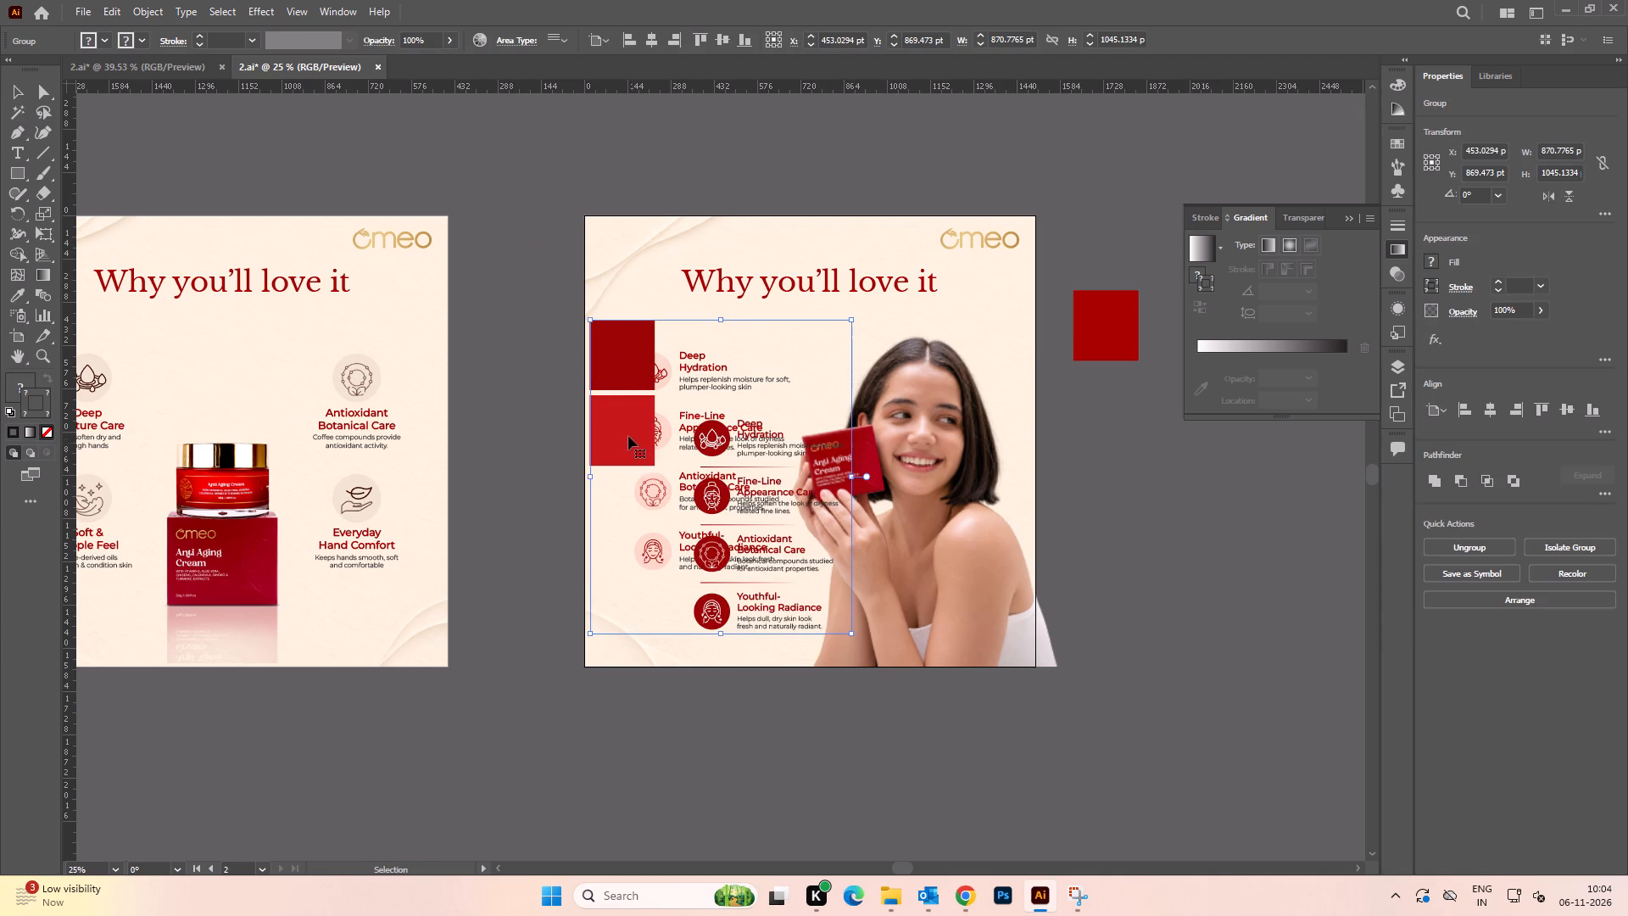
left_click_drag(627, 433, 548, 343)
scroll(548, 343, "down", 3, "alt")
left_click_drag(547, 344, 519, 184)
double_click(672, 230)
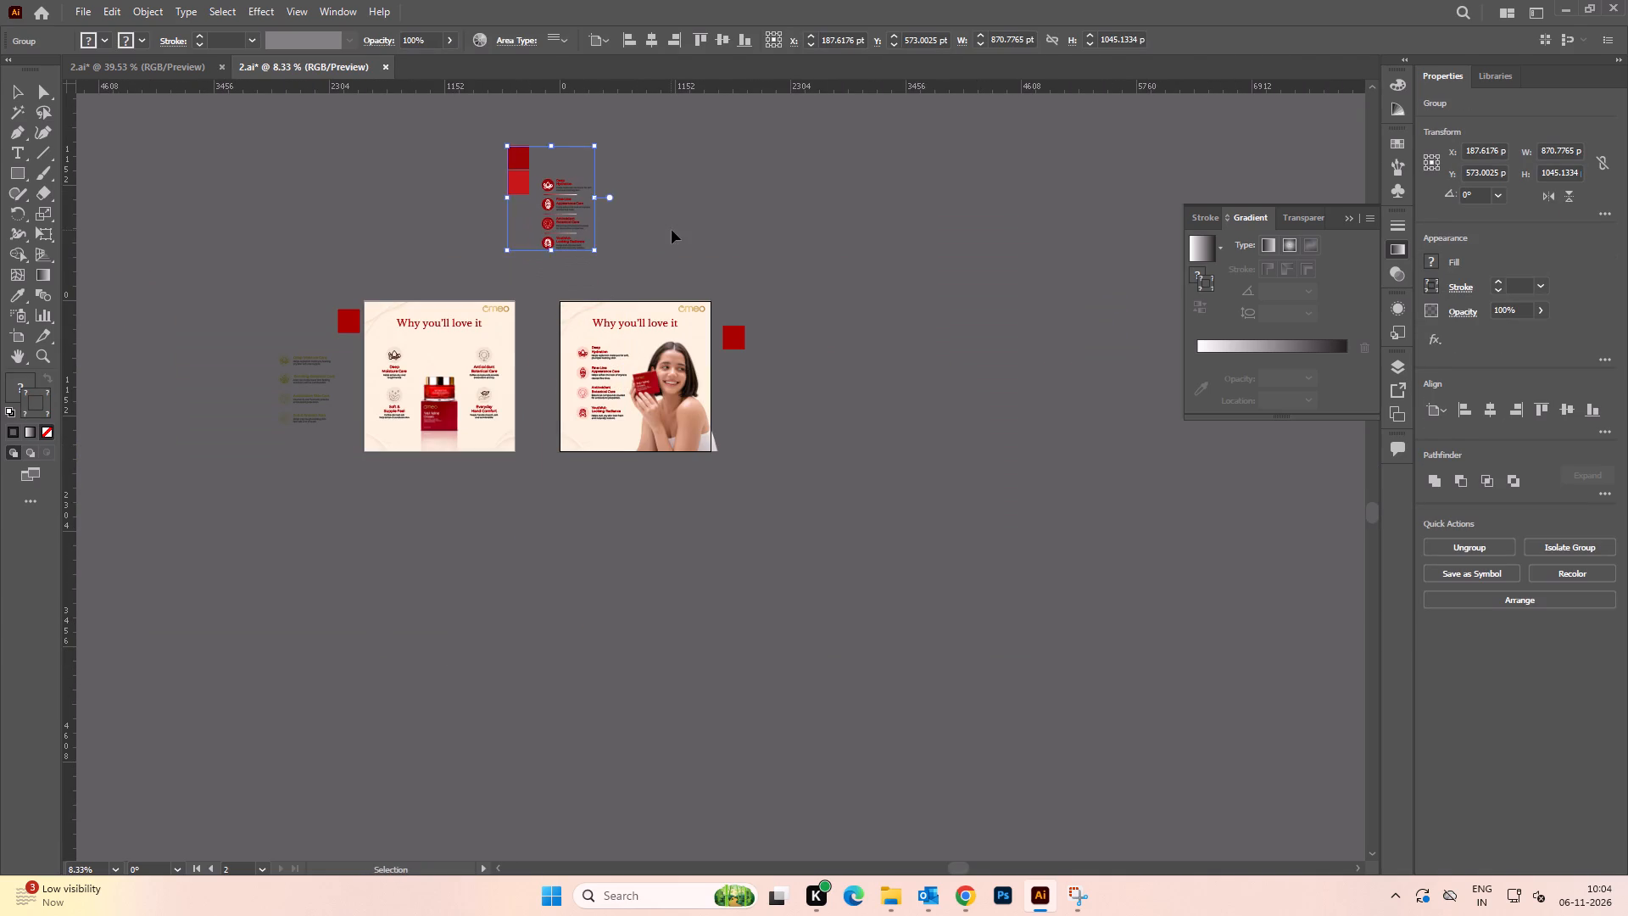
Delete the red swatch beside the outer edge of the artboard with the woman.
left_click(739, 352)
left_click(743, 338)
key("Delete")
left_click(834, 332)
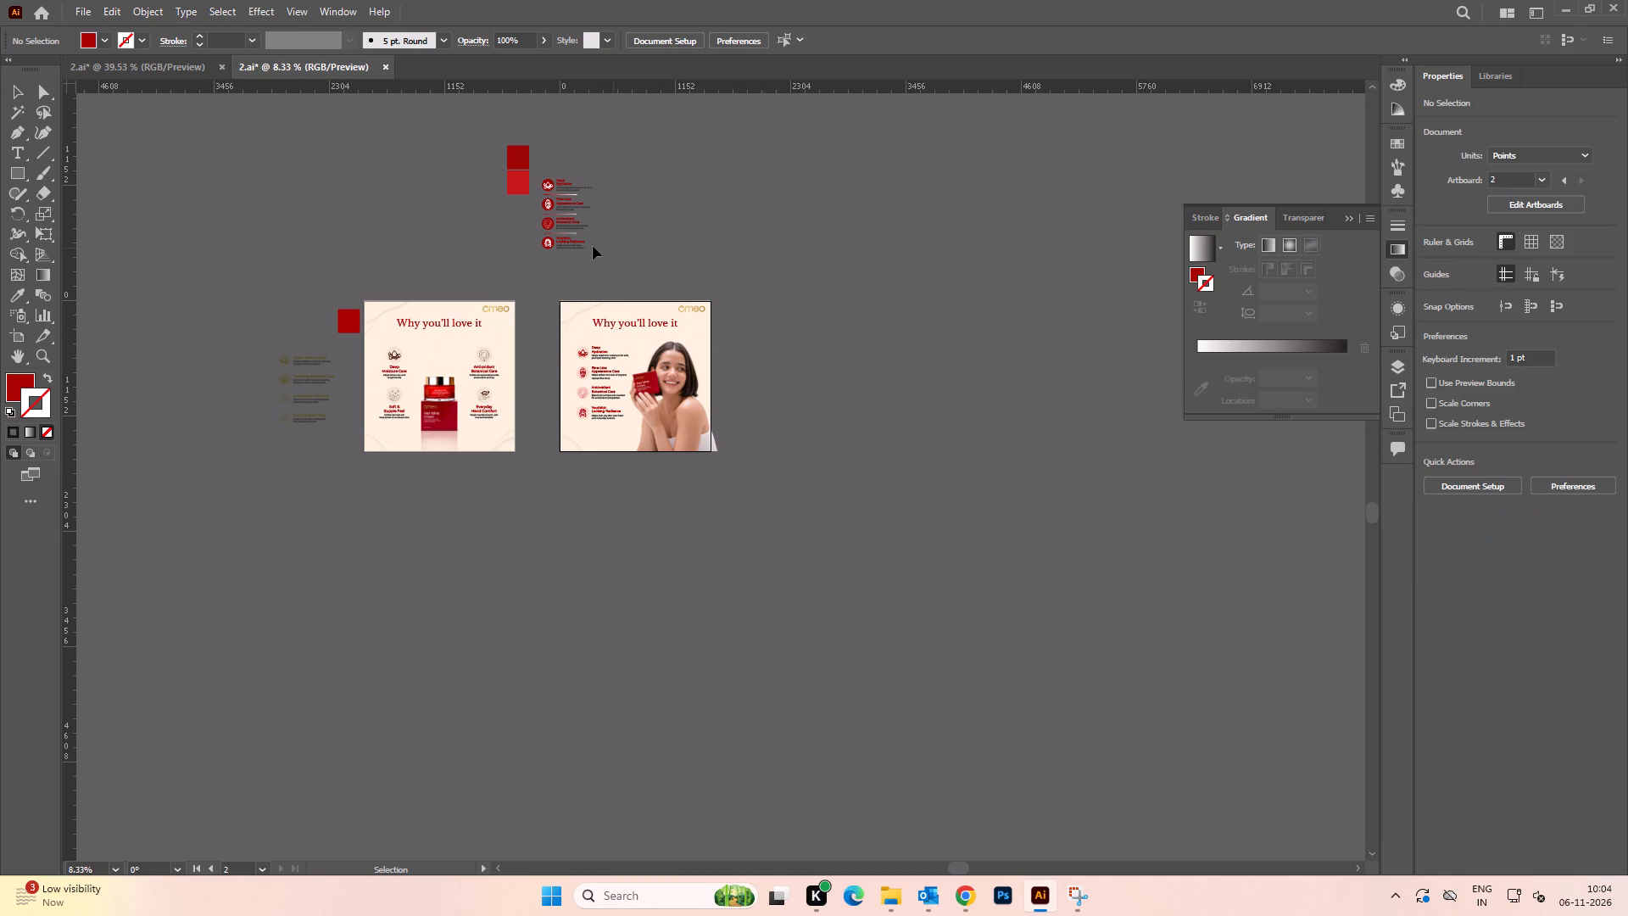
Ungroup the pasted swatches and benefit list above the artboards.
scroll(522, 229, "up", 4)
scroll(672, 256, "up", 2, "alt")
key("space")
left_click_drag(681, 247, 694, 383)
scroll(694, 369, "down", 4, "alt")
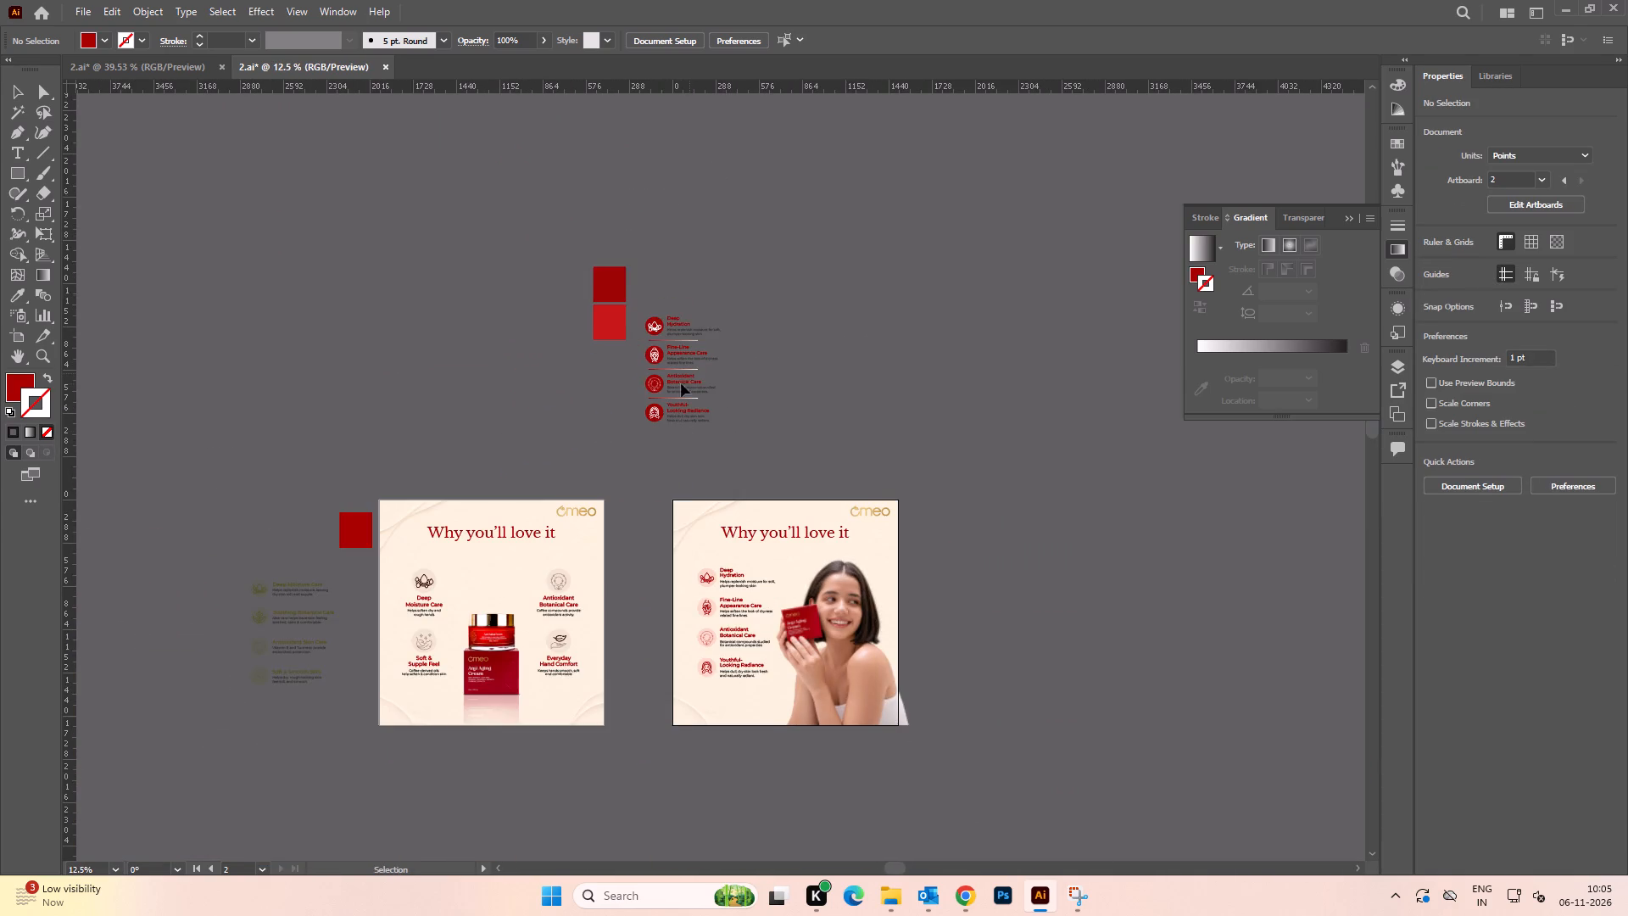
key("space")
left_click_drag(686, 511, 680, 312)
key("space")
left_click_drag(616, 263, 650, 392)
left_click_drag(588, 175, 647, 293)
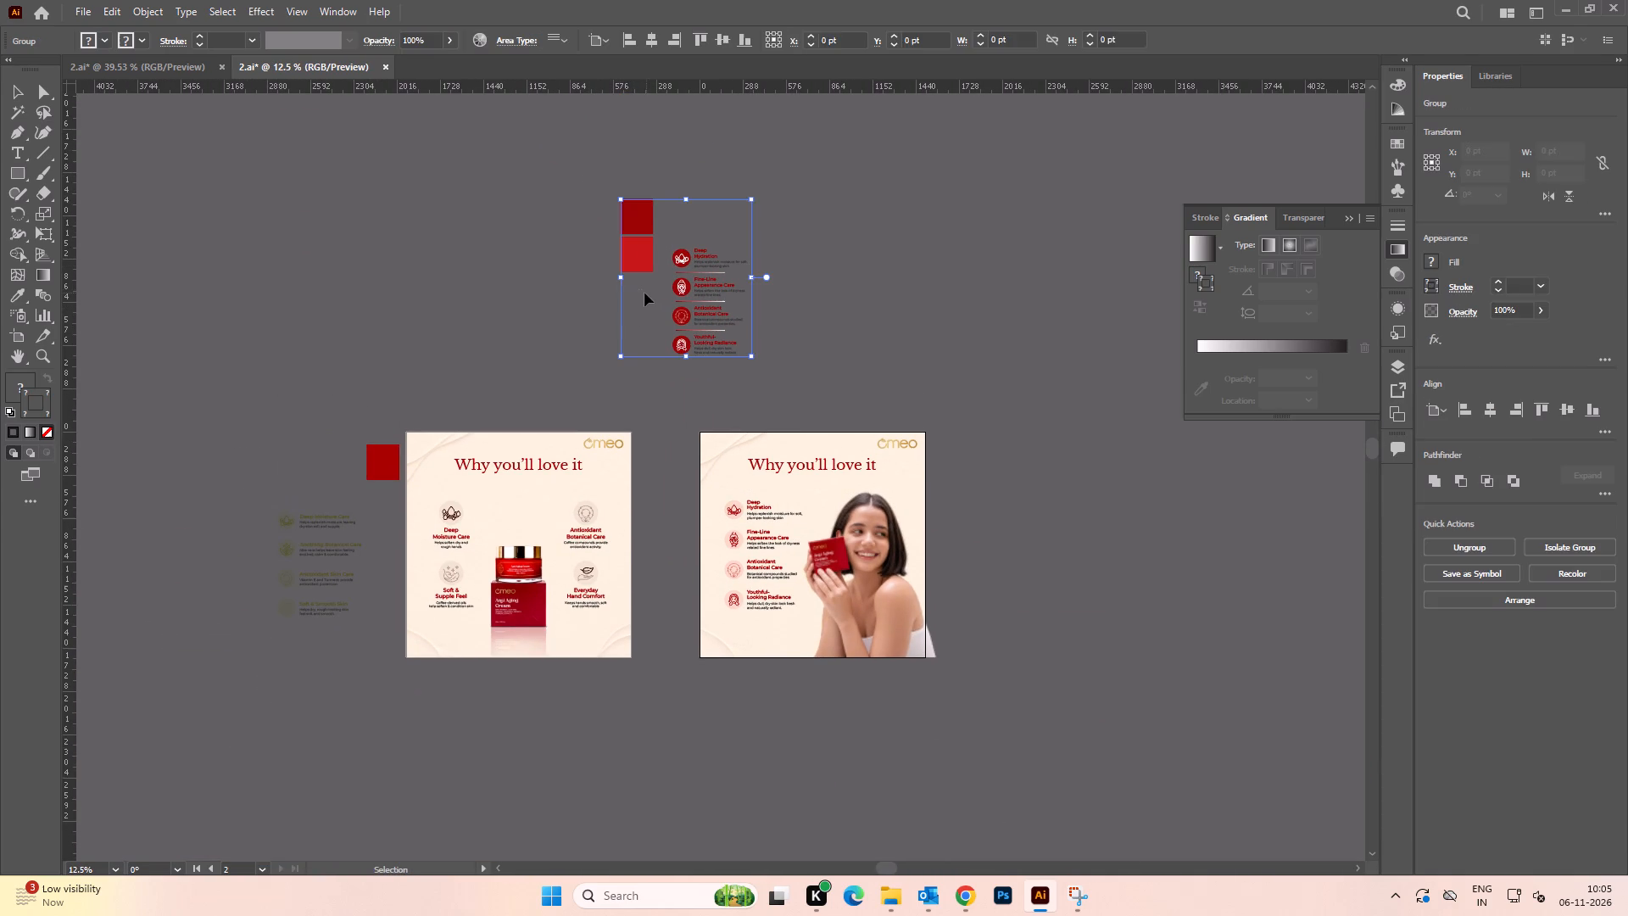
key("ctrl+shift+g")
left_click(567, 221)
Move both red swatches beside the artboard with the woman and scale them down to about 160 × 173 pt each.
left_click_drag(574, 195, 620, 283)
left_click_drag(595, 196, 642, 269)
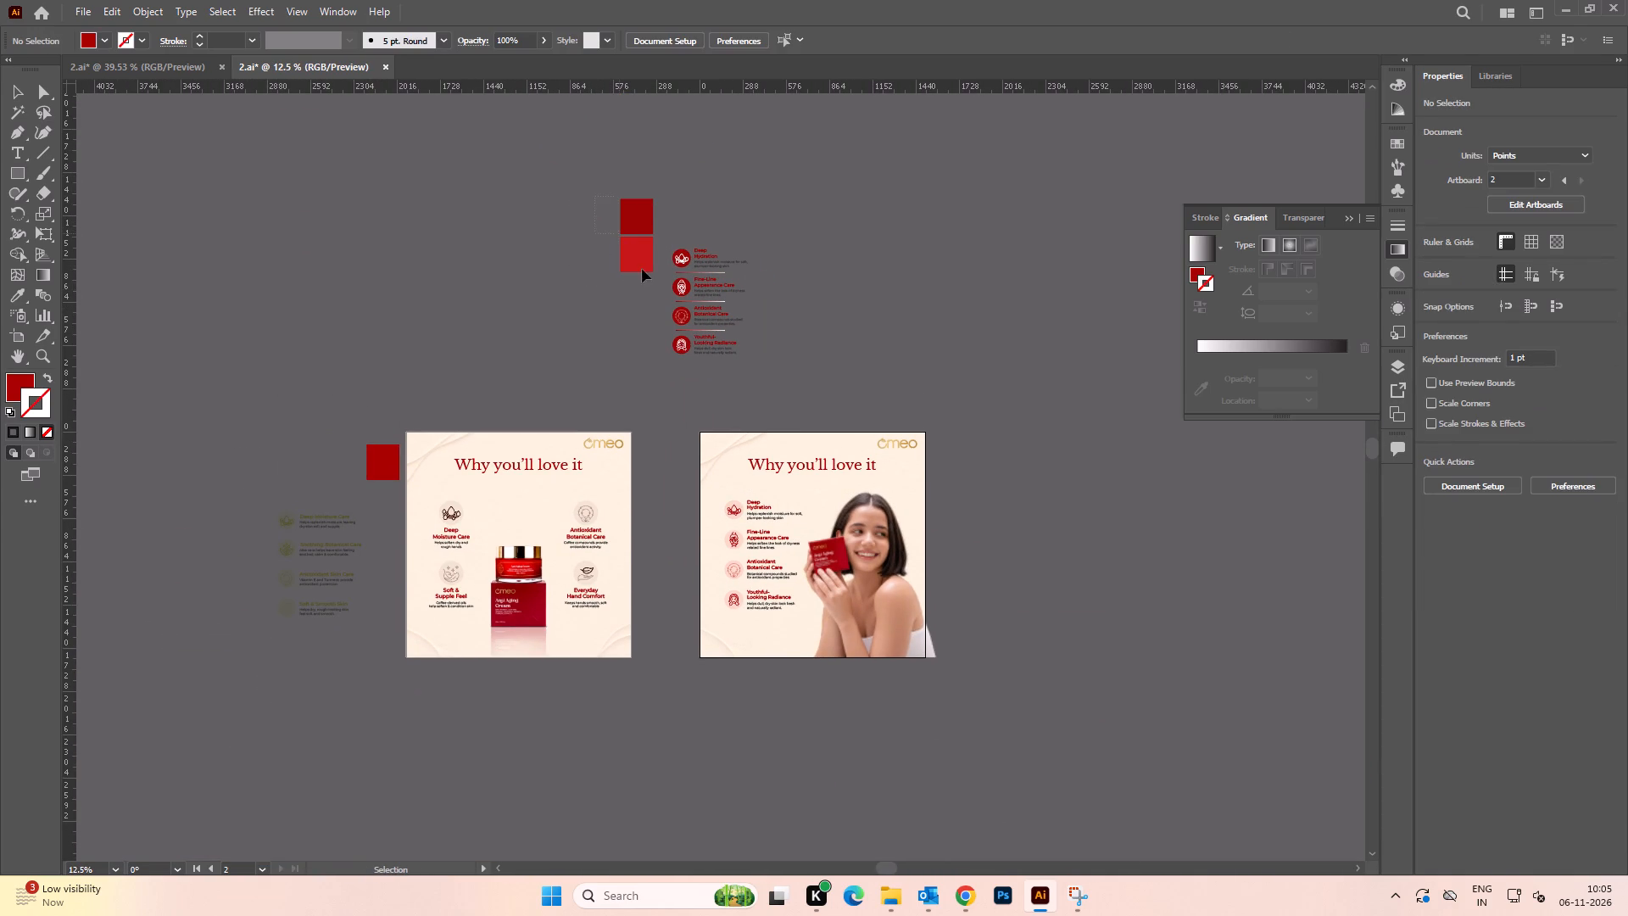
left_click_drag(642, 269, 646, 279)
left_click_drag(638, 254, 678, 498)
scroll(677, 500, "up", 4, "alt")
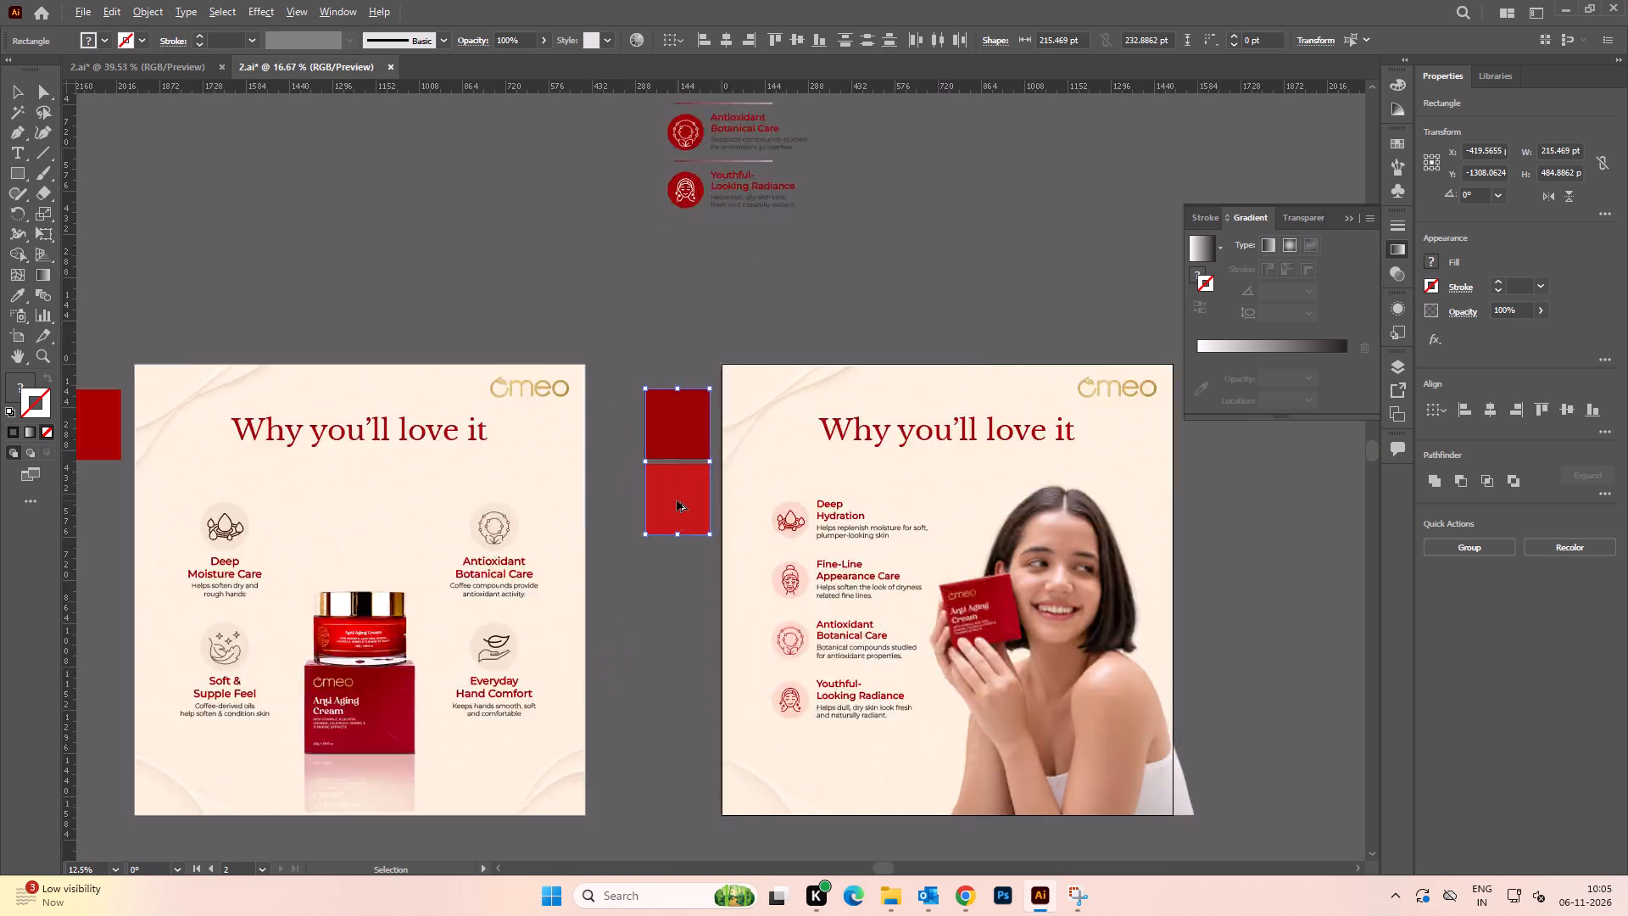
left_click_drag(681, 567, 685, 492, "shift")
left_click_drag(683, 455, 694, 487)
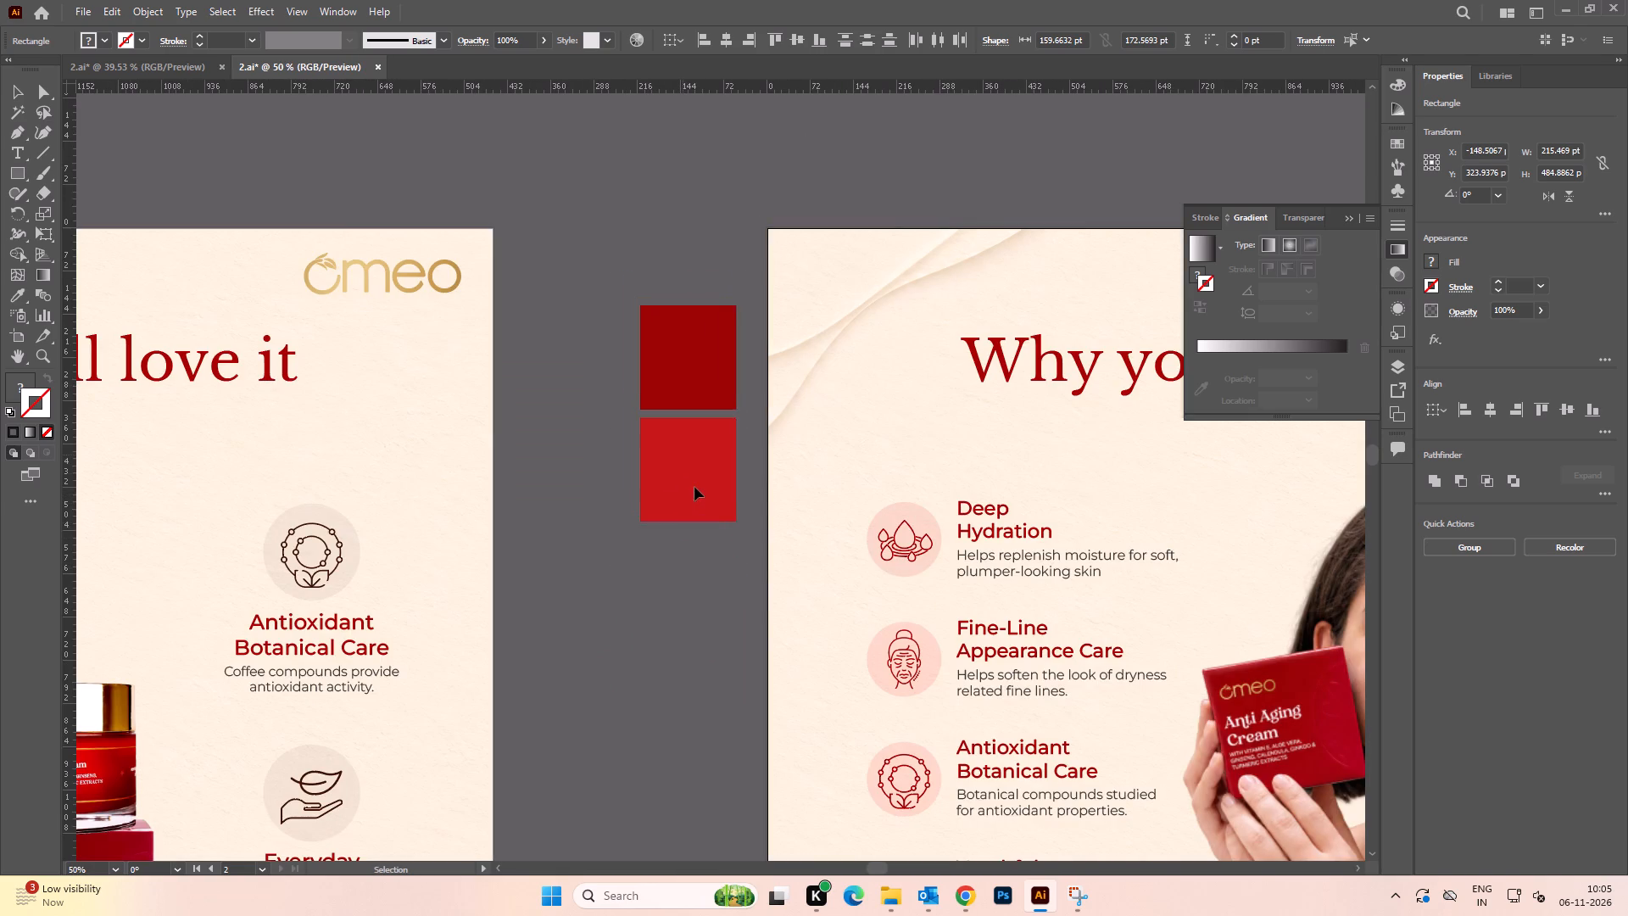
left_click_drag(694, 487, 702, 489)
Move the pasted benefit list onto the artboard with the woman and align it to the existing list's left and top edges.
scroll(674, 428, "down", 4, "alt")
left_click(613, 289)
left_click_drag(649, 171, 728, 336)
key("space")
left_click_drag(699, 352, 731, 261)
left_click(733, 255)
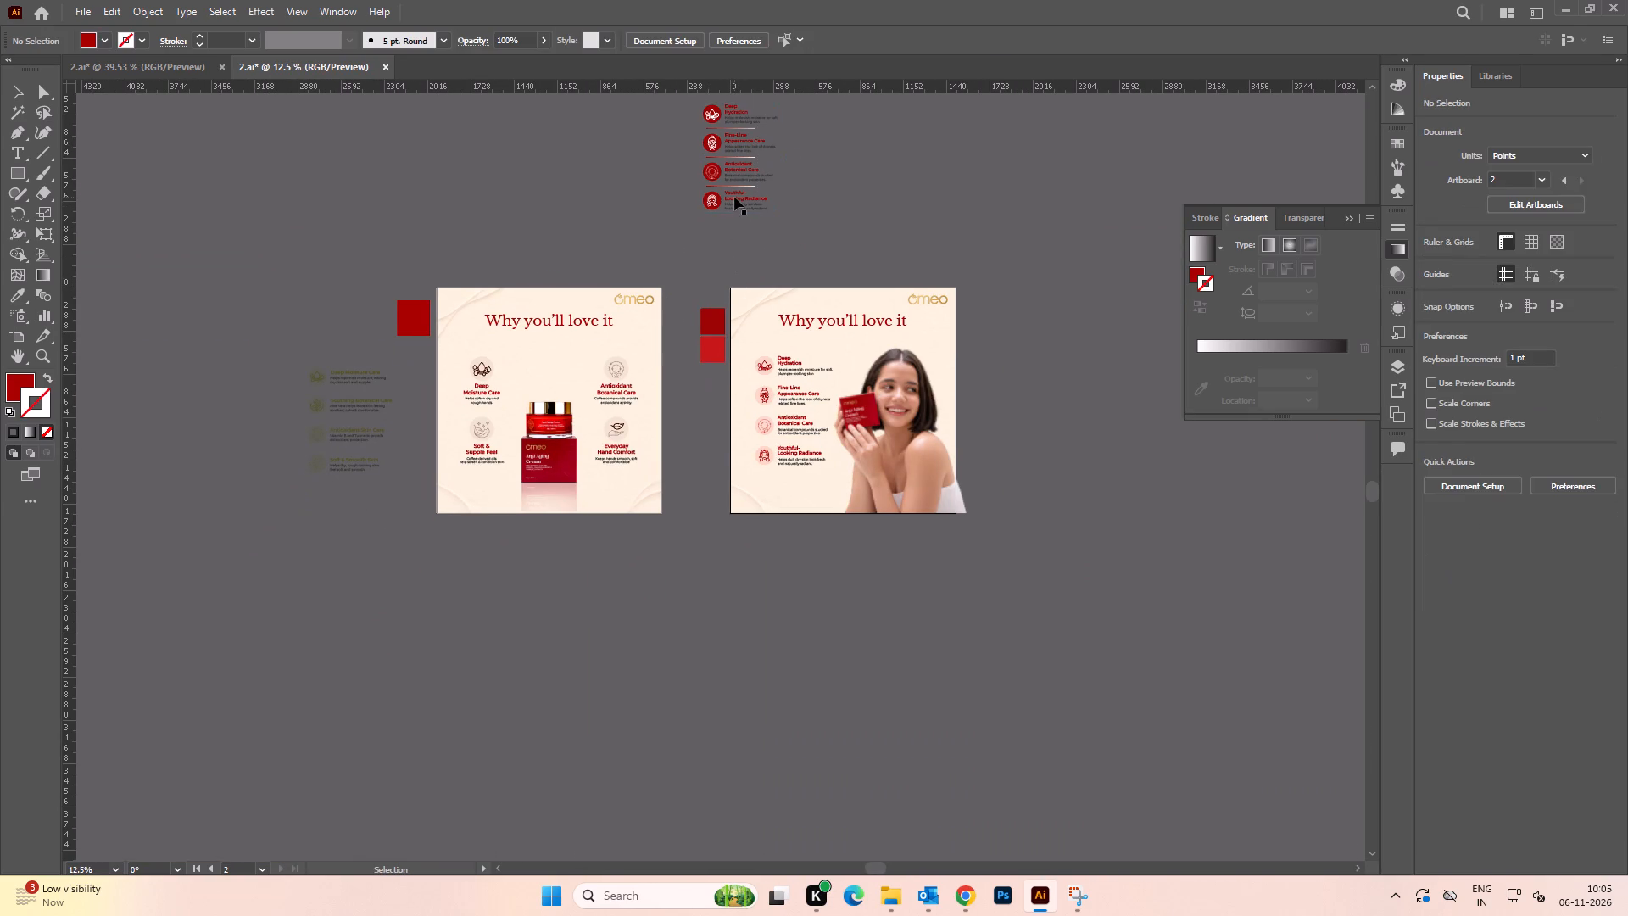
left_click_drag(734, 197, 738, 222)
left_click(789, 365)
left_click_drag(733, 223, 718, 455)
scroll(793, 388, "up", 3, "alt")
left_click(776, 325, "shift")
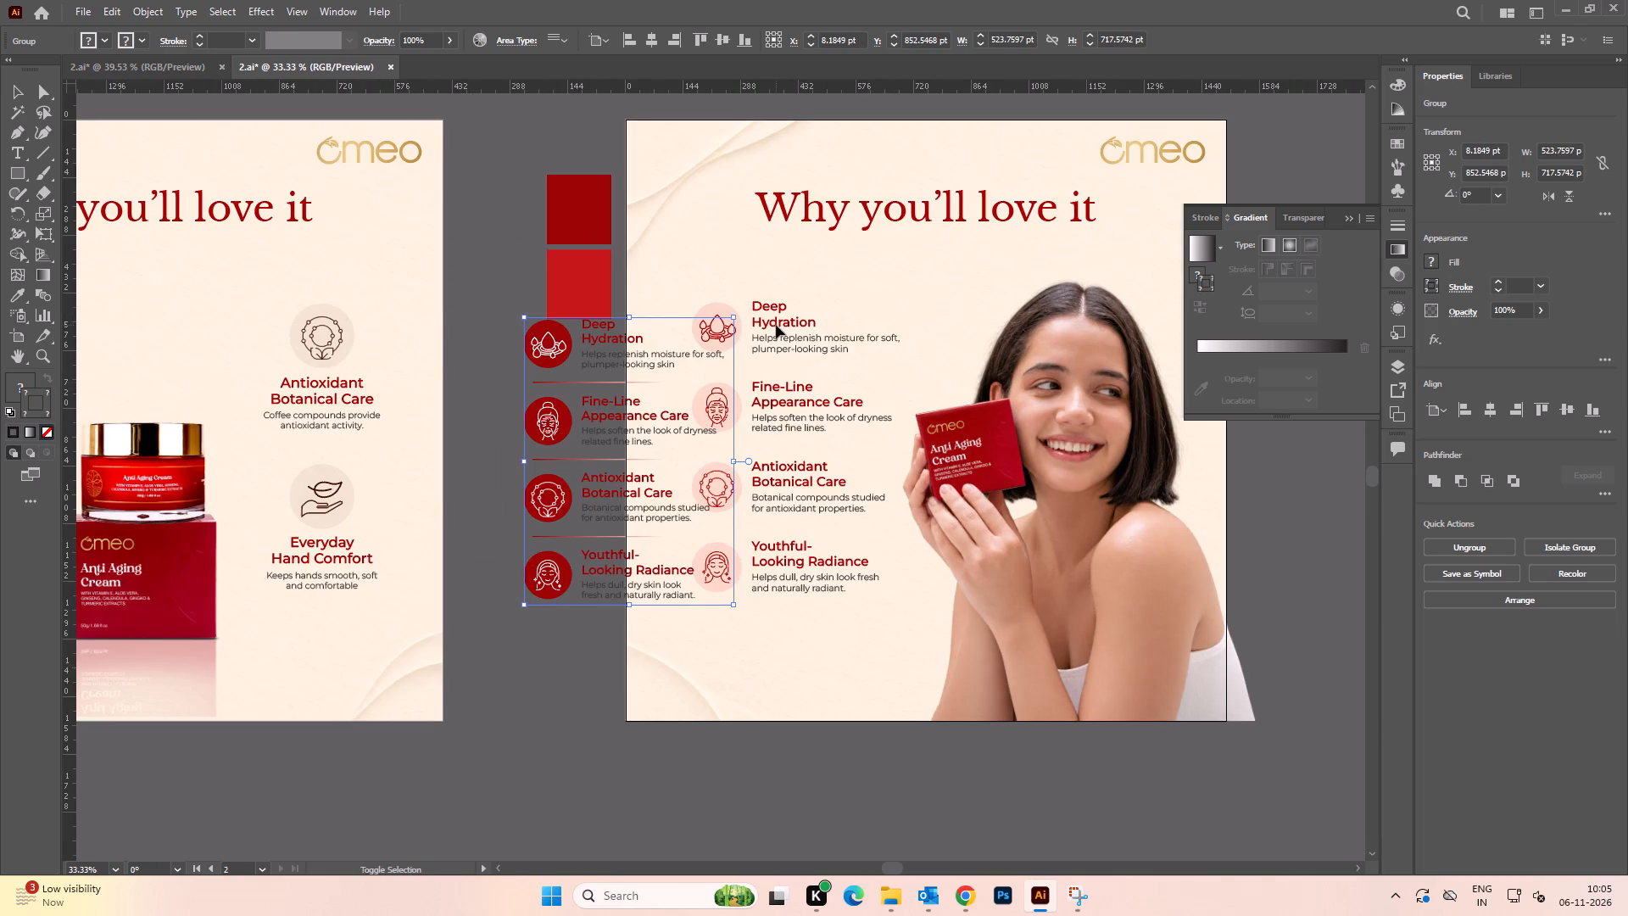
left_click(781, 321)
left_click(1467, 412)
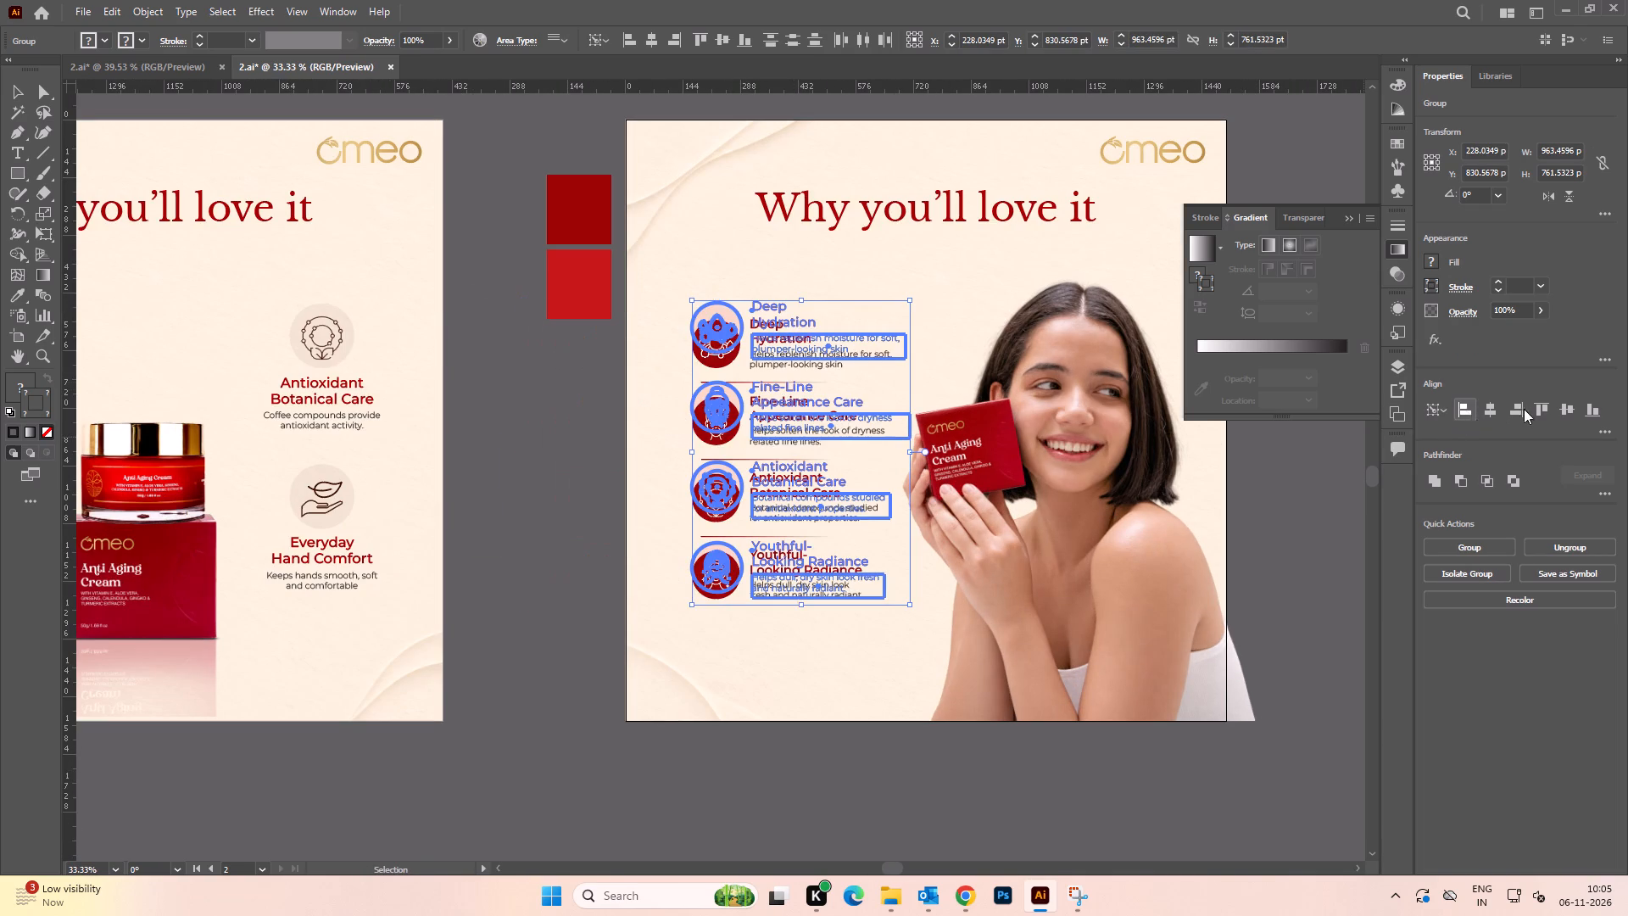
left_click(1550, 404)
left_click(576, 435)
Cut the revised benefit list, delete the old pale-icon list, and paste the revised one back in front at the same position.
scroll(789, 344, "up", 2, "alt")
key("space")
left_click_drag(721, 336, 746, 336)
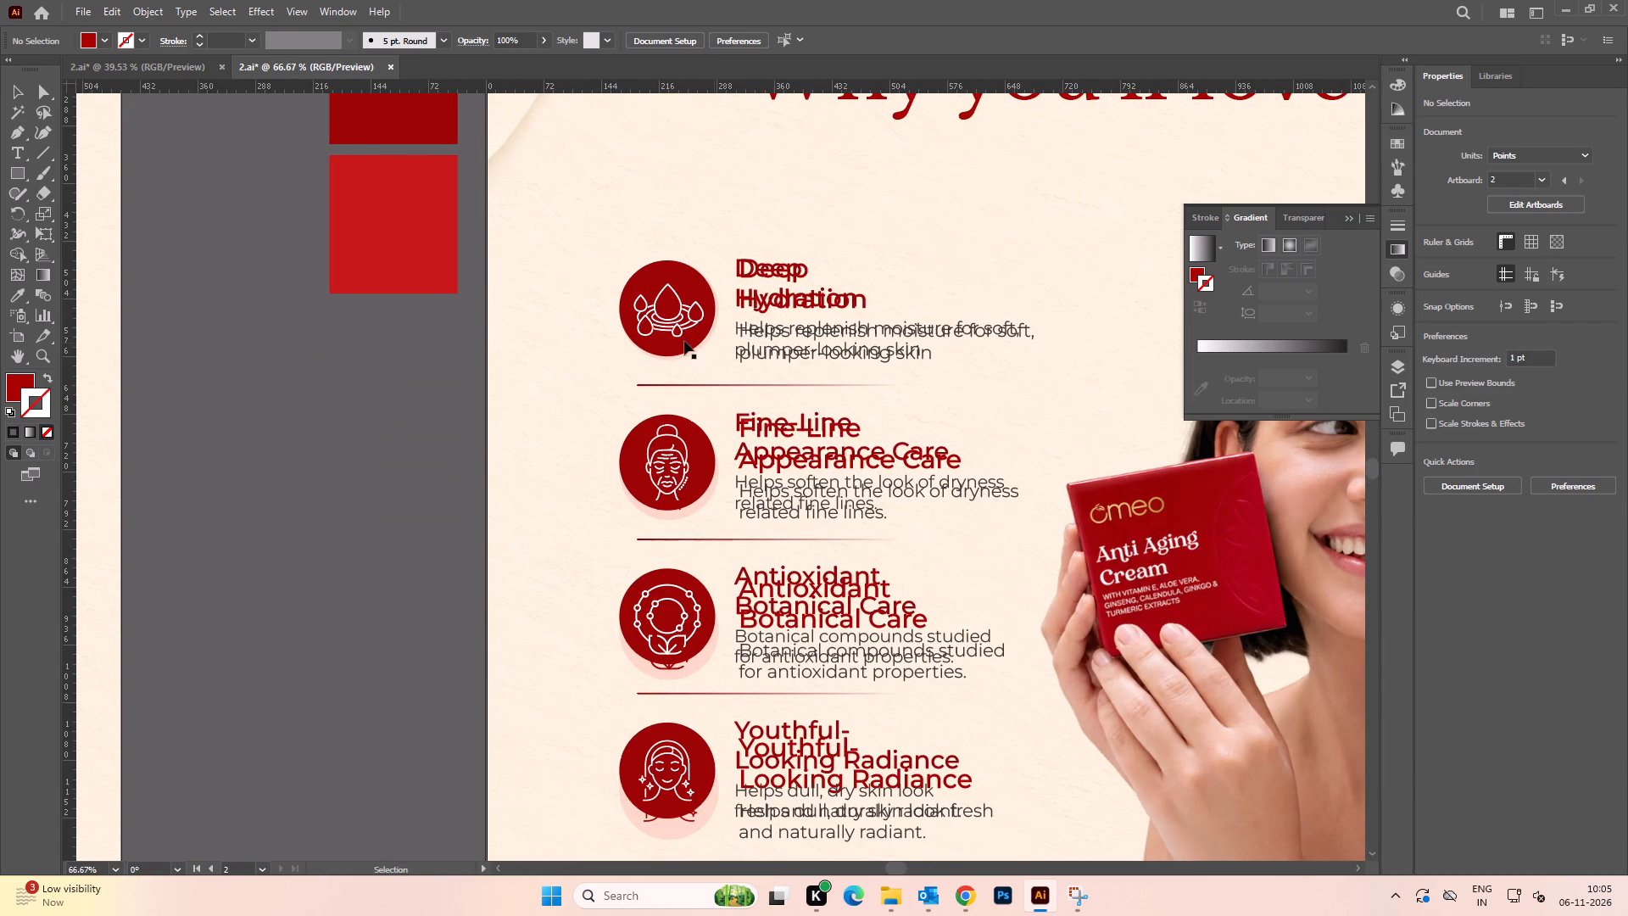
left_click_drag(688, 340, 689, 351)
key("ctrl+z")
key("ctrl+x")
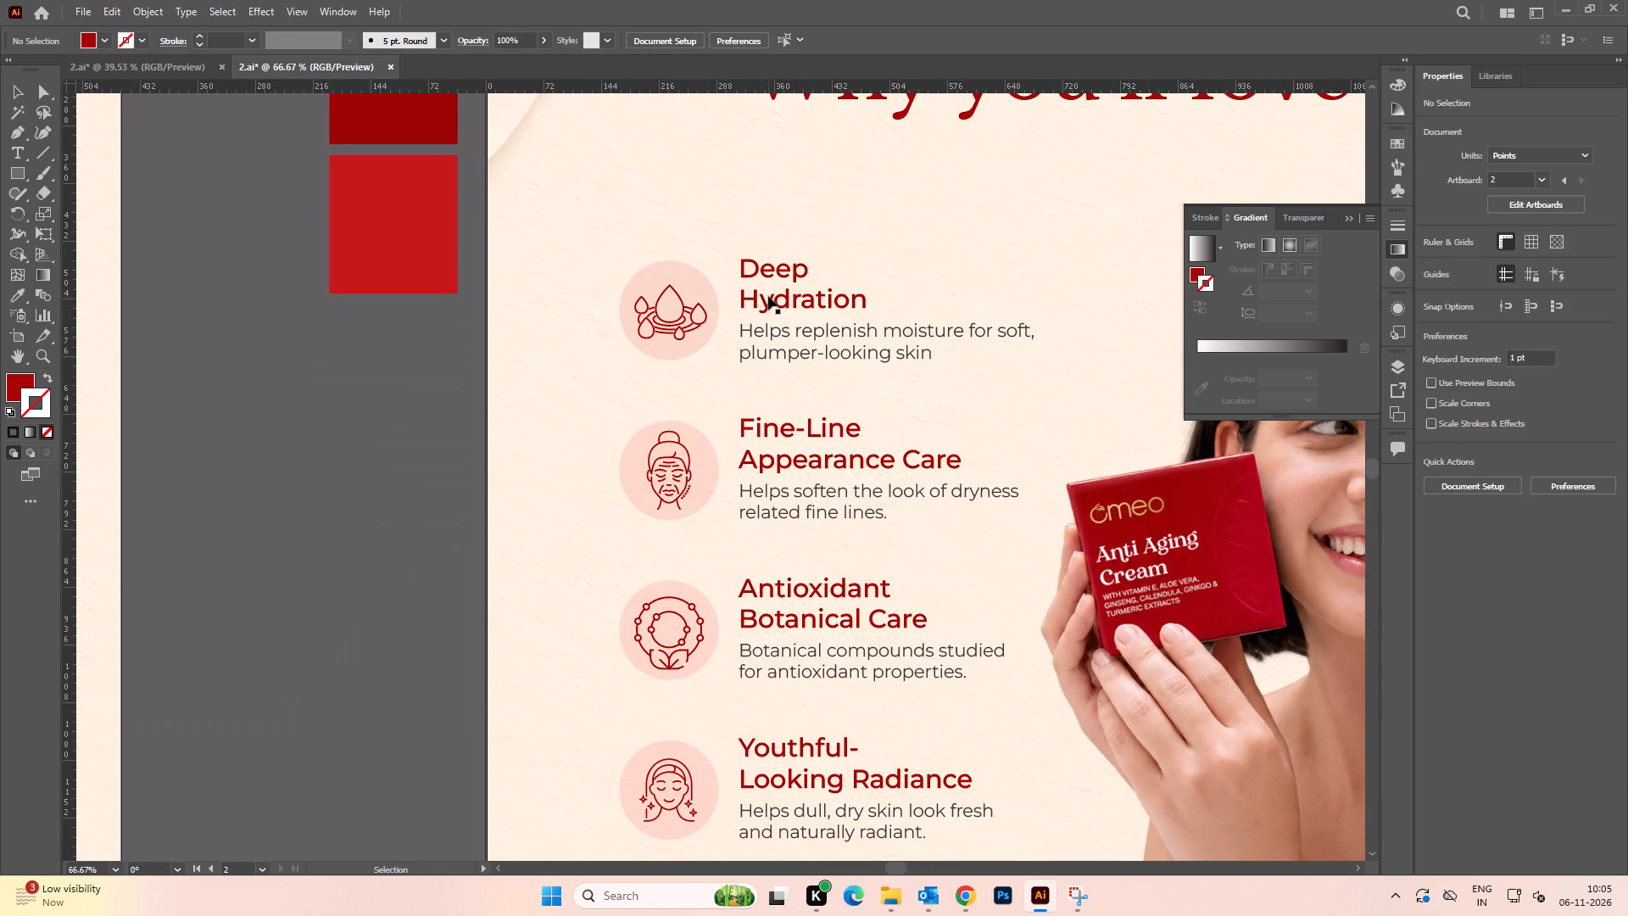
left_click(768, 296)
key("Delete")
key("ctrl+f")
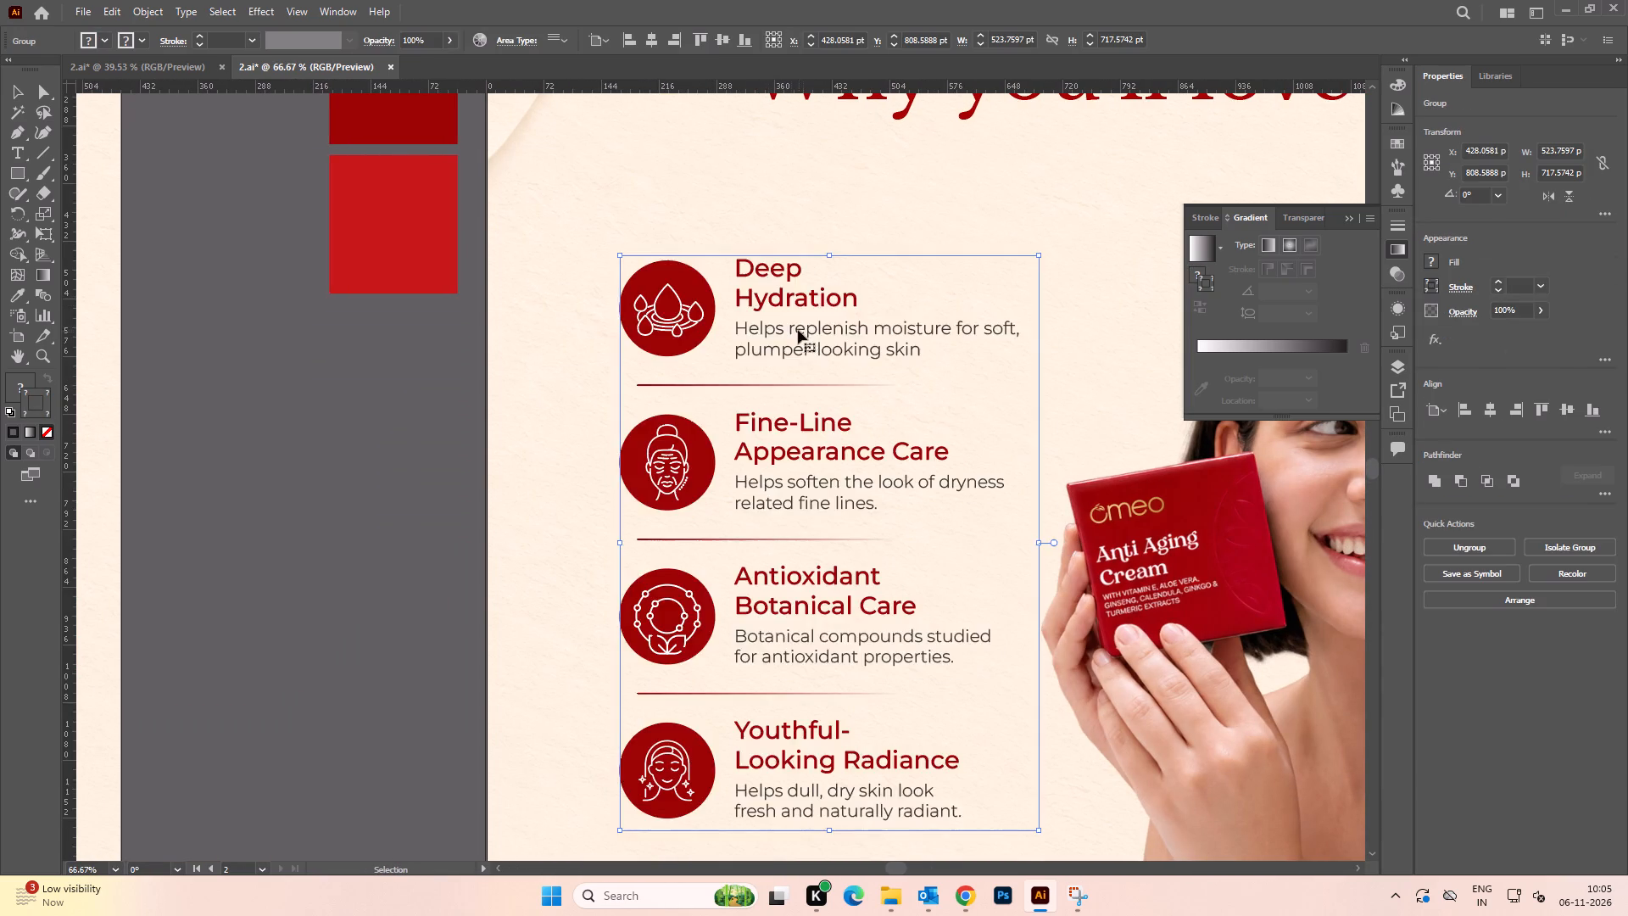
Recolour the "Why you'll love it" heading with the dark red sampled from the Deep Hydration icon circle.
scroll(798, 330, "down", 4, "alt")
left_click(798, 265)
scroll(783, 283, "up", 3, "alt")
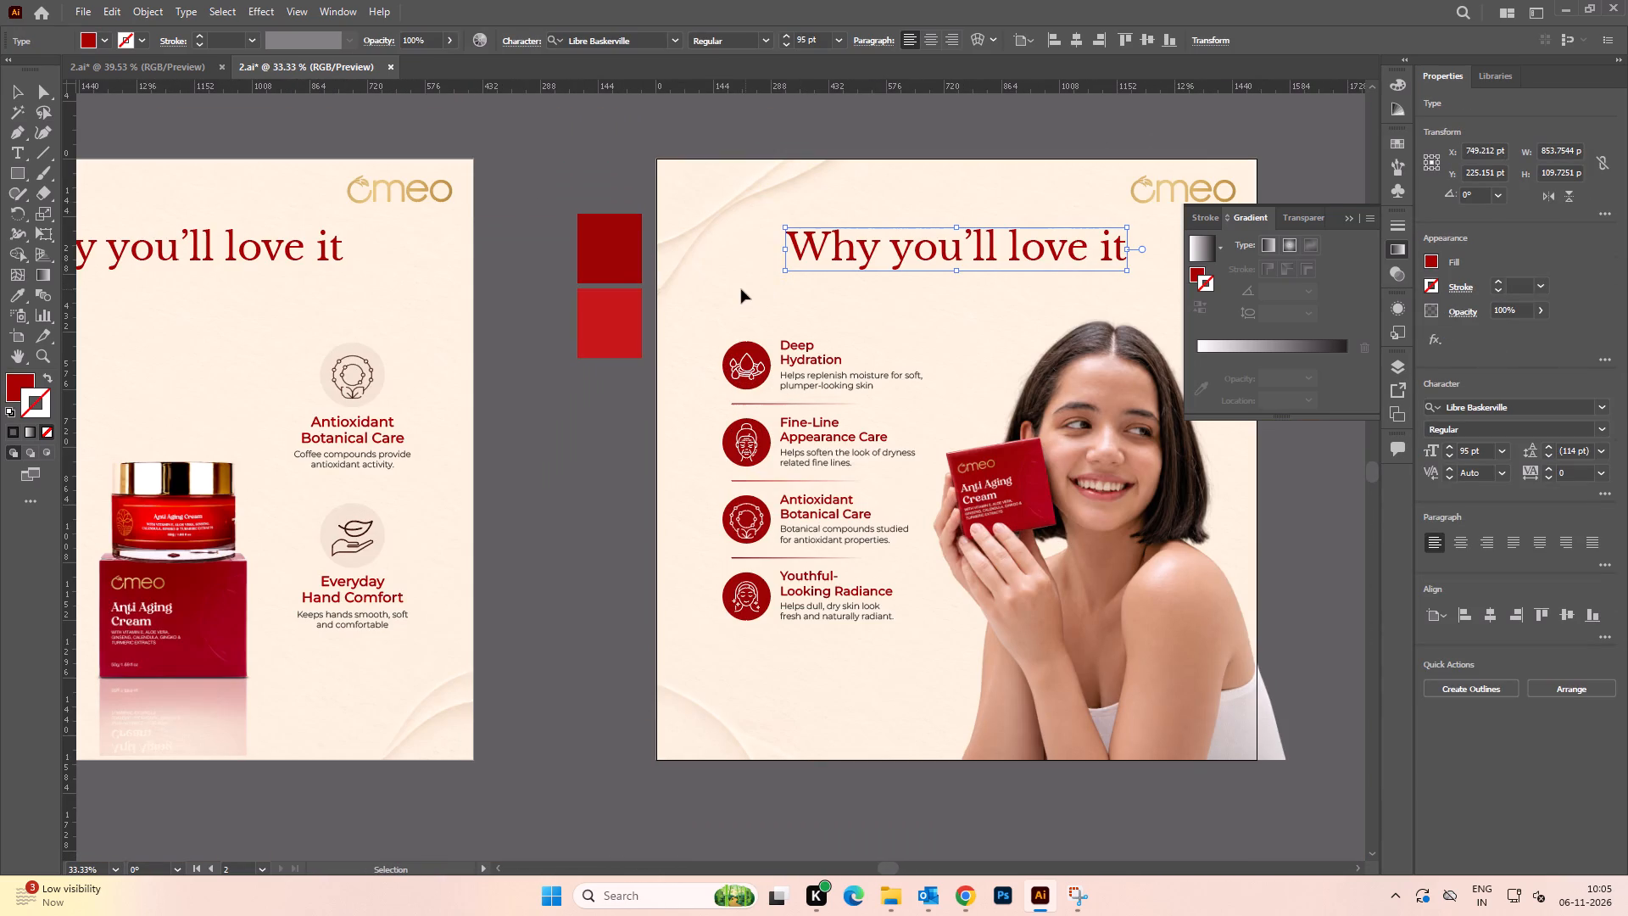
key("i")
scroll(755, 367, "up", 3)
scroll(761, 412, "up", 3, "alt")
left_click(765, 409)
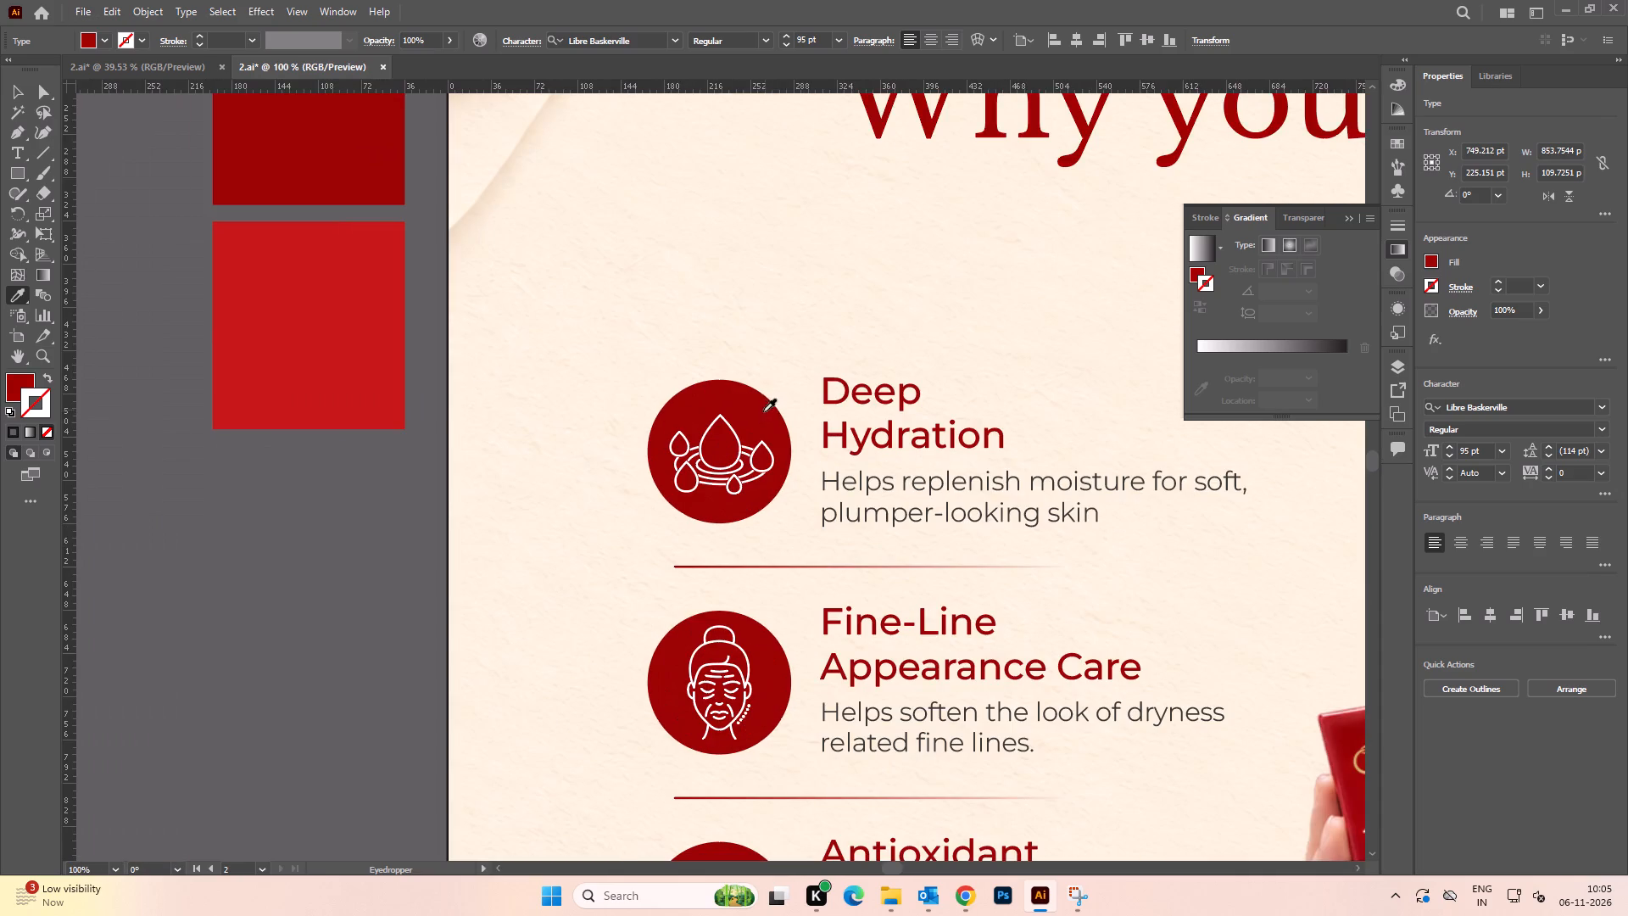
key("v")
Save 2.ai and export the artboard with the woman for web as a JPEG, replacing 2.jpg in the 1500x1500 folder.
scroll(746, 387, "down", 5, "alt")
key("ctrl+0")
key("ctrl+s")
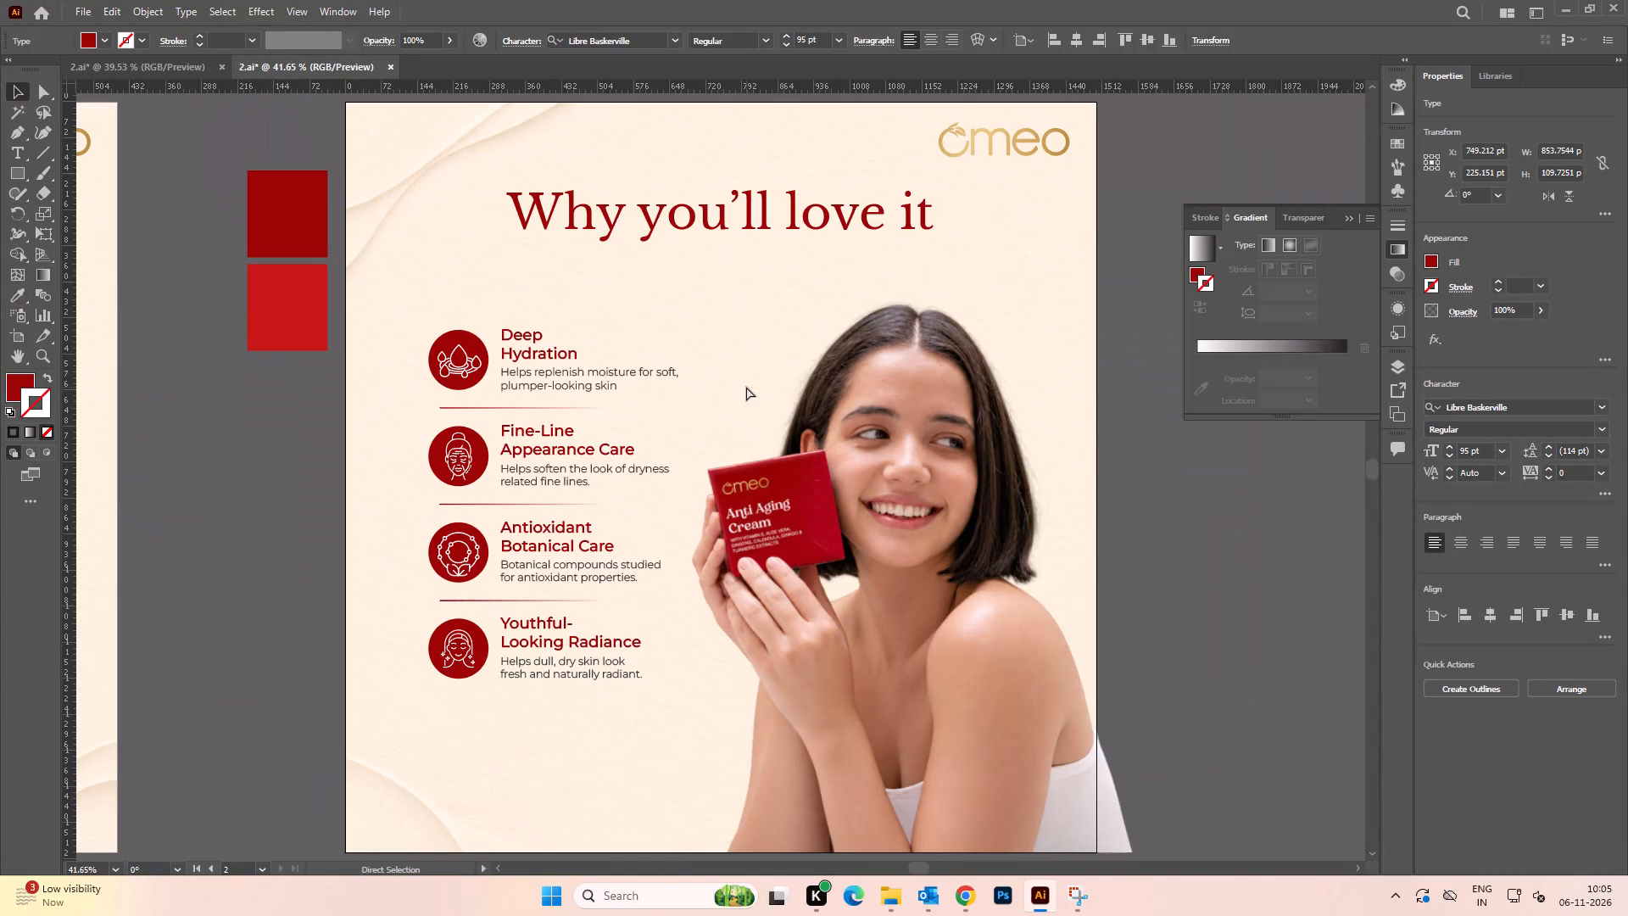
left_click(1219, 586)
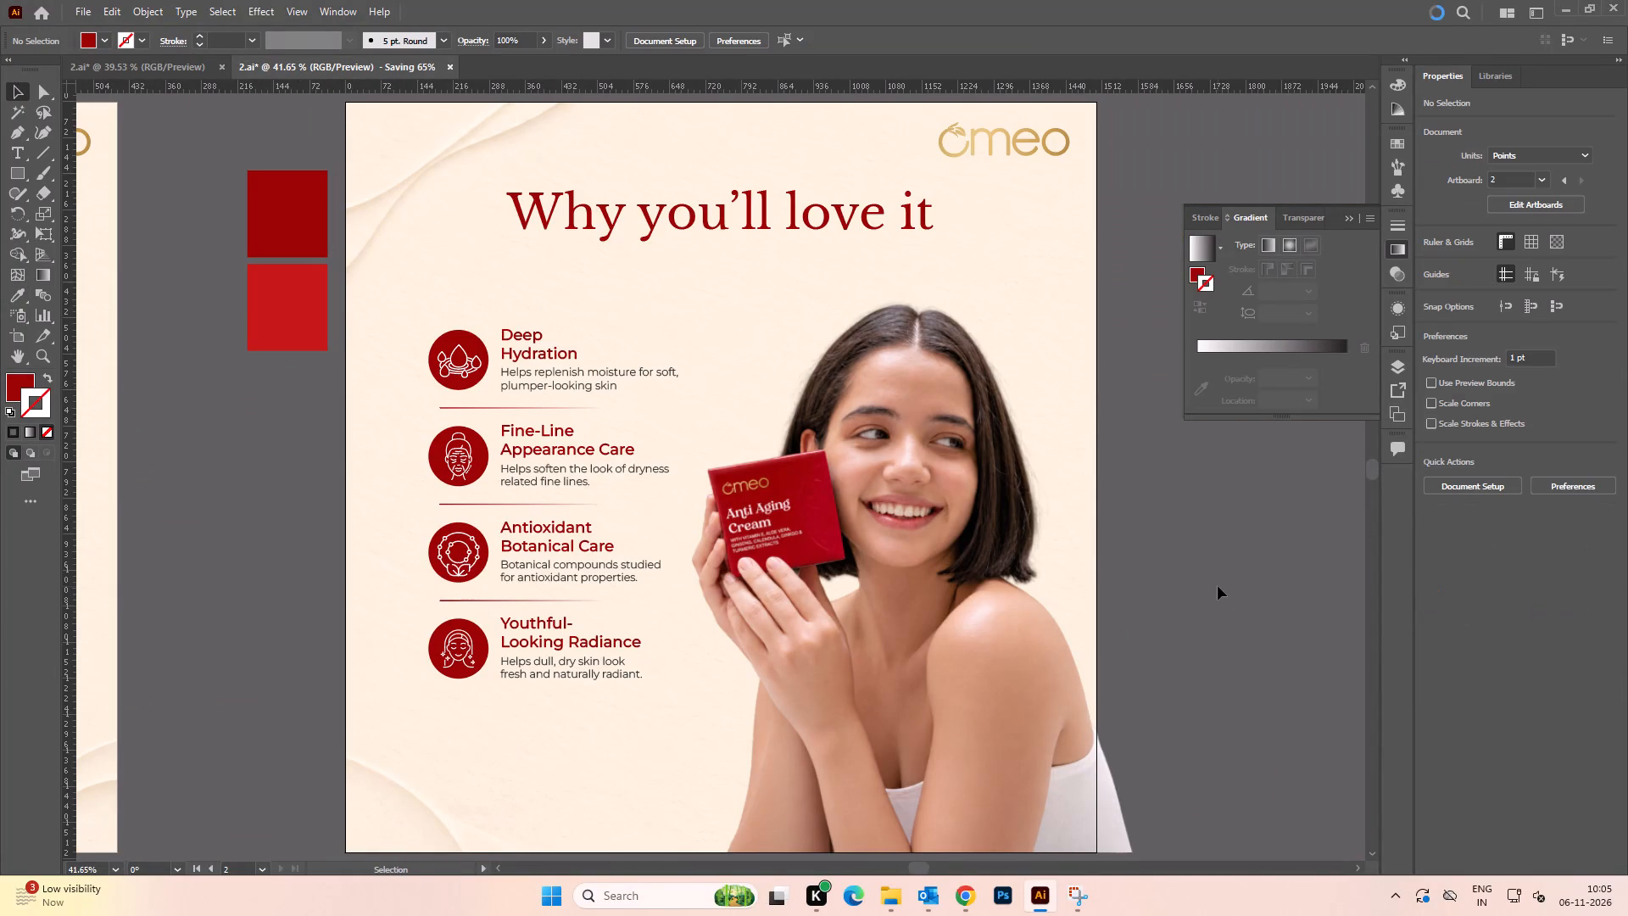
key("ctrl+s")
key("ctrl+alt+shift+s")
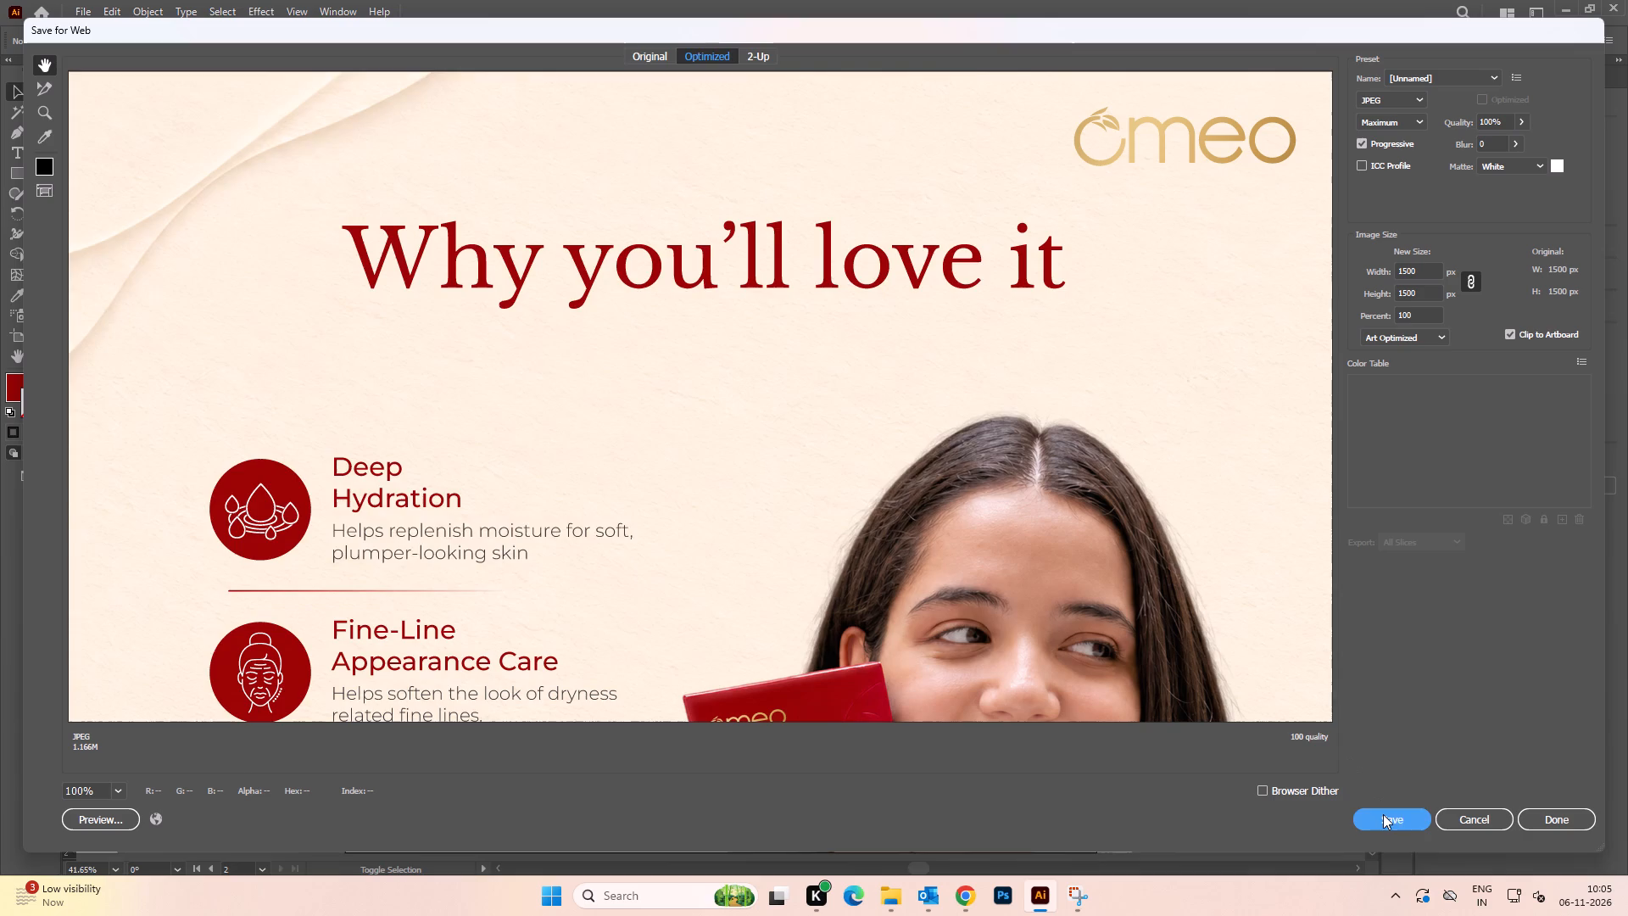
left_click(1383, 814)
left_click(868, 595)
left_click(614, 372)
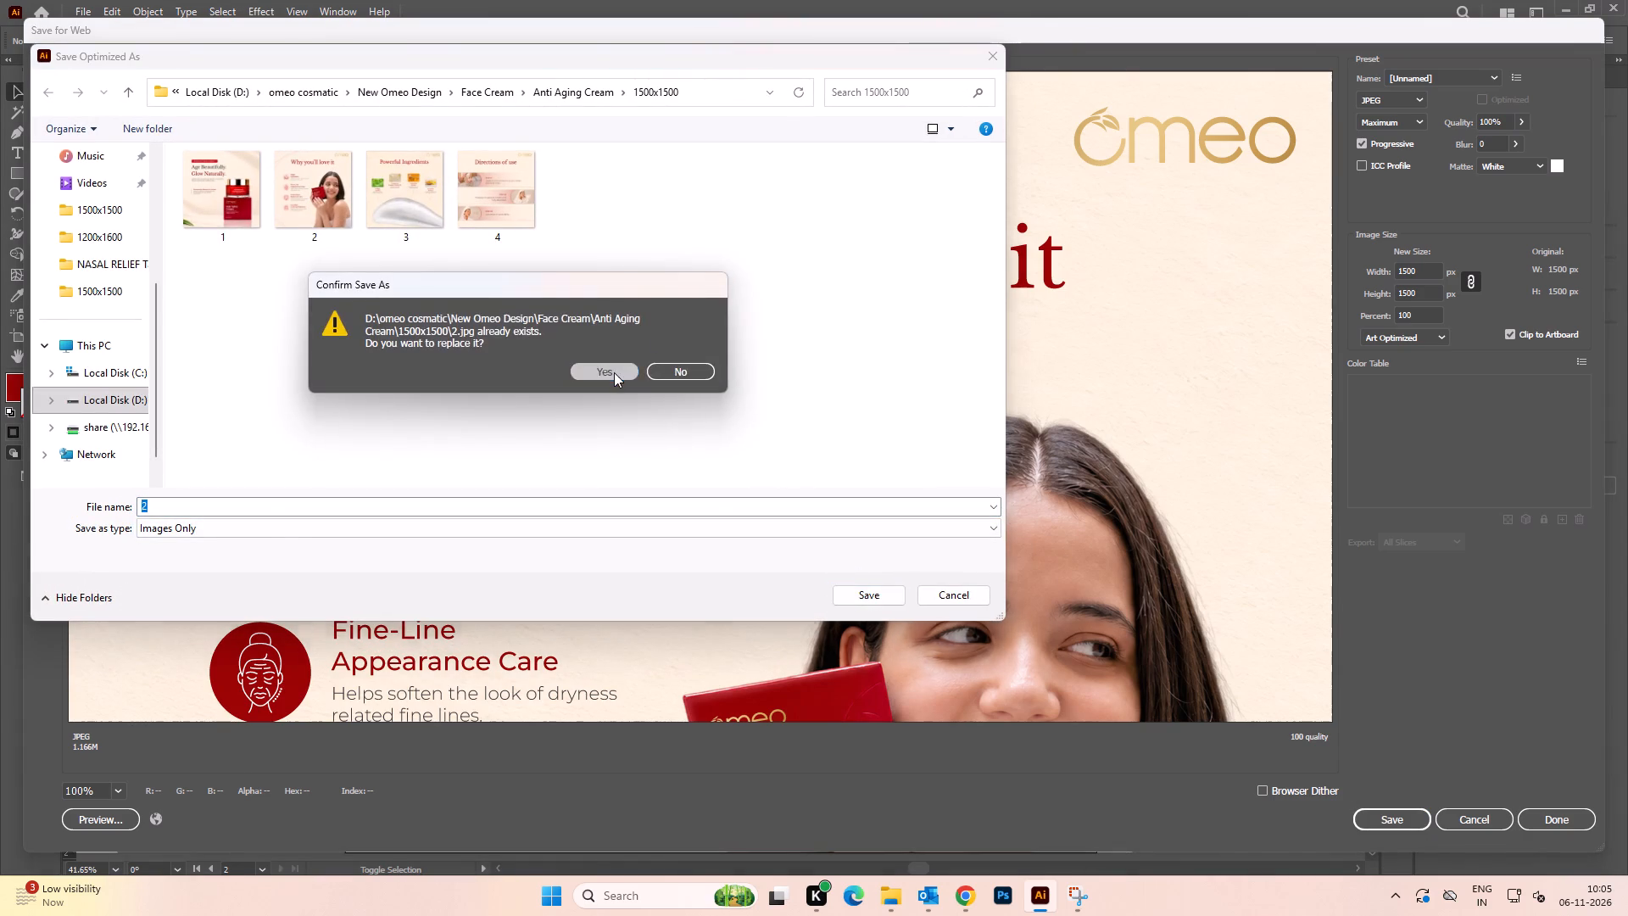
Save the 1500x1500 2.ai again with the artboard with the woman fitted in the window.
key("ctrl+s")
scroll(659, 248, "down", 1, "alt")
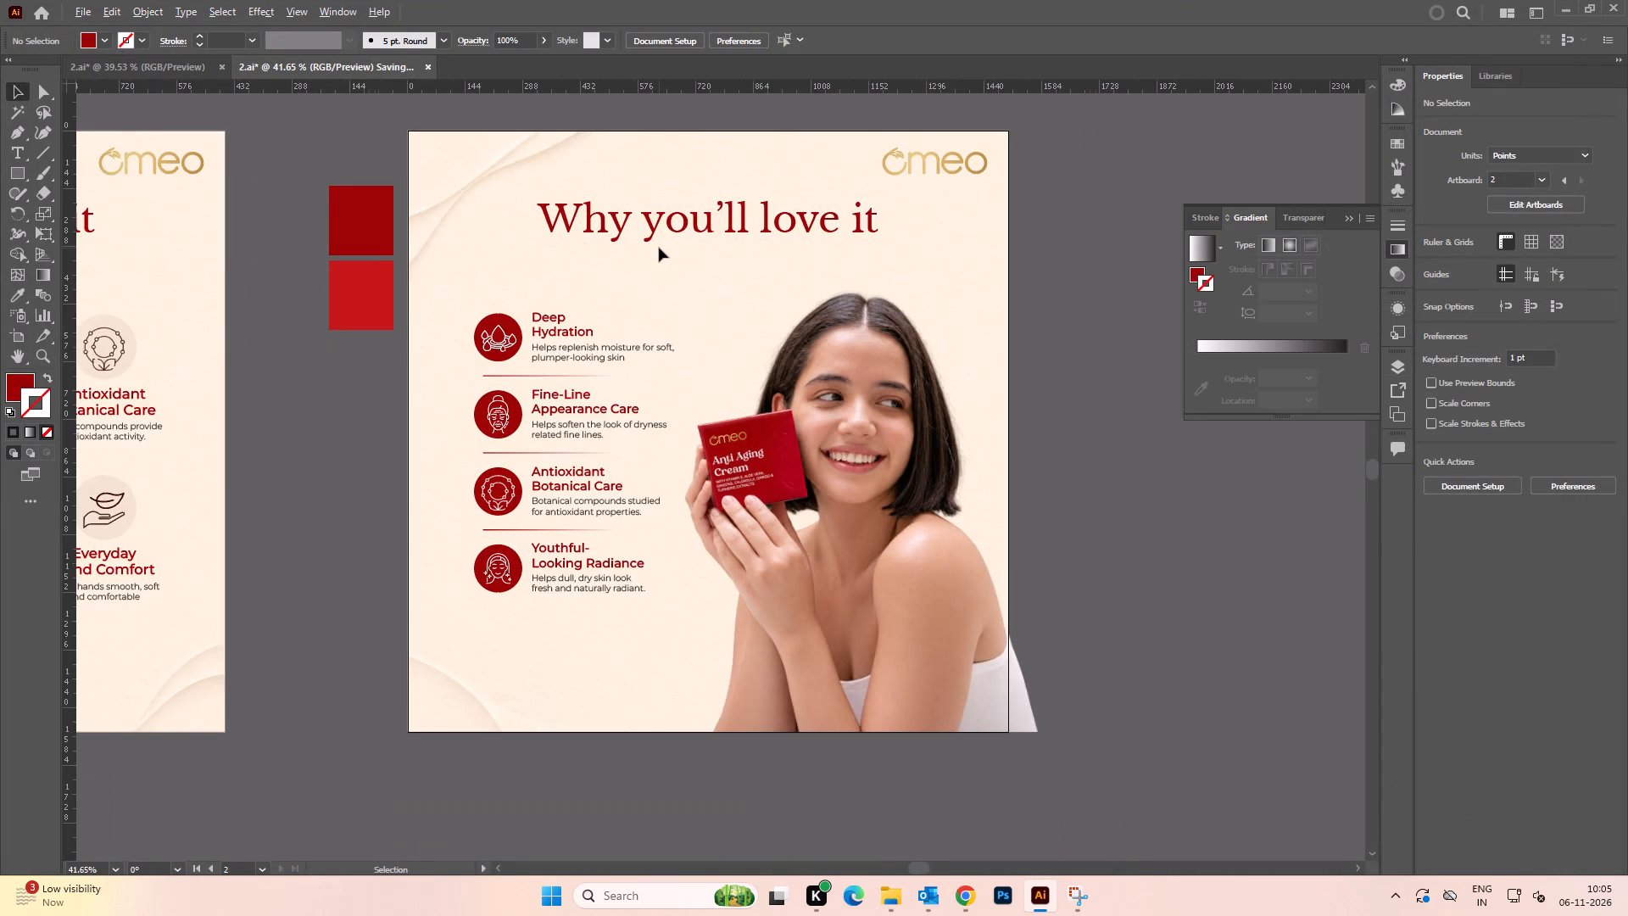
key("space")
left_click_drag(651, 259, 580, 313)
left_click(613, 134)
key("ctrl+0")
key("ctrl+s")
key("ctrl+s")
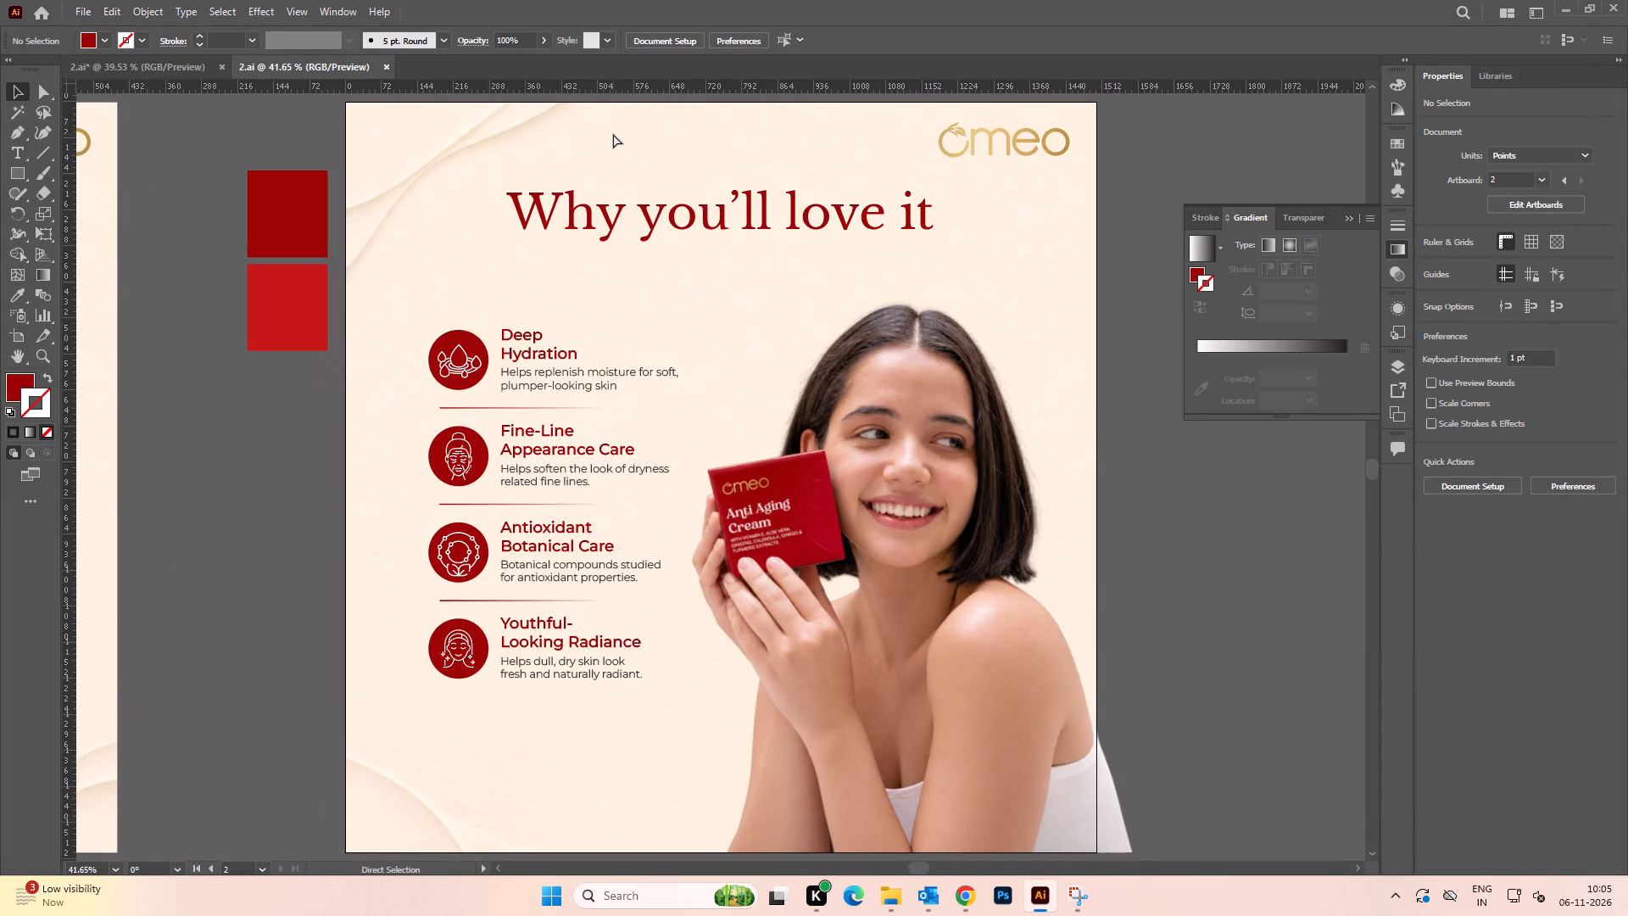
key("ctrl+s")
key("ctrl+s")
key("ctrl+s")
key("ctrl+s")
key("ctrl+s")
Close both the 1500x1500 and the 1200x1600 2.ai documents.
left_click(201, 131)
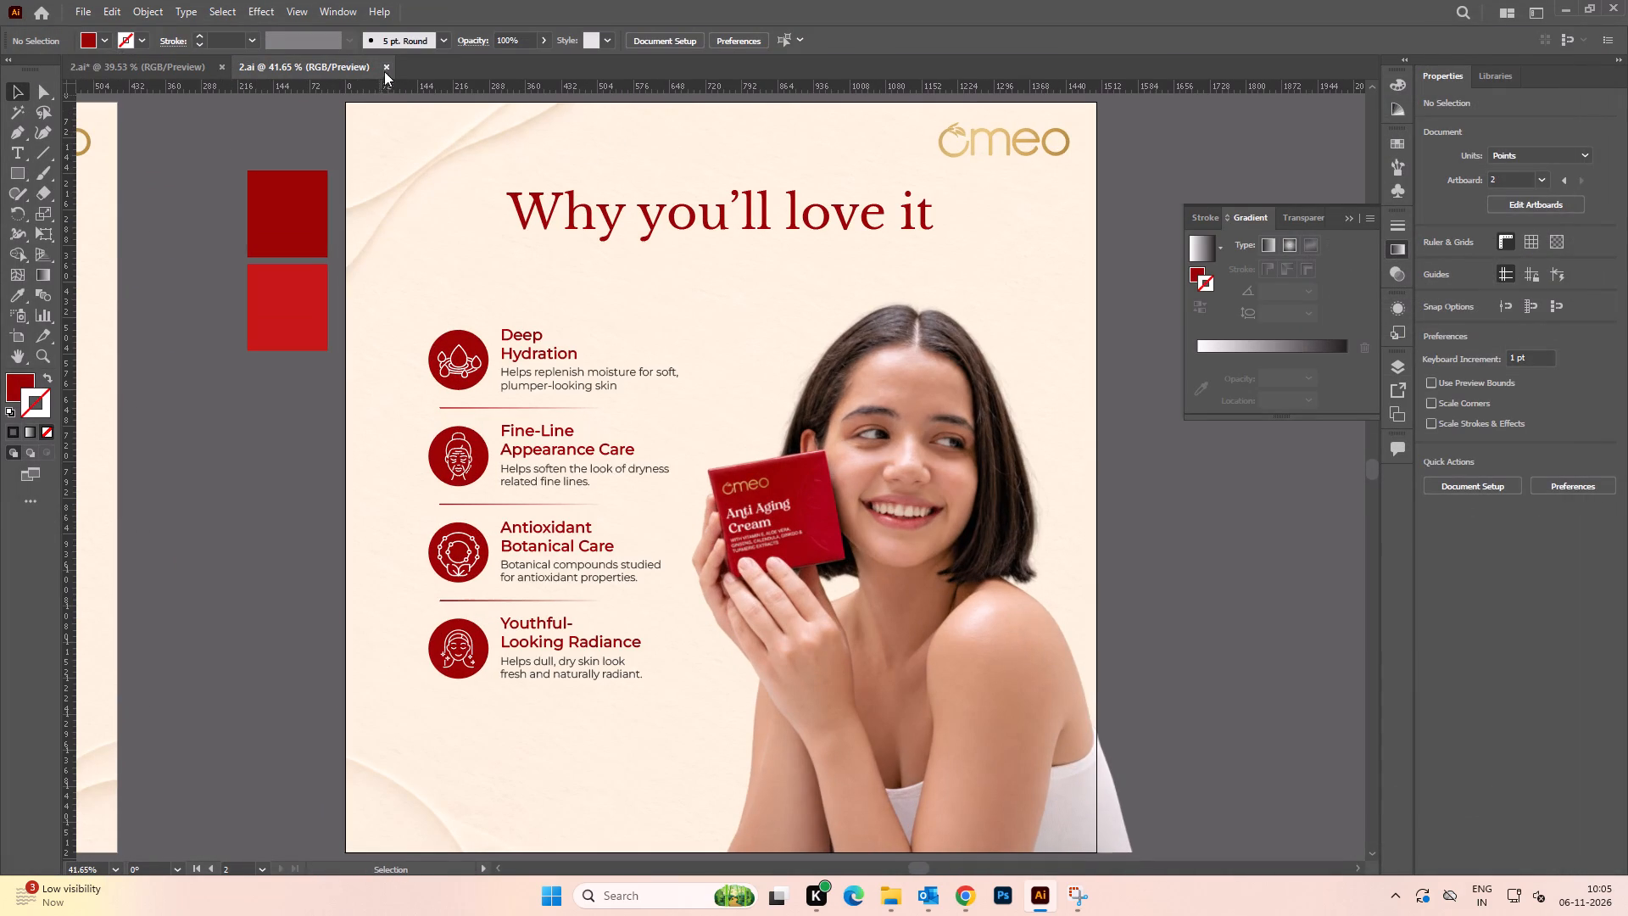
left_click(387, 68)
left_click(254, 176)
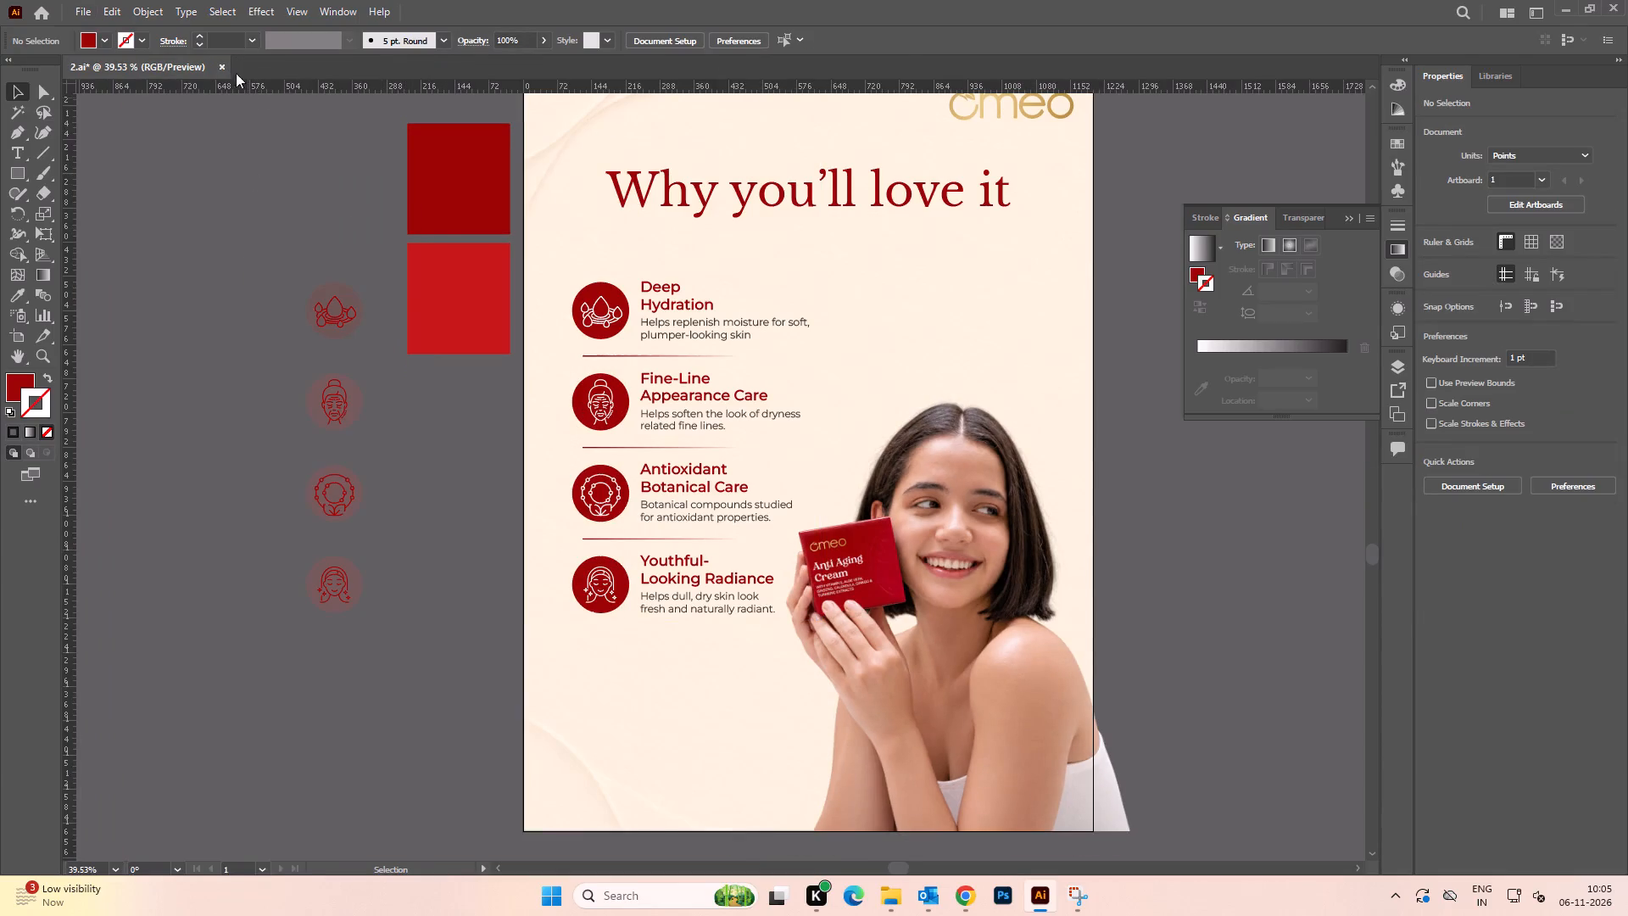
left_click(220, 64)
left_click(856, 466)
Switch to File Explorer and open 3.ai from the Anti Aging Cream 1500x1500 folder.
key("alt+Tab")
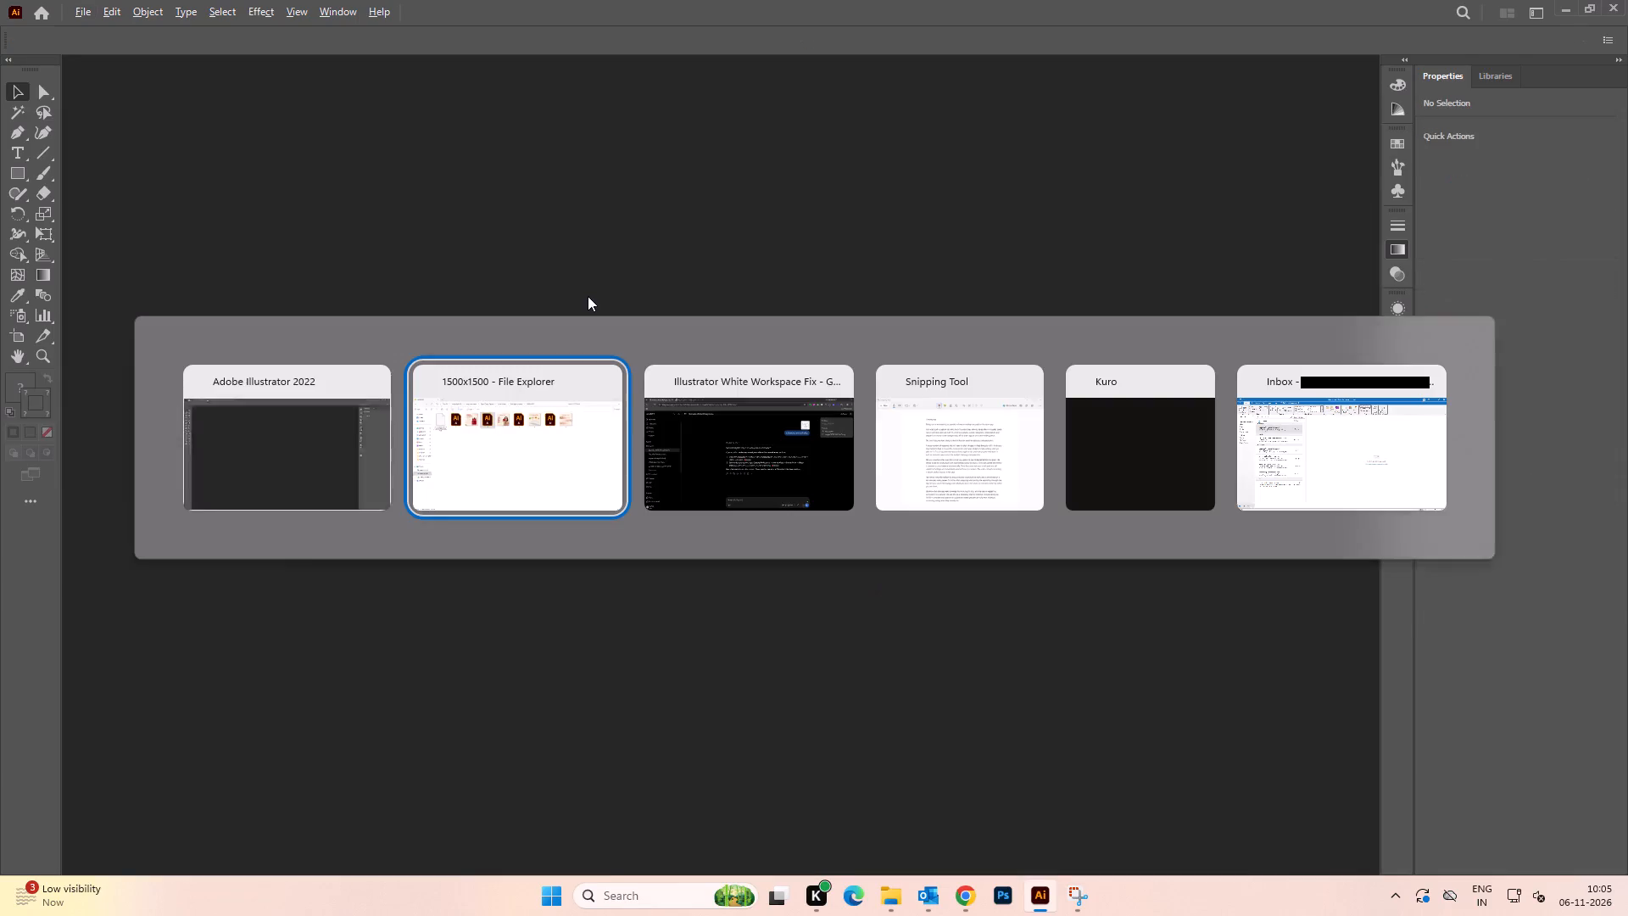
left_click(546, 480, "alt")
left_click(755, 483)
key("BackSpace")
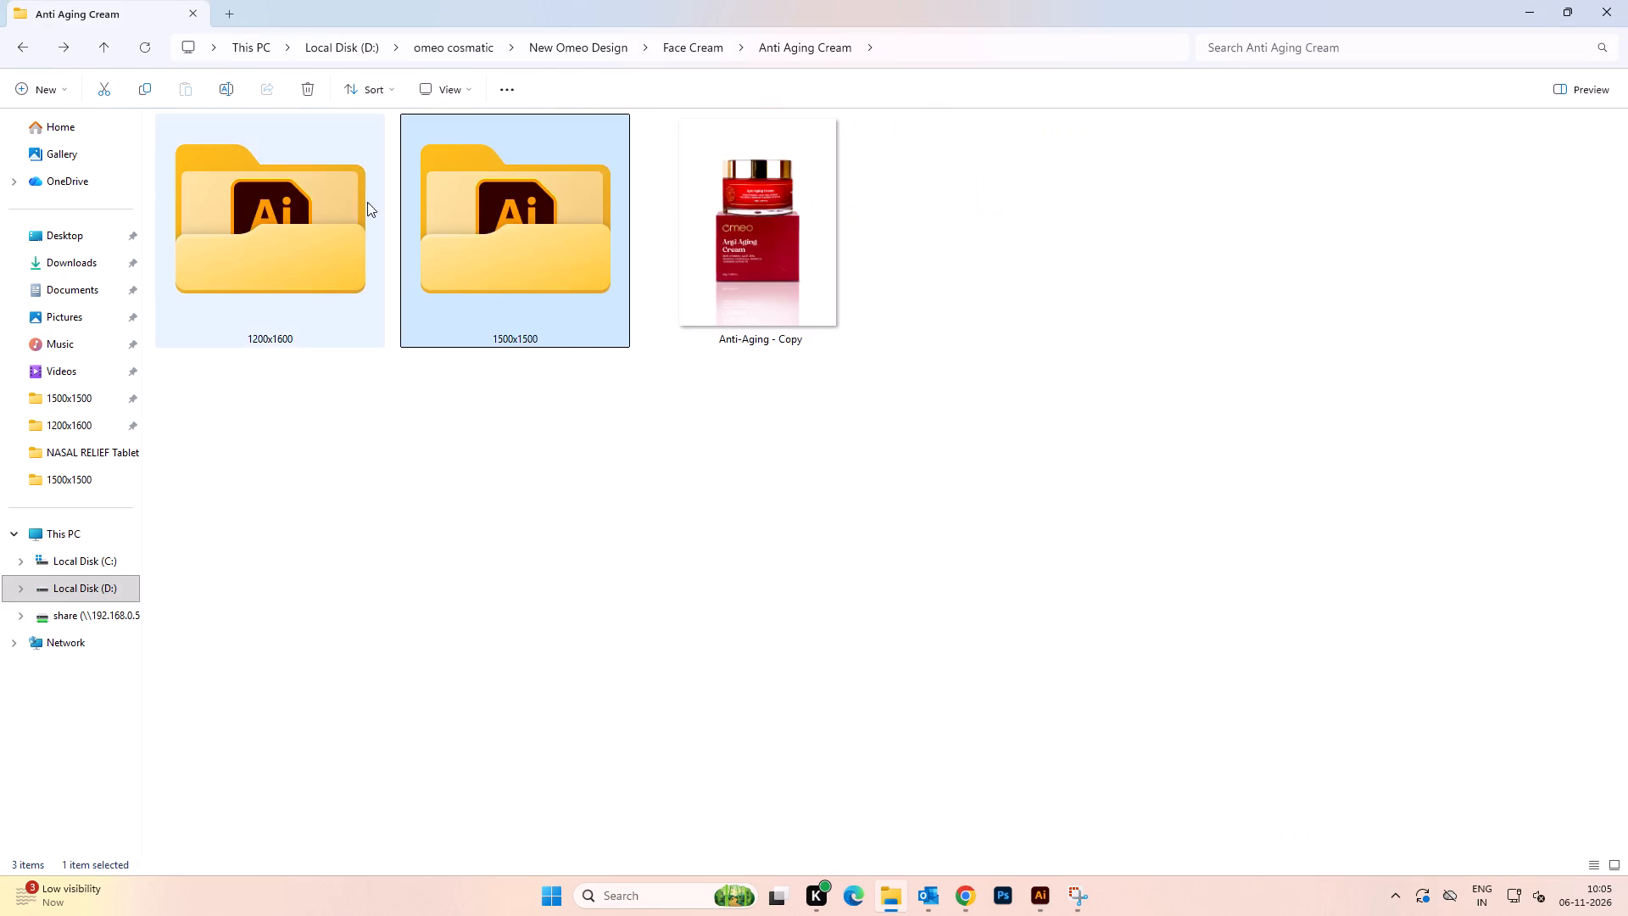
key("BackSpace")
double_click(523, 249)
left_click(319, 245)
double_click(477, 249)
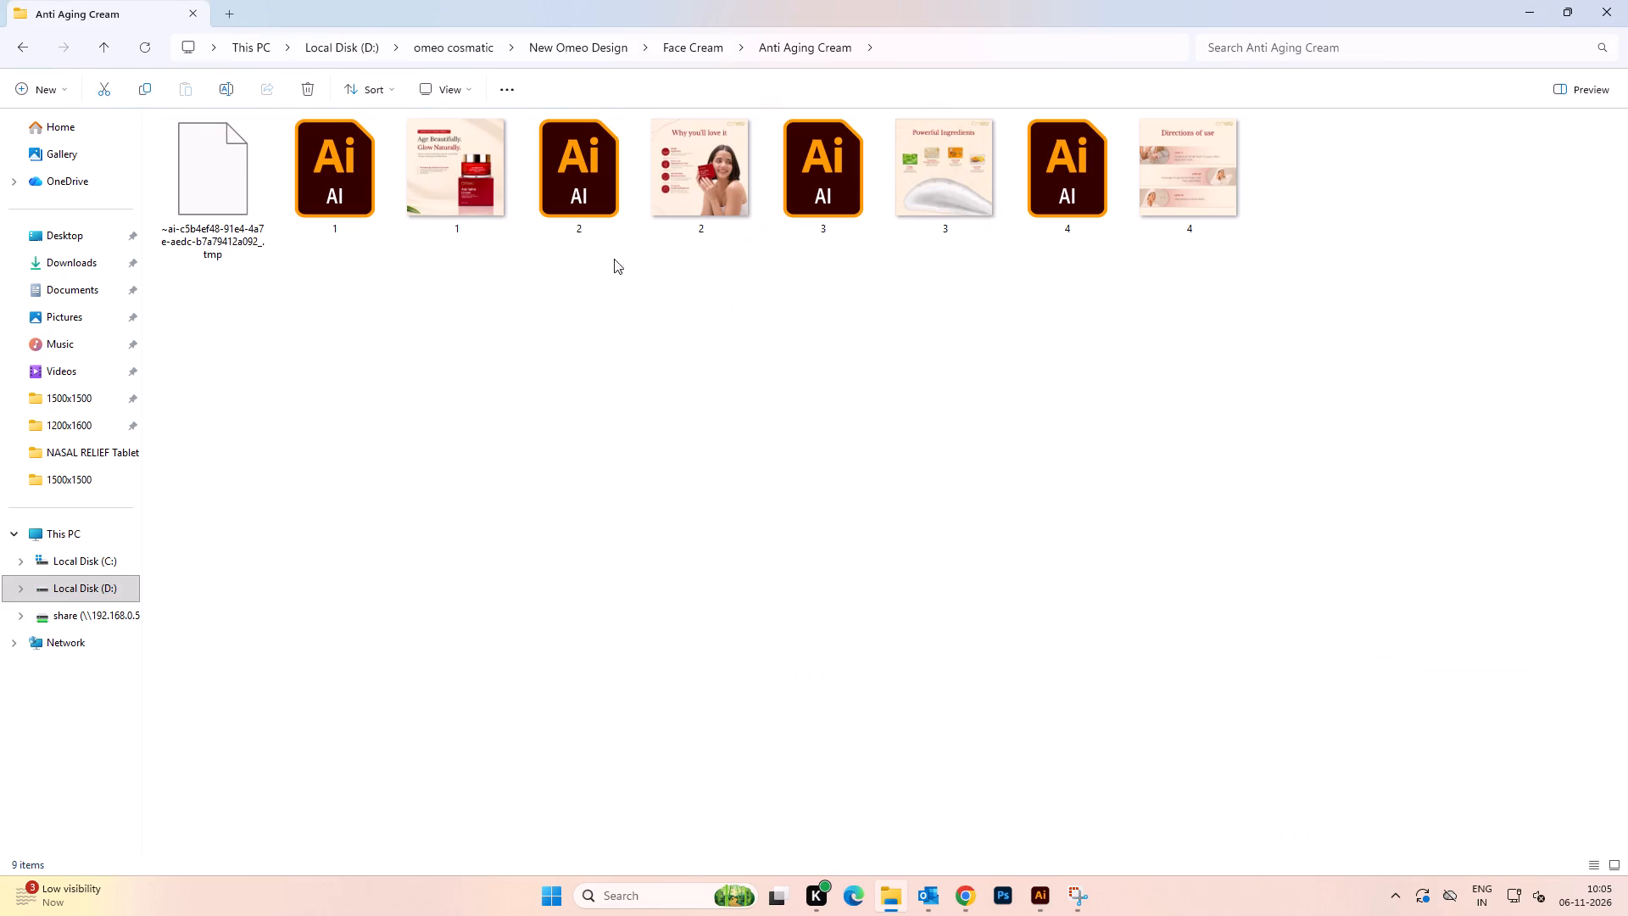
double_click(850, 182)
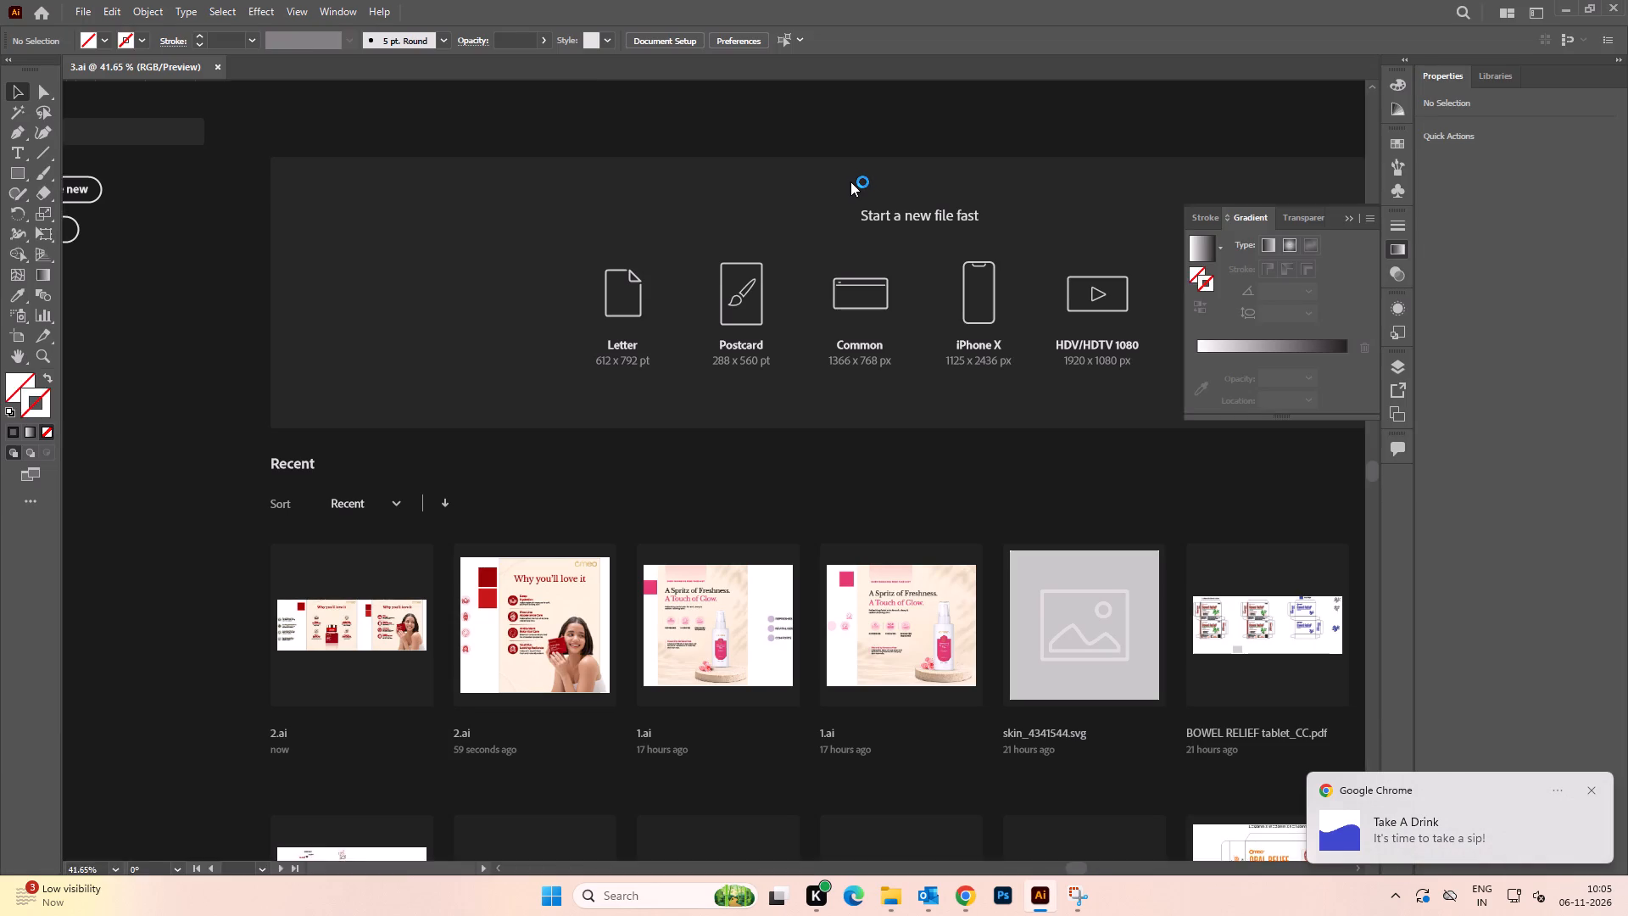
Delete the old red swatch beside the Powerful Ingredients artboard.
key("space")
left_click_drag(873, 307, 856, 323)
key("space")
key("space")
left_click_drag(541, 241, 666, 244)
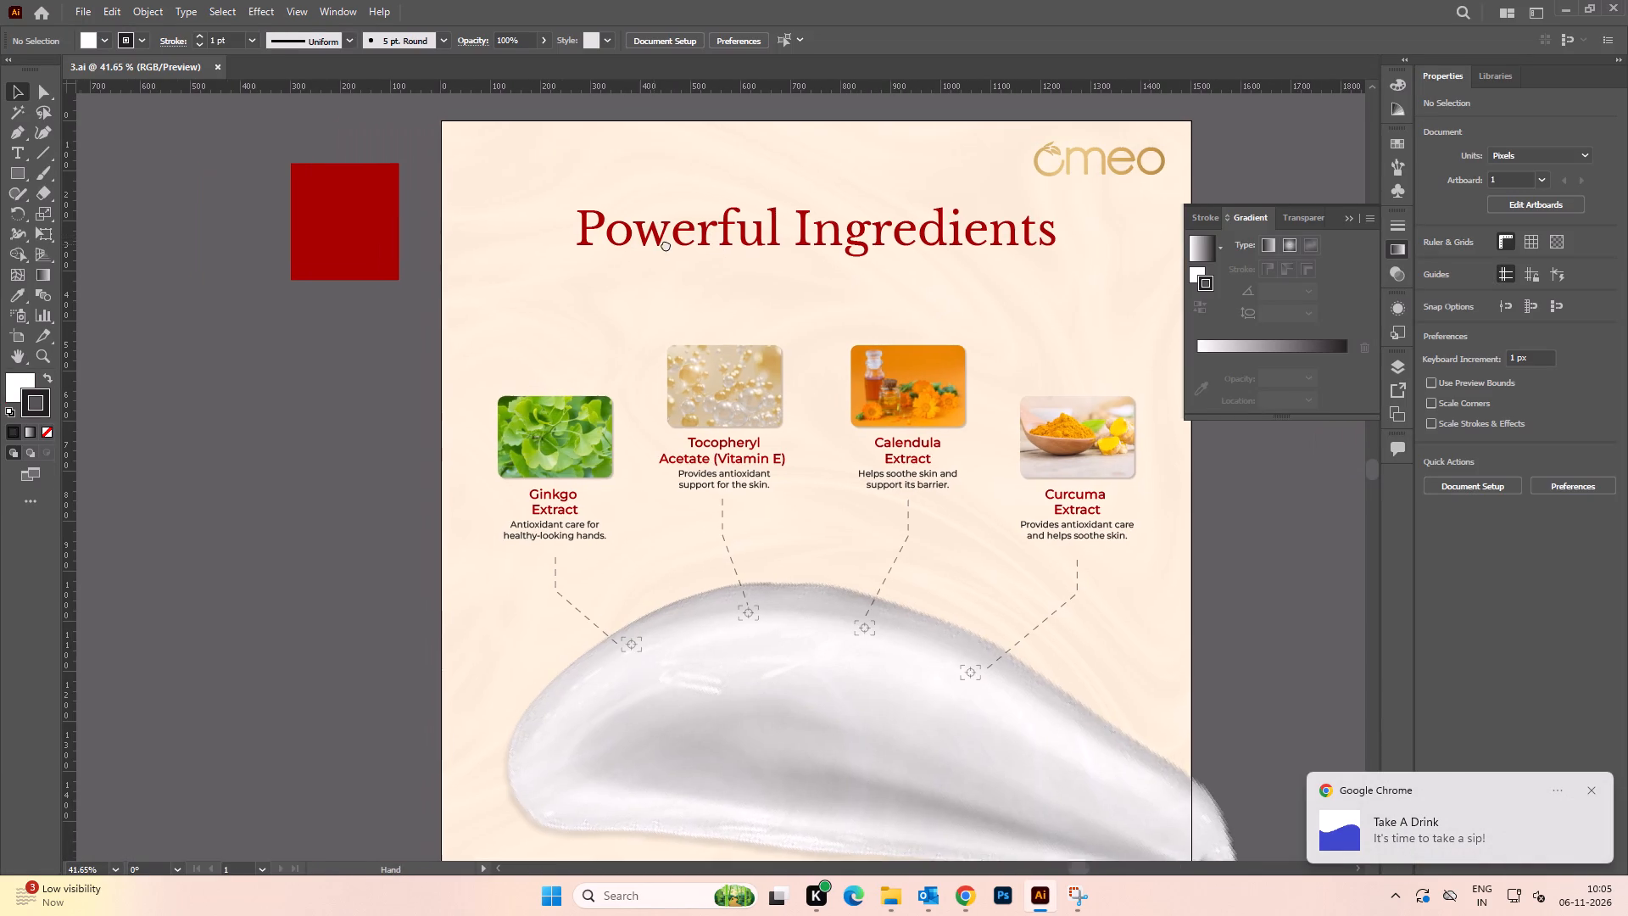
left_click_drag(666, 244, 665, 244)
left_click(397, 227)
key("Delete")
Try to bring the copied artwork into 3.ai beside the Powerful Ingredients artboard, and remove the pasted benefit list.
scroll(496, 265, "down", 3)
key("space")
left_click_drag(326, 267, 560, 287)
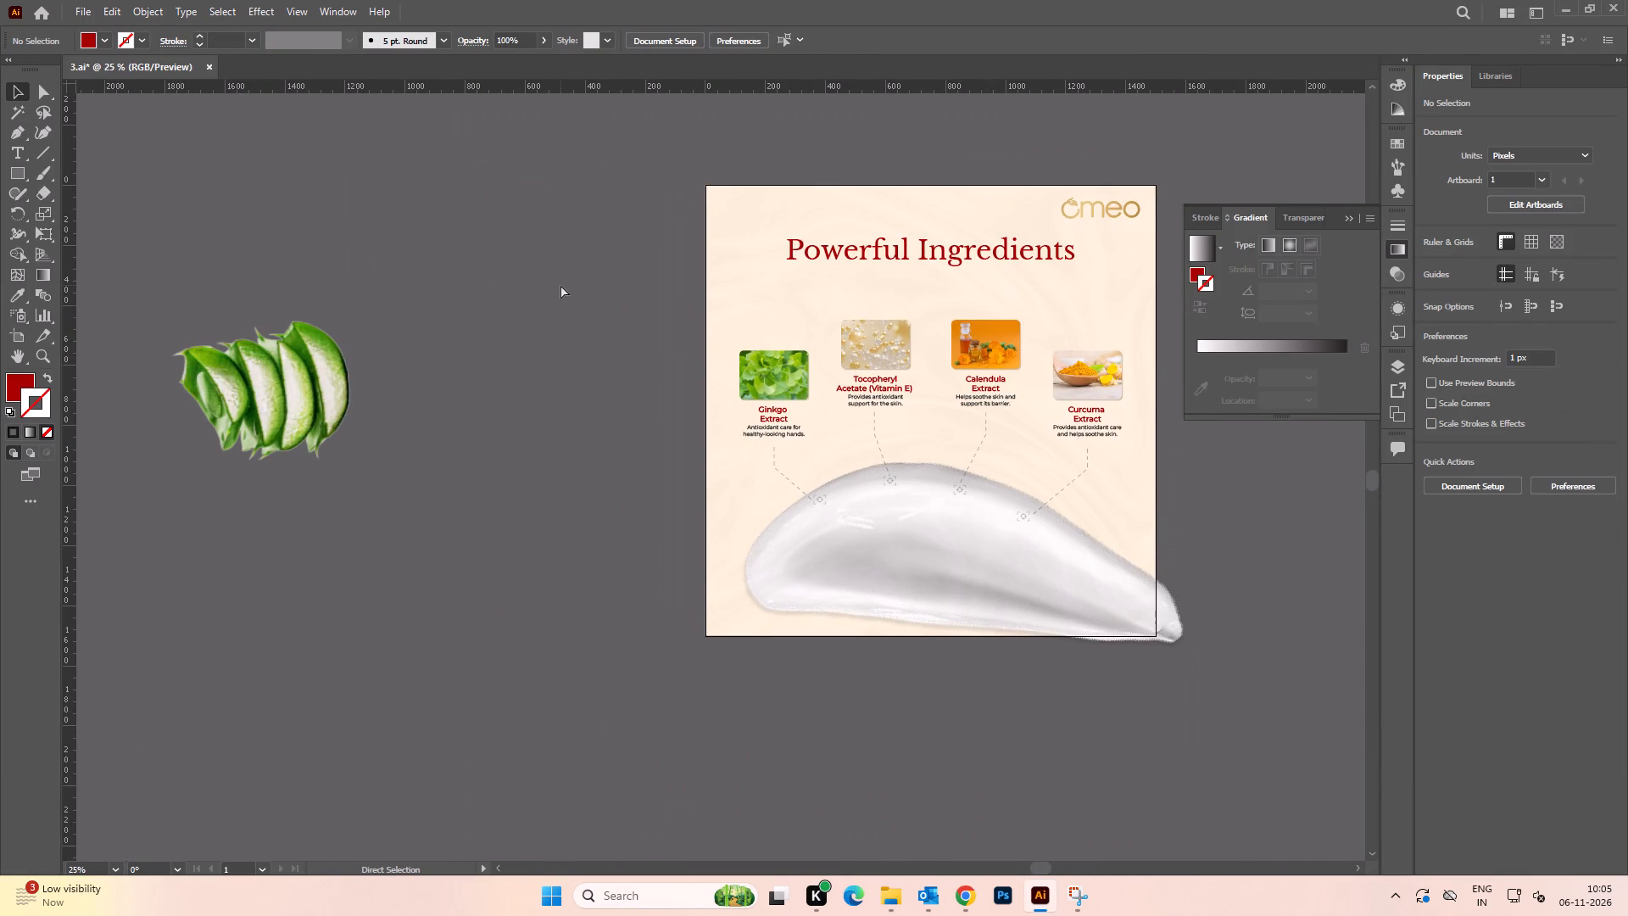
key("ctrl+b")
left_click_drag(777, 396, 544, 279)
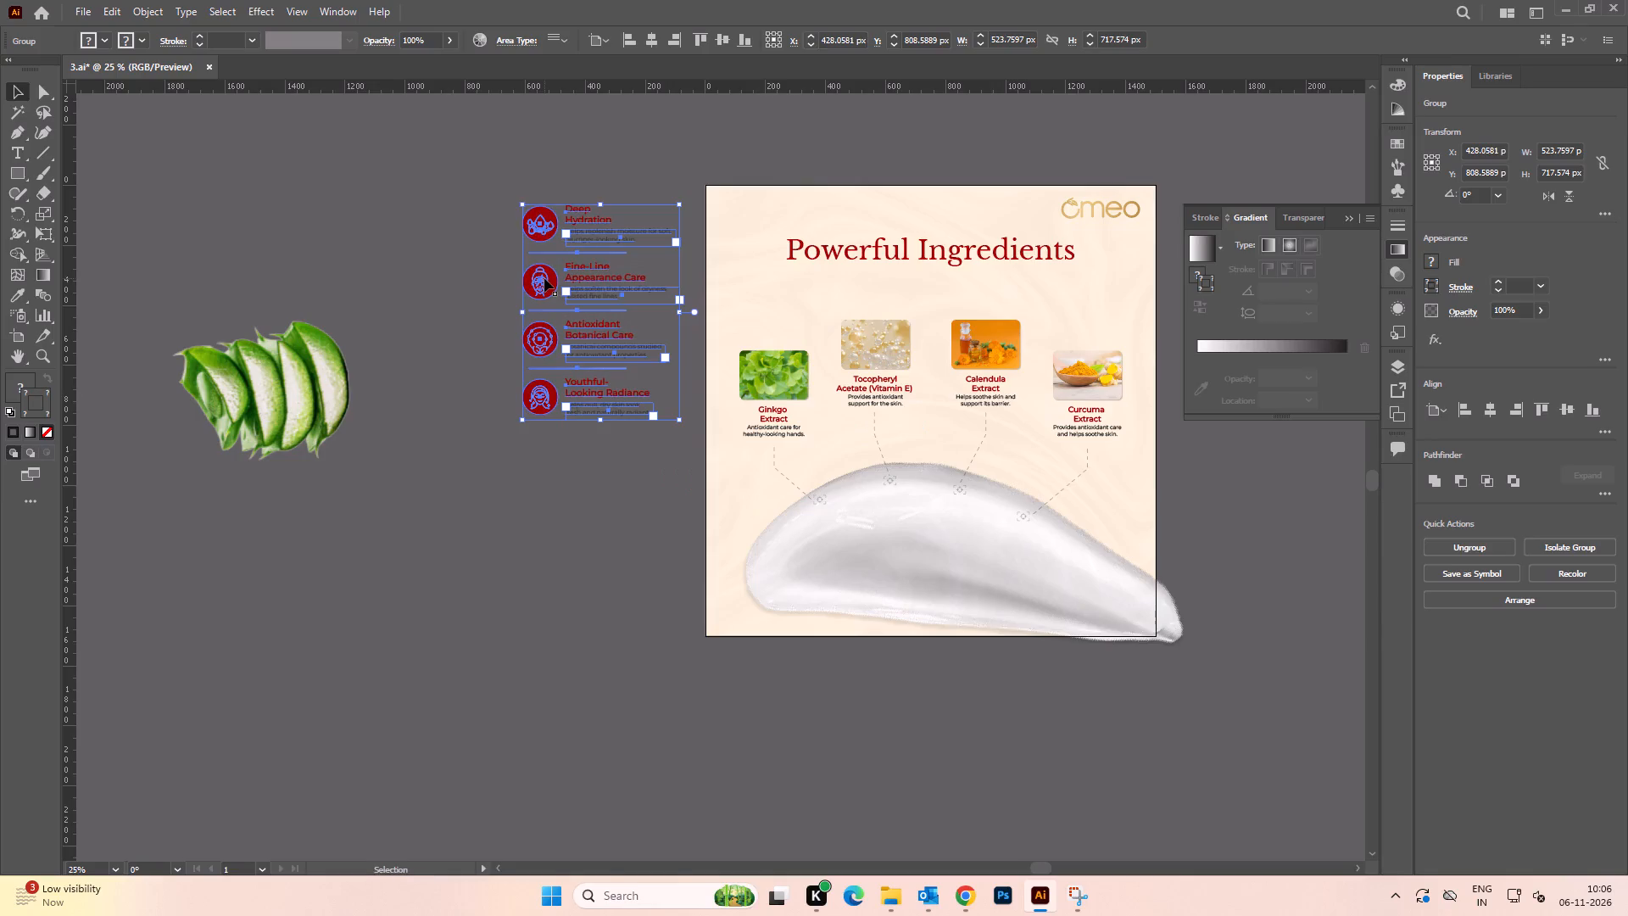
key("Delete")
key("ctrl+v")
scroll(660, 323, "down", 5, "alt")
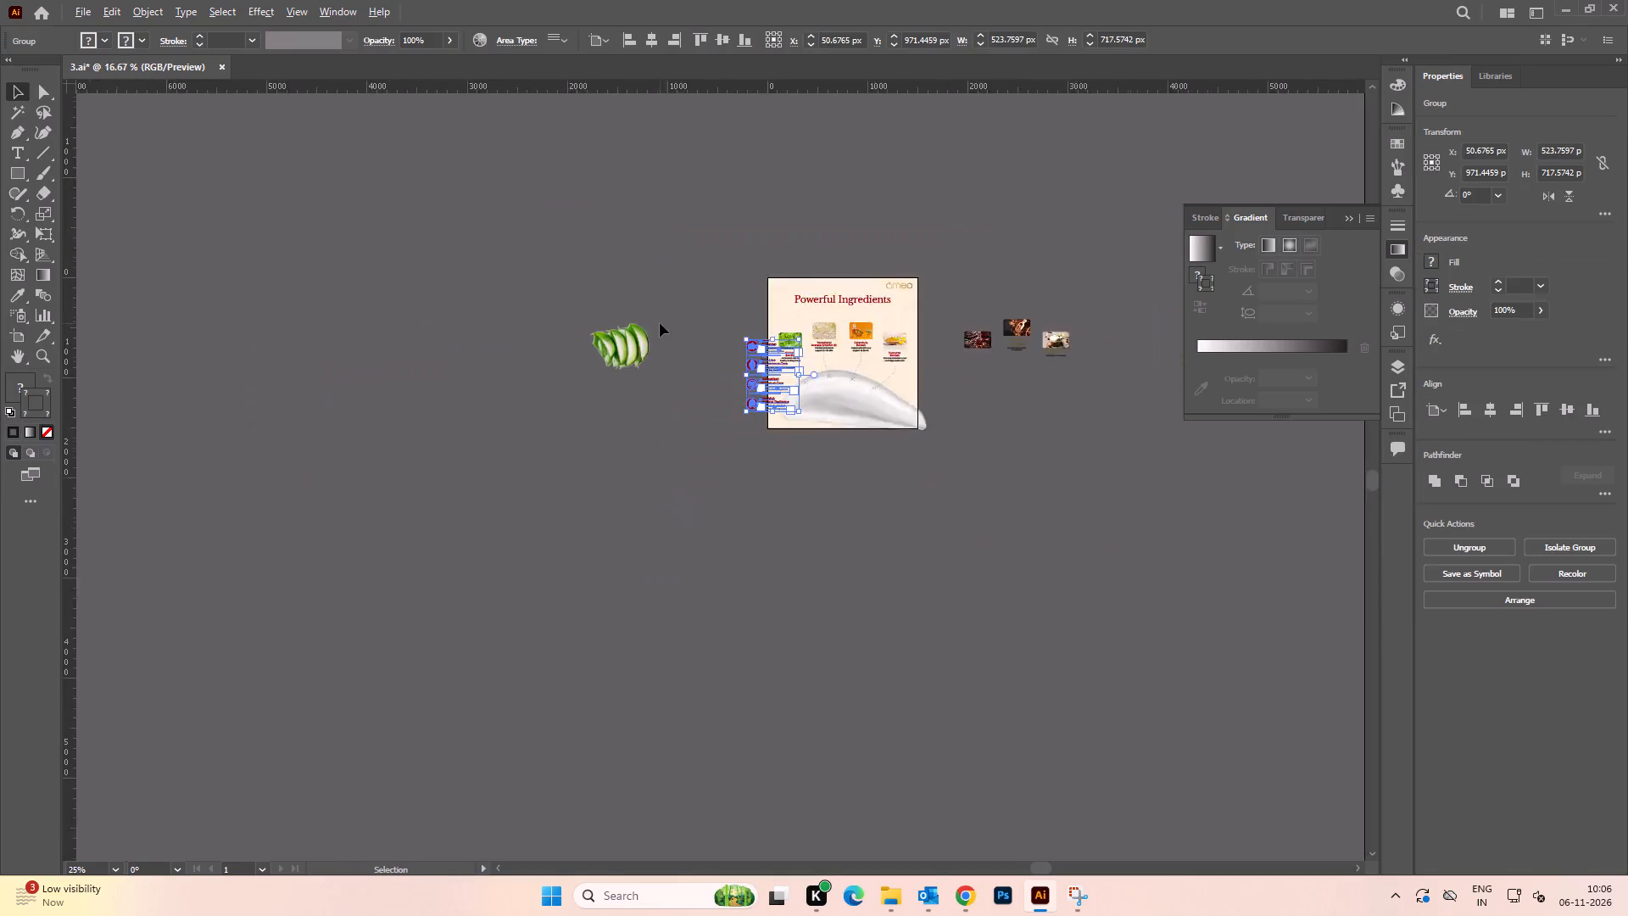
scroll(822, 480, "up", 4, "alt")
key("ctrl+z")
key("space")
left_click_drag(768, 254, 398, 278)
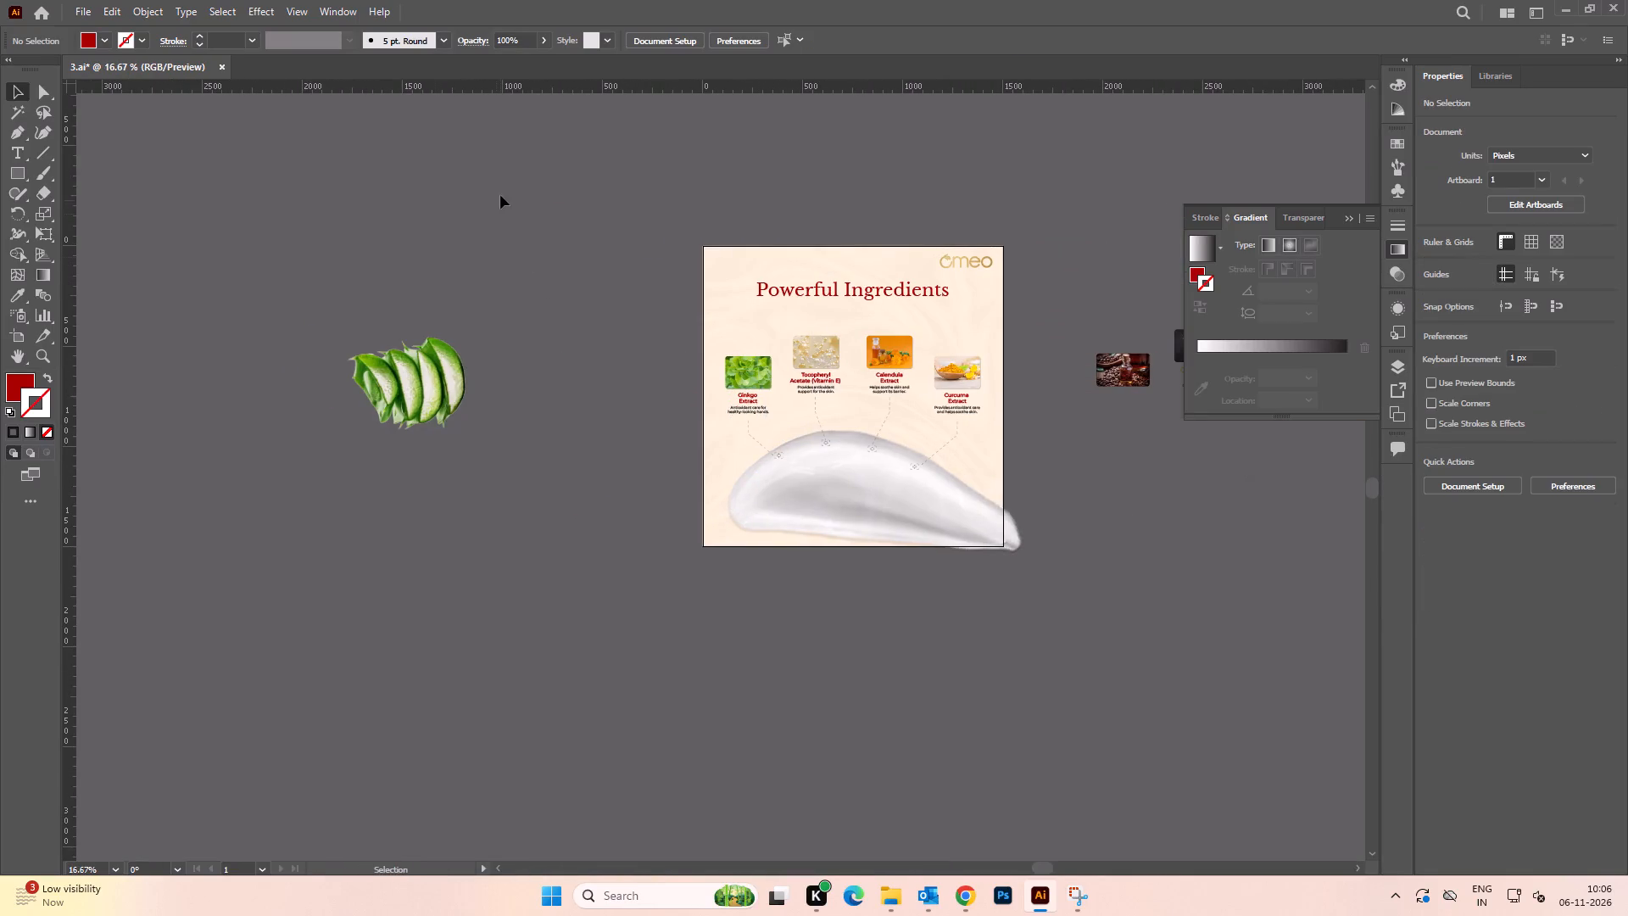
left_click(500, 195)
Reopen the 1500x1500 2.ai, copy its dark red swatch, and paste it in front into 3.ai beside the artboard.
key("alt+Tab")
double_click(600, 153)
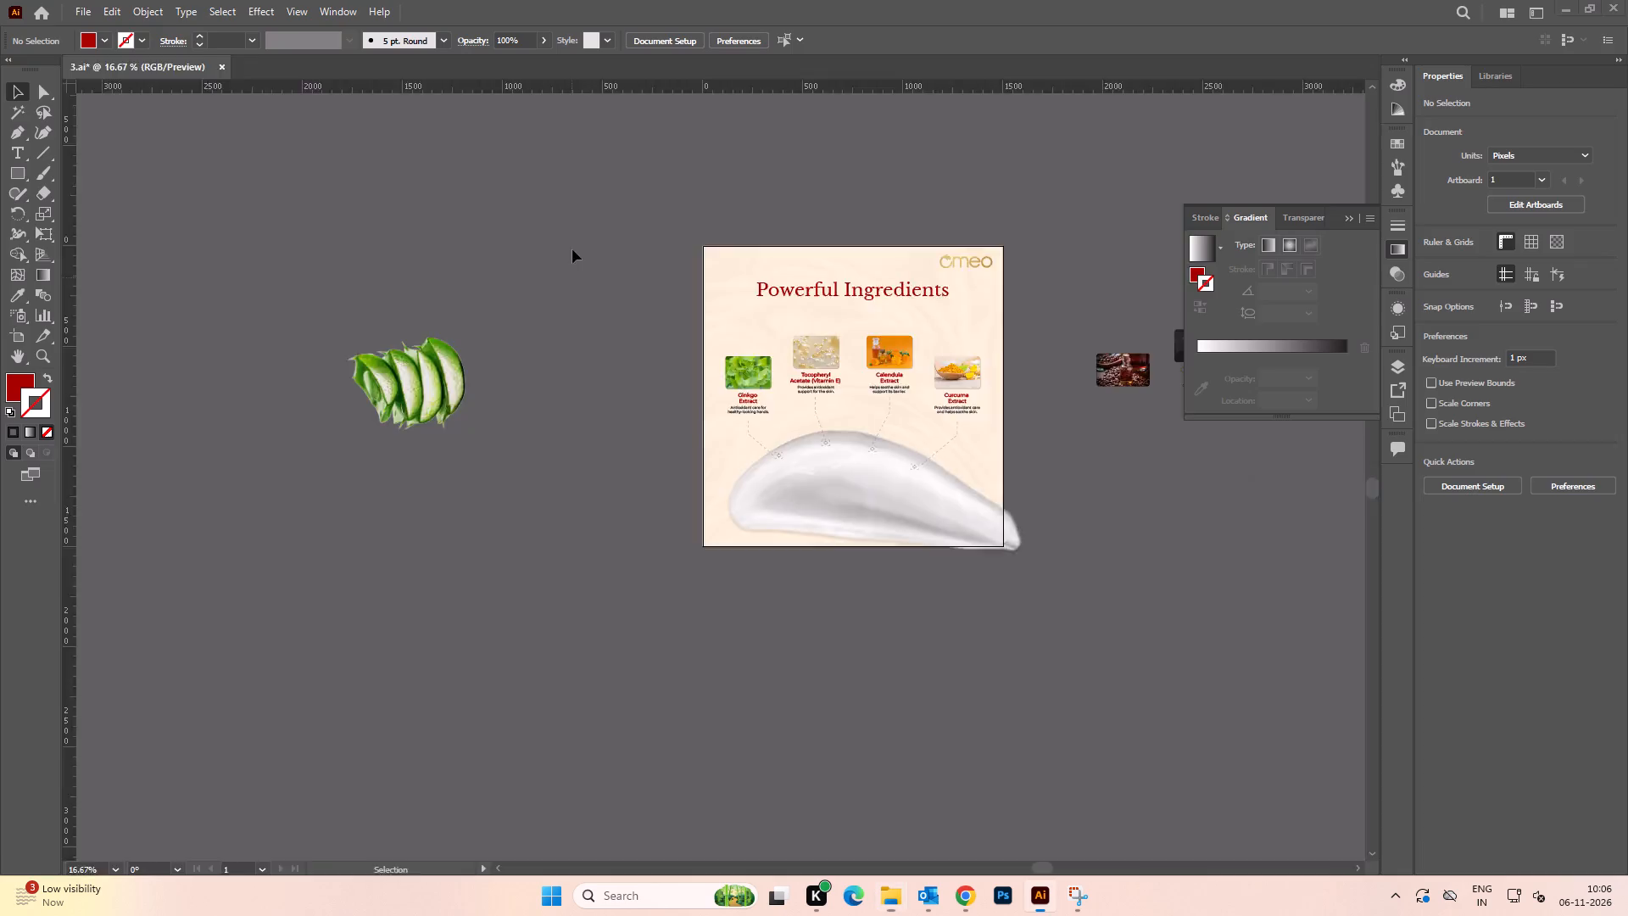
left_click(291, 209)
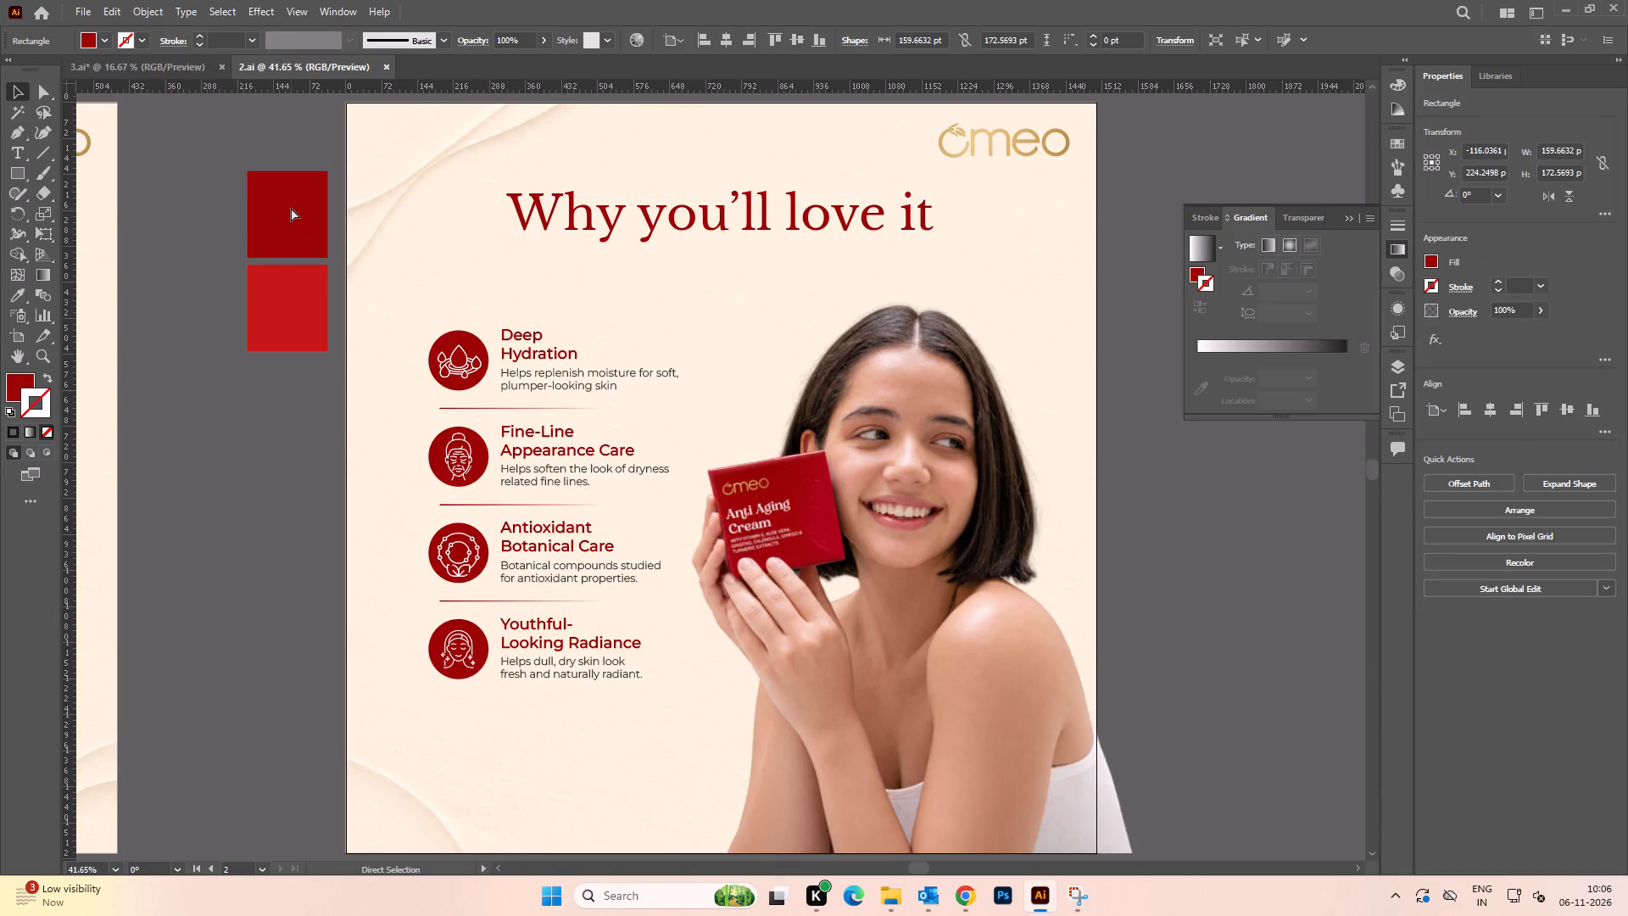
key("ctrl+c")
key("ctrl+c")
left_click(167, 64)
key("ctrl+f")
left_click(328, 218)
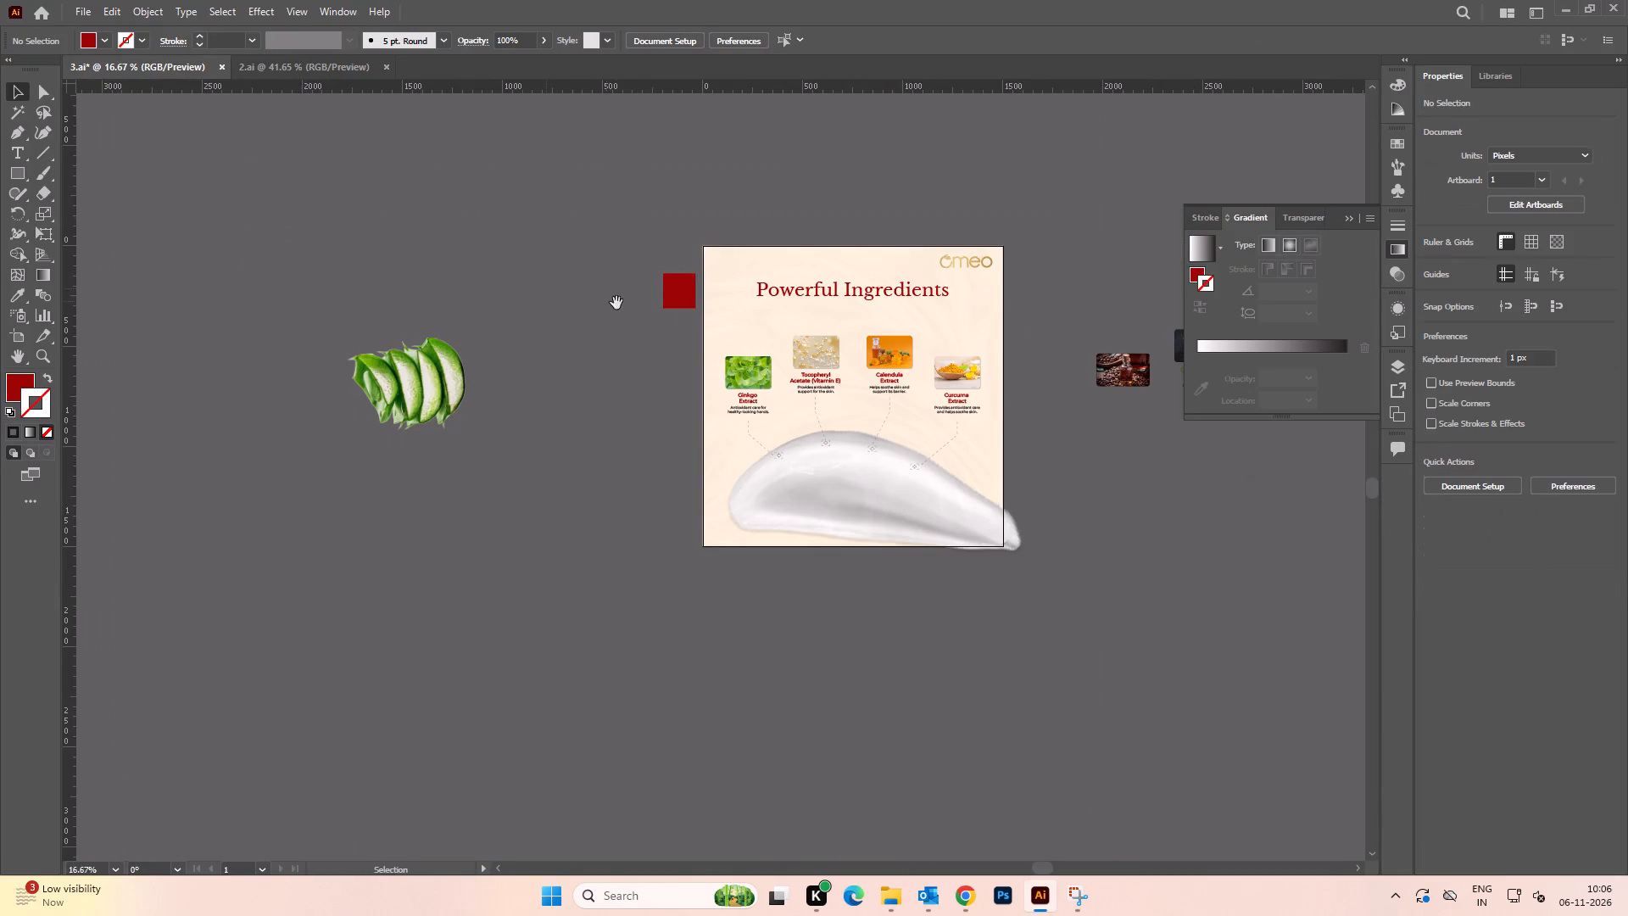
Recolour the "Powerful Ingredients" heading with the colour sampled from the dark red swatch.
key("space")
left_click_drag(590, 299, 382, 289)
scroll(555, 287, "up", 2, "alt")
left_click(576, 277)
key("i")
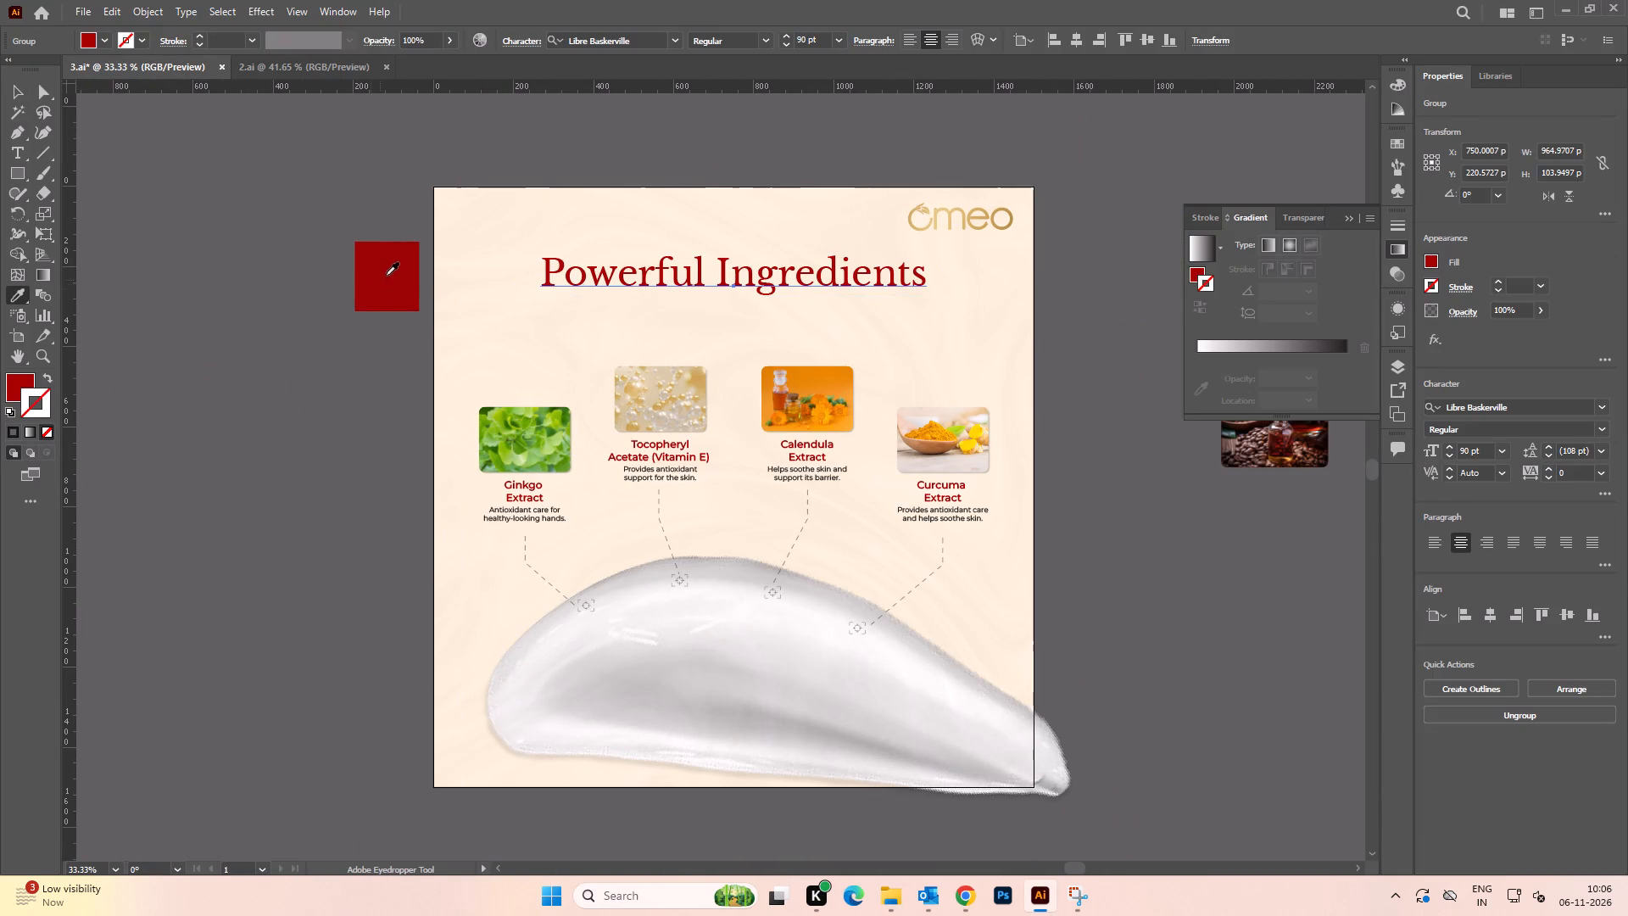
left_click(386, 274)
key("v")
left_click(337, 417)
Recolour the Ginkgo, Tocopheryl Acetate, Calendula and Curcuma titles with the colour sampled from the dark red swatch.
scroll(518, 478, "up", 3, "alt")
left_click(514, 507)
scroll(511, 494, "down", 2, "alt")
left_click(772, 460, "shift")
left_click(939, 455, "shift")
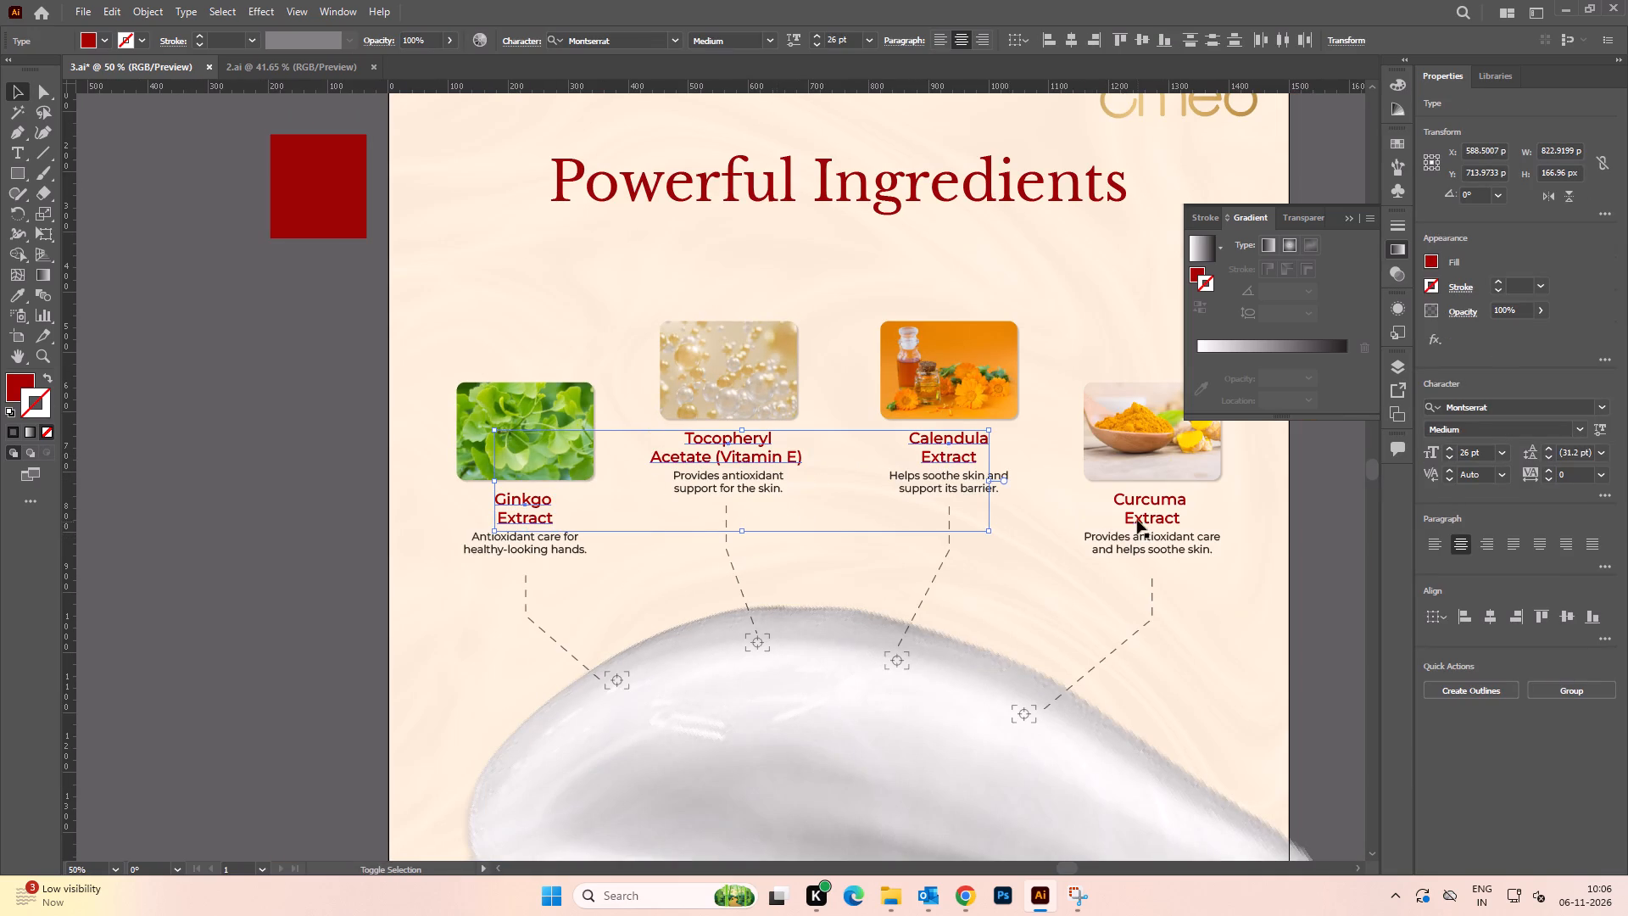
left_click(1137, 520, "shift")
key("i")
left_click(326, 168)
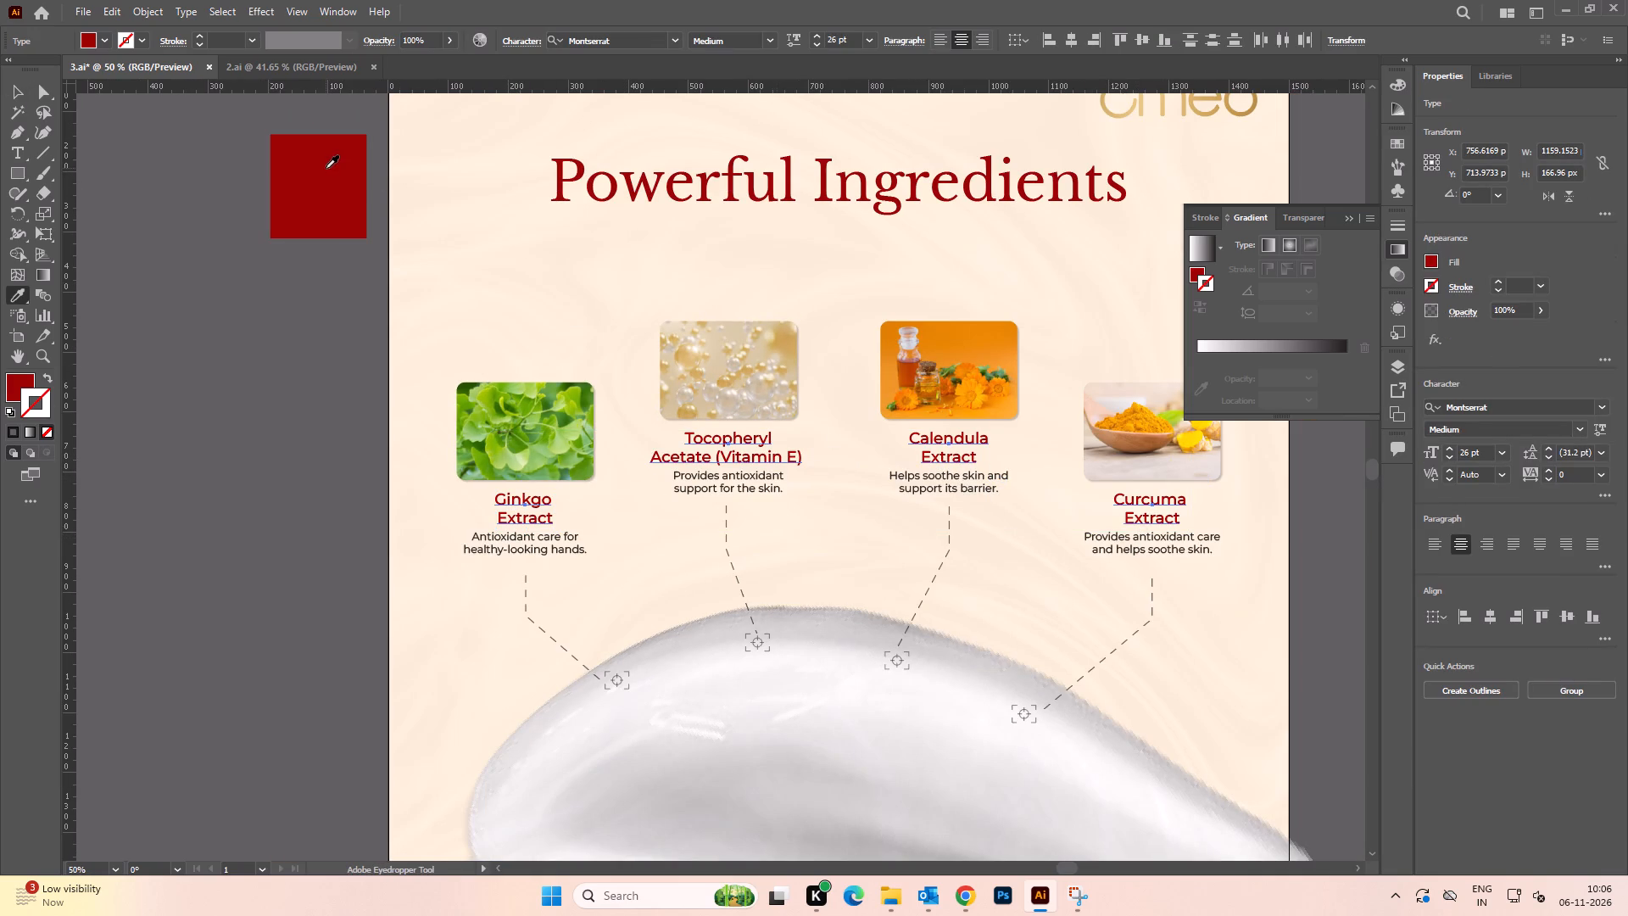
key("v")
left_click(240, 362)
Fit the Powerful Ingredients artboard in view and save 3.ai.
scroll(293, 371, "down", 1, "alt")
key("space")
left_click_drag(256, 360, 321, 412)
left_click(365, 304)
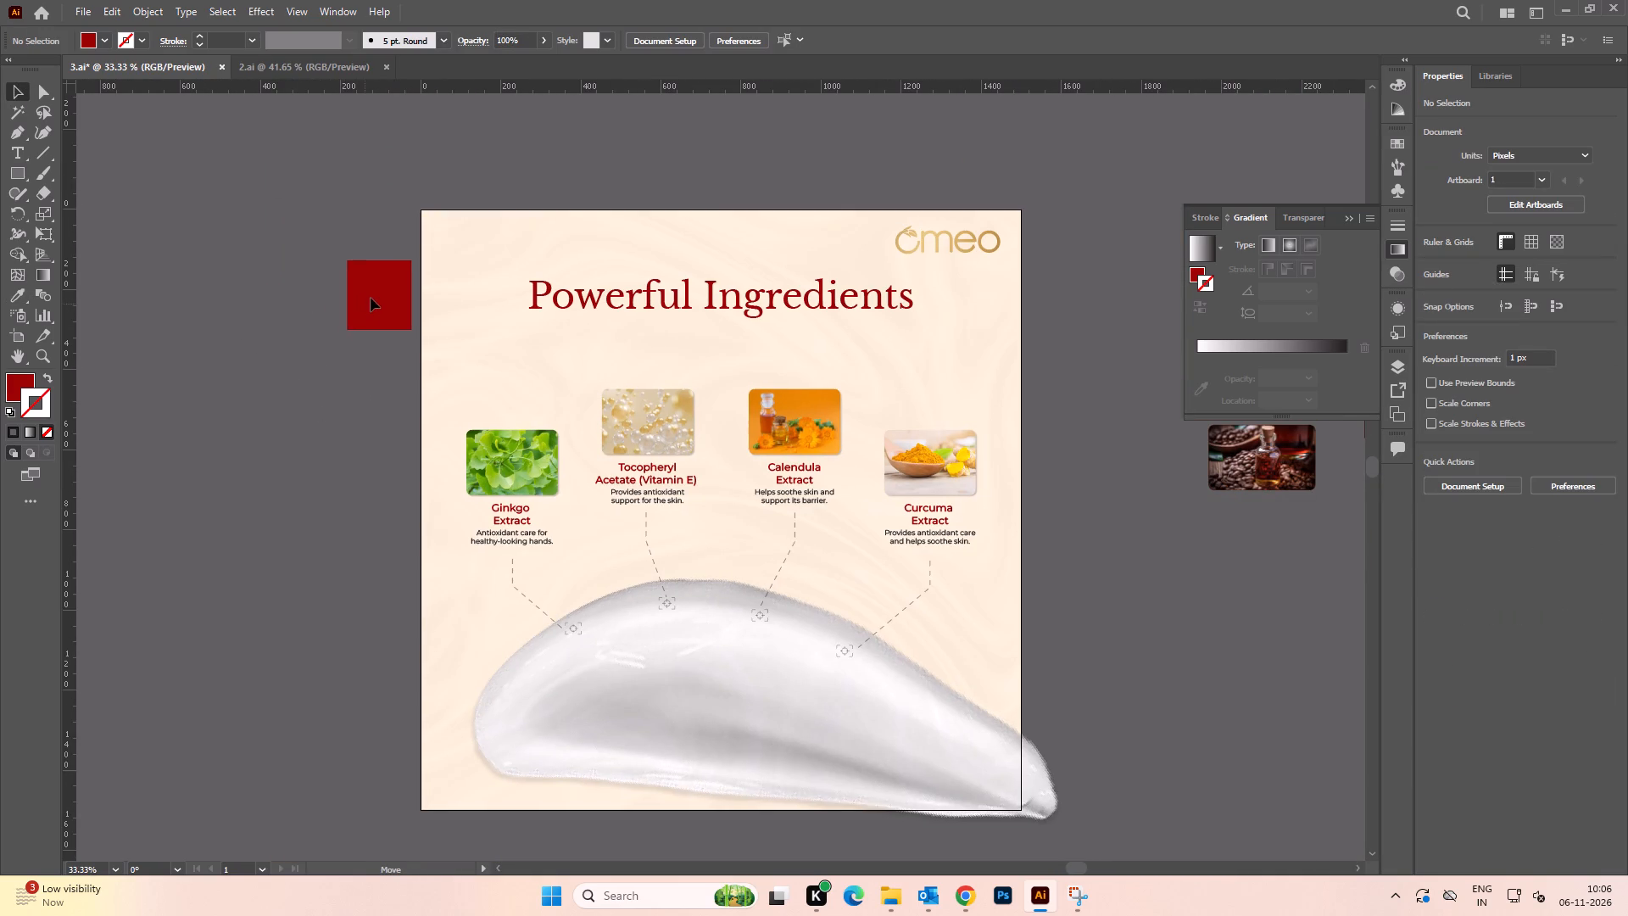
left_click(321, 349)
key("ctrl+0")
key("ctrl+s")
key("ctrl+s")
key("ctrl+s")
key("ctrl+s")
key("ctrl+s")
key("ctrl+s")
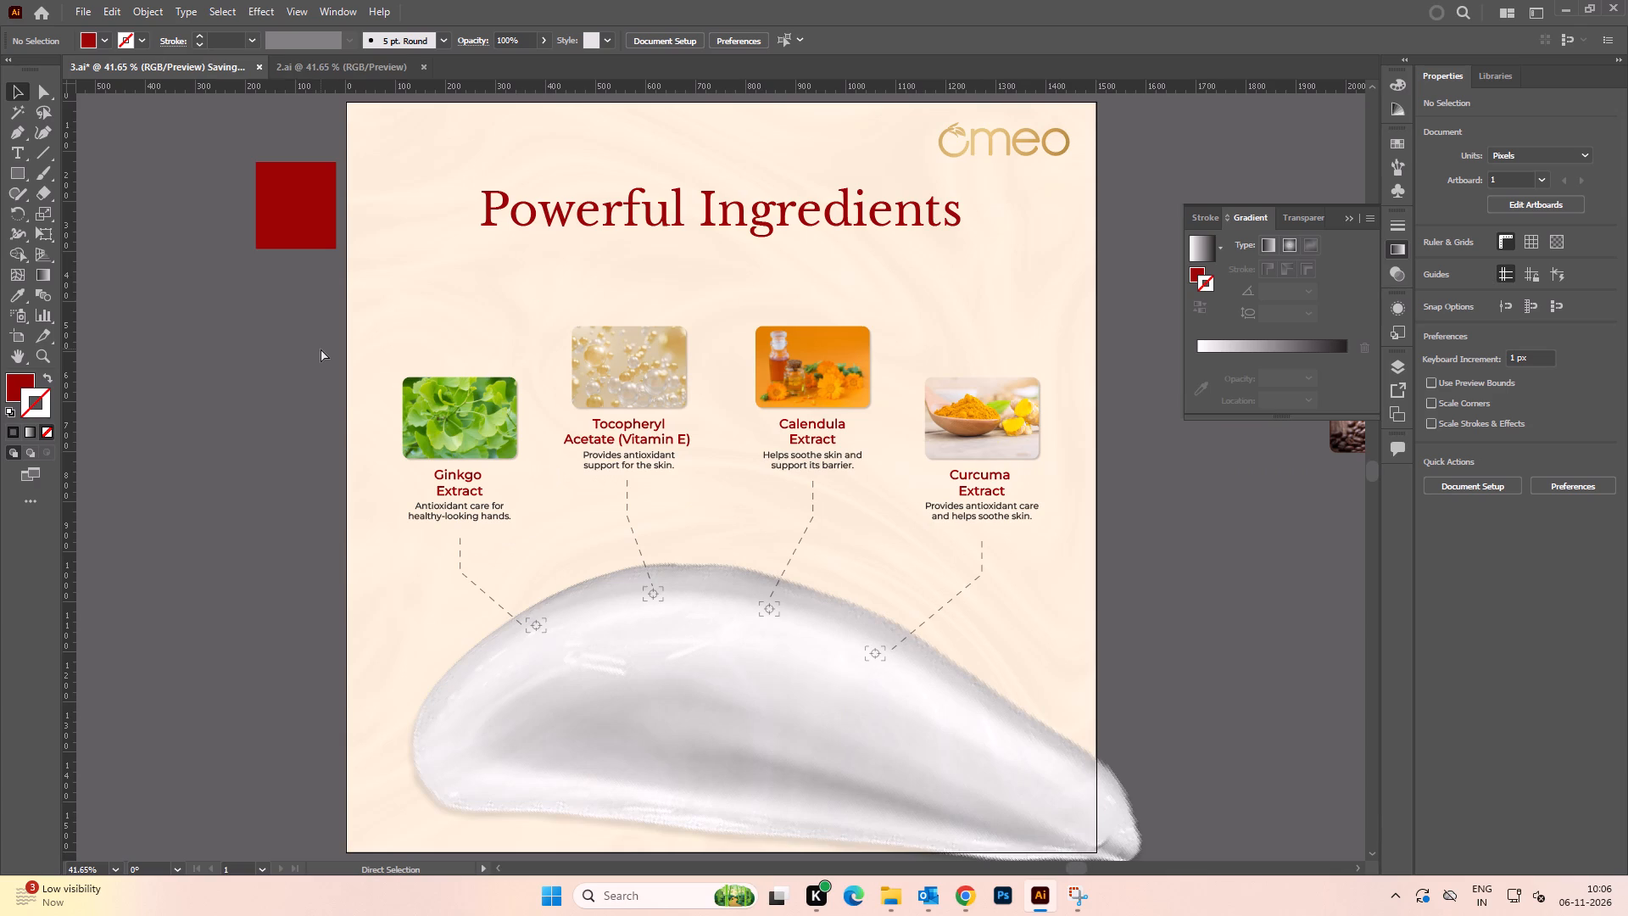
key("ctrl+s")
key("ctrl+s")
Export 3.ai for web as a 1500 x 1500 px JPEG High, replacing 3.jpg in the 1500x1500 folder, and save the document.
key("ctrl+alt+shift+s")
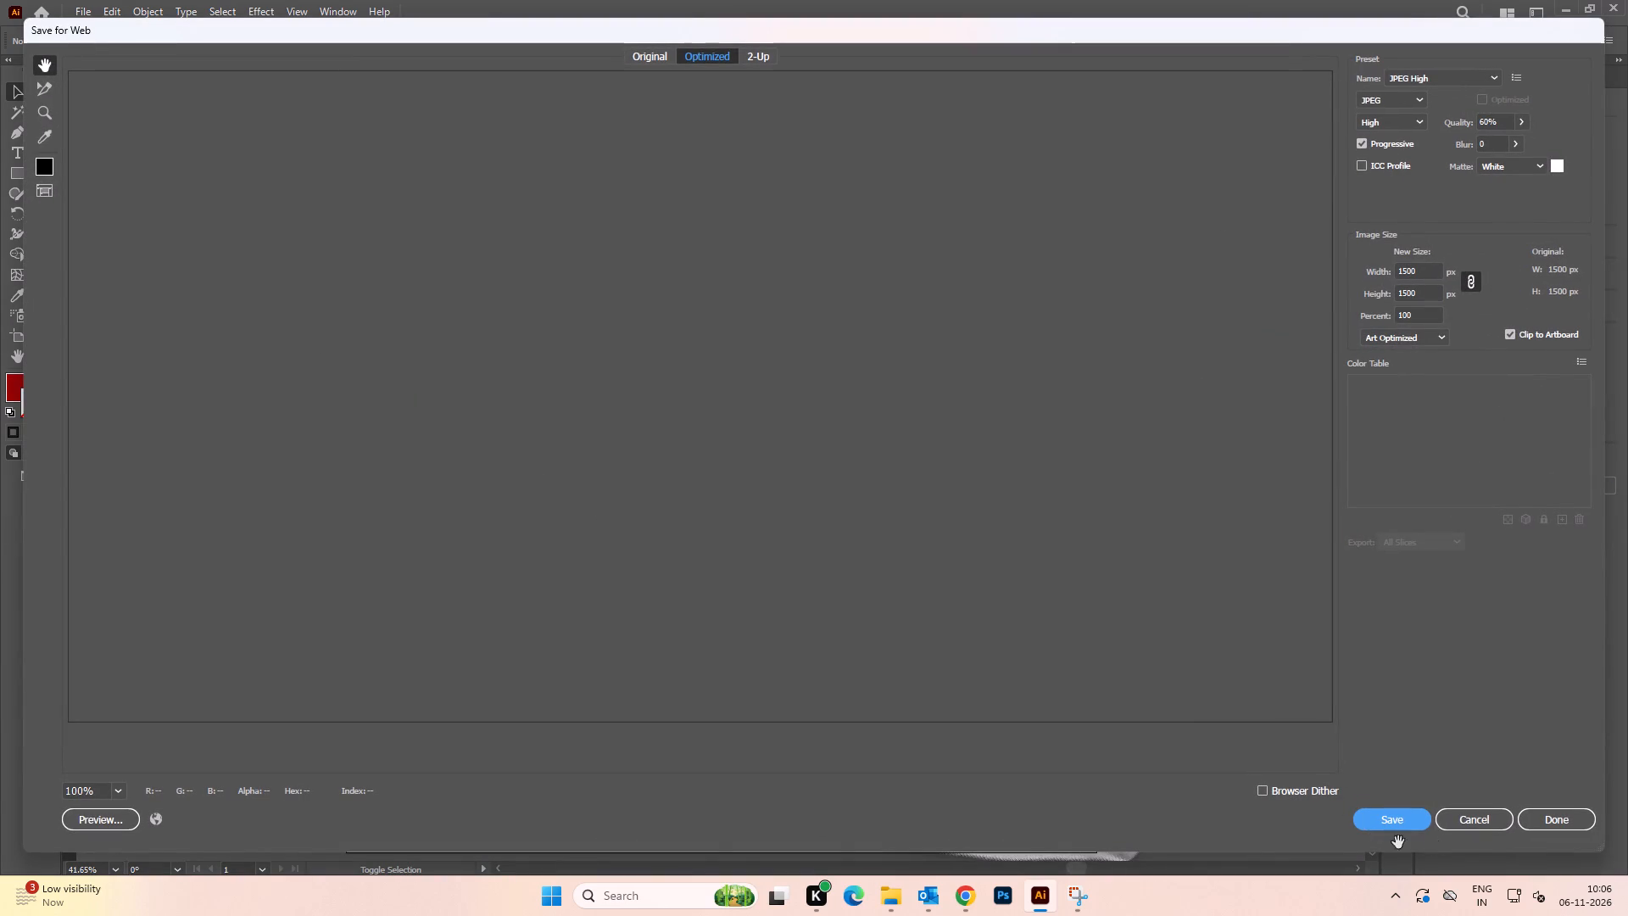
left_click(1408, 827)
left_click(855, 601)
left_click(594, 366)
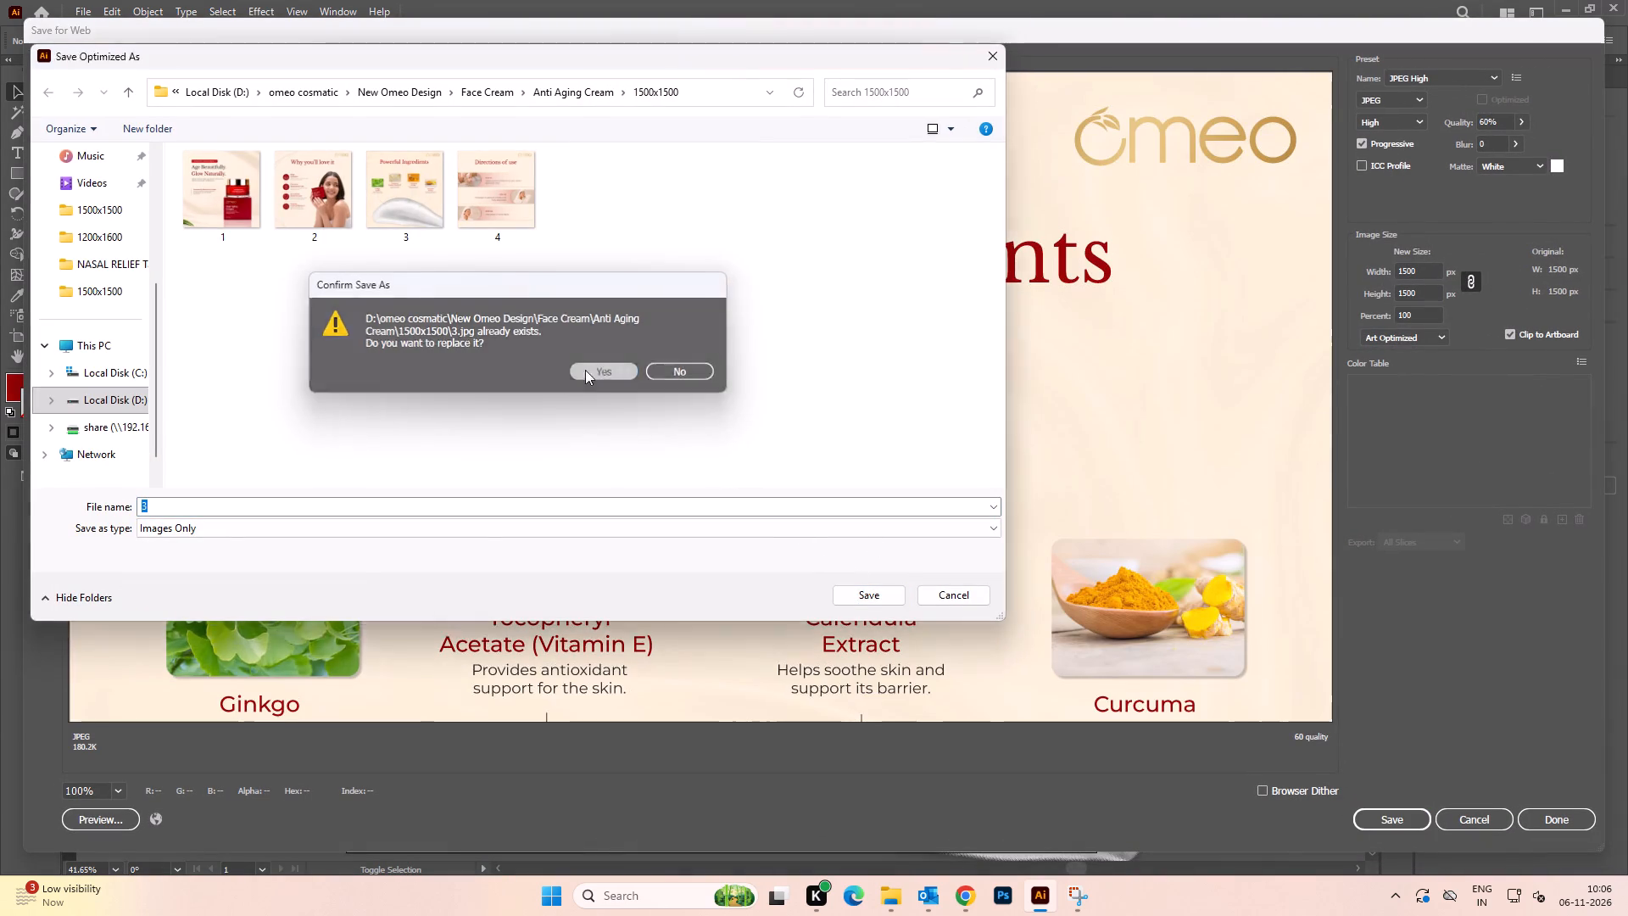
key("ctrl+s")
left_click(268, 304)
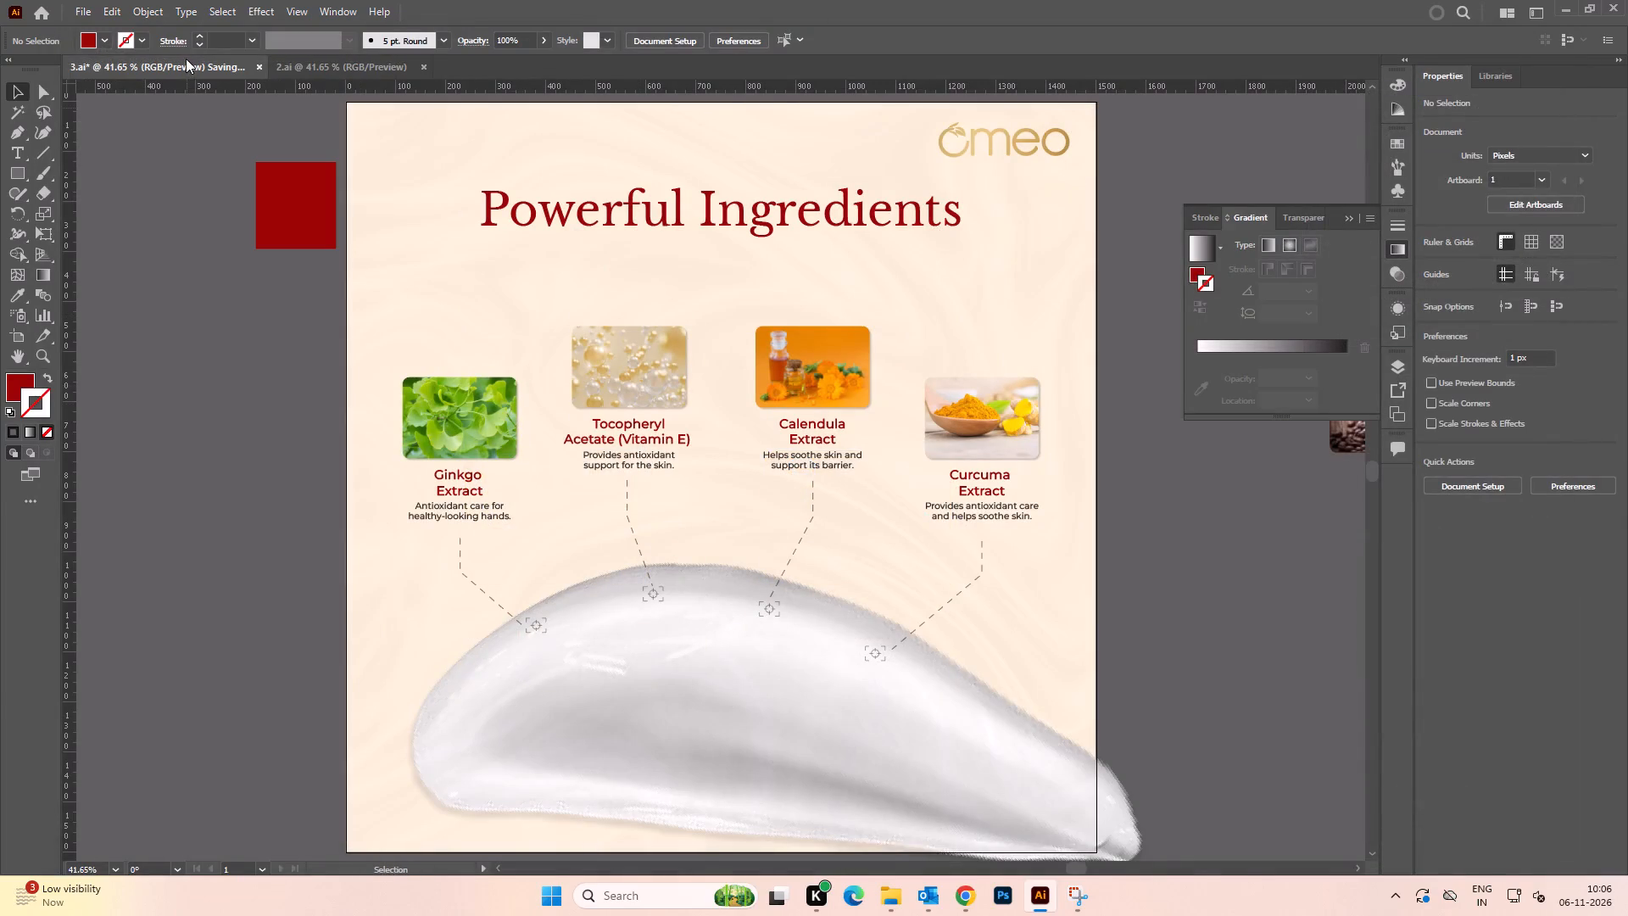
key("ctrl+s")
left_click(215, 188)
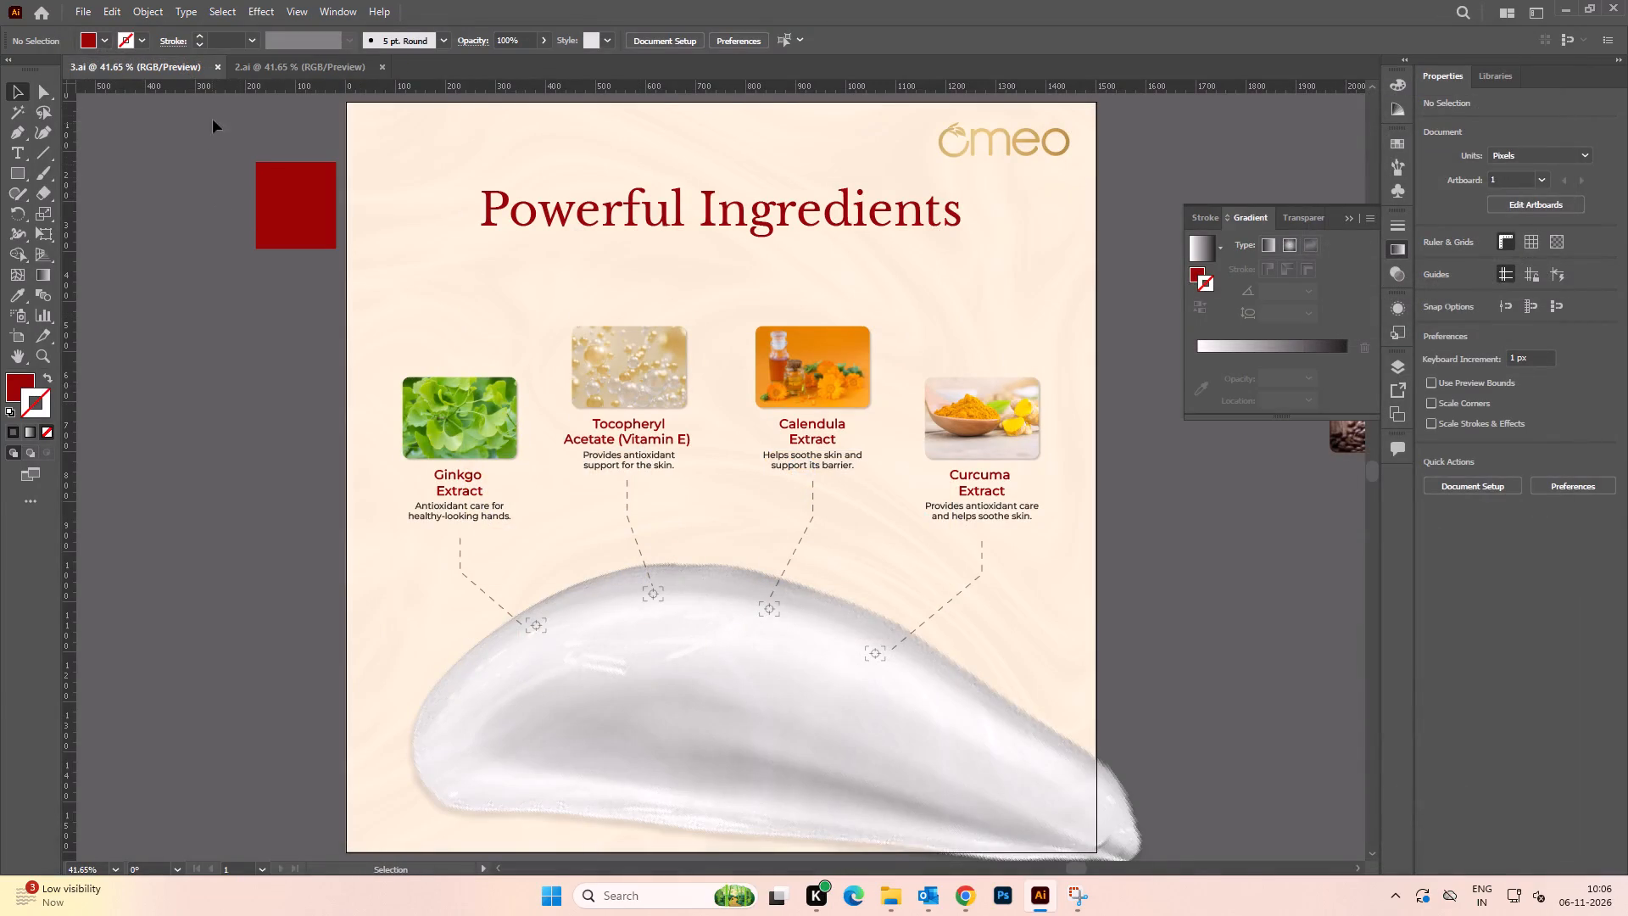
Close 2.ai and open 4.ai from the 1500x1500 folder.
left_click(271, 66)
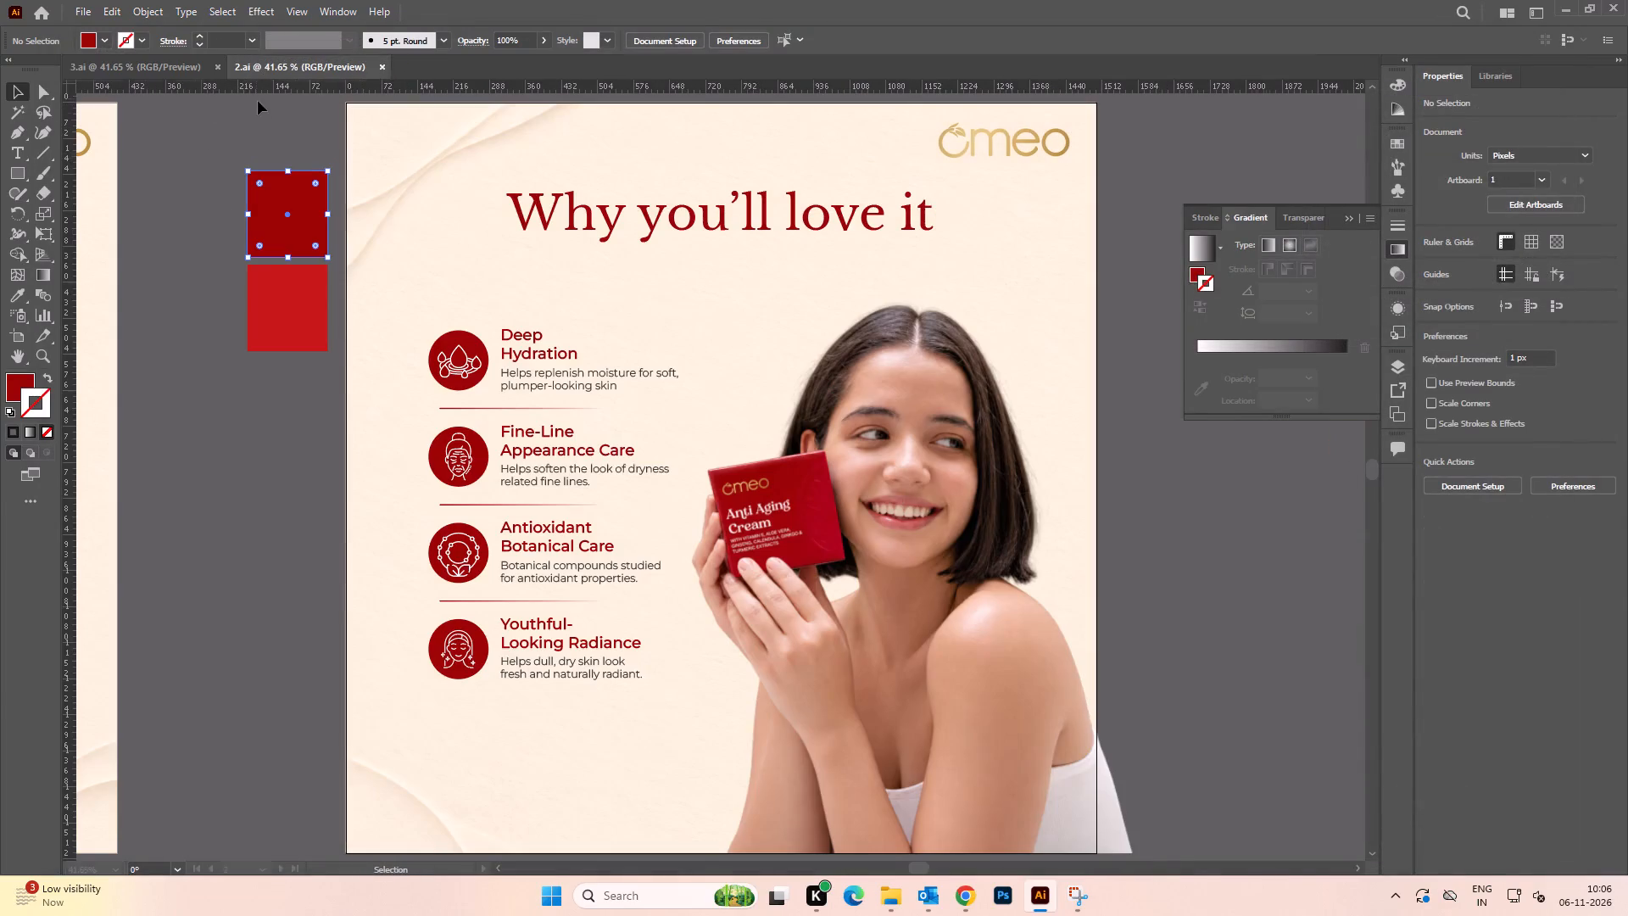
left_click(377, 67)
key("alt+Tab")
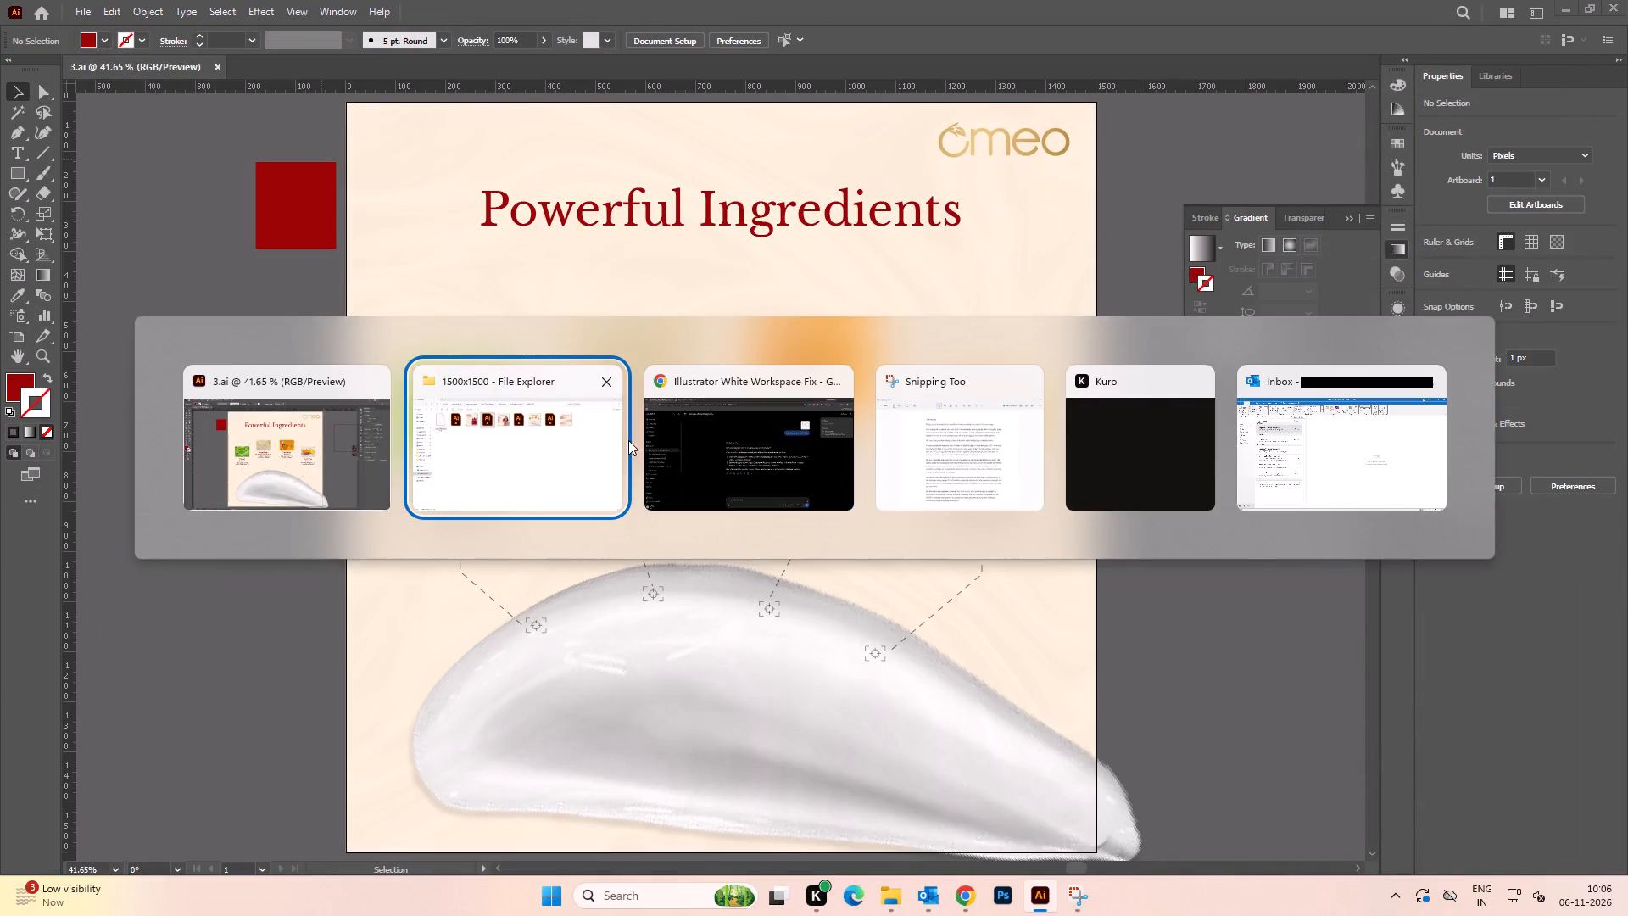
left_click(583, 436, "alt")
double_click(1042, 197)
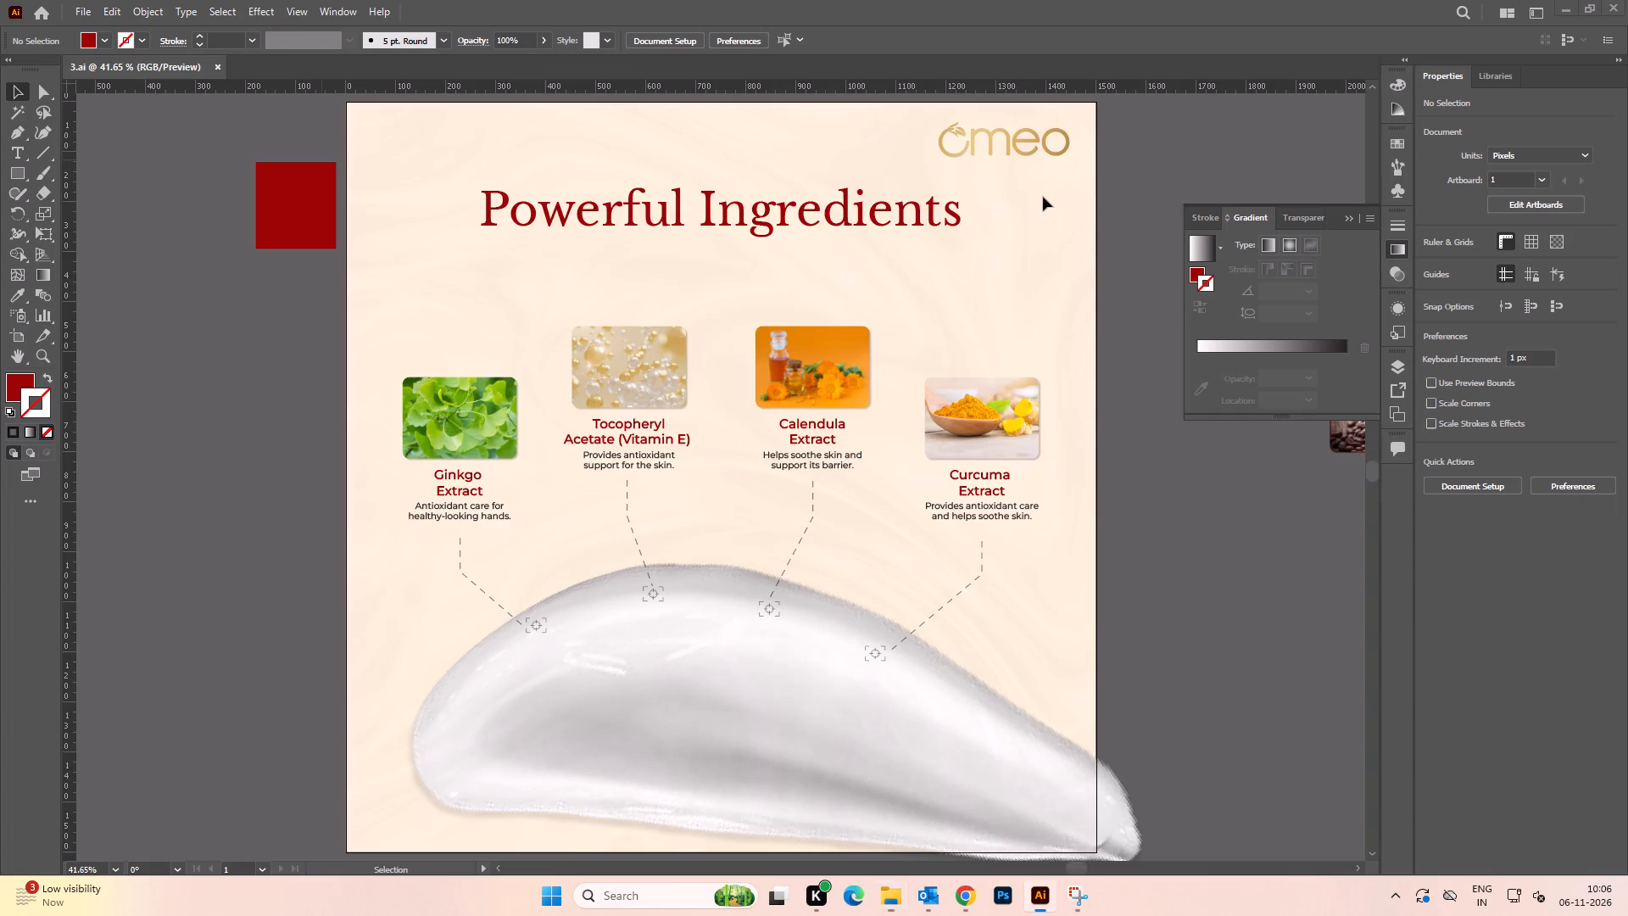
Delete the old red swatch beside the Directions of use artboard.
scroll(647, 481, "down", 3, "alt")
key("space")
left_click_drag(631, 512, 627, 412)
left_click(966, 417)
scroll(574, 380, "up", 2, "alt")
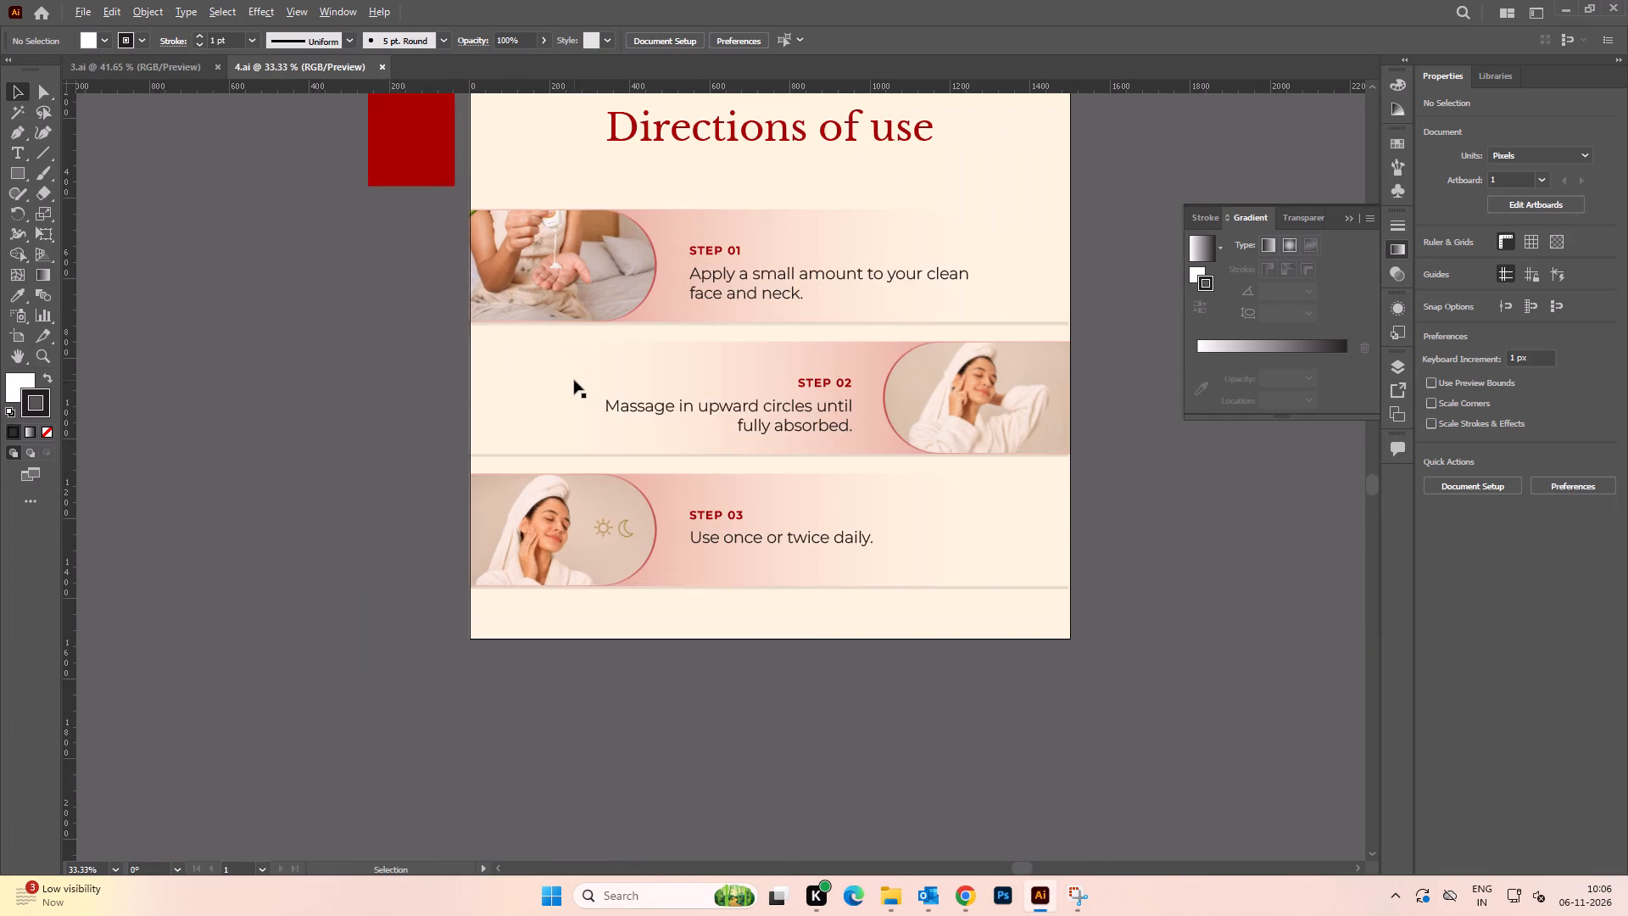
key("space")
left_click_drag(633, 364, 627, 392)
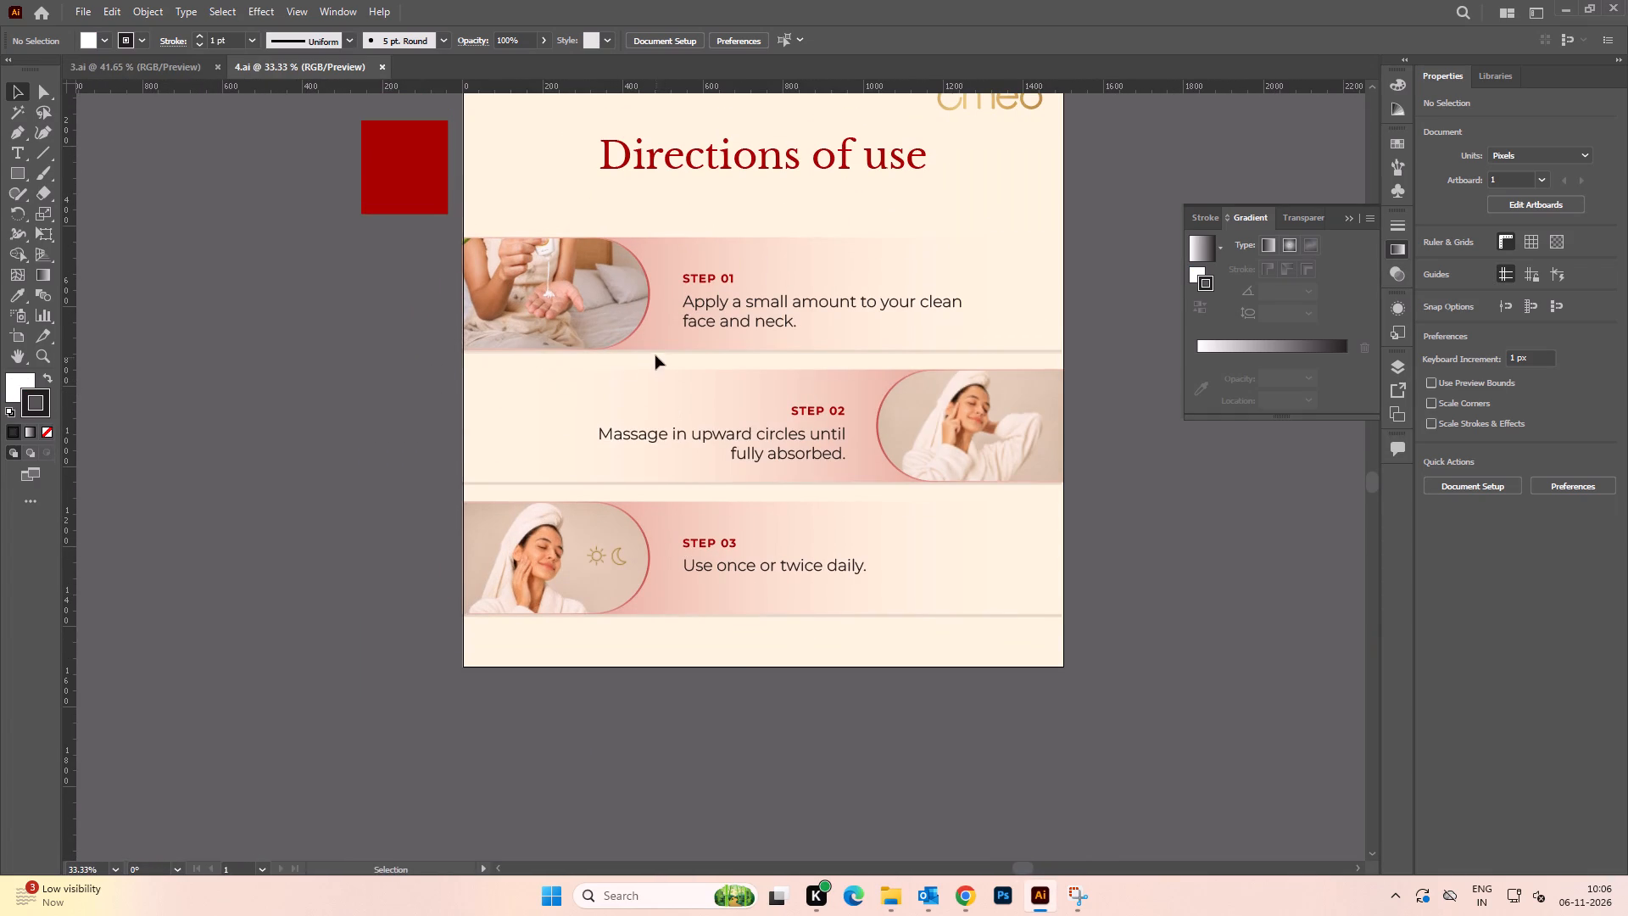
key("space")
left_click_drag(577, 343, 588, 394)
left_click(399, 224)
key("Delete")
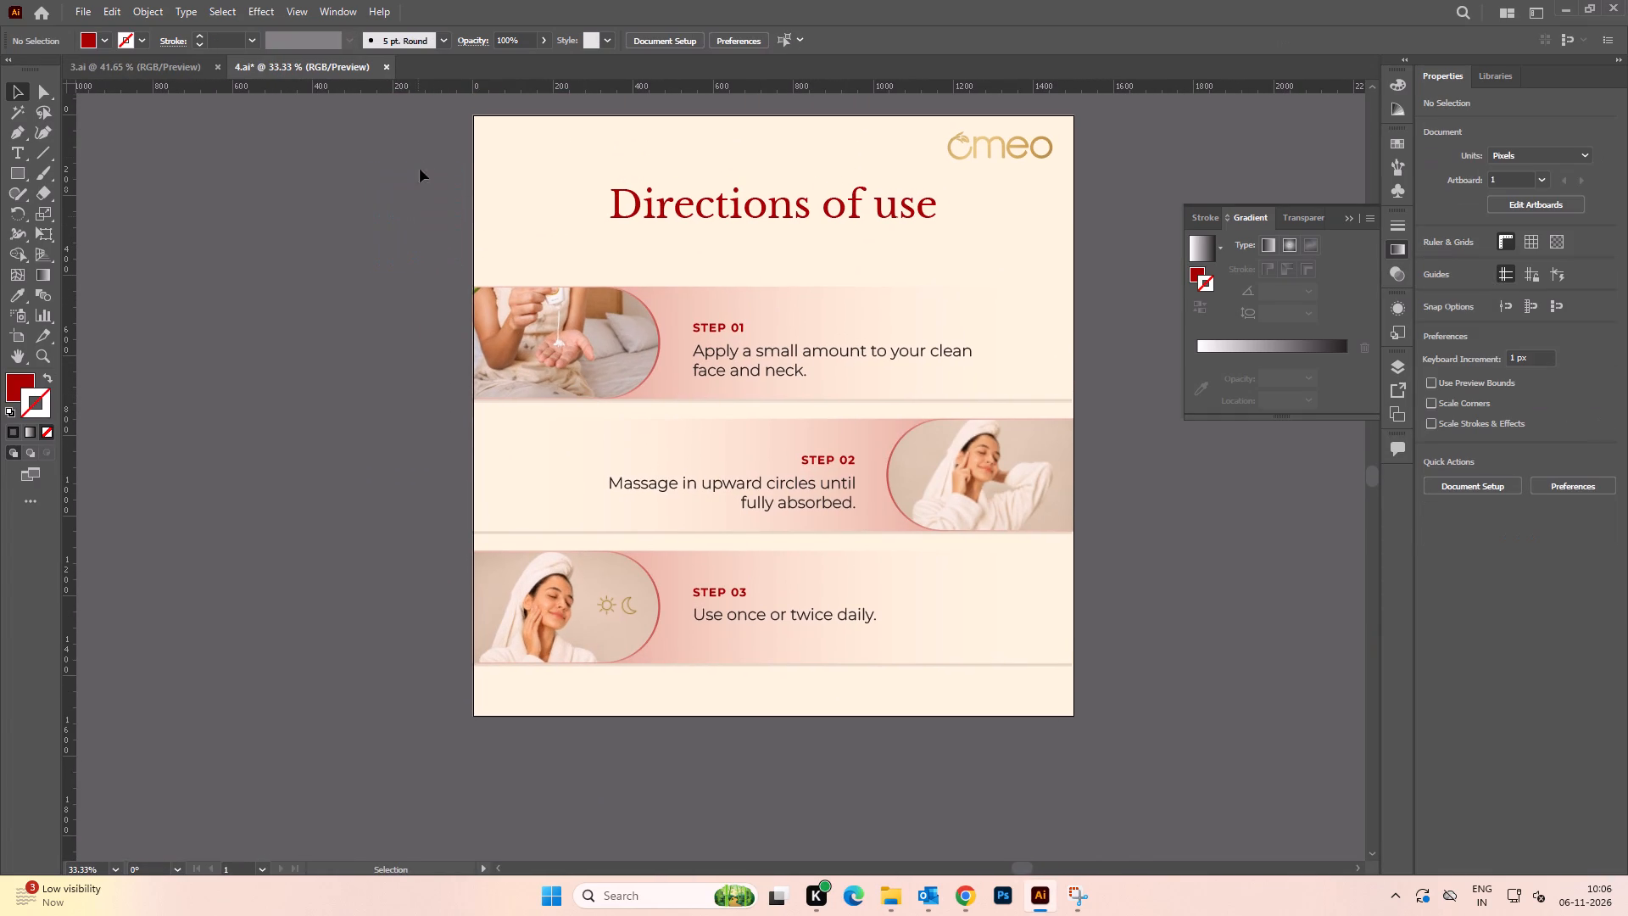
Close 3.ai and open 4.ai from the 1200x1600 folder.
left_click(181, 62)
left_click(217, 65)
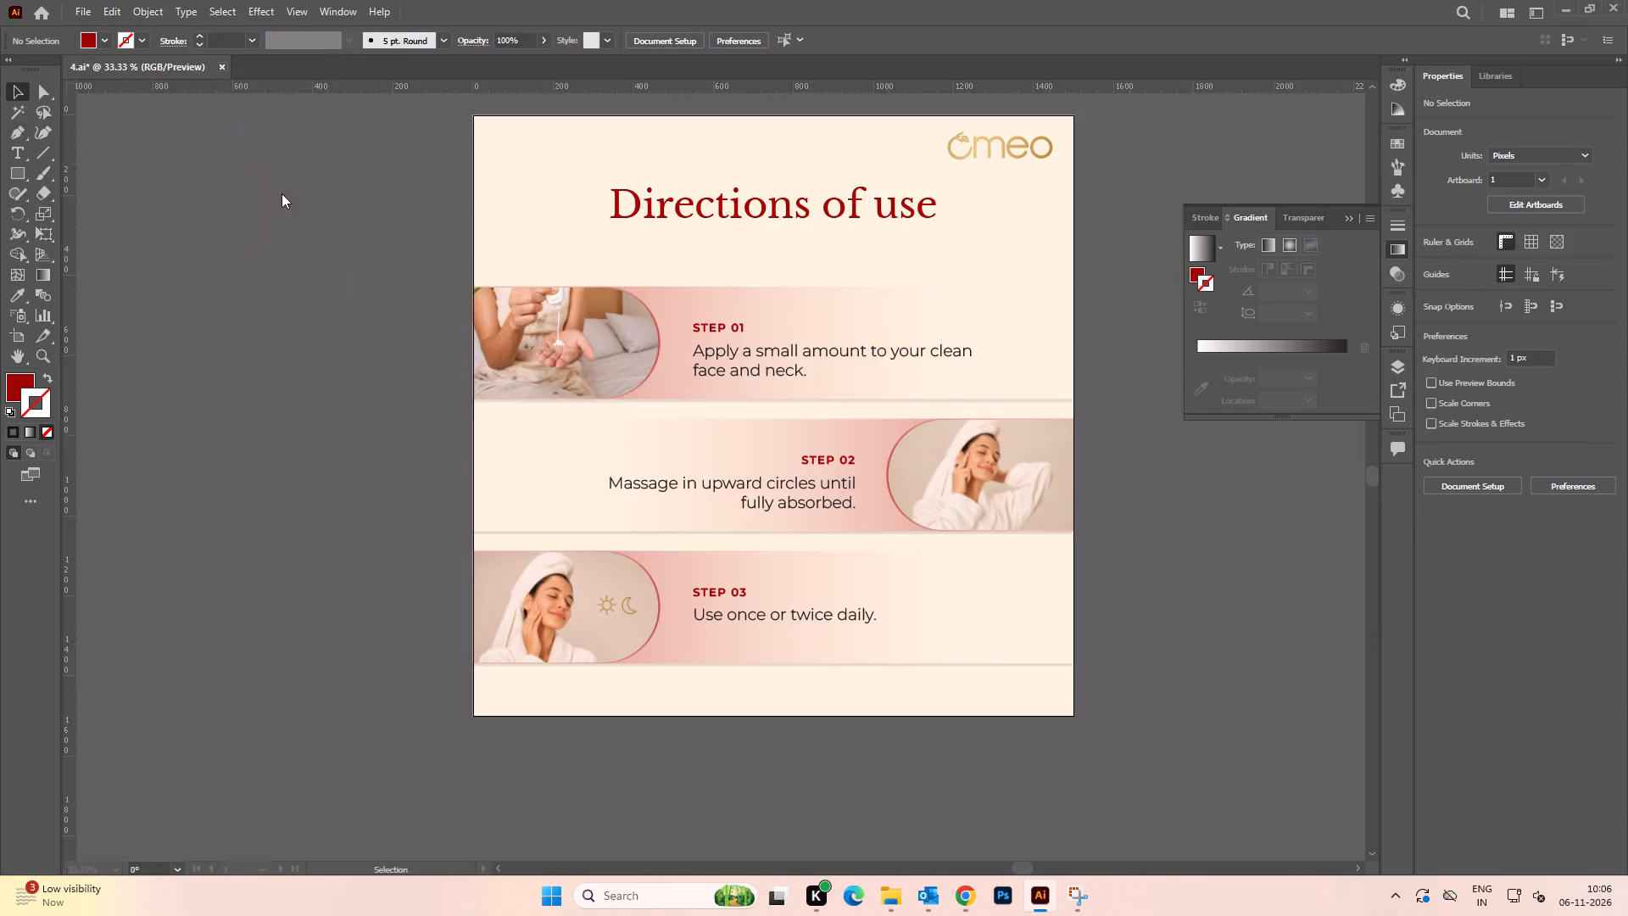
key("alt+Tab")
left_click(561, 475, "alt")
key("BackSpace")
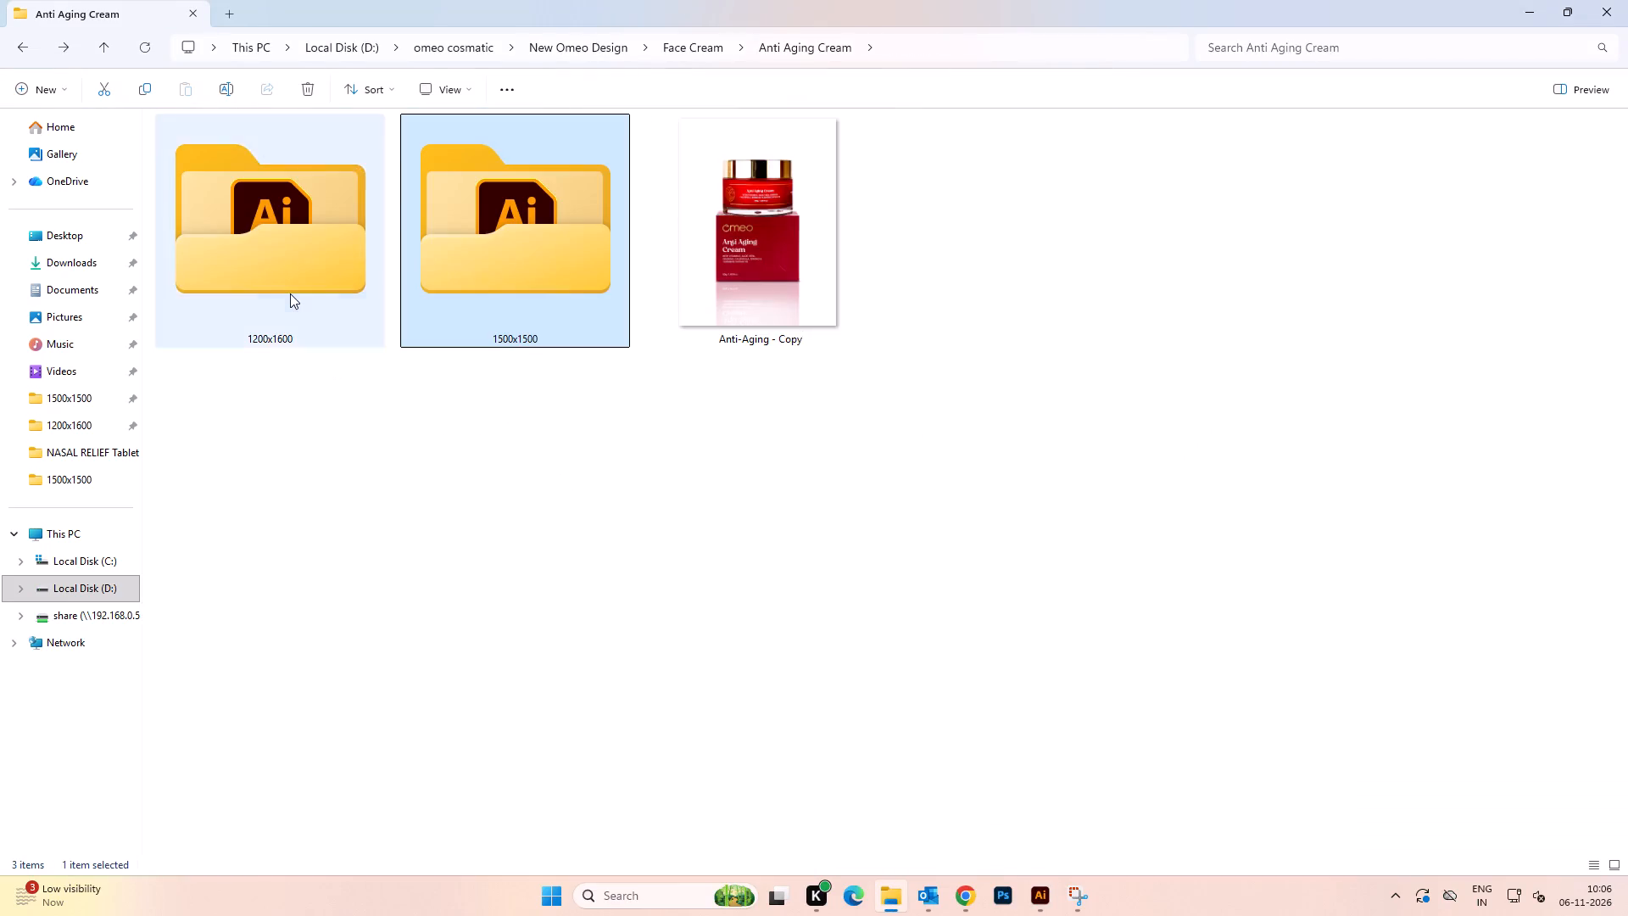
double_click(290, 293)
double_click(239, 478)
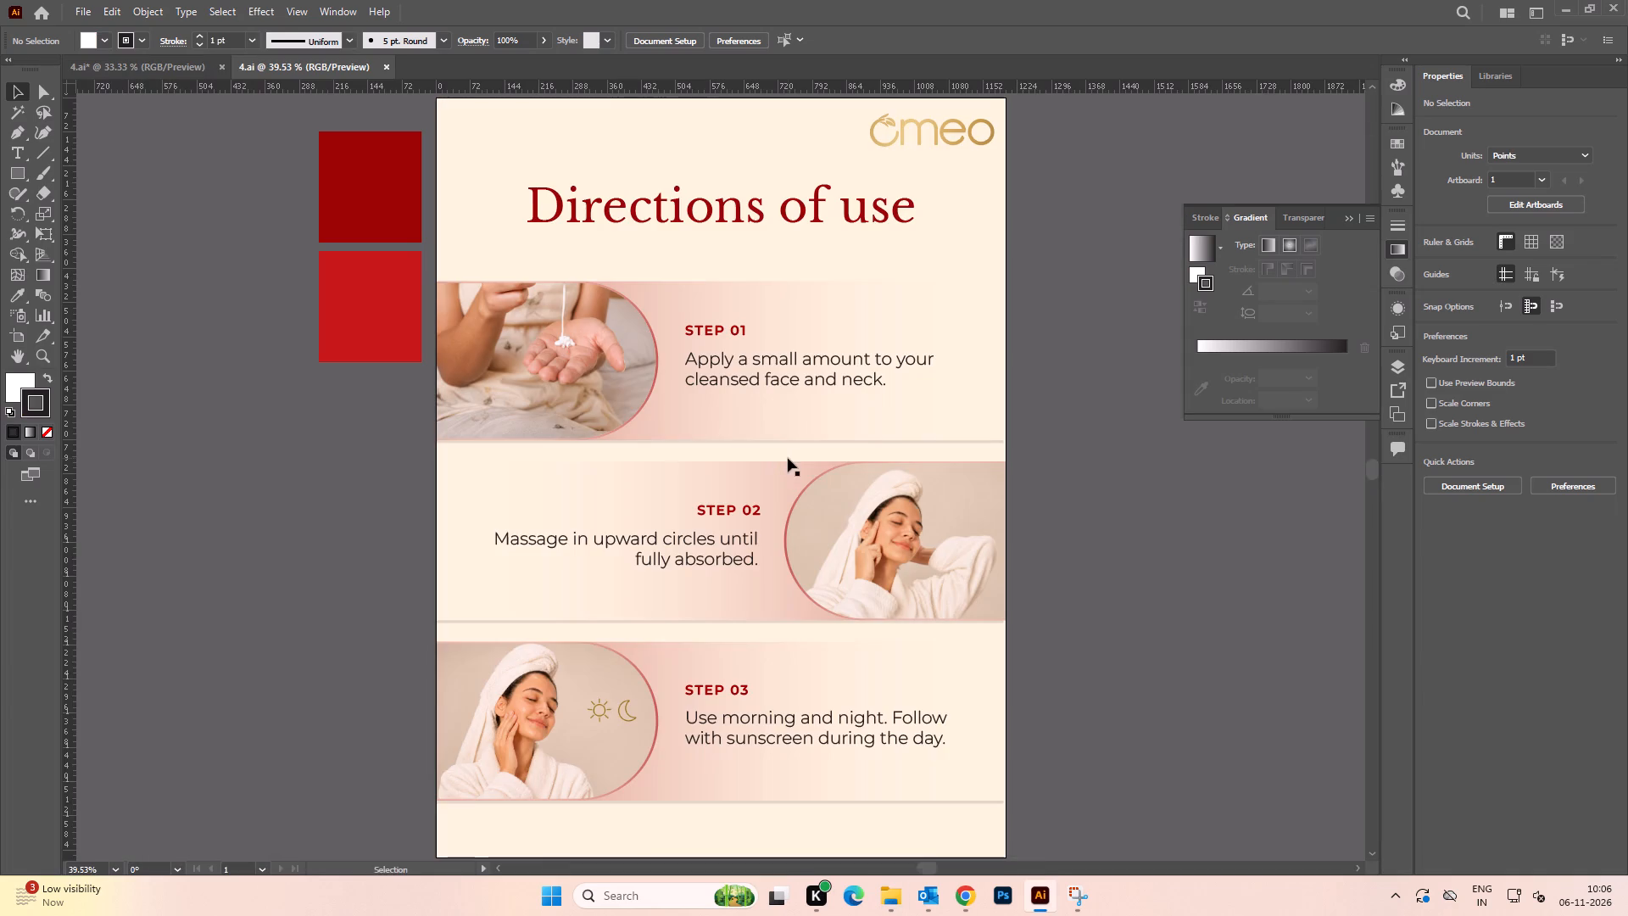
Lock the cream background of the 1200x1600 Directions of use artboard.
key("space")
left_click_drag(644, 446, 683, 445)
scroll(674, 436, "down", 1, "alt")
left_click(612, 248)
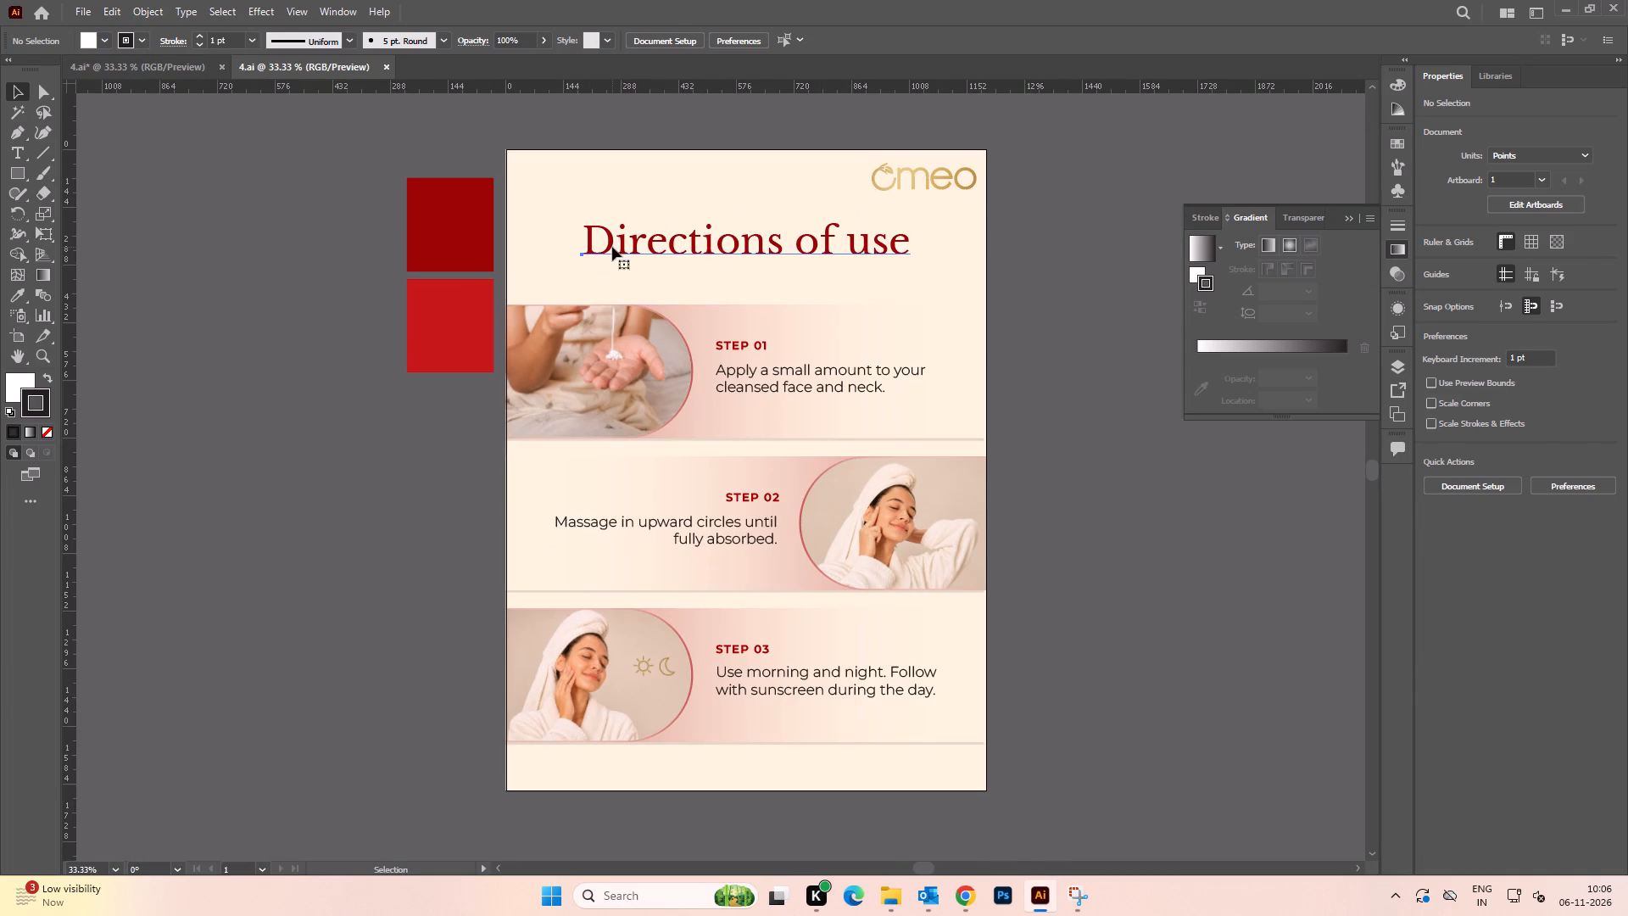
left_click(994, 421)
left_click_drag(1051, 416, 621, 371)
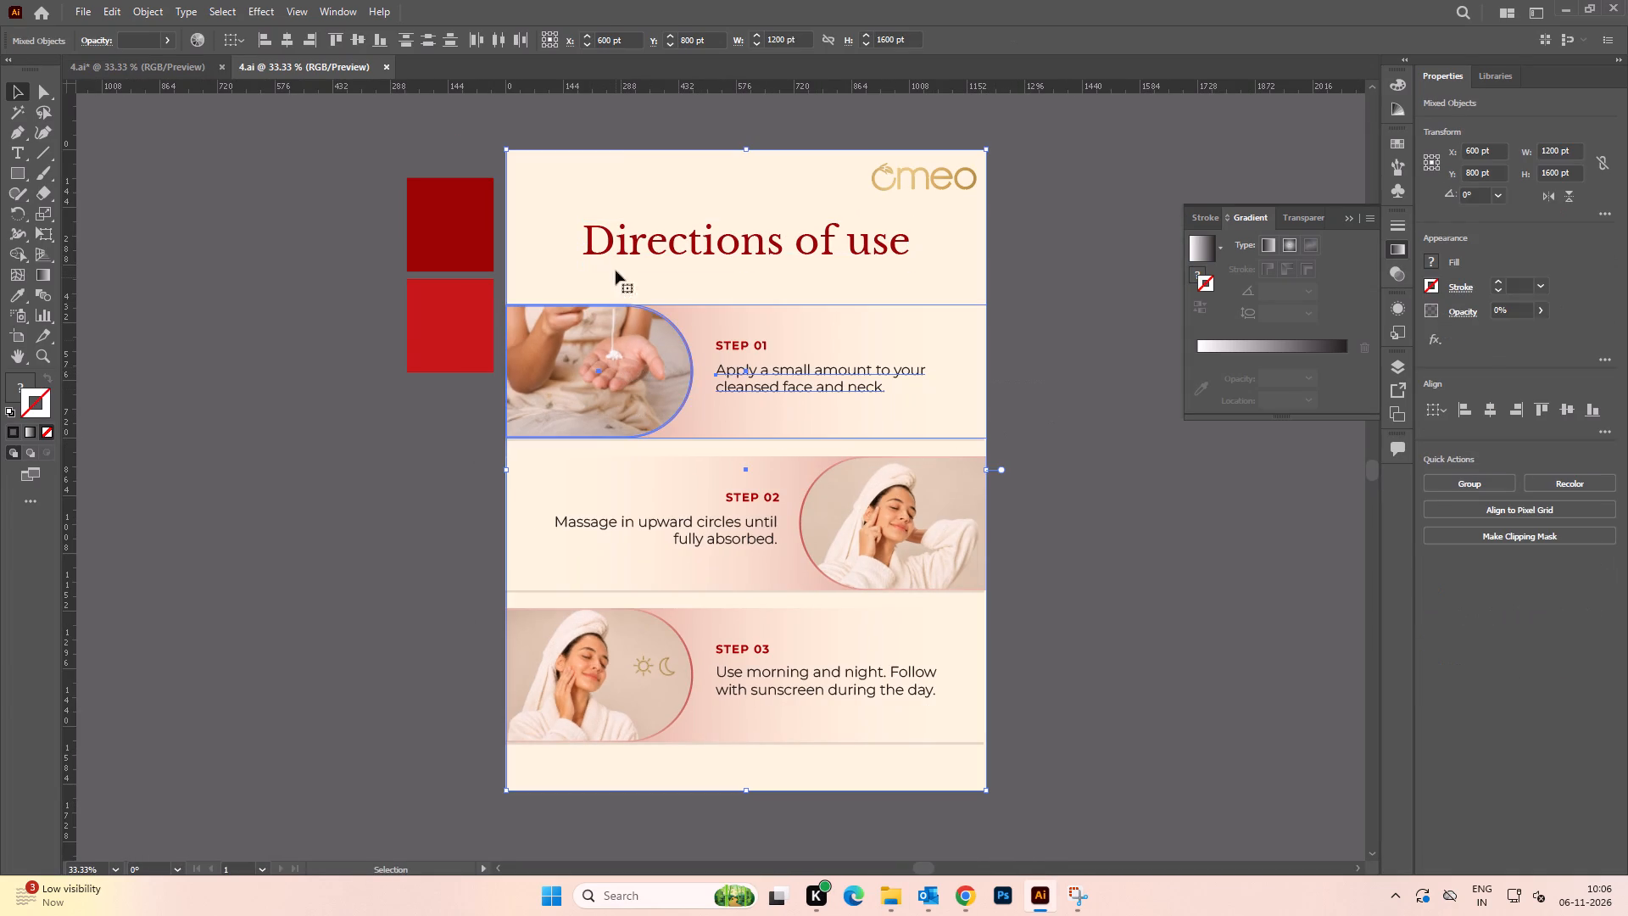
left_click(598, 118)
left_click_drag(597, 118, 669, 198)
key("ctrl+2")
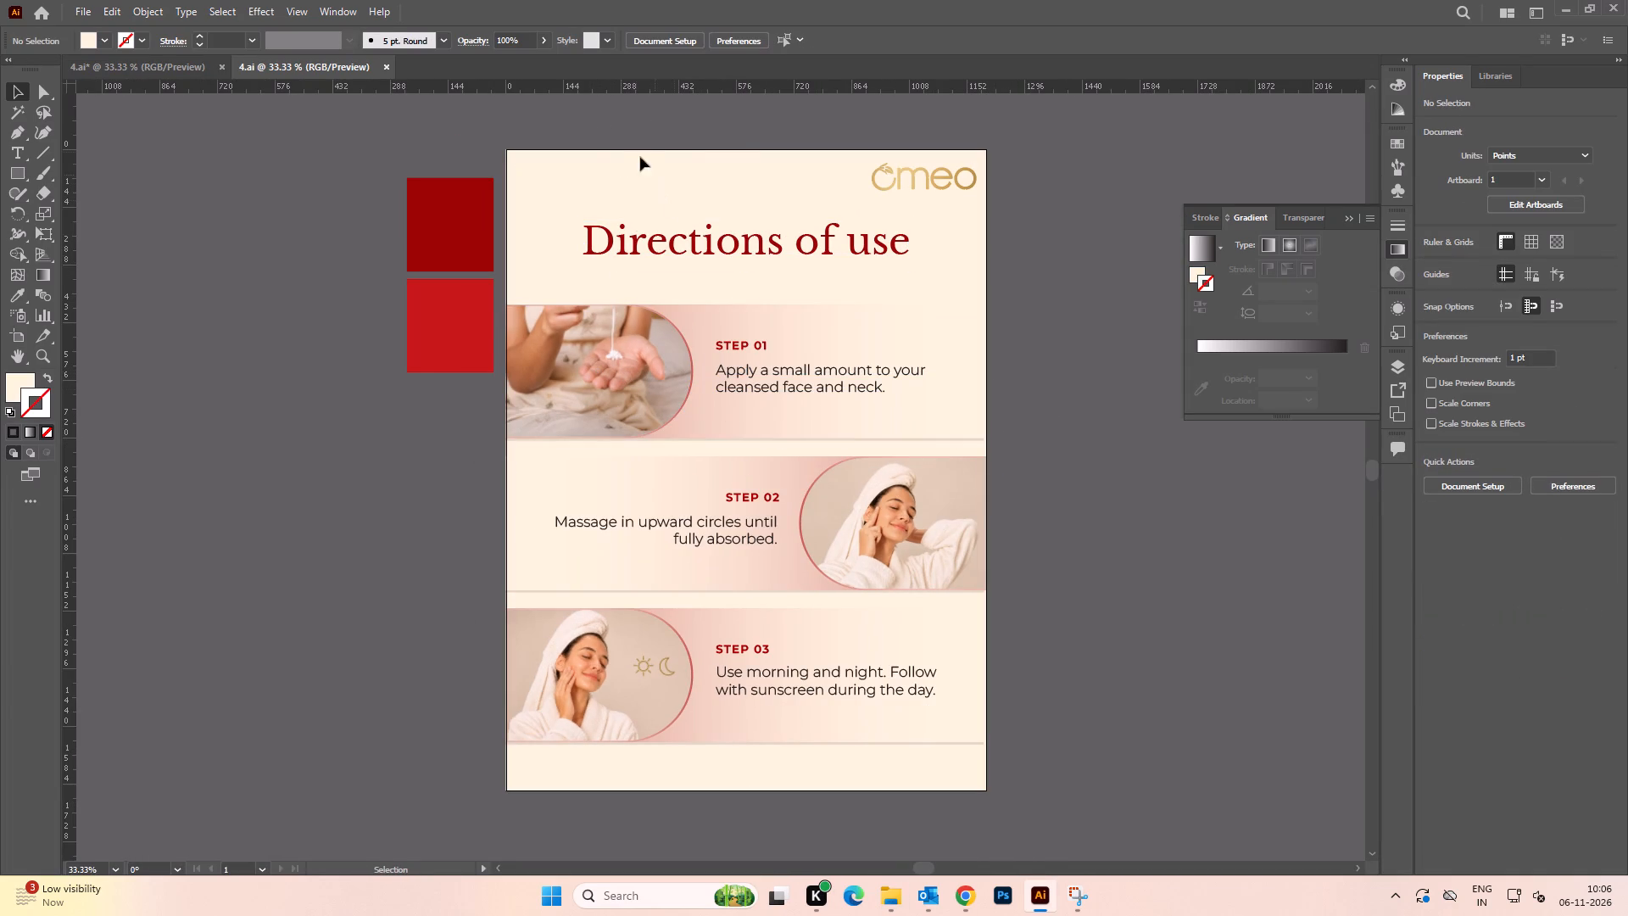
Copy the "Directions of use" heading and the three step panels from the 1200x1600 4.ai into the 1500x1500 4.ai, beside the artboard.
left_click_drag(623, 137, 741, 762)
left_click(1080, 736)
left_click_drag(1031, 782, 975, 735)
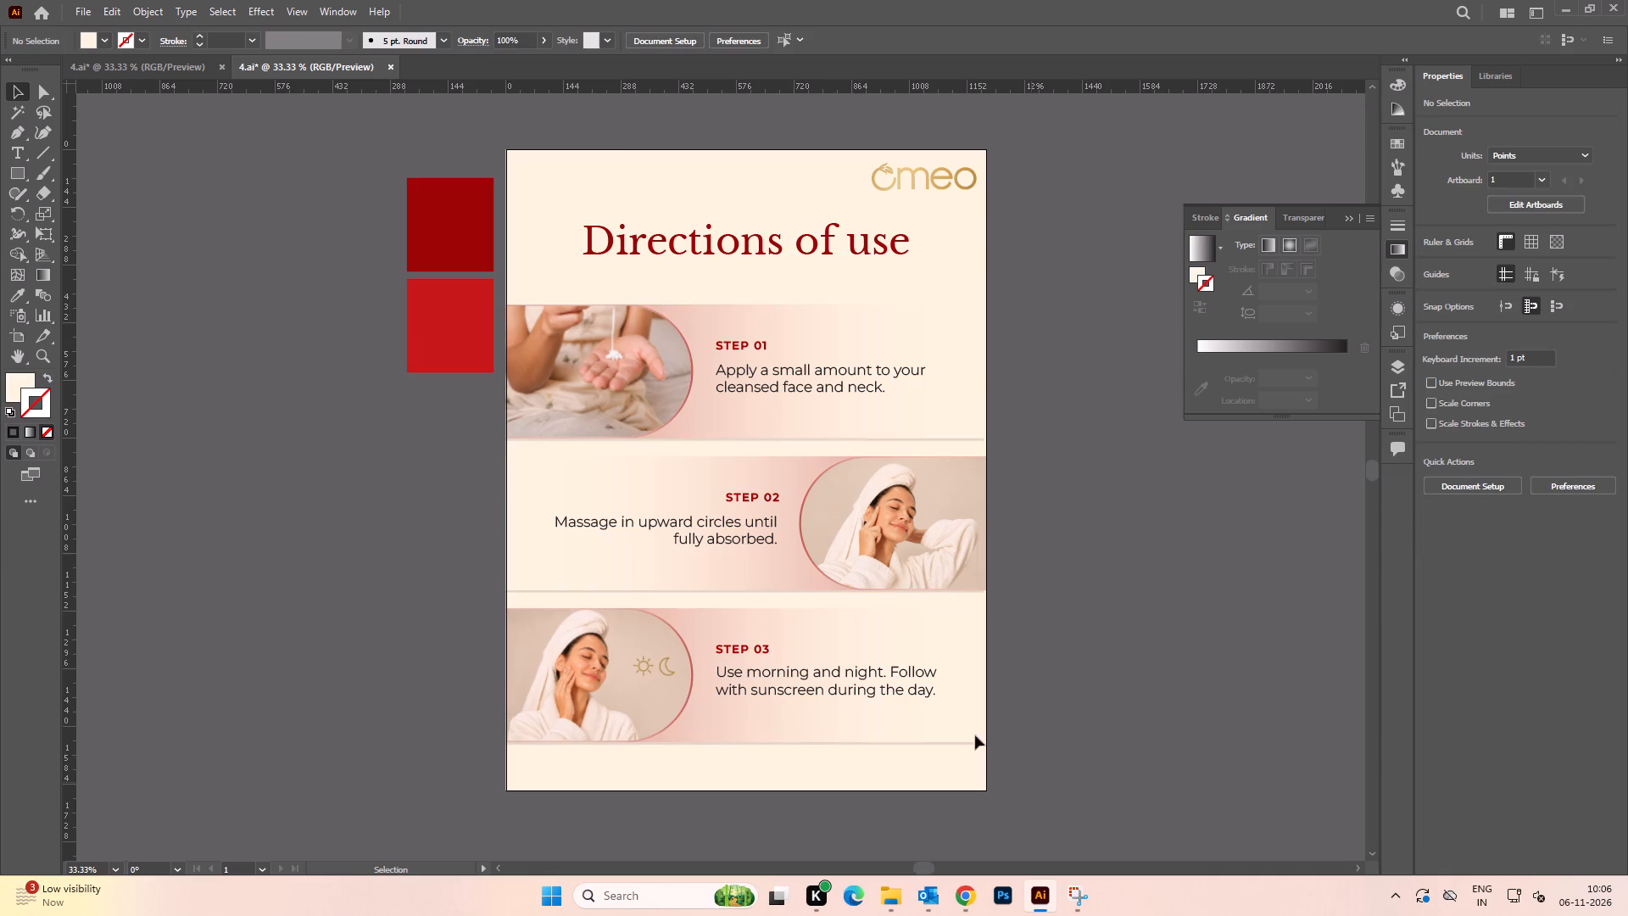
left_click_drag(975, 735, 556, 357)
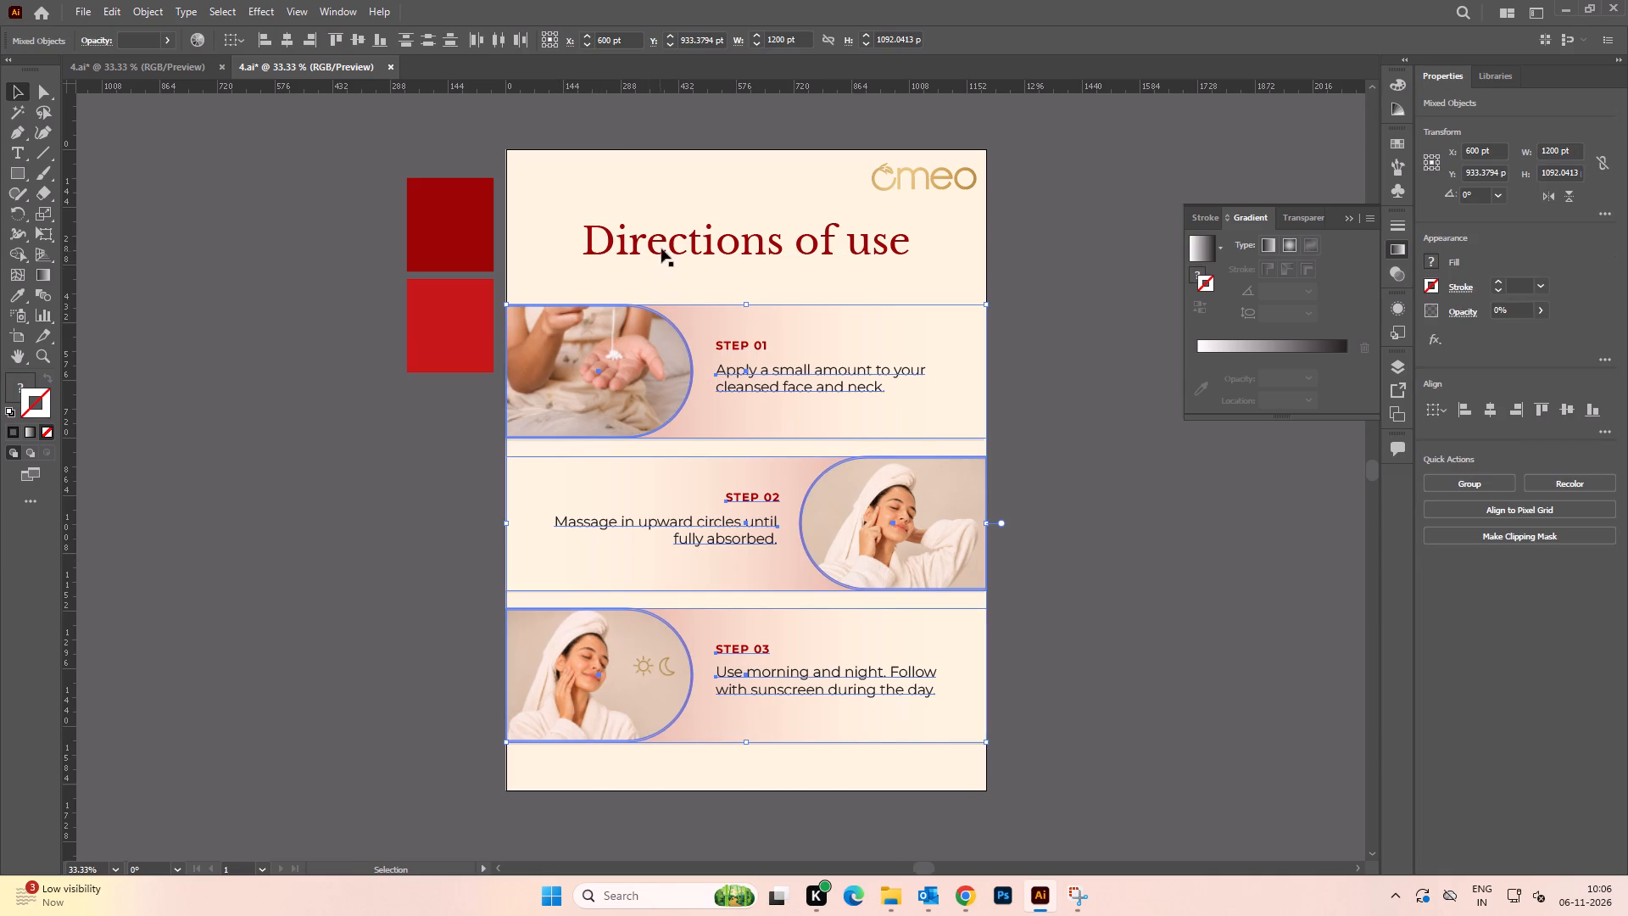
left_click(660, 251, "shift")
left_click_drag(694, 249, 536, 202)
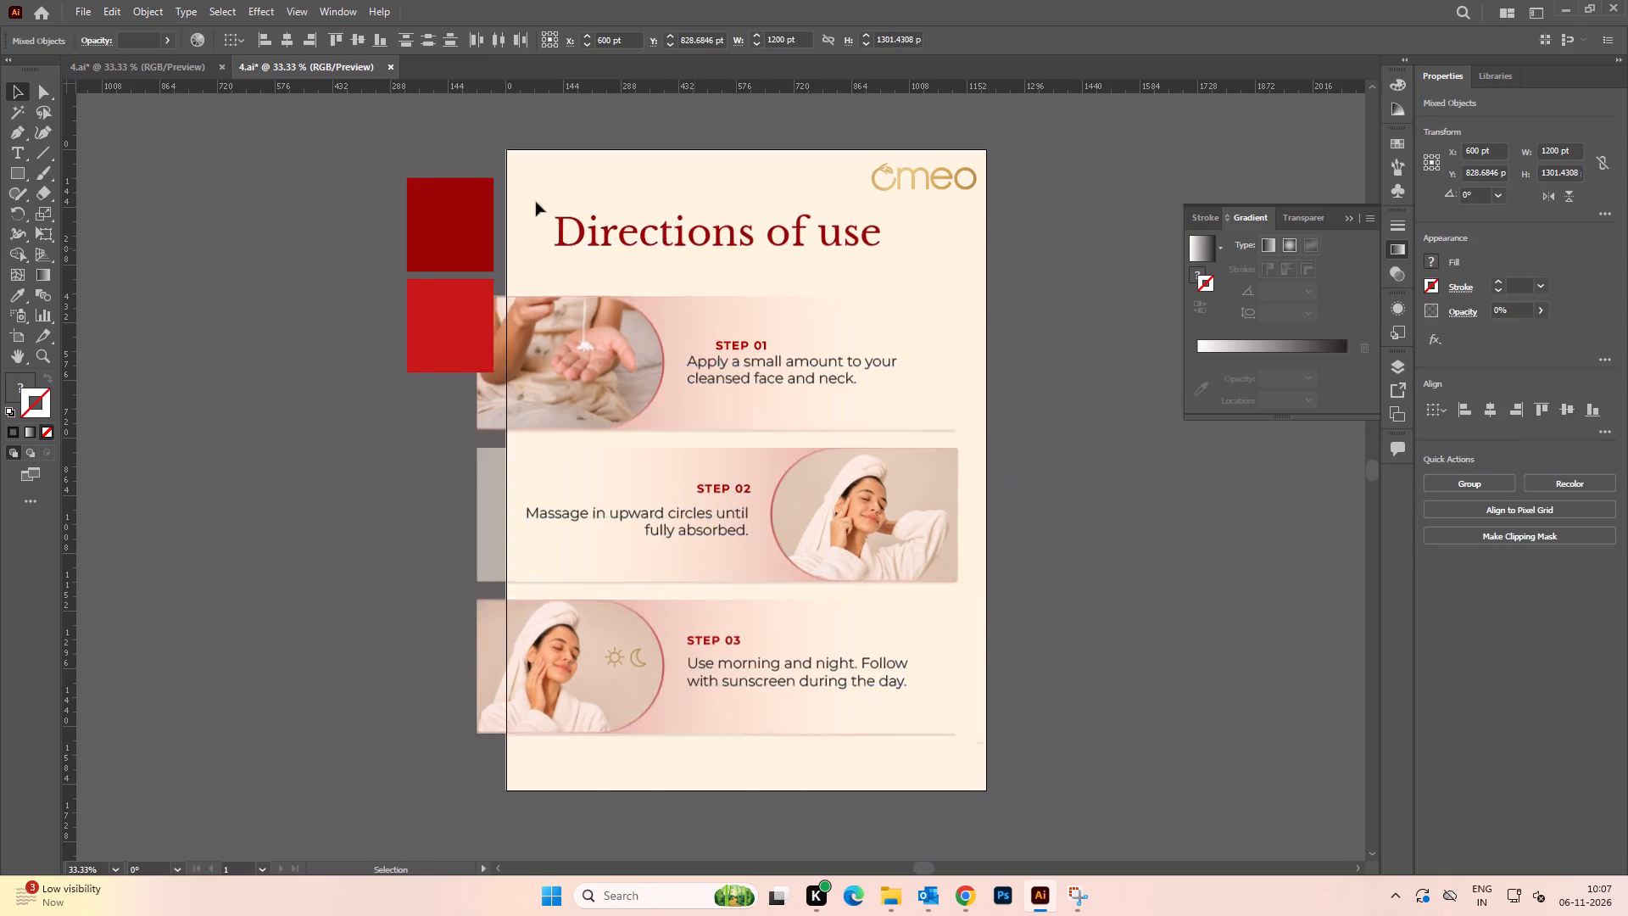
left_click_drag(536, 202, 240, 393)
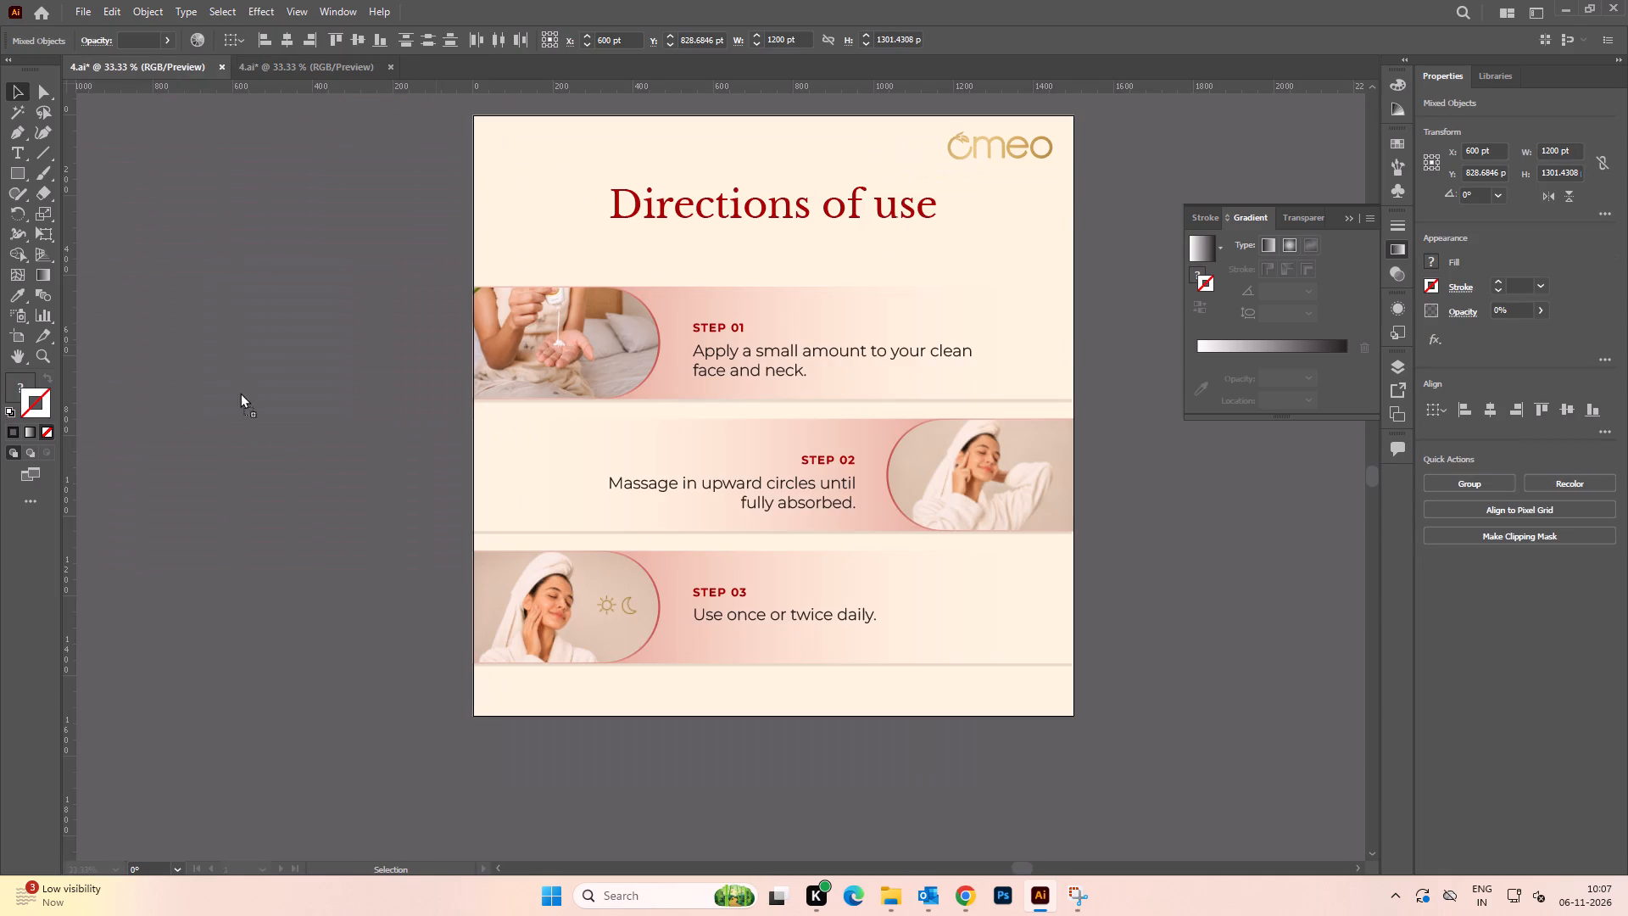
left_click_drag(240, 393, 254, 415)
key("space")
key("space")
key("space")
left_click_drag(240, 437, 779, 285)
left_click_drag(814, 383, 577, 270)
key("space")
left_click_drag(799, 265, 656, 502)
left_click(703, 306)
Draw a swatch rectangle about 129 x 142 px beside the artboard and fill it with the copied heading's dark red.
left_click(17, 176)
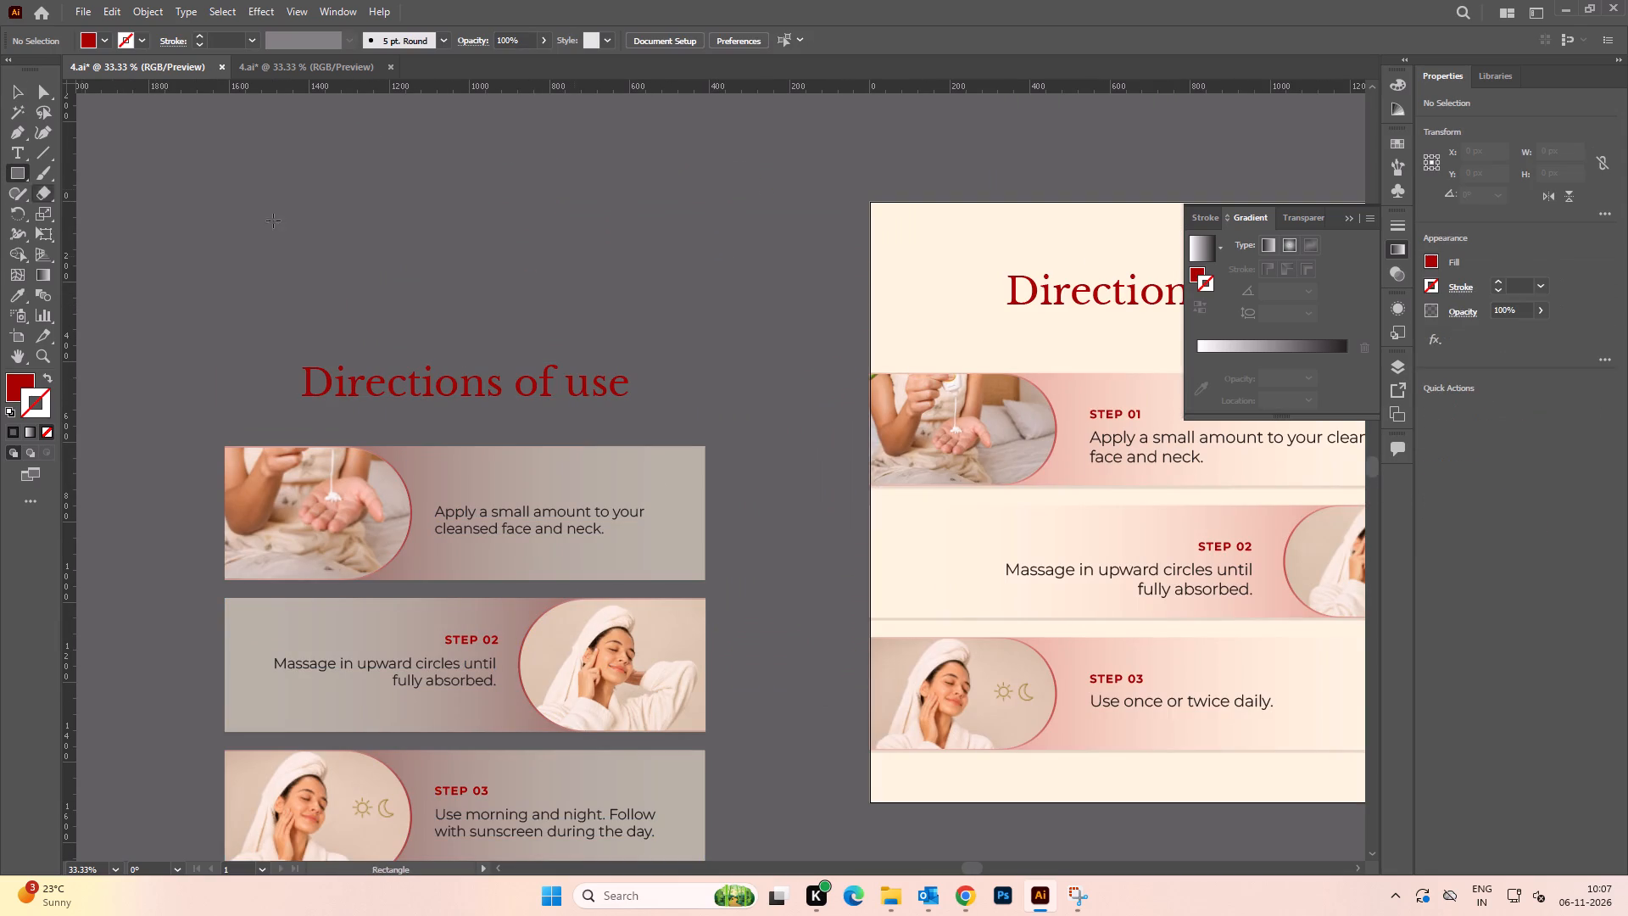
left_click_drag(811, 252, 861, 309)
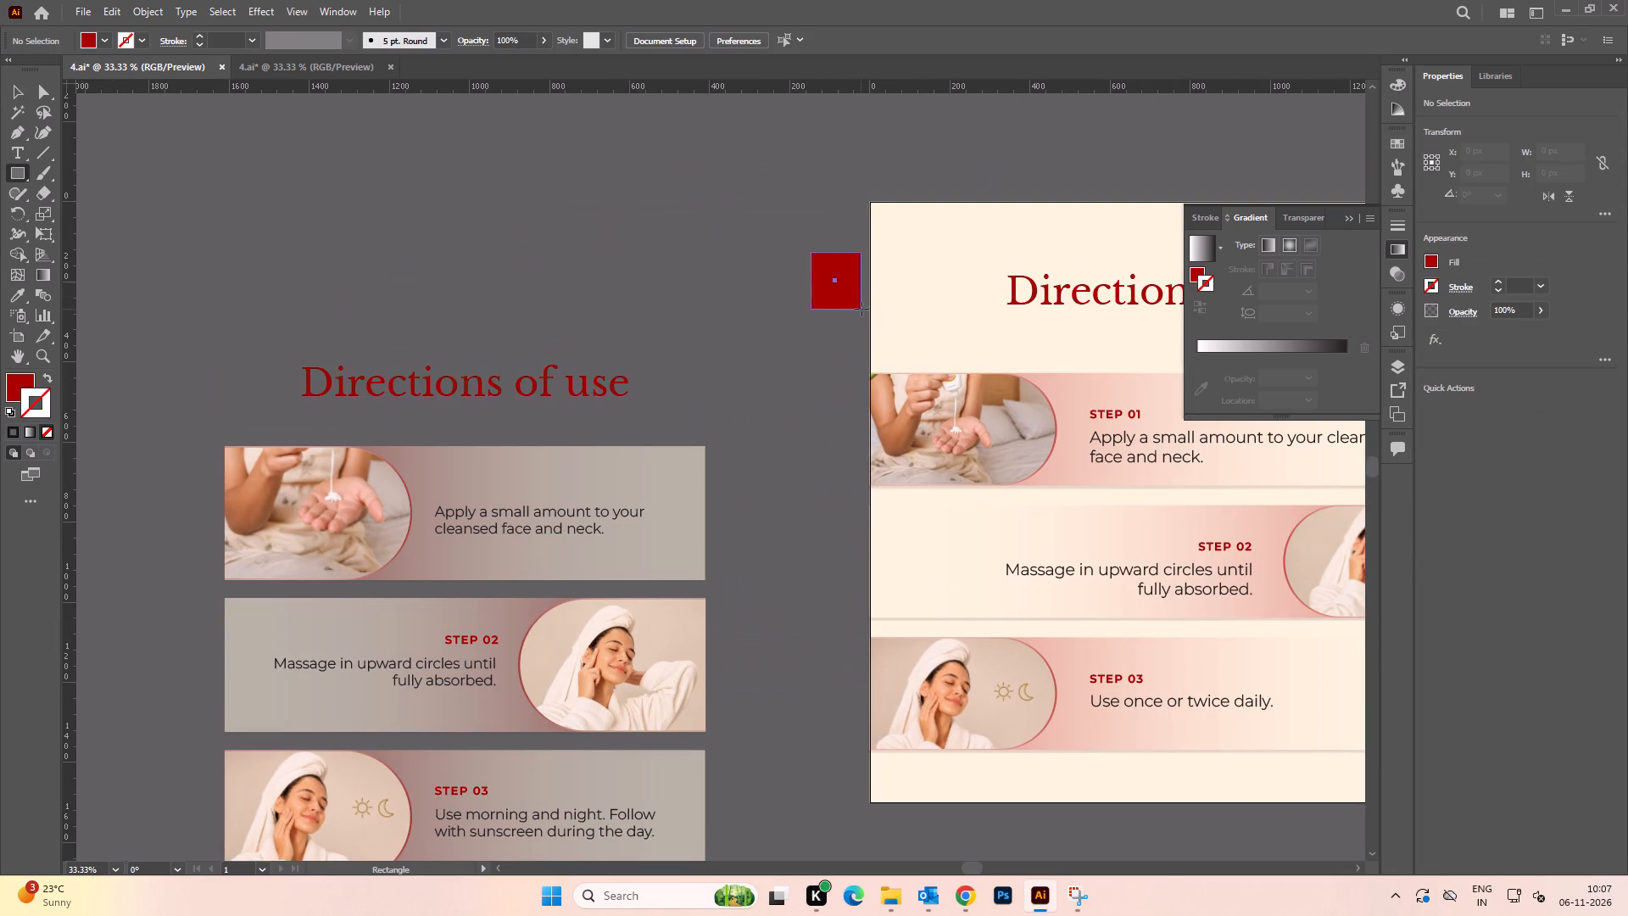
left_click_drag(861, 309, 862, 310)
scroll(620, 407, "up", 2, "alt")
key("i")
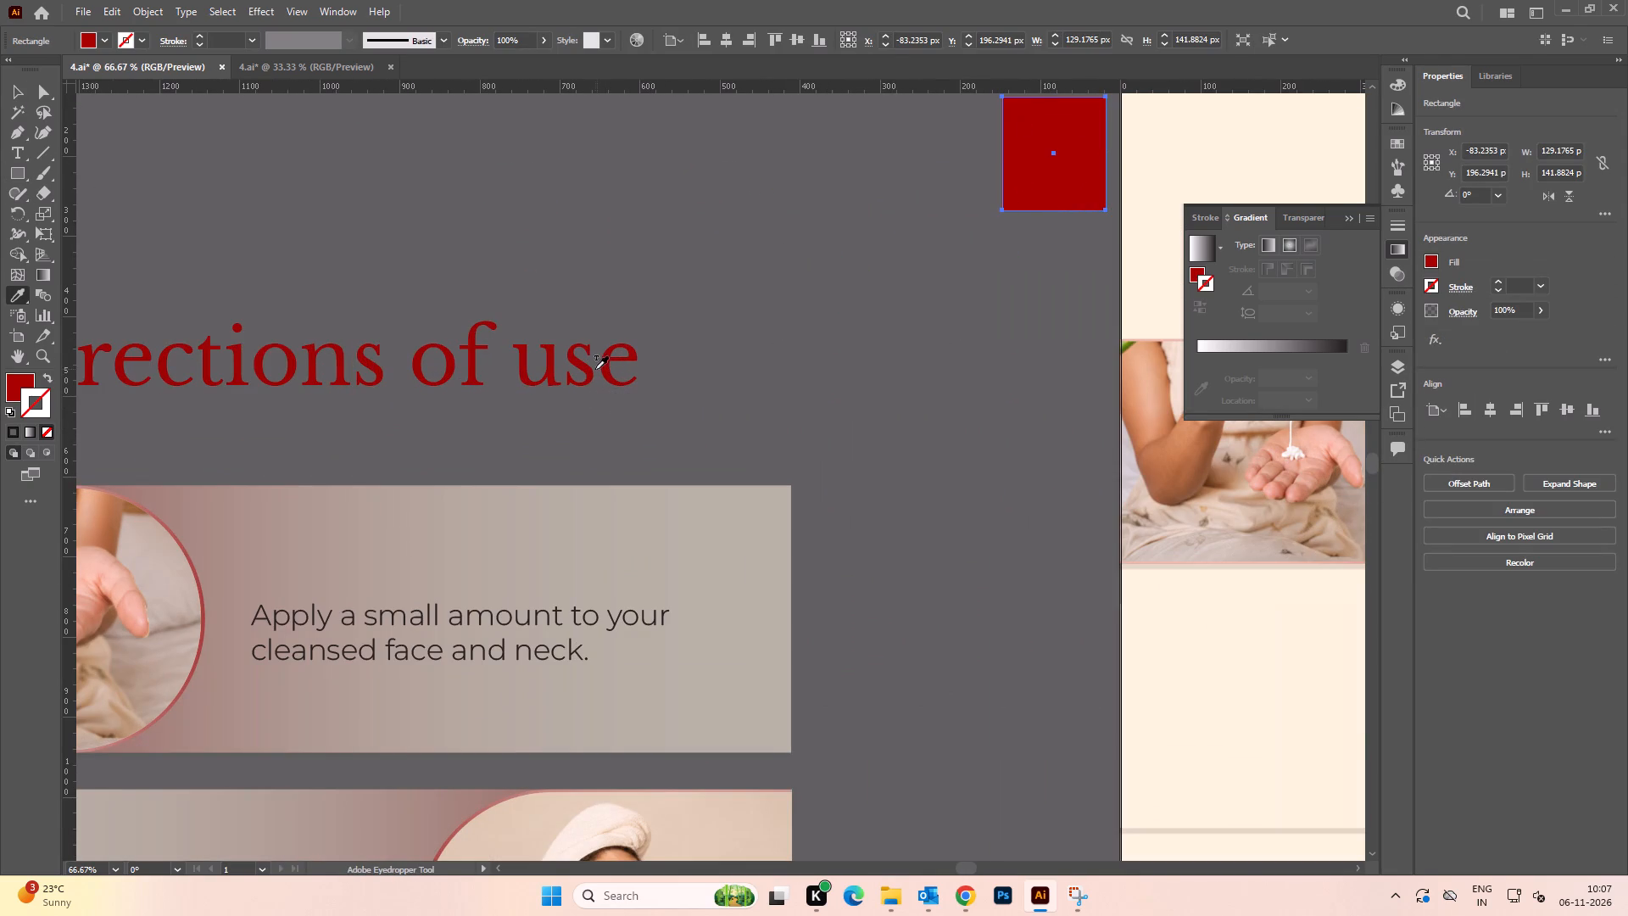
left_click(587, 366)
key("v")
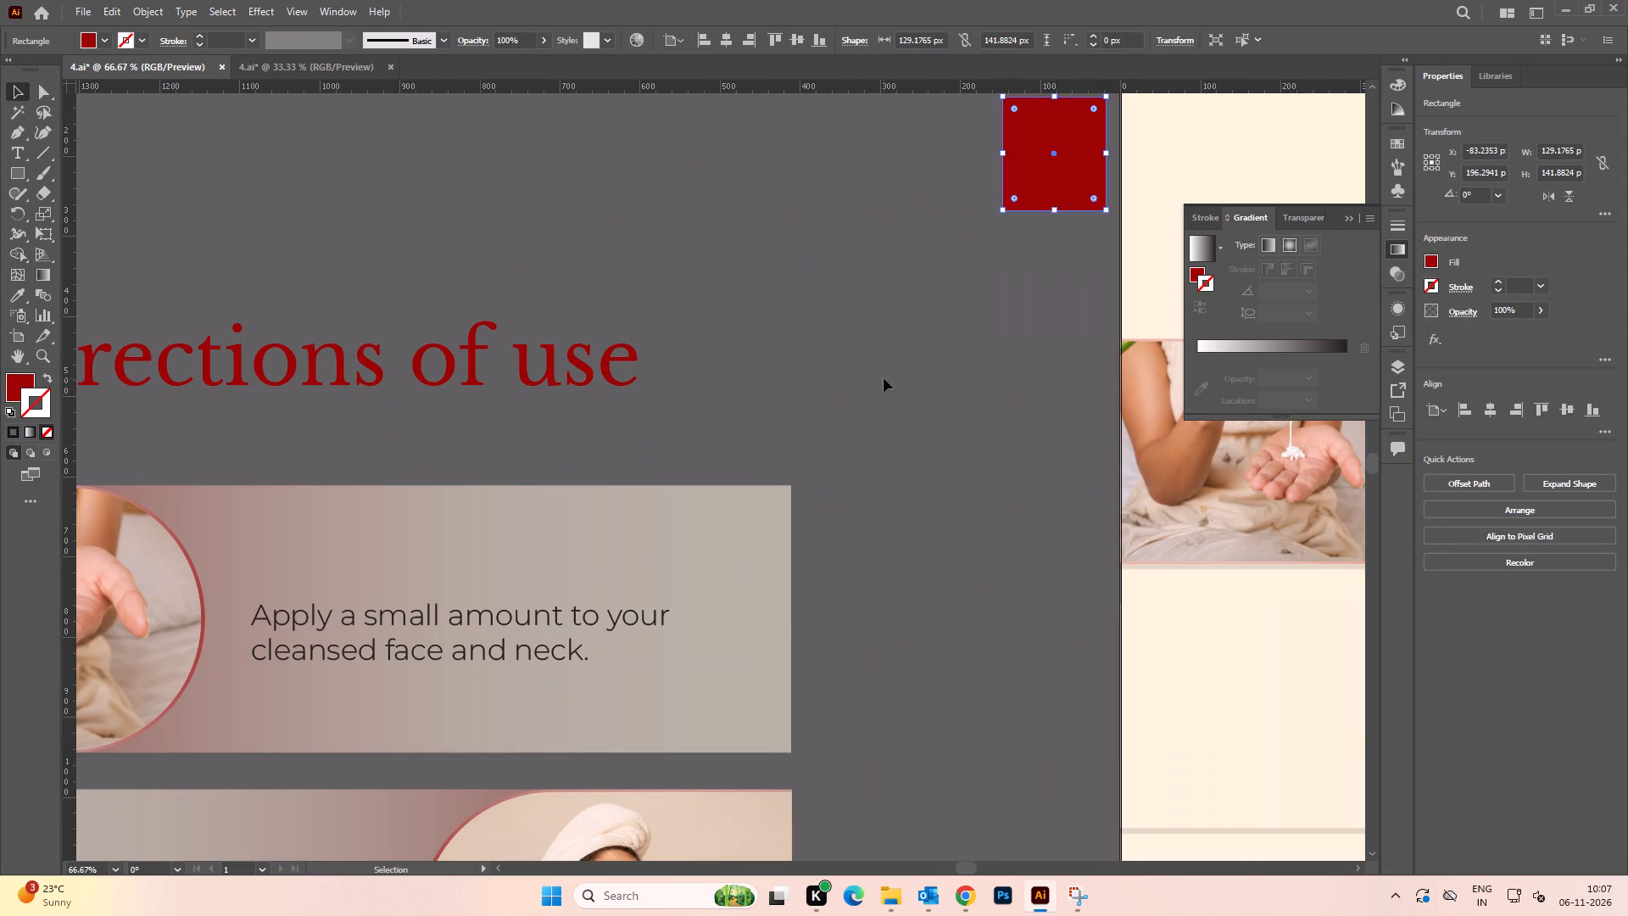
Widen the dark red swatch slightly on the side away from the artboard.
scroll(886, 376, "down", 3, "alt")
key("space")
left_click_drag(896, 373, 761, 404)
left_click(761, 400)
scroll(827, 338, "up", 3, "alt")
left_click(801, 310)
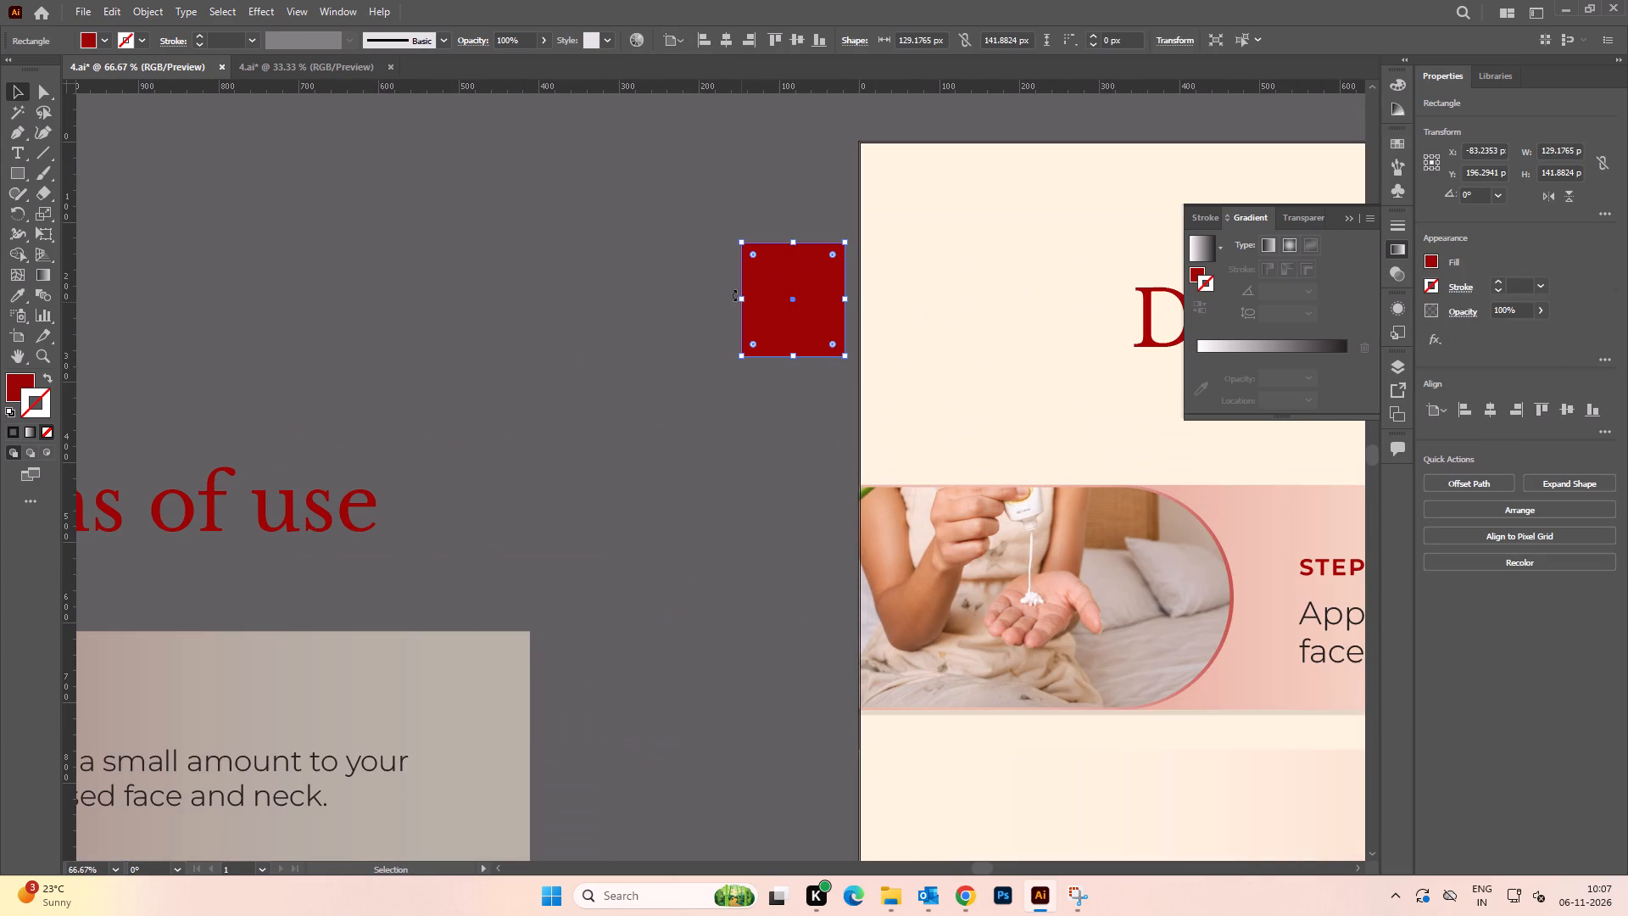
left_click_drag(738, 299, 728, 301, "shift")
left_click(782, 314)
left_click(610, 407)
Match the gradient fill of the three step panels on the artboard to the copied Step 02 panel.
scroll(675, 472, "down", 3, "alt")
key("space")
left_click_drag(662, 545, 678, 449)
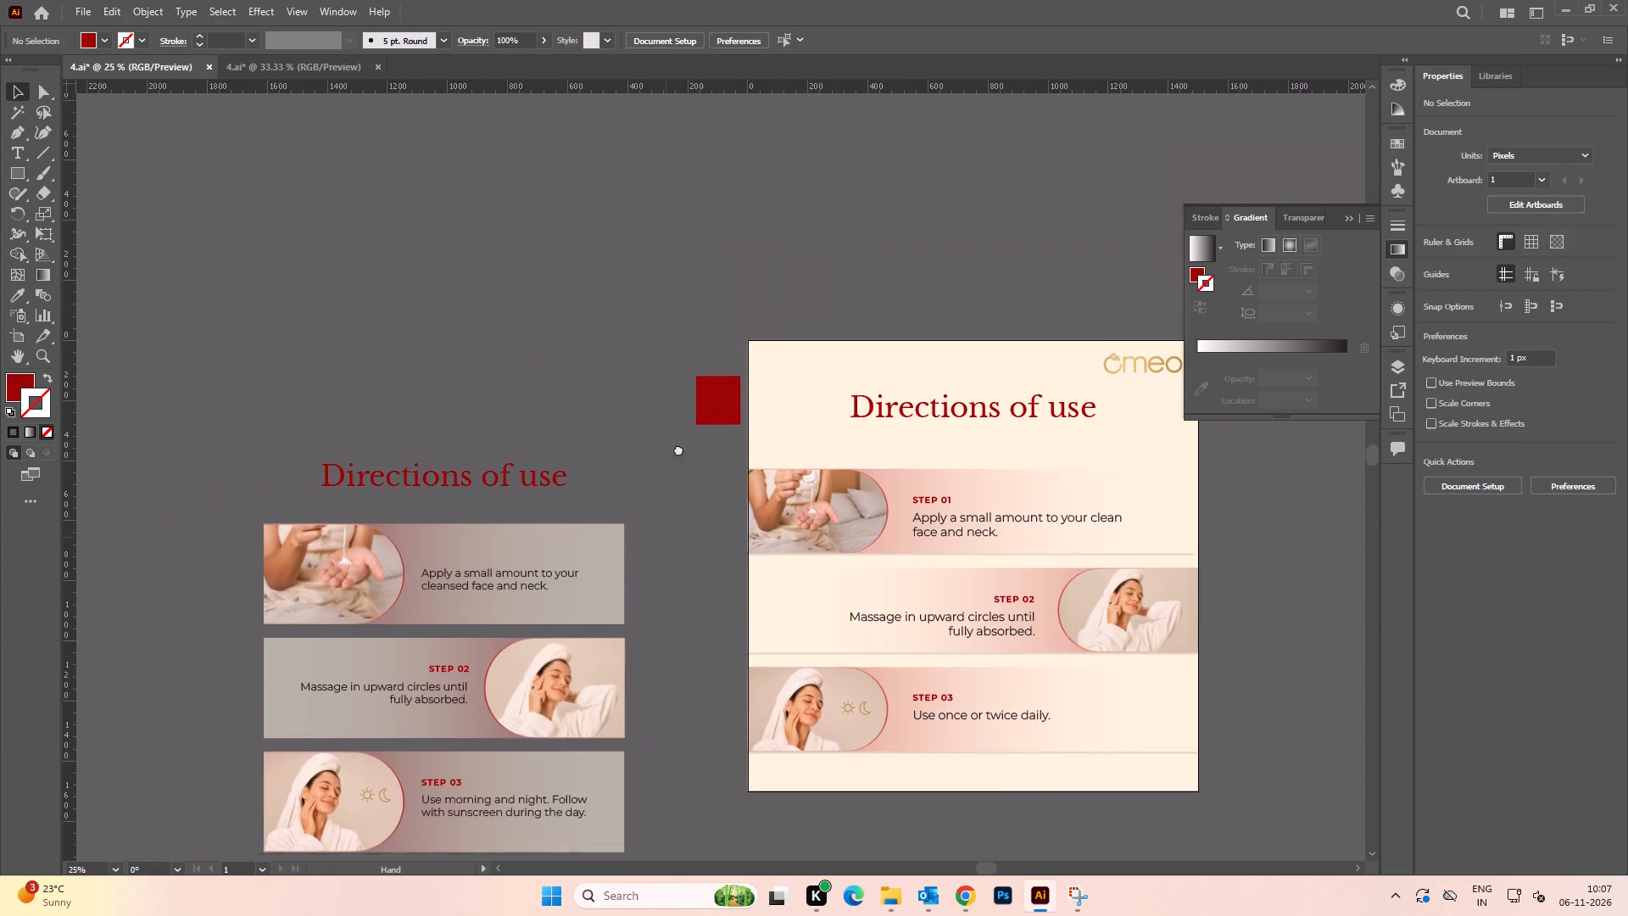
left_click_drag(678, 449, 682, 356)
left_click(924, 366)
key("ctrl+z")
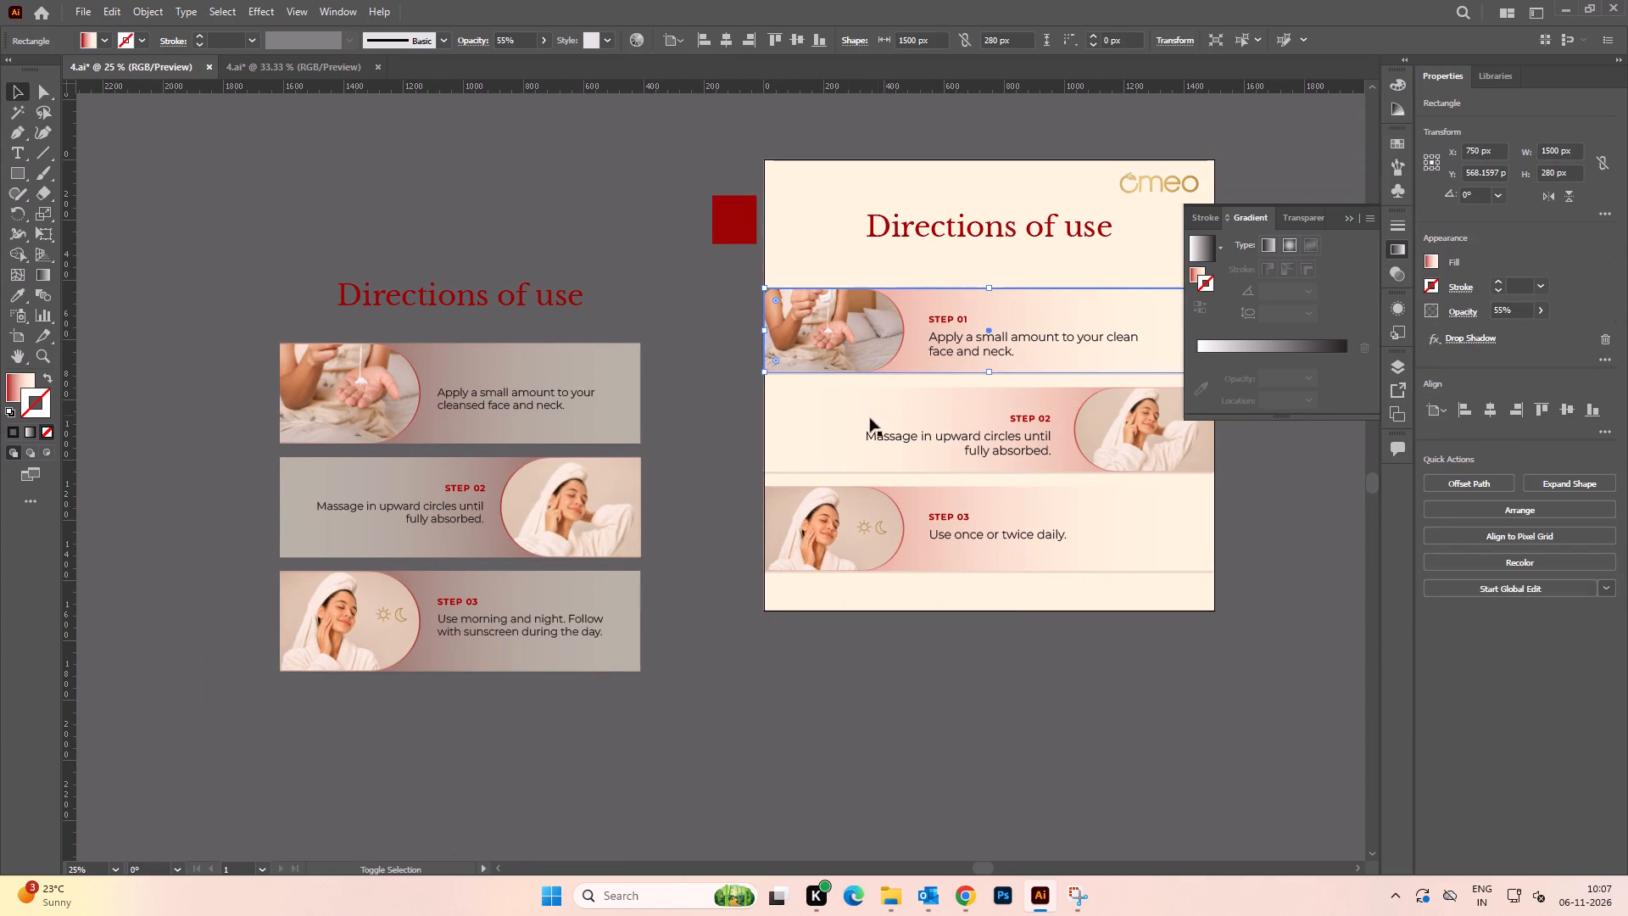
left_click(817, 420, "shift")
left_click(1076, 517, "shift")
scroll(505, 487, "up", 2, "alt")
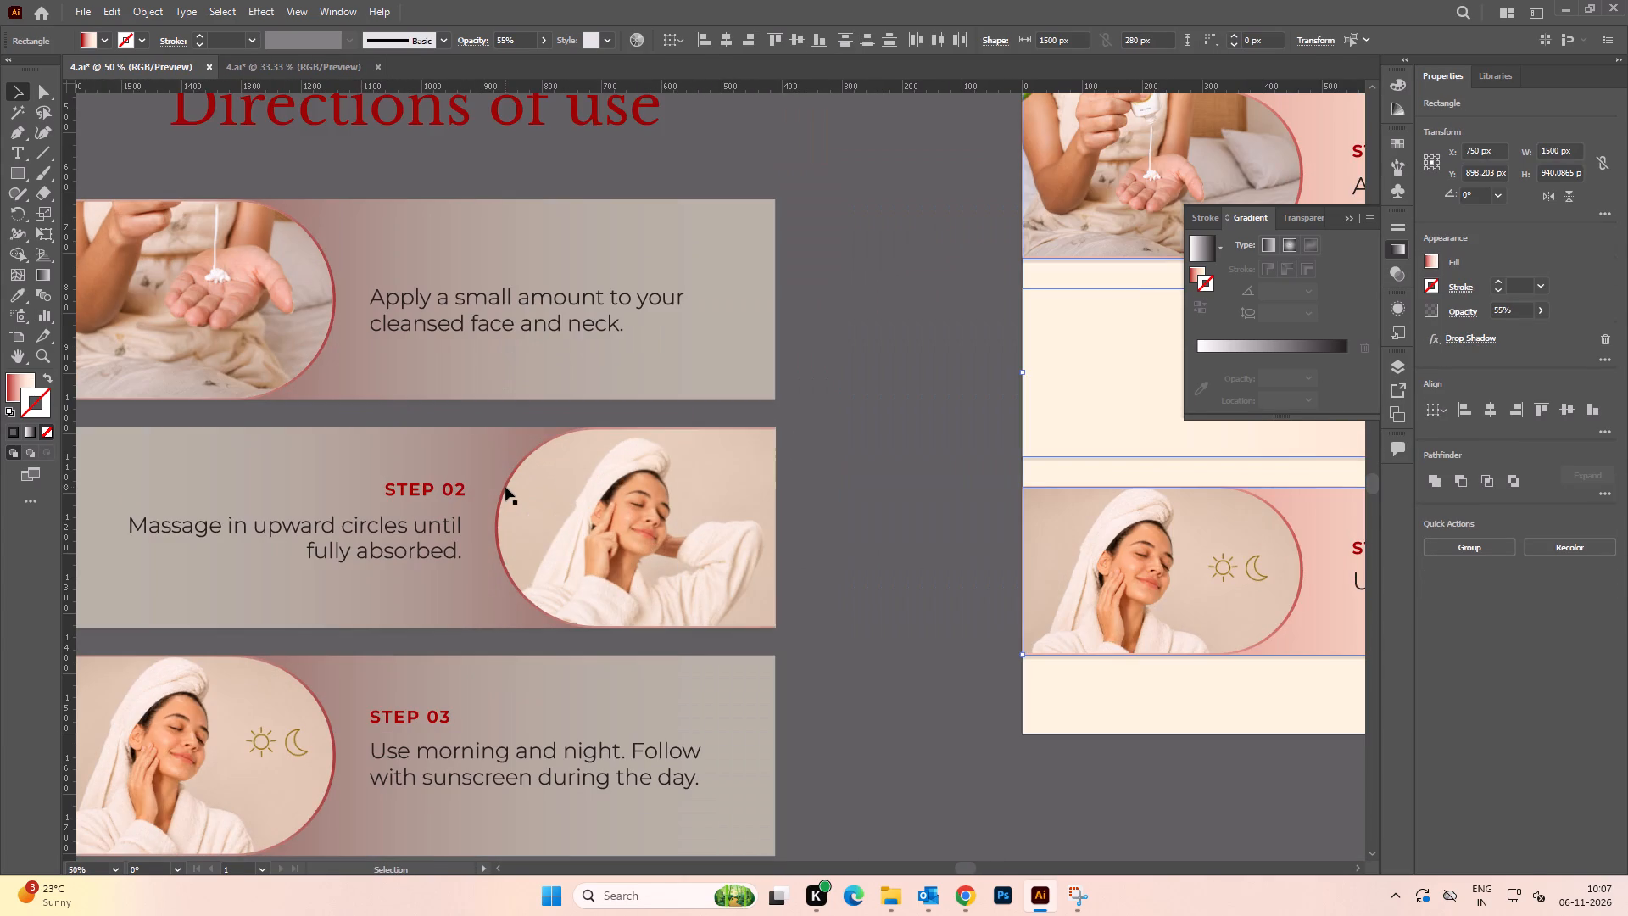
key("i")
left_click(490, 455)
key("v")
scroll(745, 419, "down", 3, "alt")
left_click(795, 403)
Compare the restyled step panels on the artboard with the copied 1200x1600 panels.
key("space")
left_click_drag(807, 412, 765, 416)
scroll(670, 468, "up", 3, "alt")
key("space")
left_click_drag(716, 543, 538, 489)
scroll(685, 461, "down", 2, "alt")
key("space")
key("space")
key("space")
key("space")
key("space")
key("space")
key("space")
key("space")
key("space")
left_click_drag(676, 467, 658, 489)
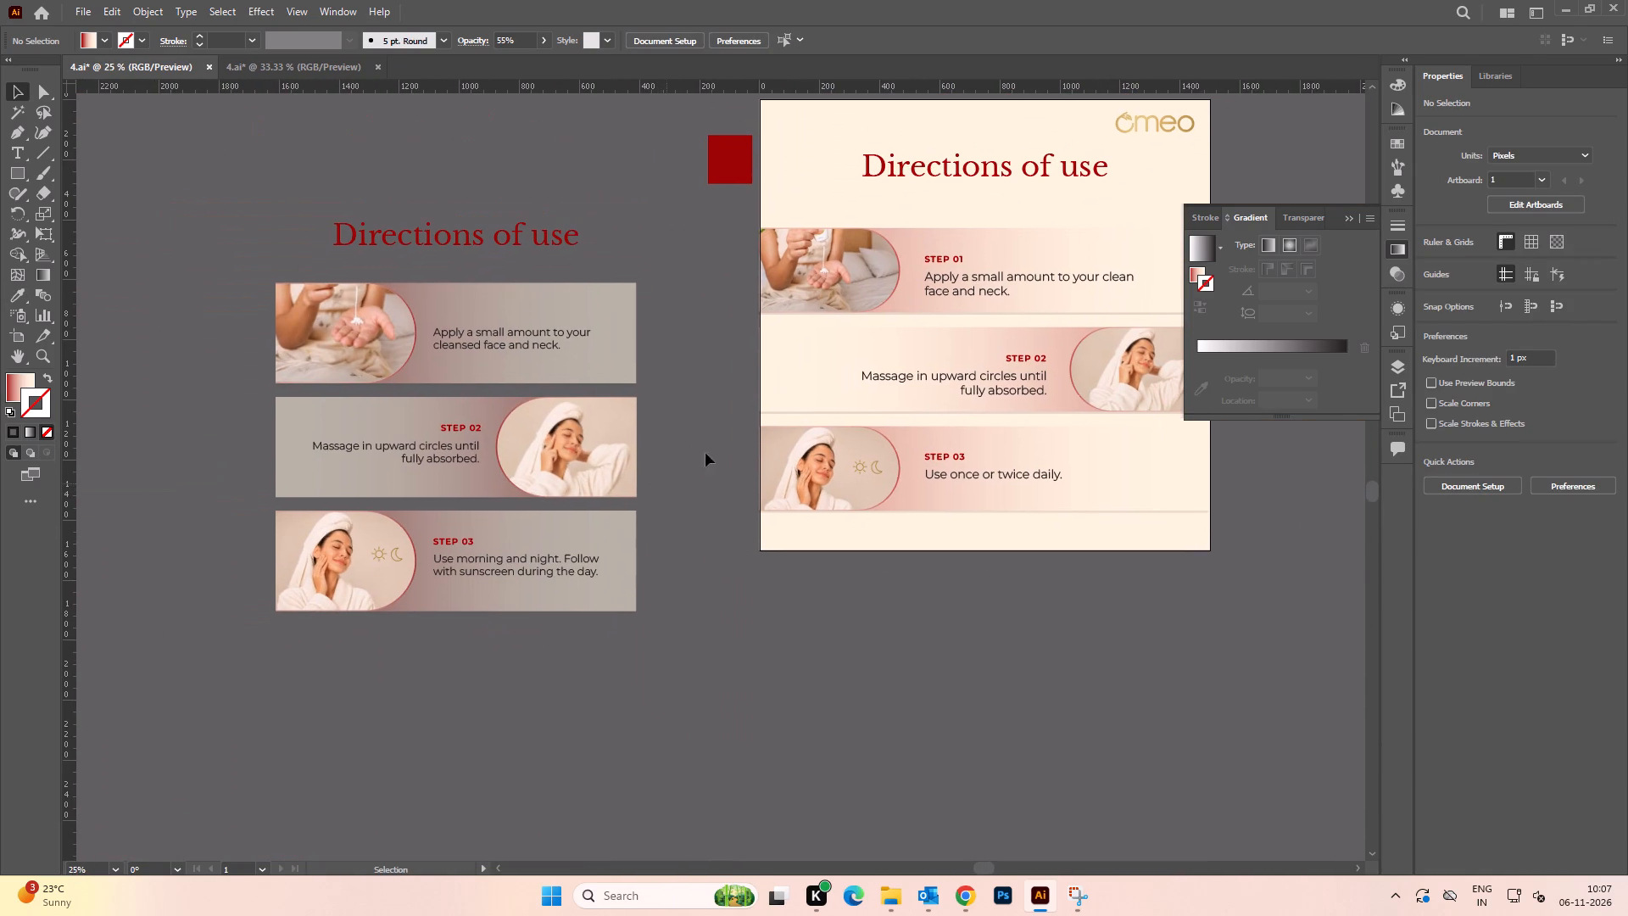
Recolour the STEP 01, STEP 02 and STEP 03 labels on the artboard with the dark red swatch's colour.
left_click(934, 261)
left_click(1017, 359, "shift")
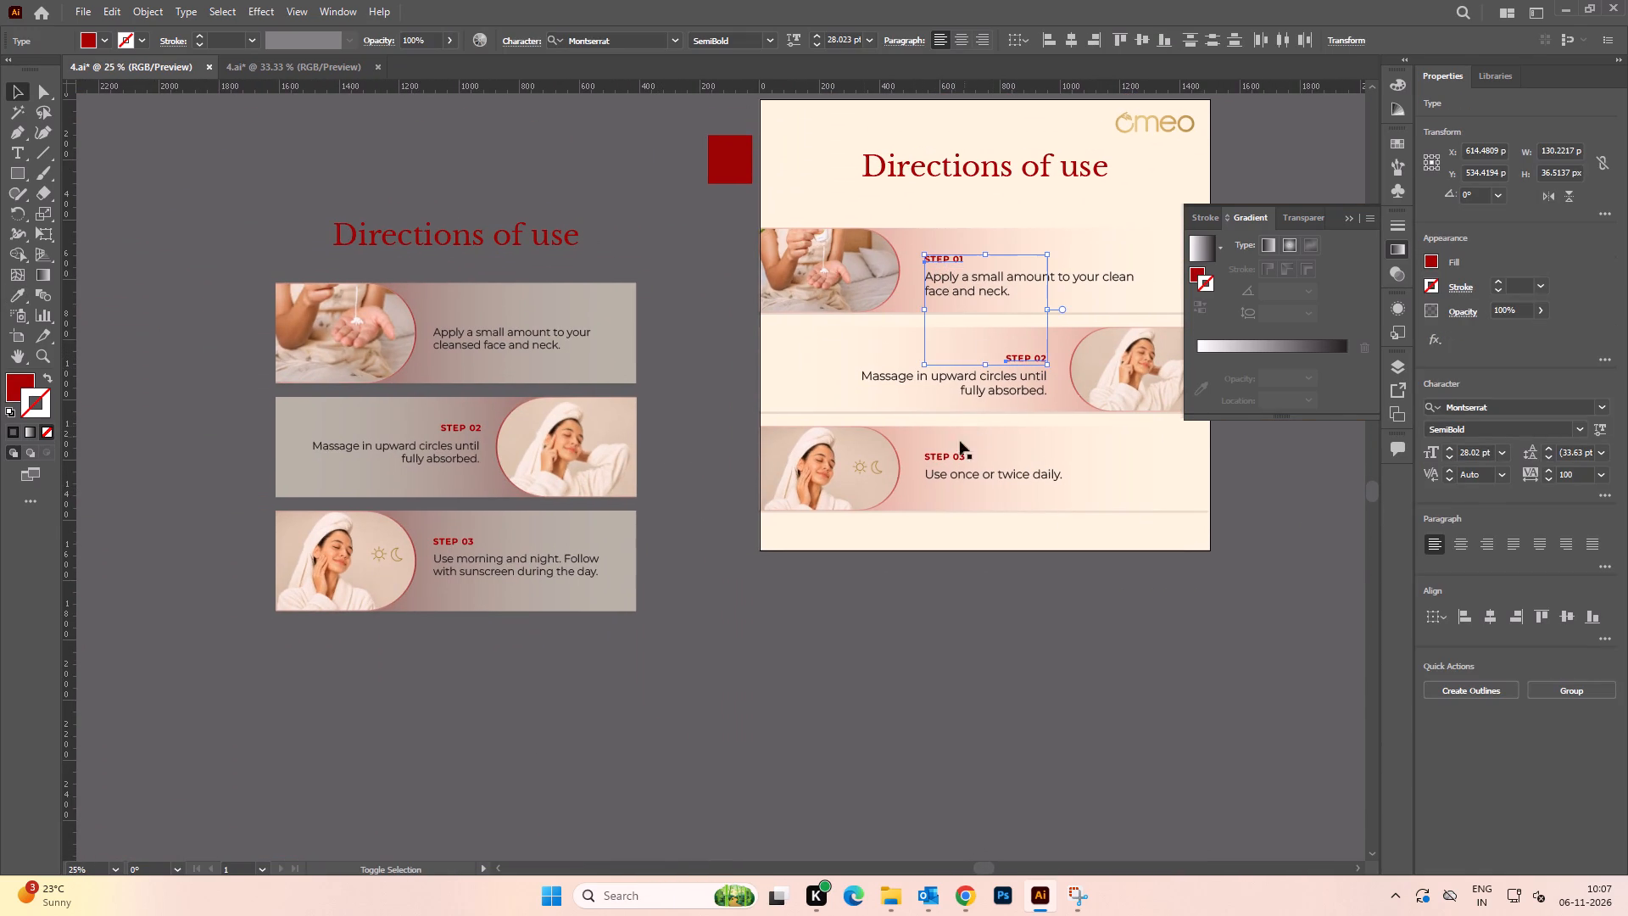
left_click(947, 455, "shift")
key("space")
scroll(761, 182, "up", 3)
scroll(734, 260, "up", 3, "alt")
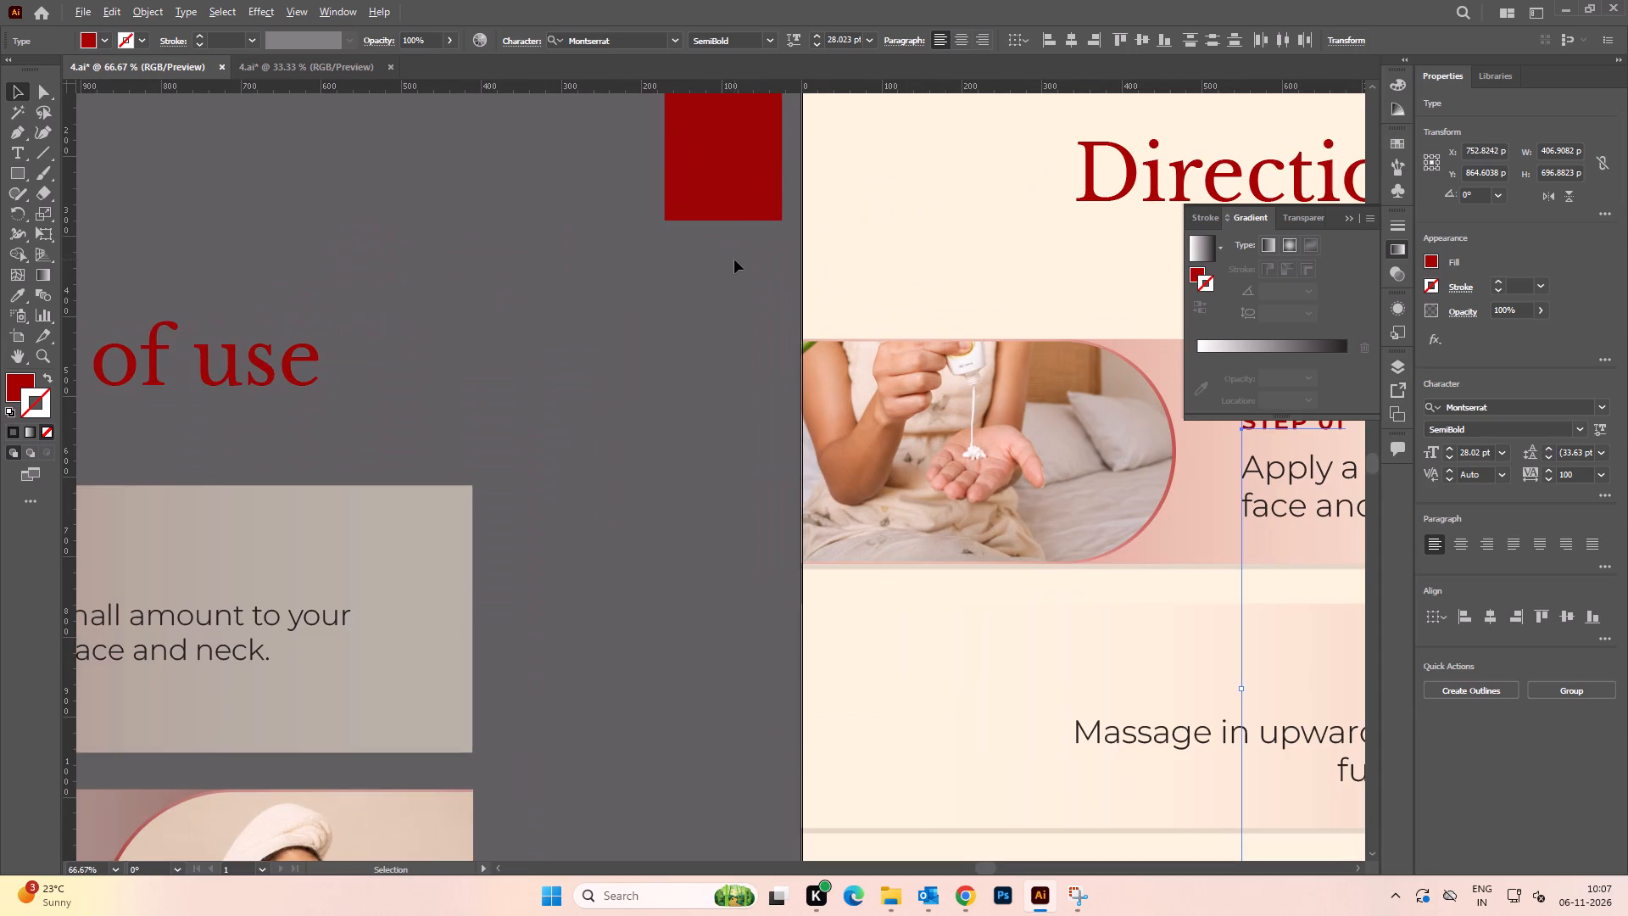
key("i")
left_click(729, 178)
key("v")
scroll(695, 392, "down", 4, "alt")
left_click(674, 413)
Compare the text and images on the Directions of use artboard with the copied 1200x1600 artwork.
key("space")
left_click_drag(686, 455, 609, 411)
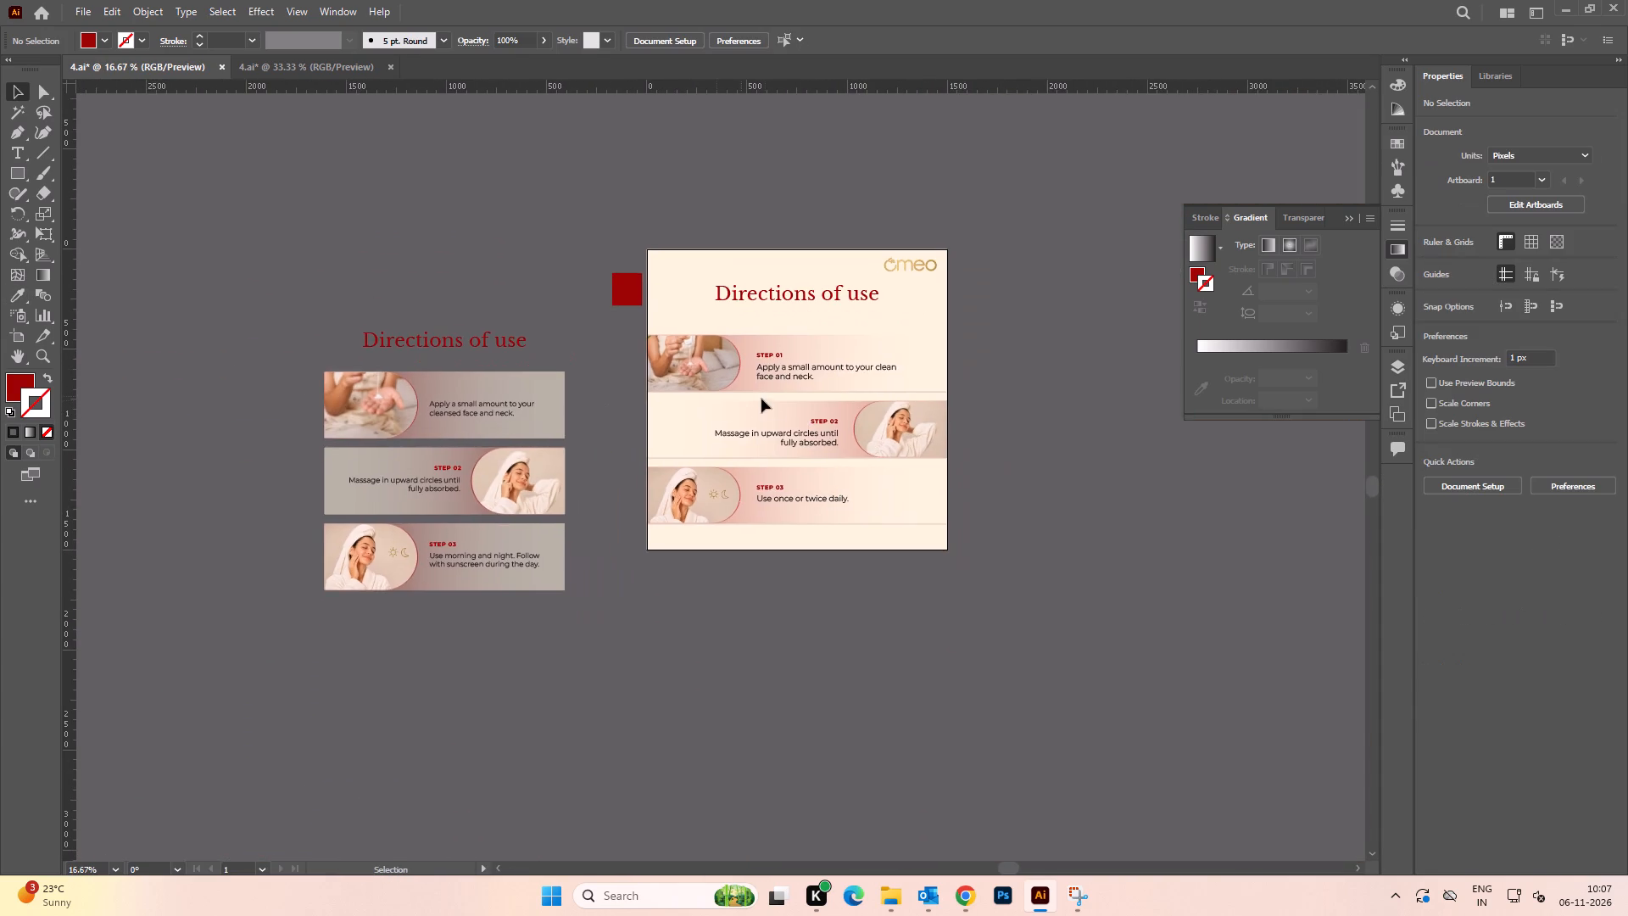
scroll(769, 402, "up", 2, "alt")
key("space")
left_click_drag(897, 444, 827, 413)
key("space")
left_click_drag(401, 412, 700, 391)
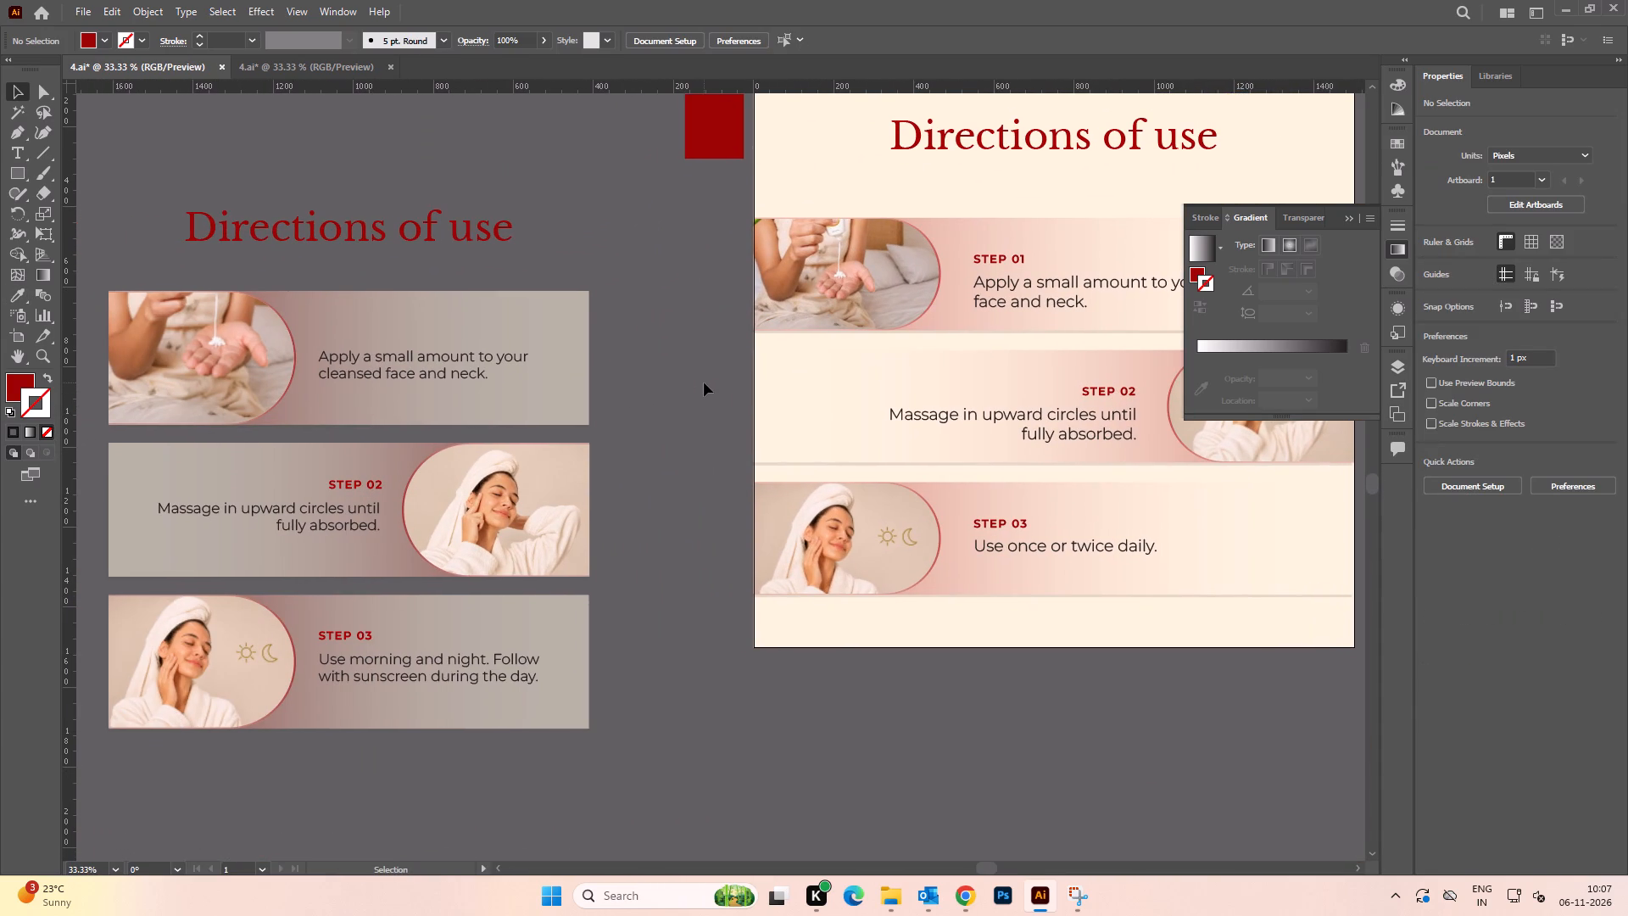
Compare the step descriptions on the Directions of use artboard with those in the copied 1200x1600 panels.
key("space")
left_click_drag(725, 444, 579, 422)
key("space")
left_click_drag(779, 464, 626, 461)
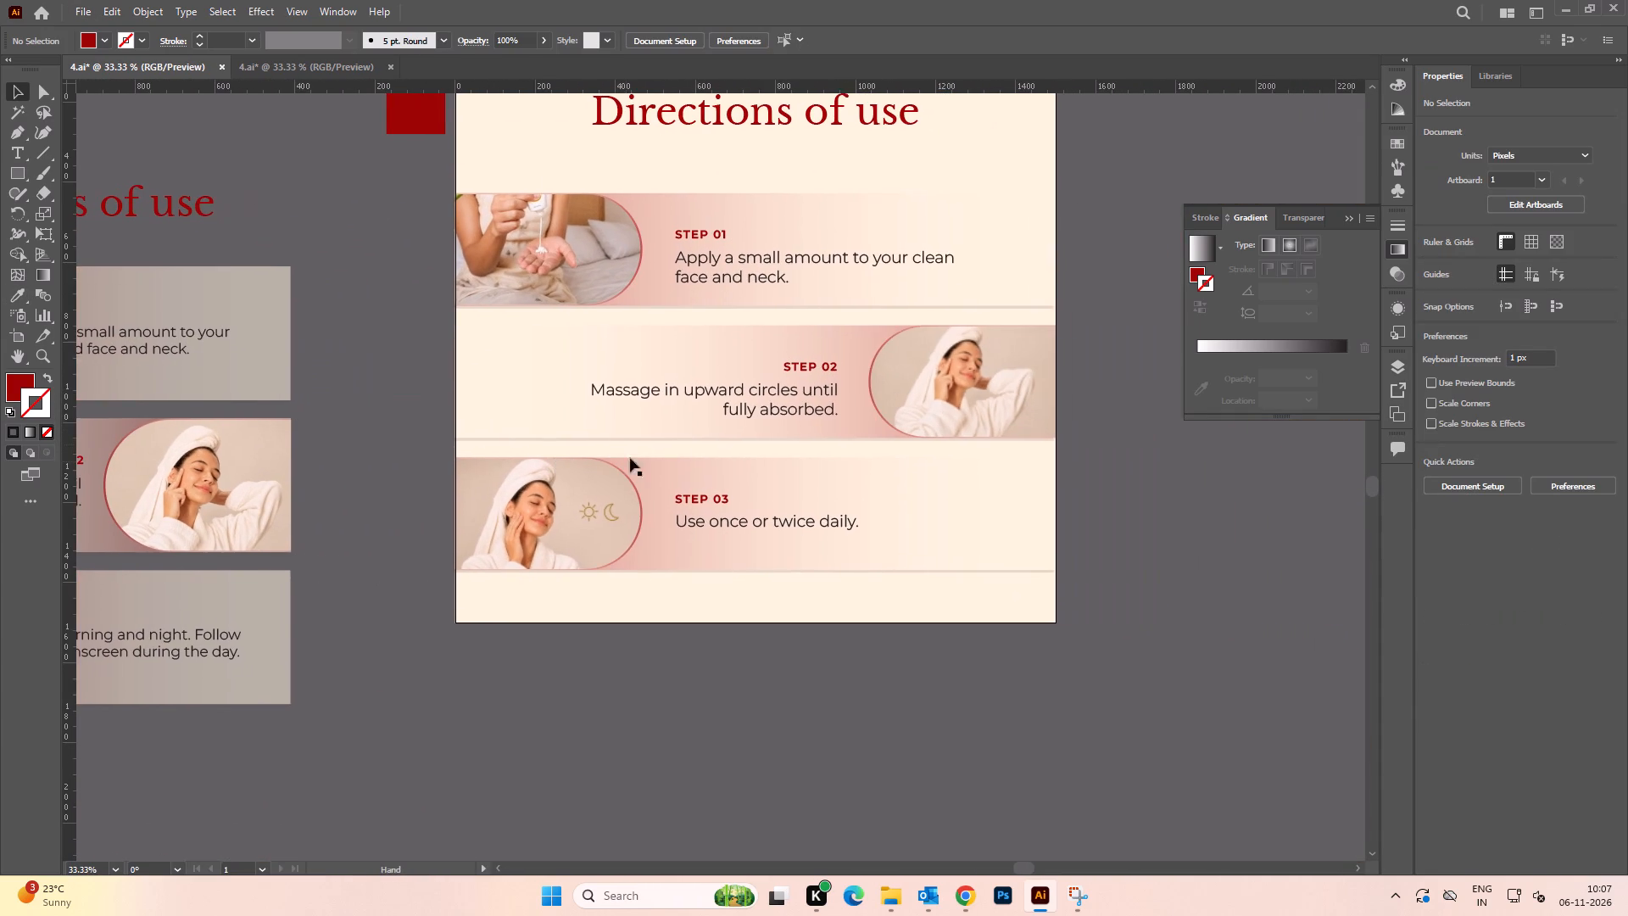
scroll(681, 436, "down", 2, "alt")
scroll(715, 442, "up", 2, "alt")
scroll(715, 442, "down", 1, "alt")
key("space")
key("space")
key("space")
key("space")
key("space")
key("space")
key("space")
key("space")
key("space")
key("space")
key("space")
key("space")
key("space")
key("space")
key("space")
key("space")
key("space")
key("space")
key("space")
key("space")
left_click_drag(579, 430, 797, 426)
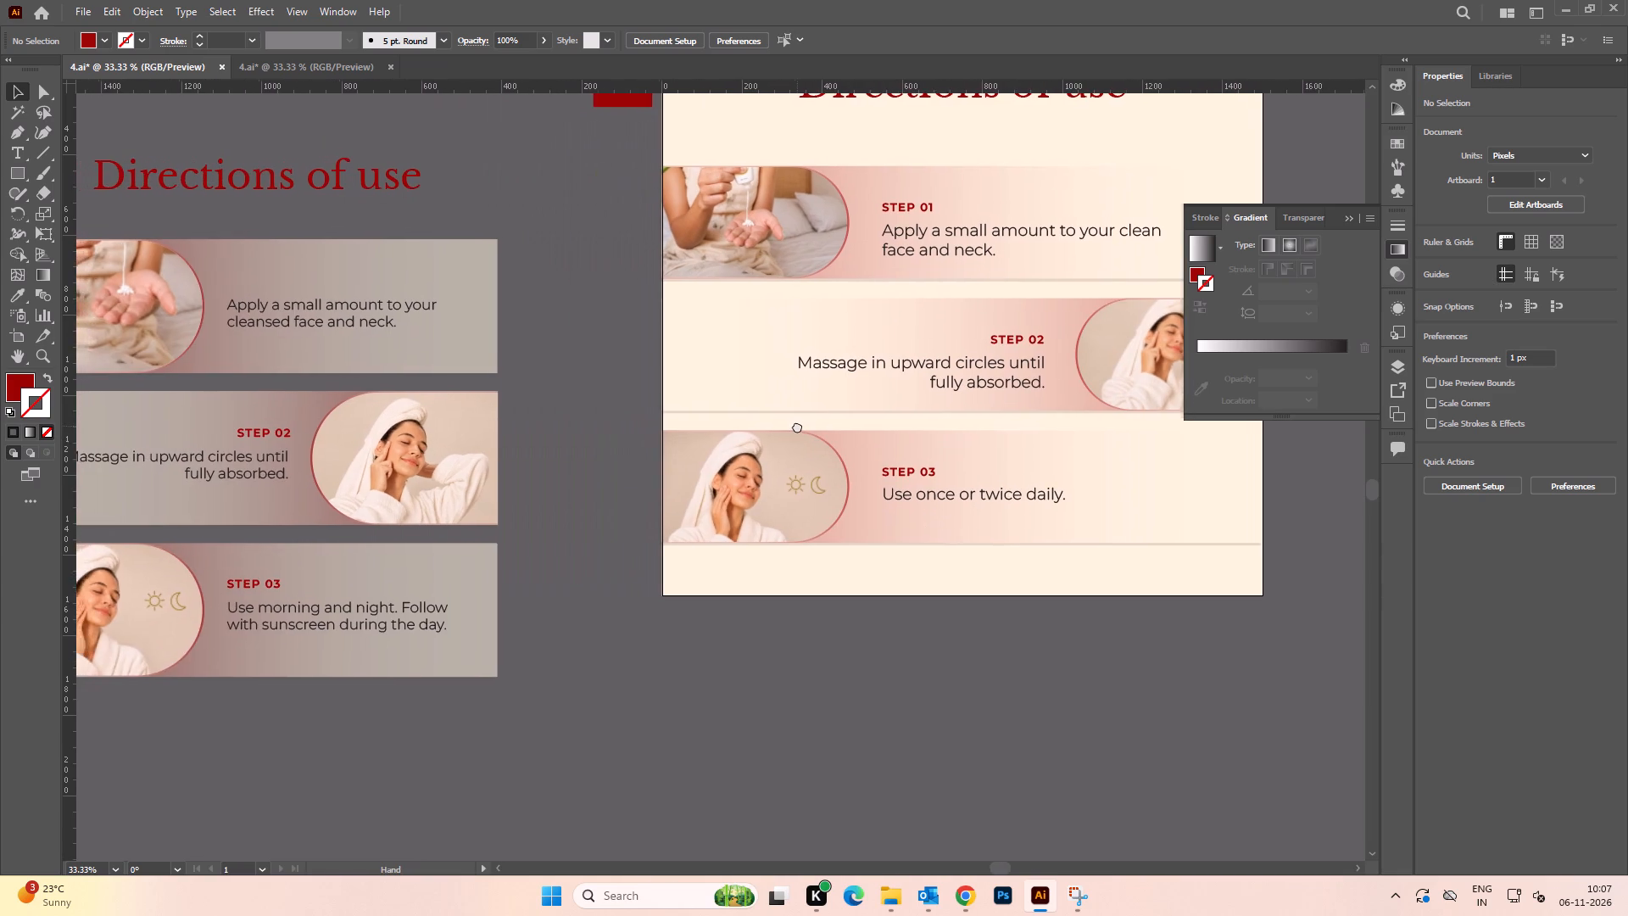
left_click_drag(797, 426, 729, 414)
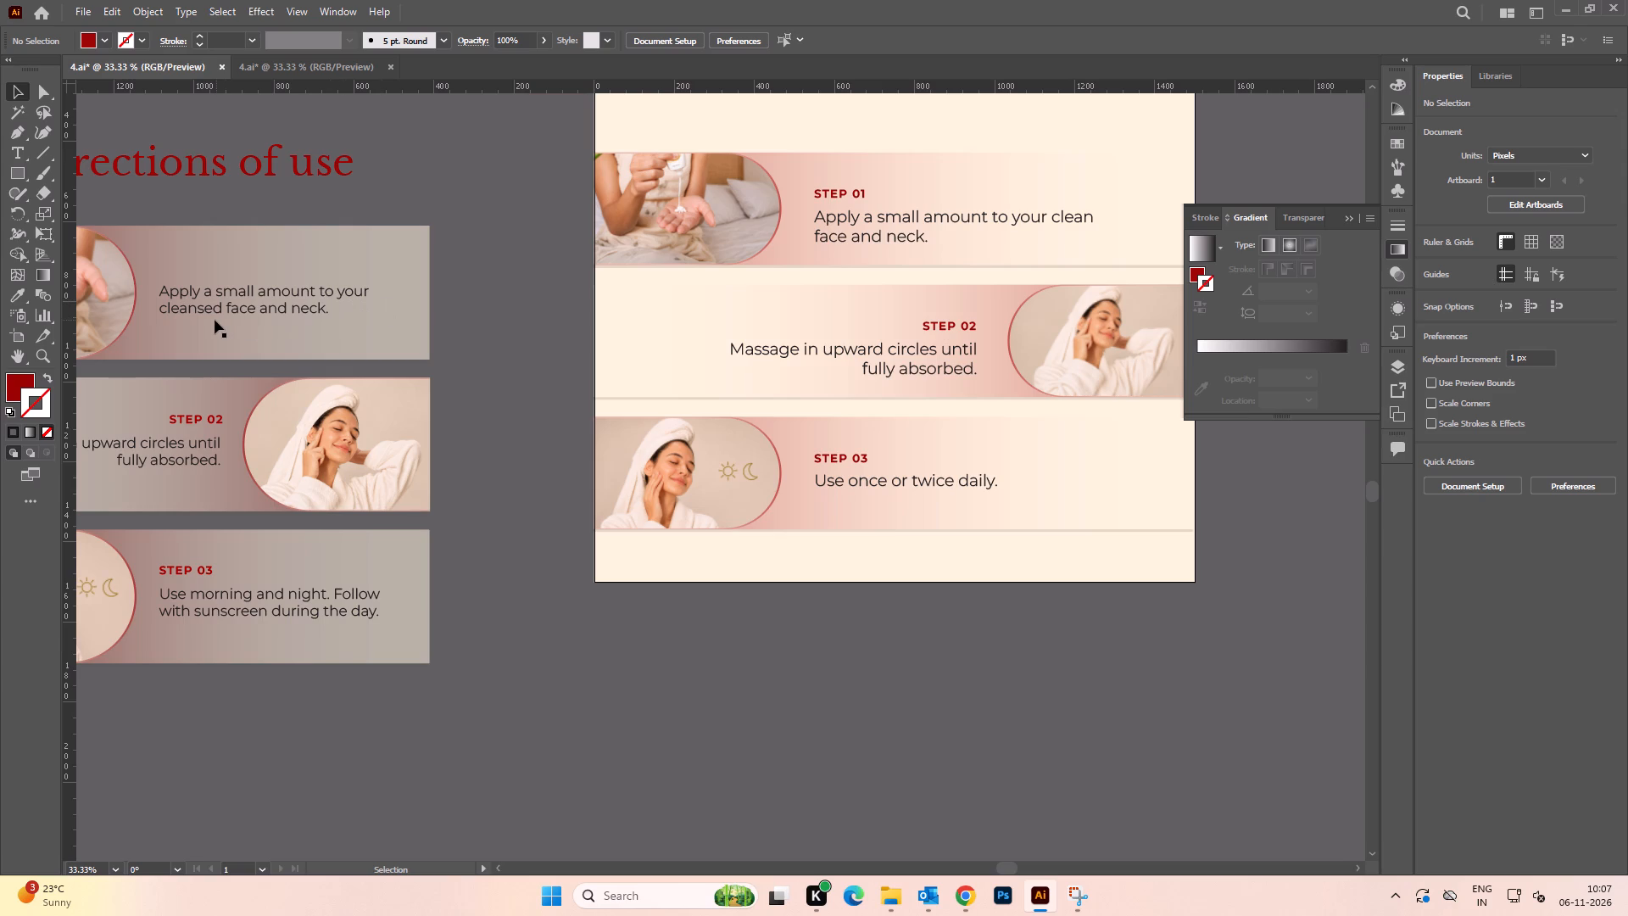
key("space")
key("space")
key("space")
key("space")
key("space")
key("space")
key("space")
key("space")
key("space")
key("space")
key("space")
key("space")
key("space")
key("space")
key("space")
key("space")
key("space")
key("space")
key("space")
key("space")
left_click_drag(195, 337, 337, 355)
left_click_drag(365, 352, 443, 355)
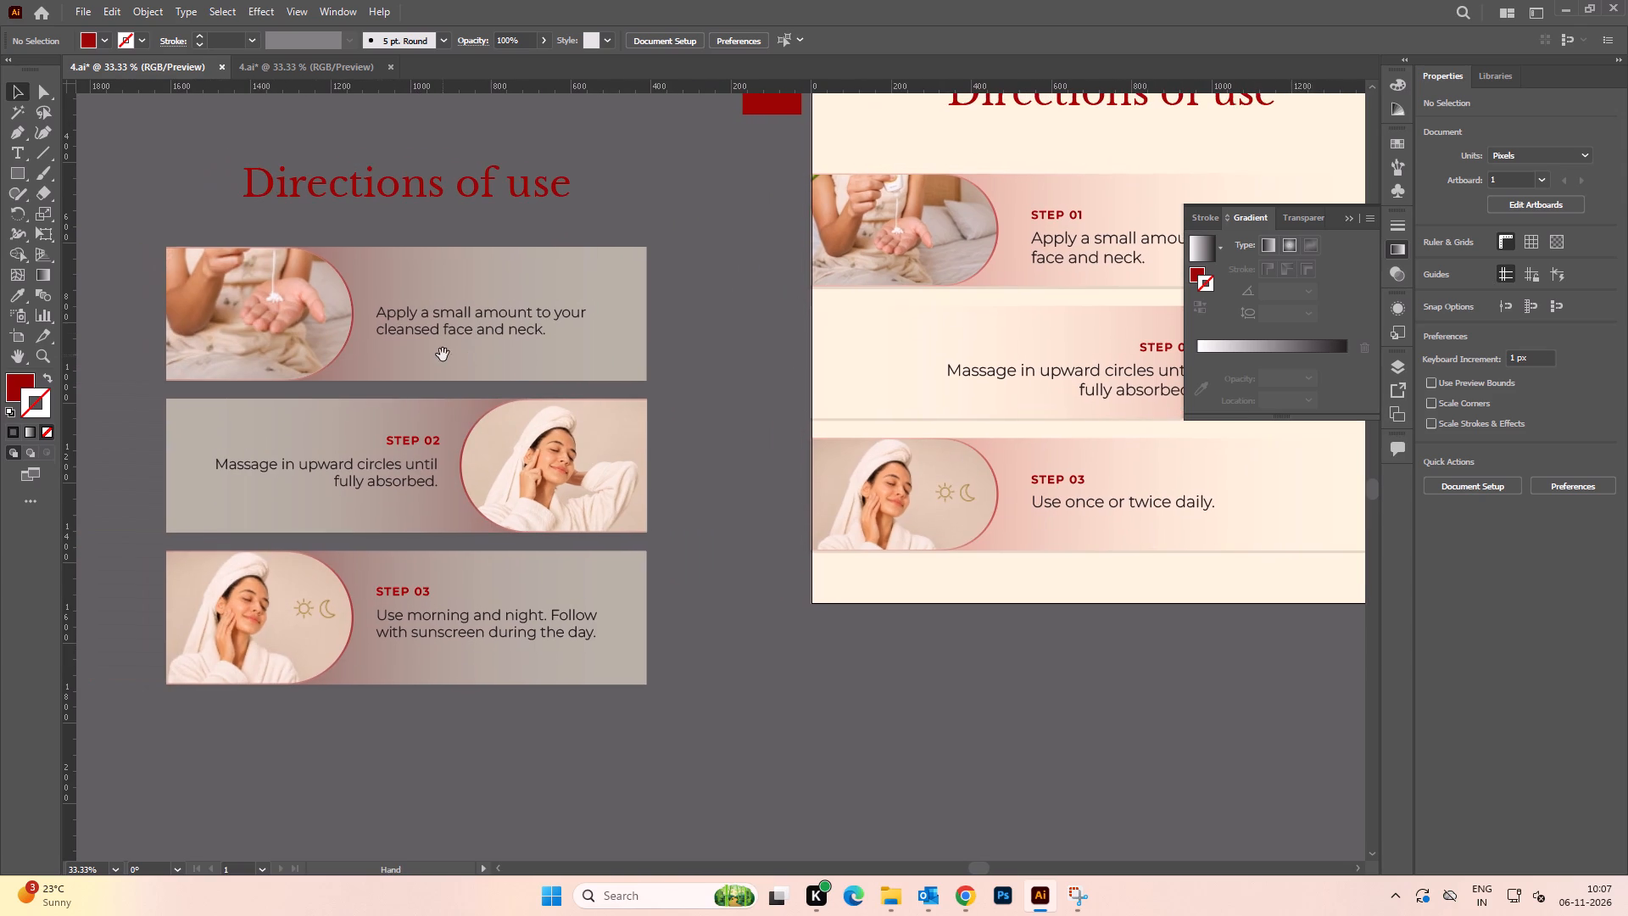
left_click_drag(494, 370, 363, 364)
scroll(540, 340, "down", 3, "alt")
scroll(540, 340, "up", 1, "alt")
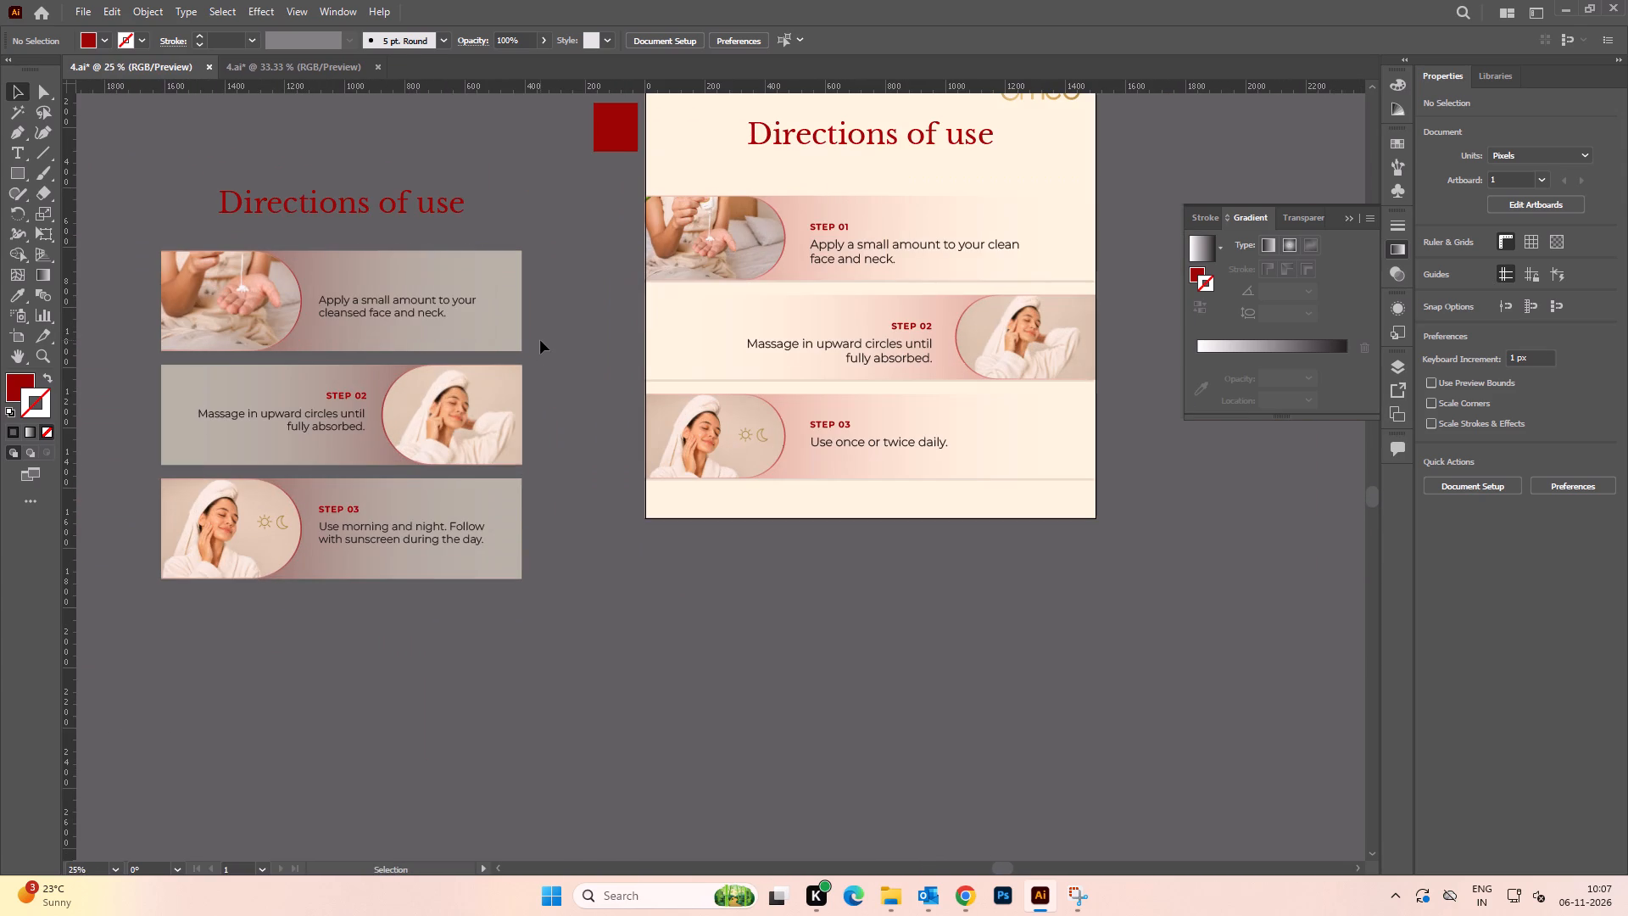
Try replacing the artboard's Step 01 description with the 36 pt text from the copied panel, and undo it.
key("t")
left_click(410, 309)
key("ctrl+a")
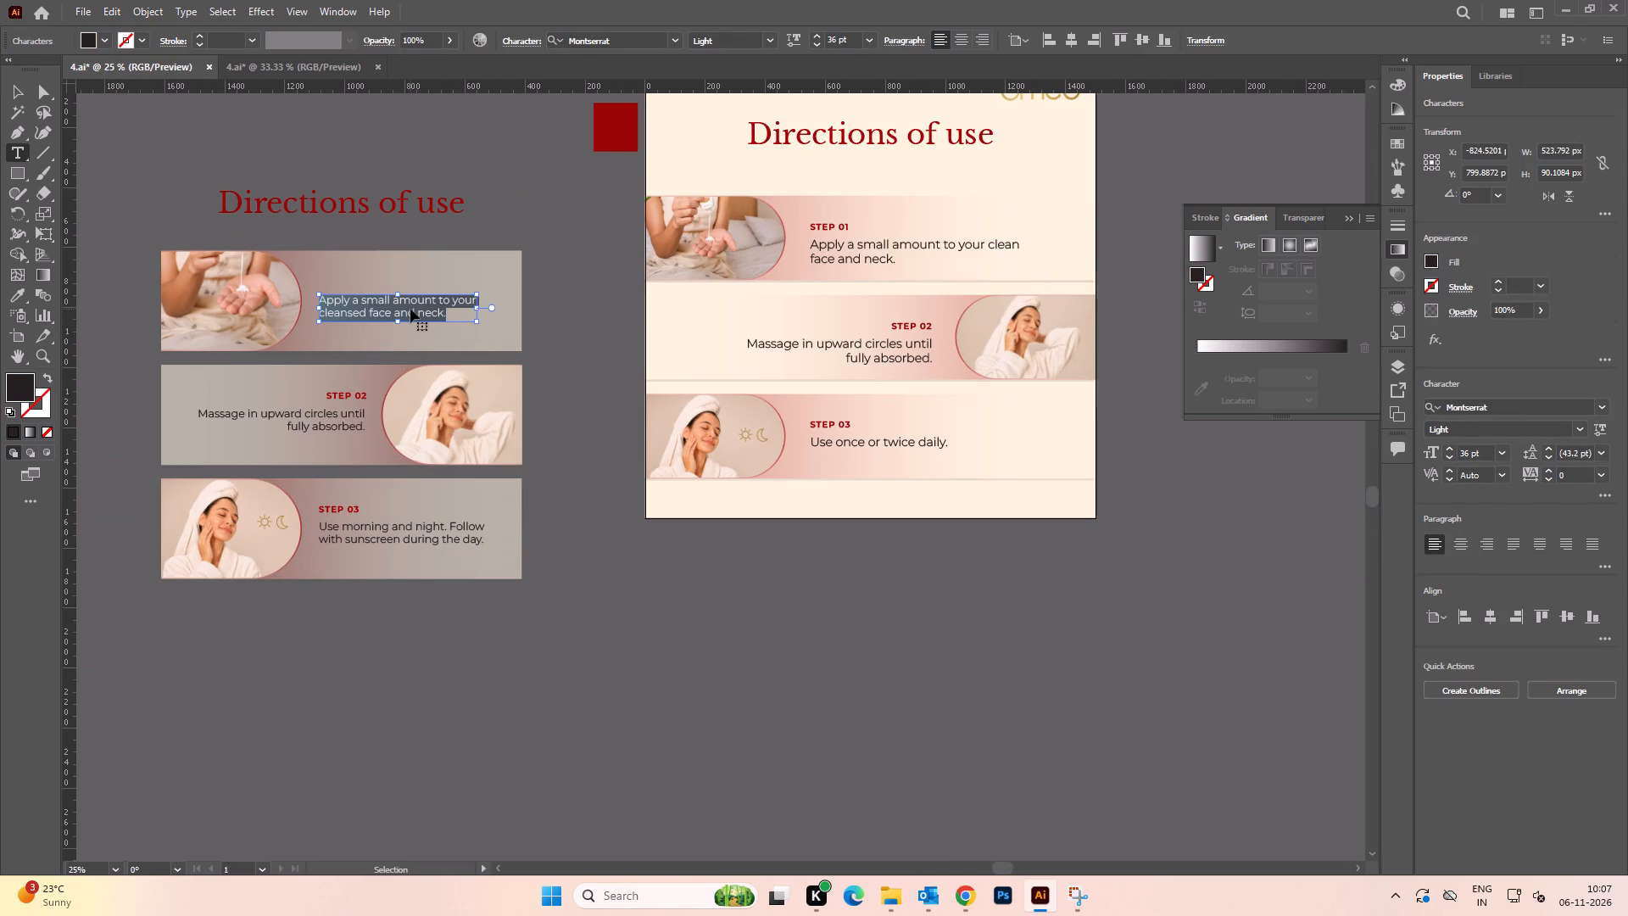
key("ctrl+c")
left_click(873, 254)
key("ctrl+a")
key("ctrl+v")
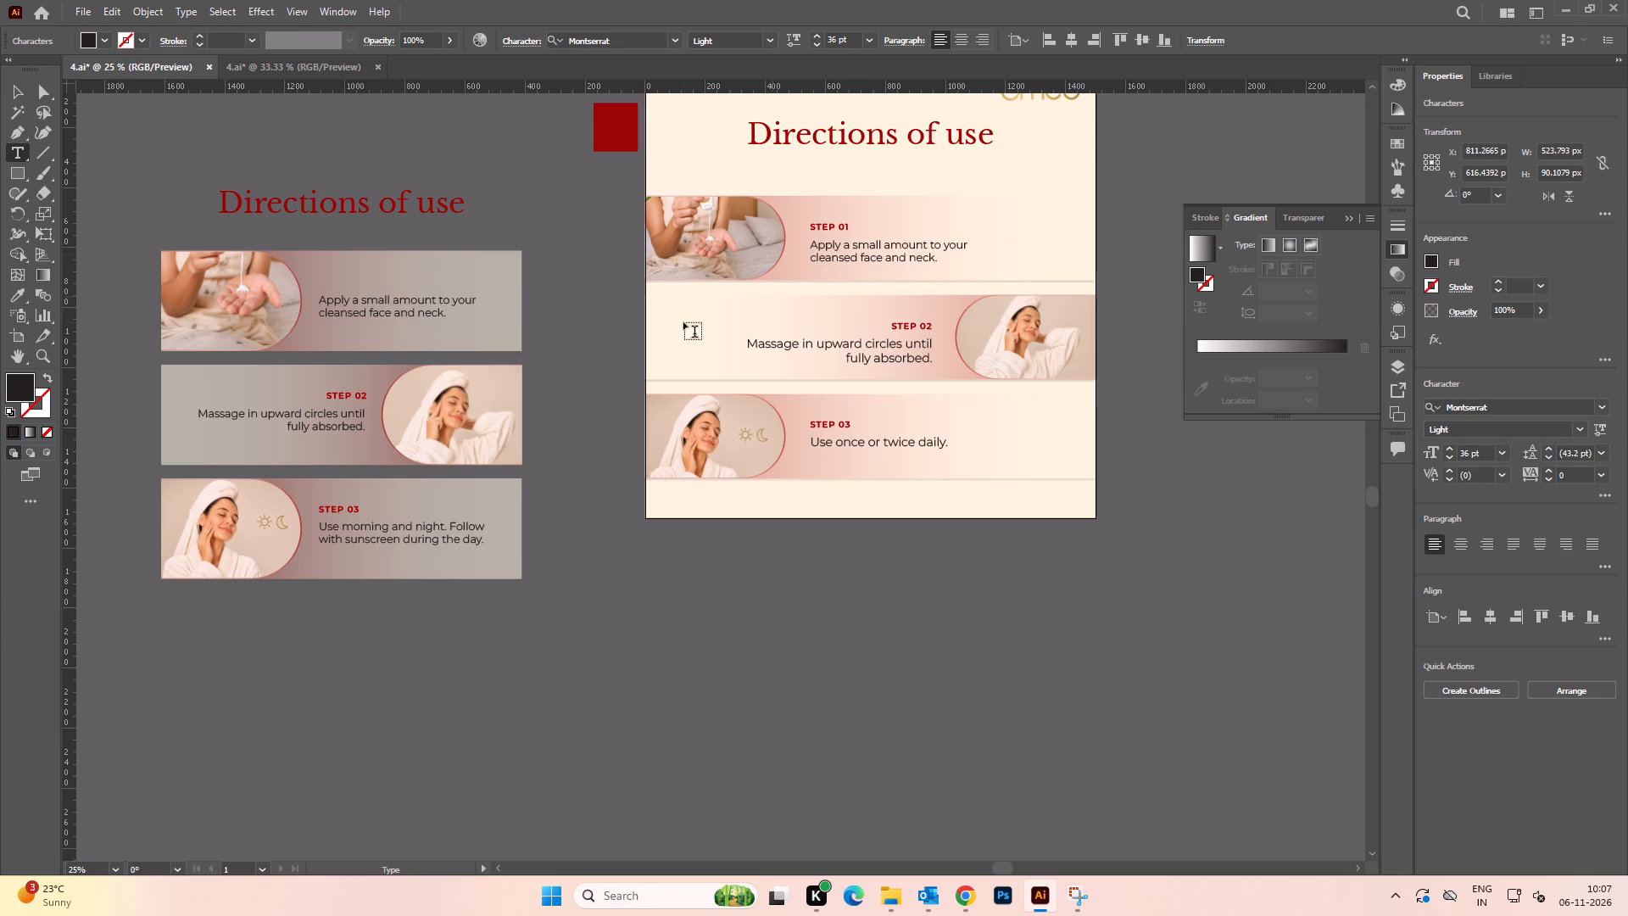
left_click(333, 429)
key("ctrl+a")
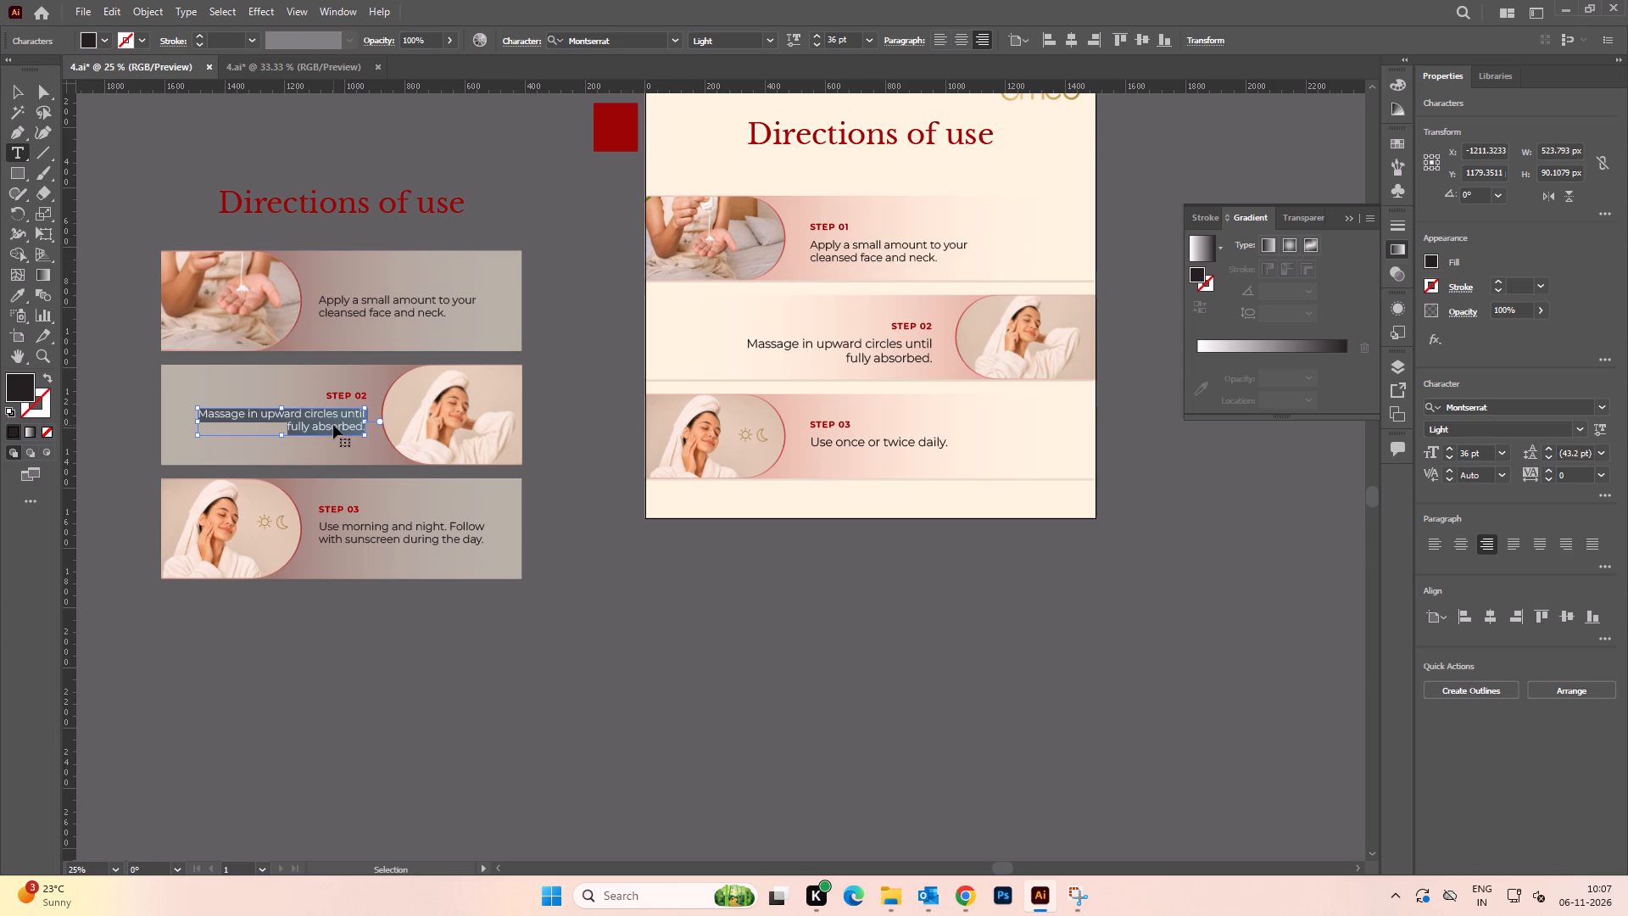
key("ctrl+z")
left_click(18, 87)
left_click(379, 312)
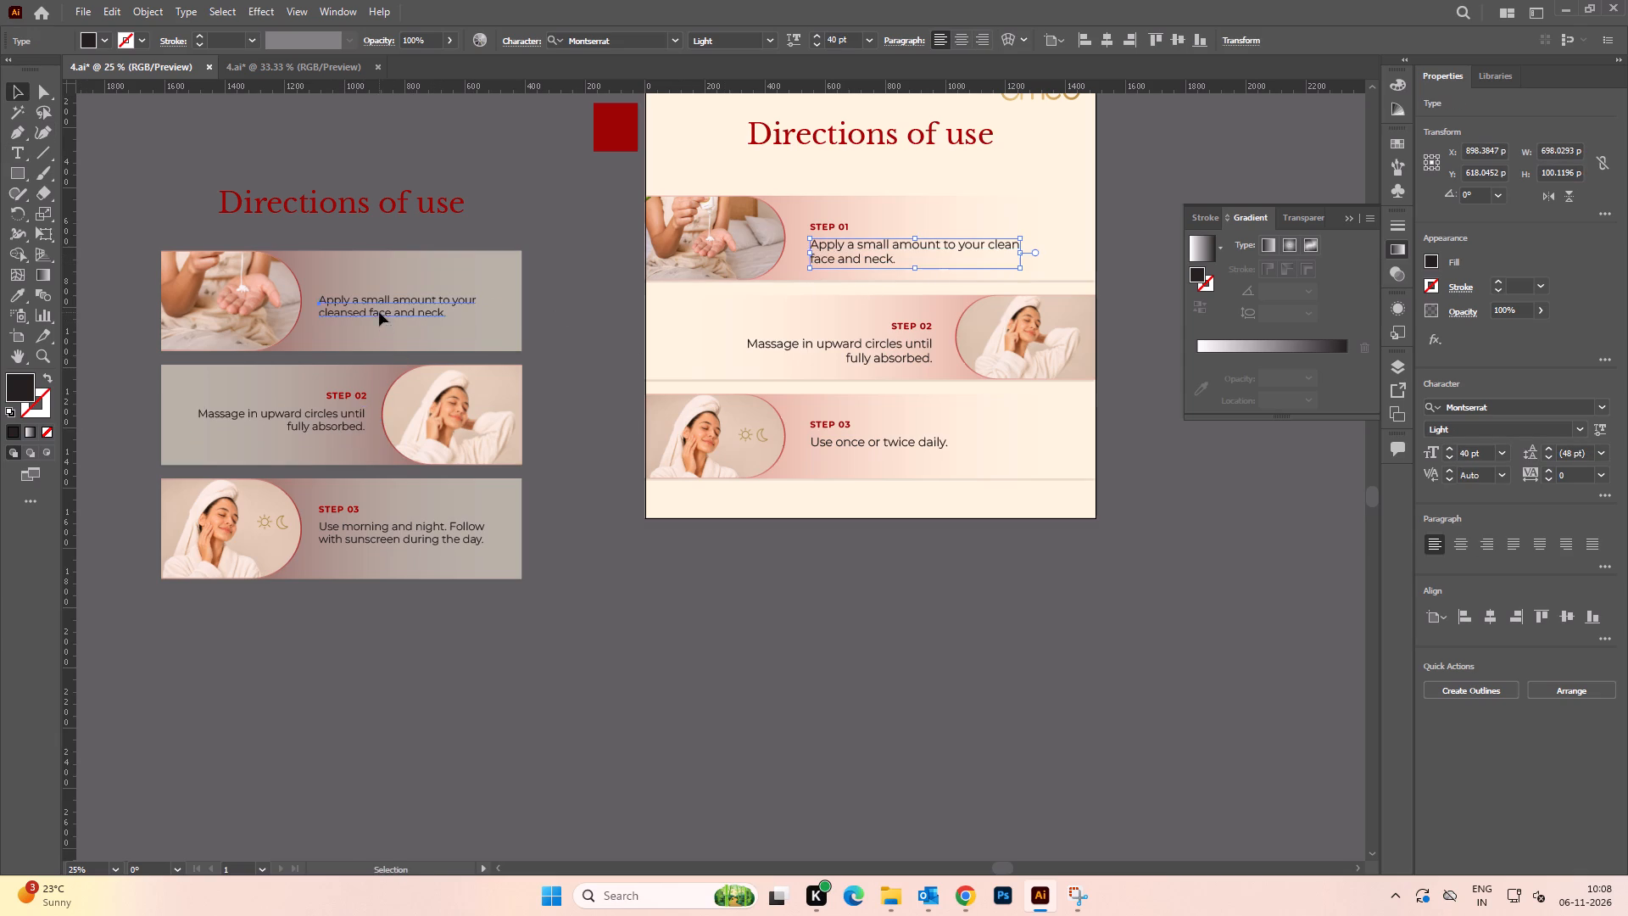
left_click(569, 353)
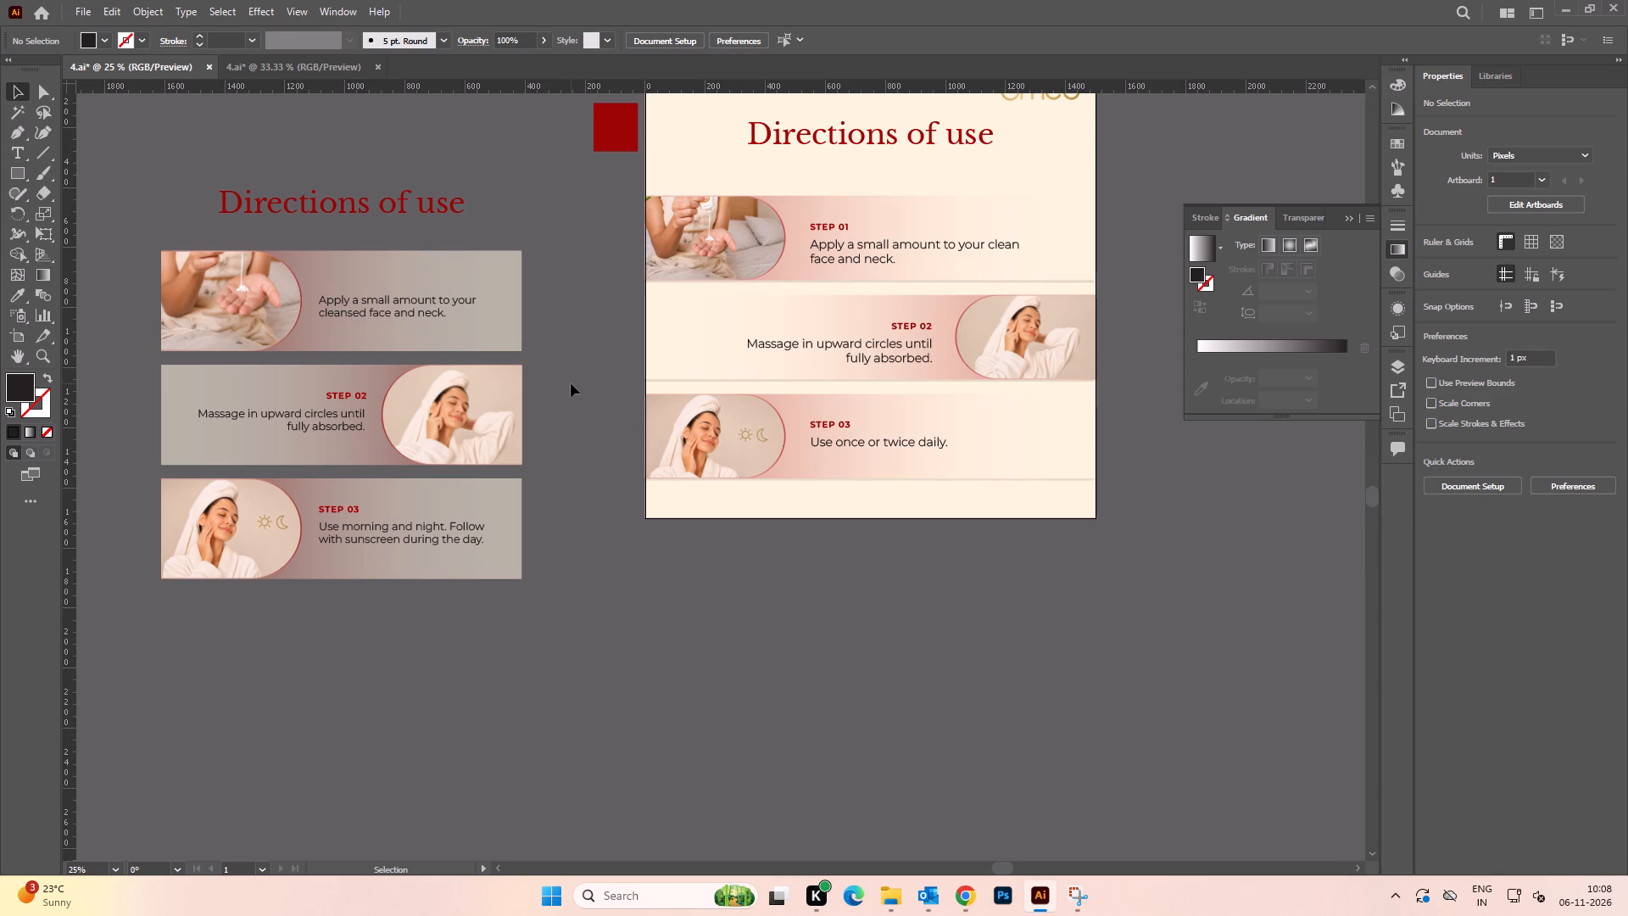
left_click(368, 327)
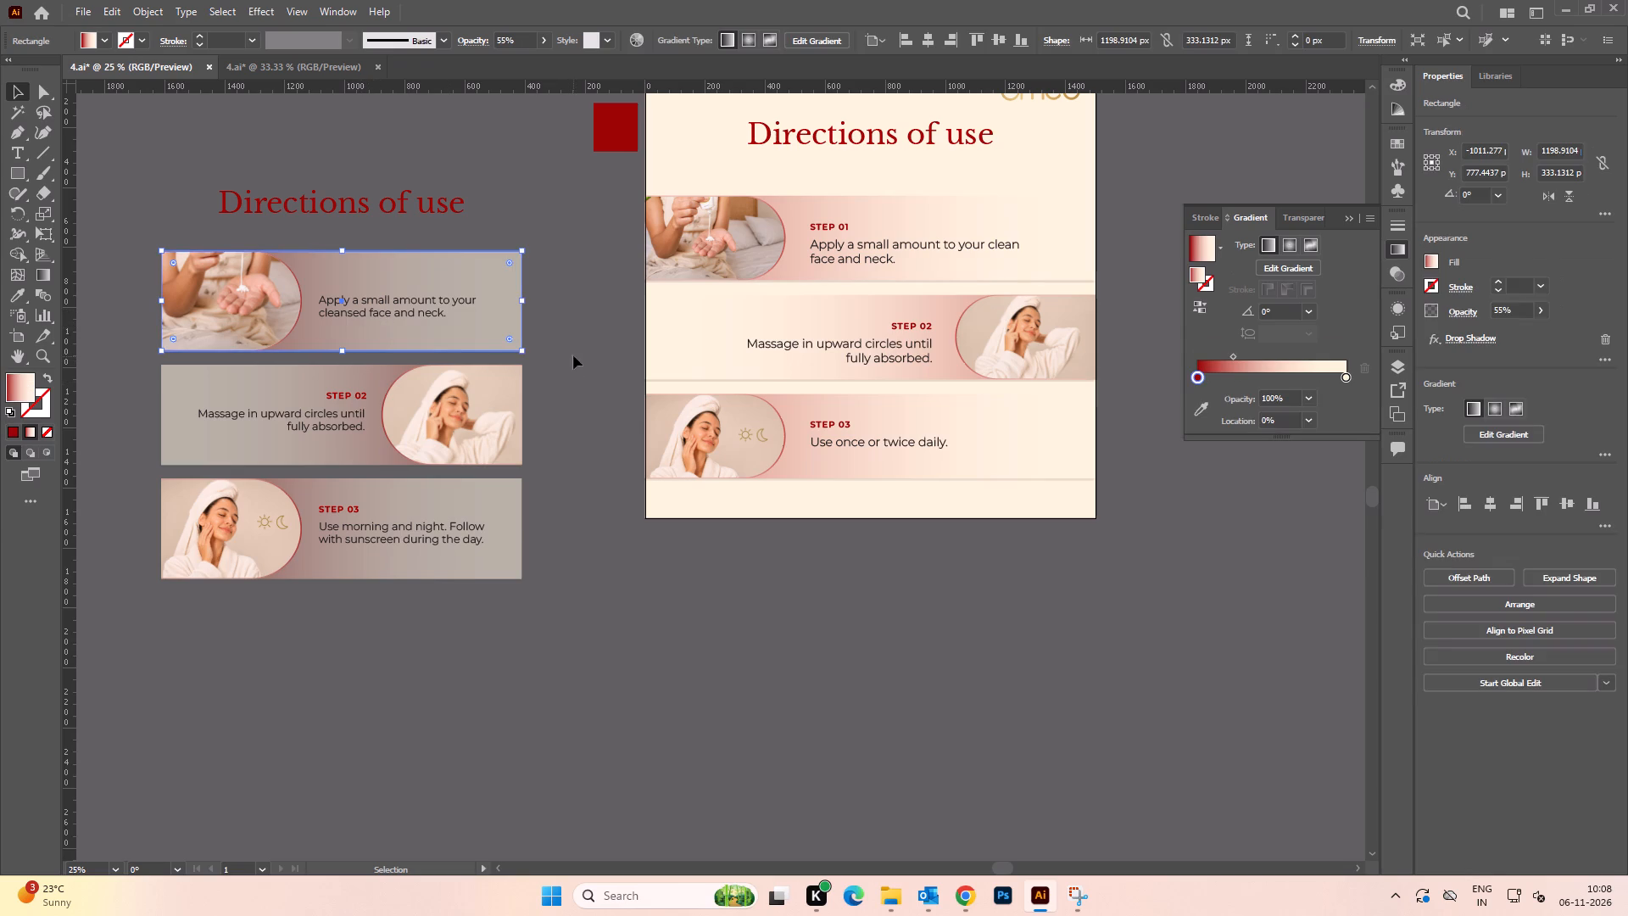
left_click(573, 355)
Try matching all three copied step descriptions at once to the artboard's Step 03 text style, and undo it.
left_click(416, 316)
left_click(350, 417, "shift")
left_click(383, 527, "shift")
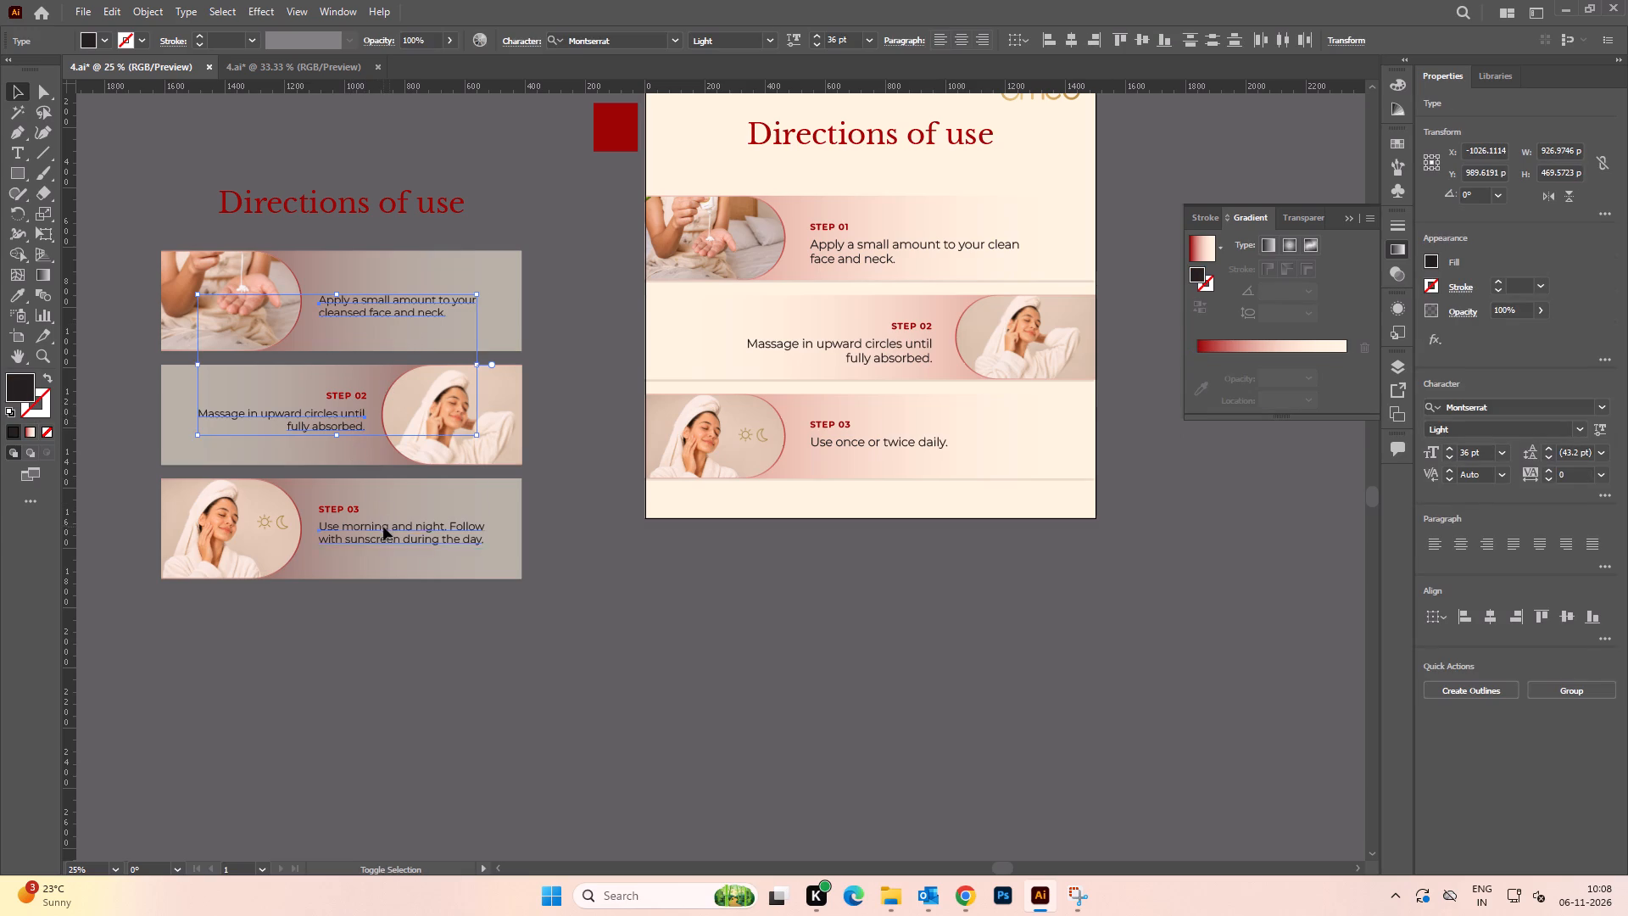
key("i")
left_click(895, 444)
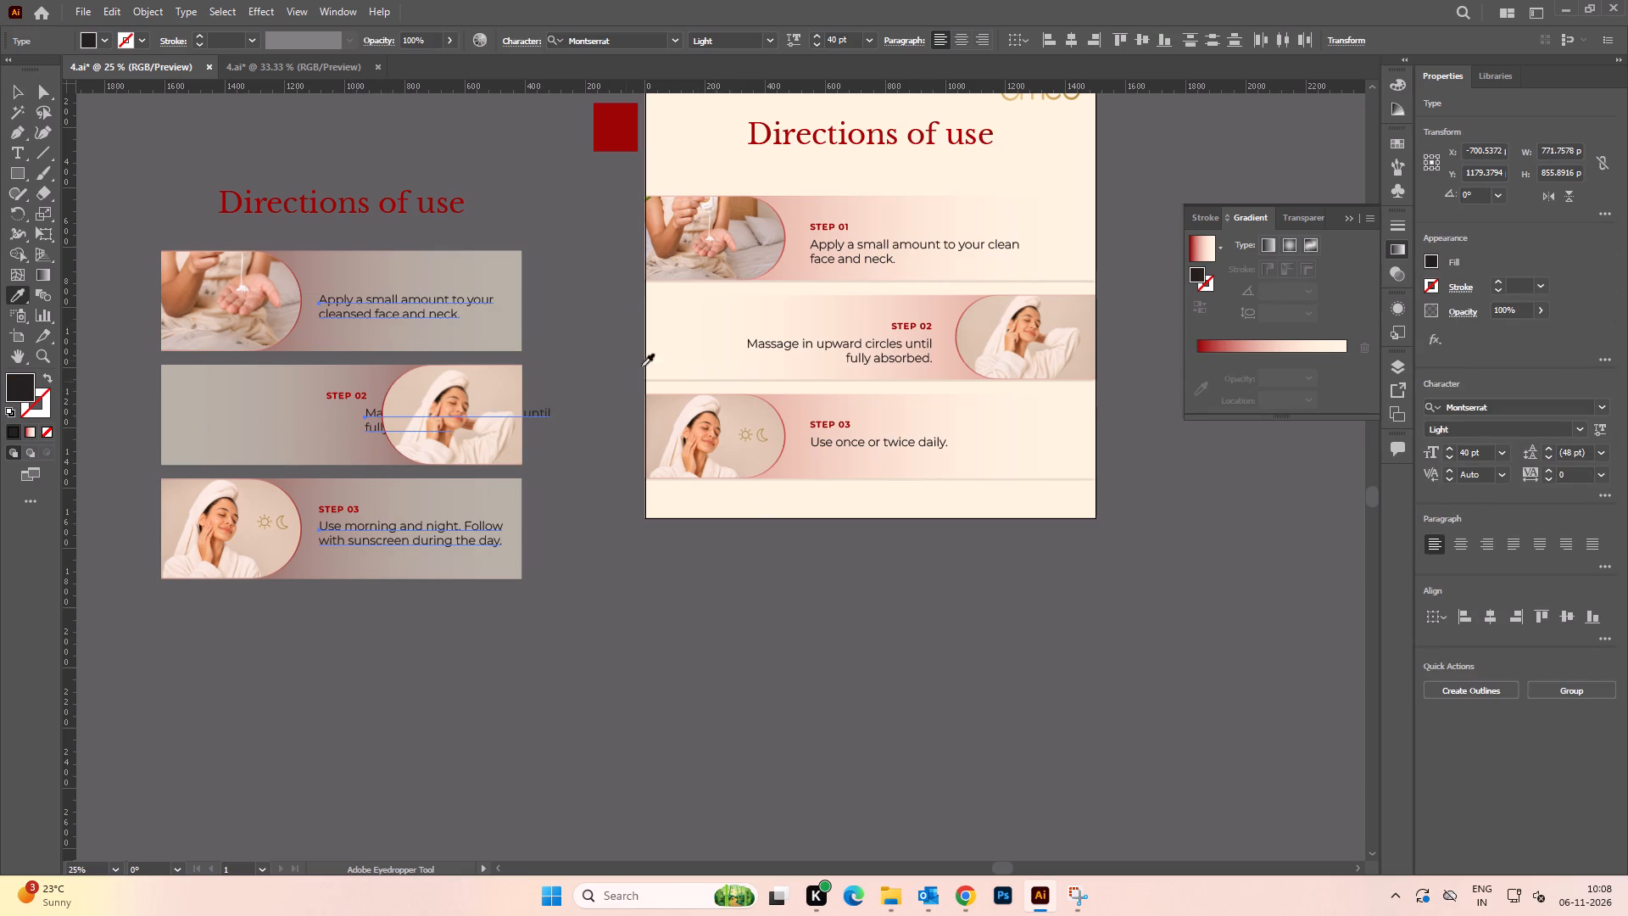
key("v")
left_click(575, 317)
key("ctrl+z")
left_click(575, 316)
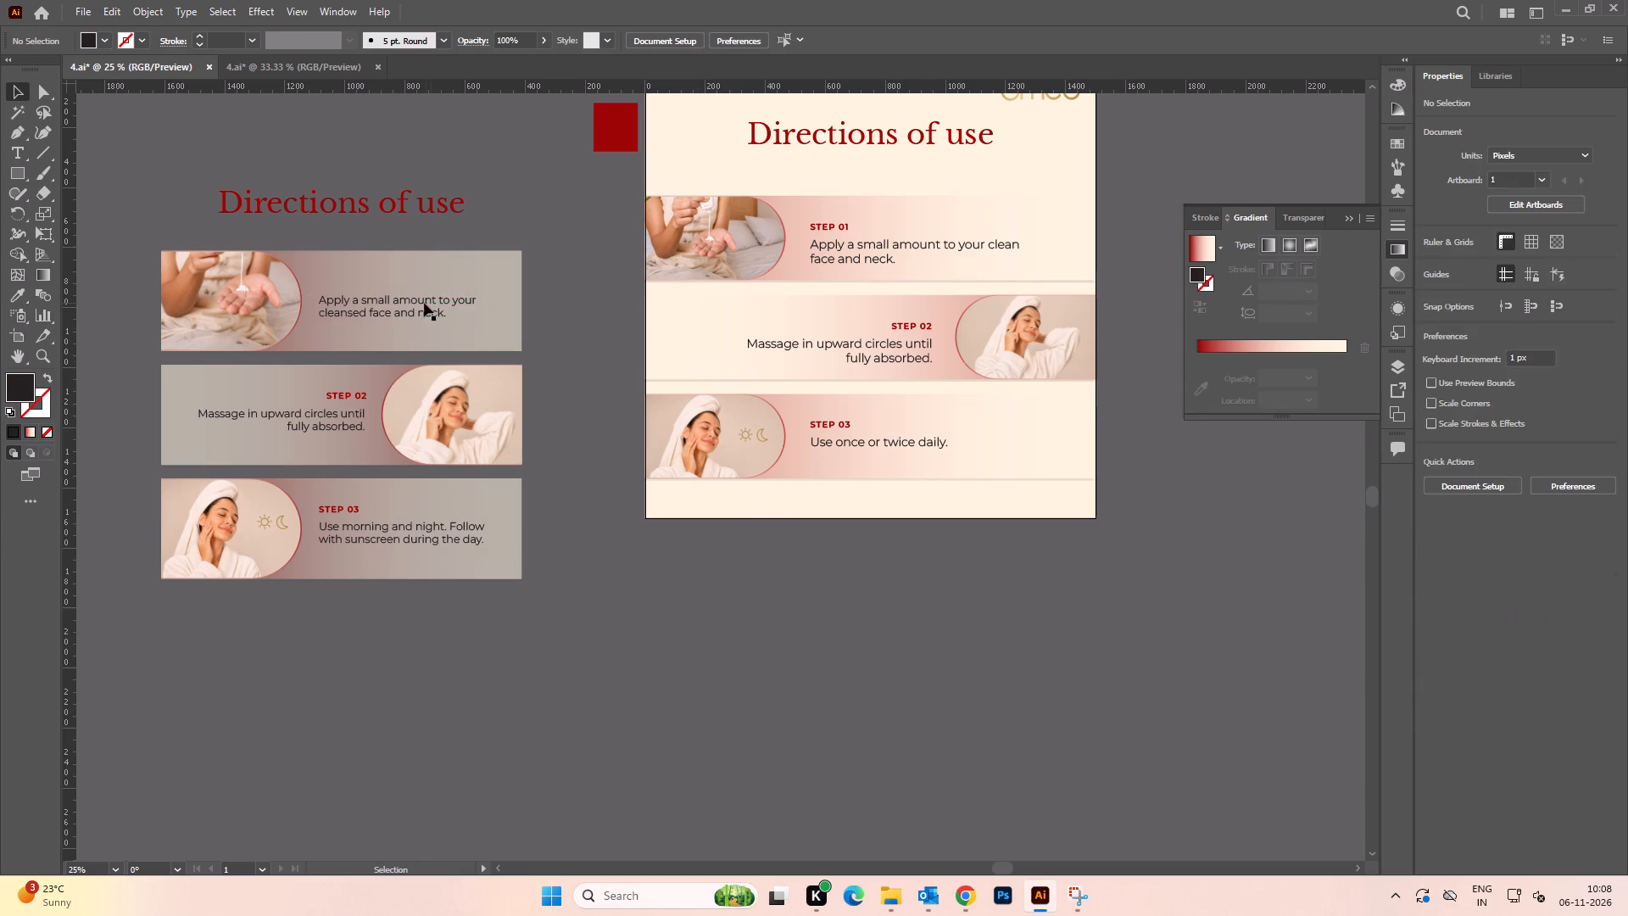
Match each of the three copied step descriptions individually to the artboard descriptions' 40 pt Montserrat Light text style.
left_click(424, 303)
key("i")
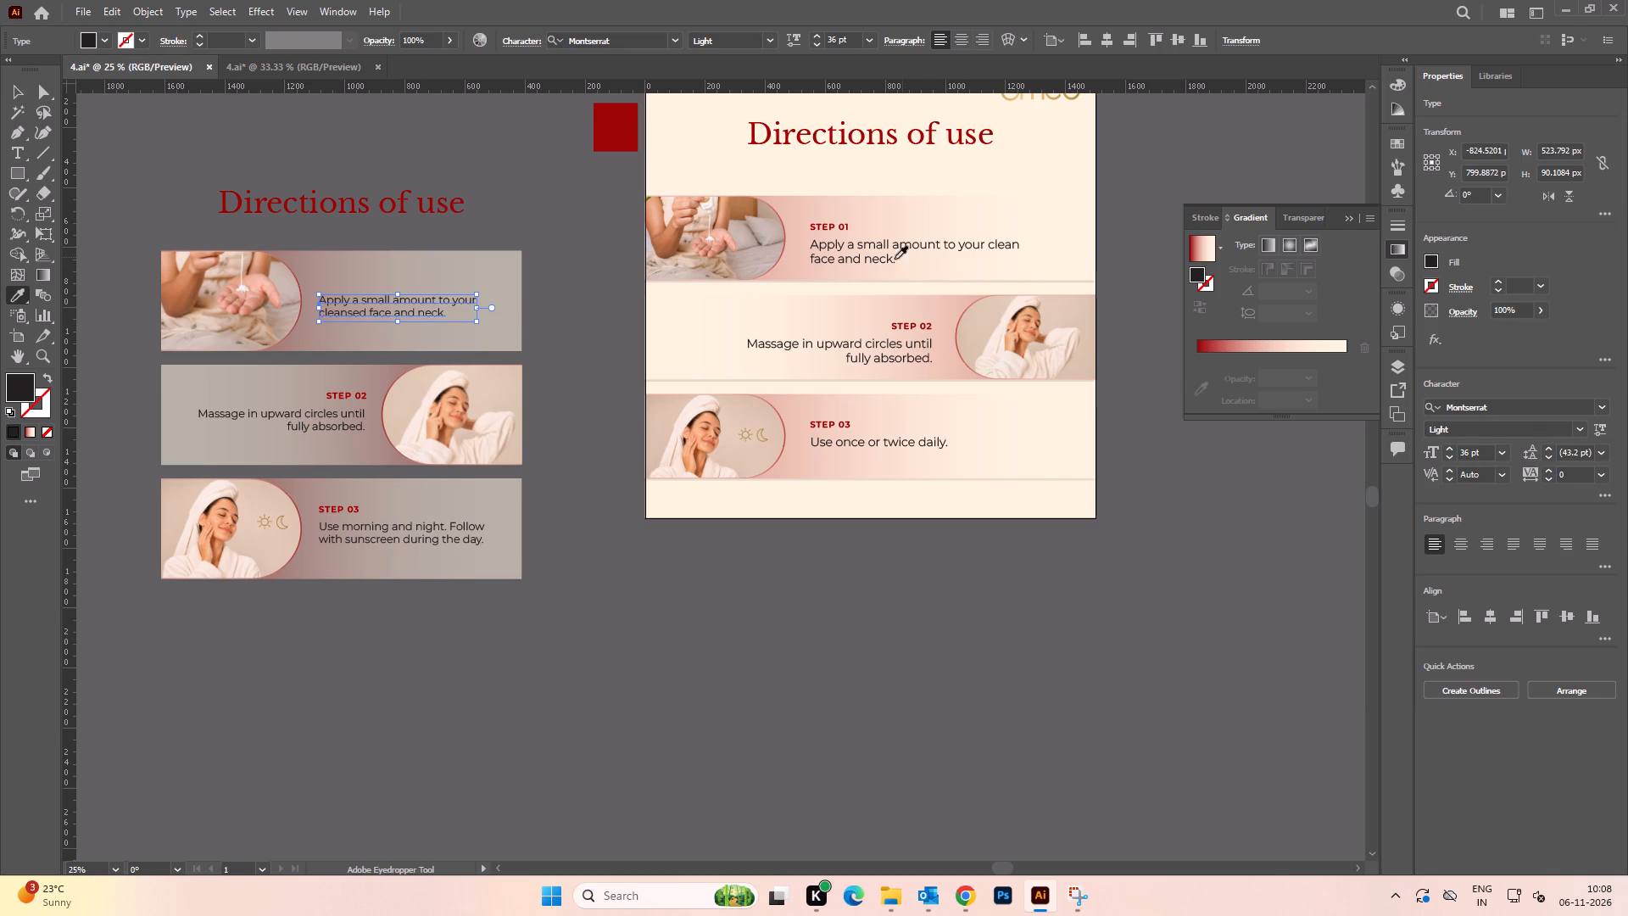
left_click(875, 259)
key("v")
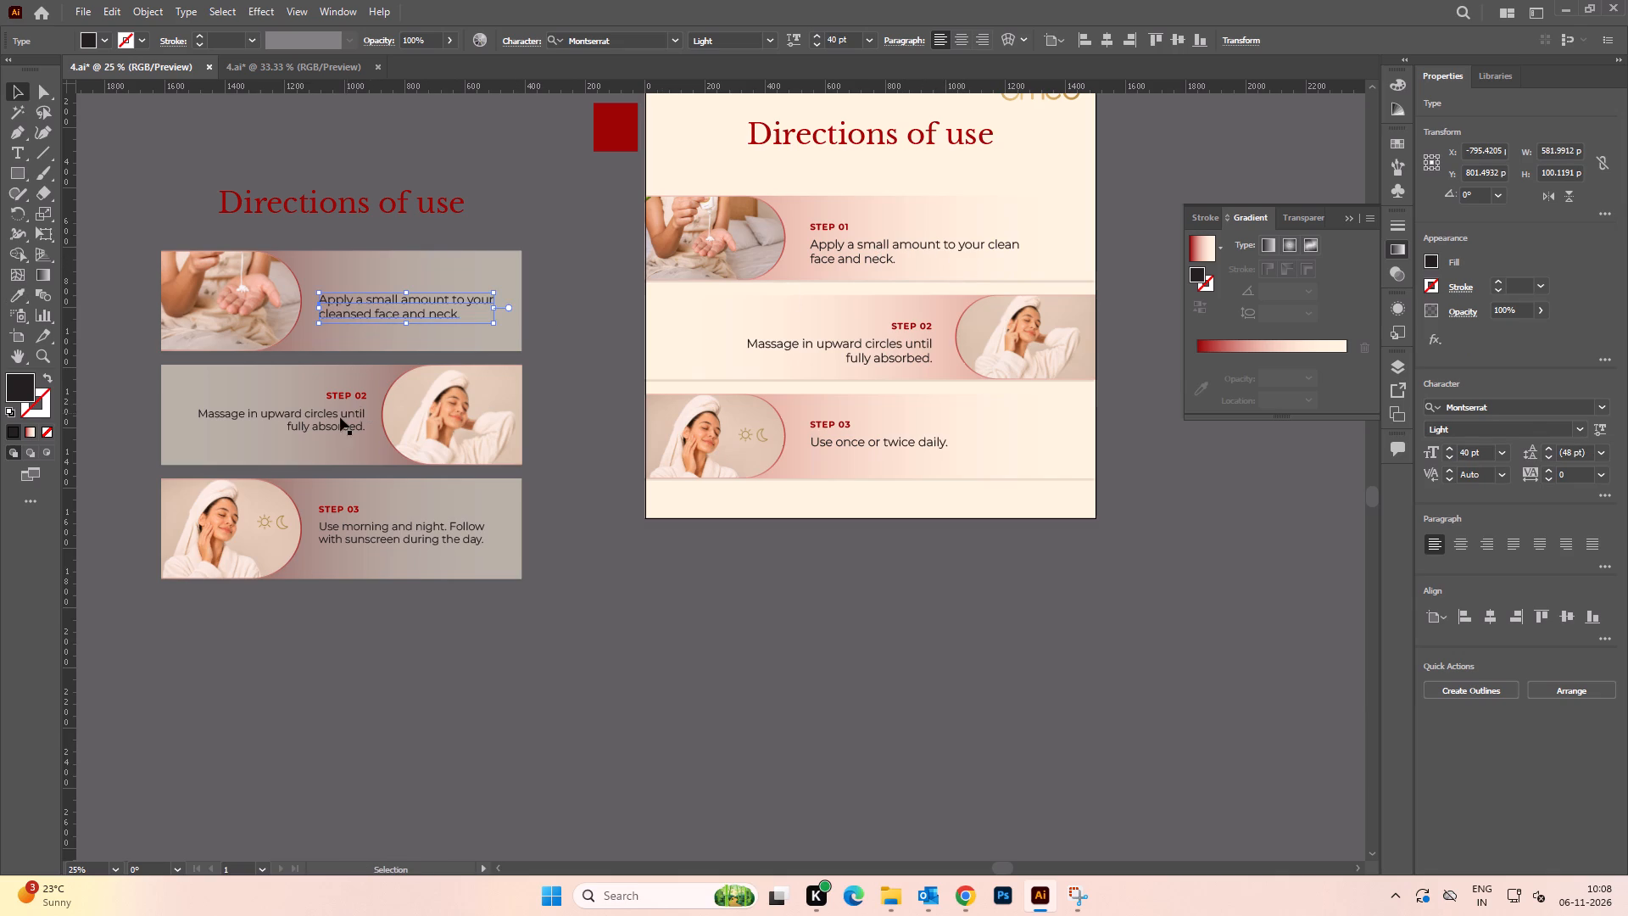
left_click(340, 417)
key("i")
left_click(879, 444)
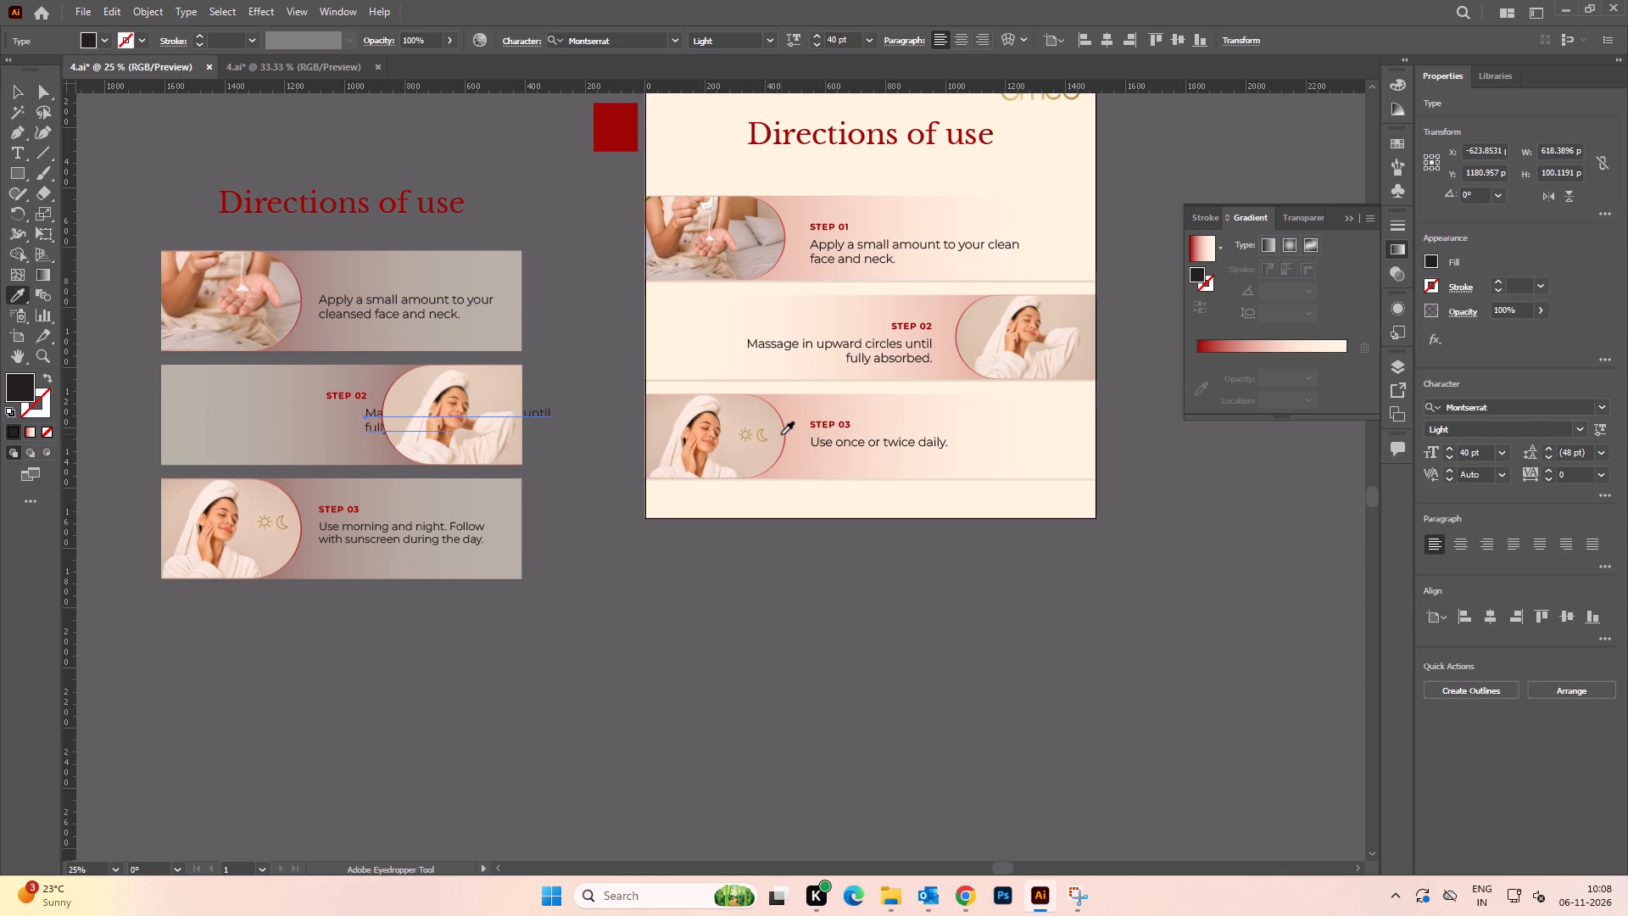
key("v")
left_click(467, 535)
key("y")
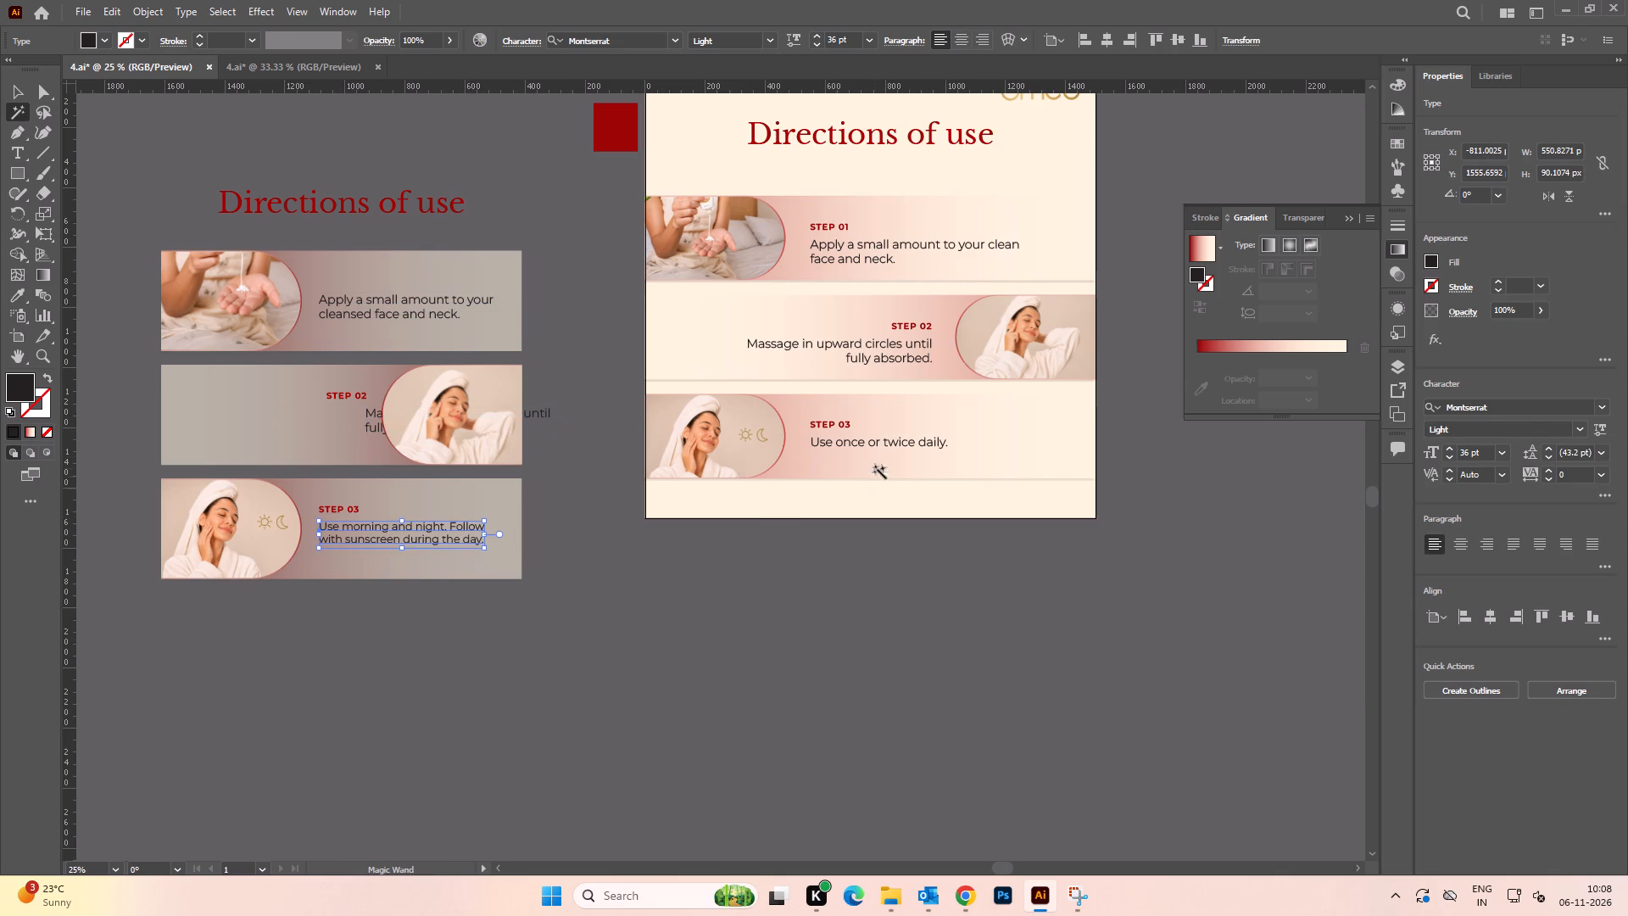
key("i")
left_click(873, 444)
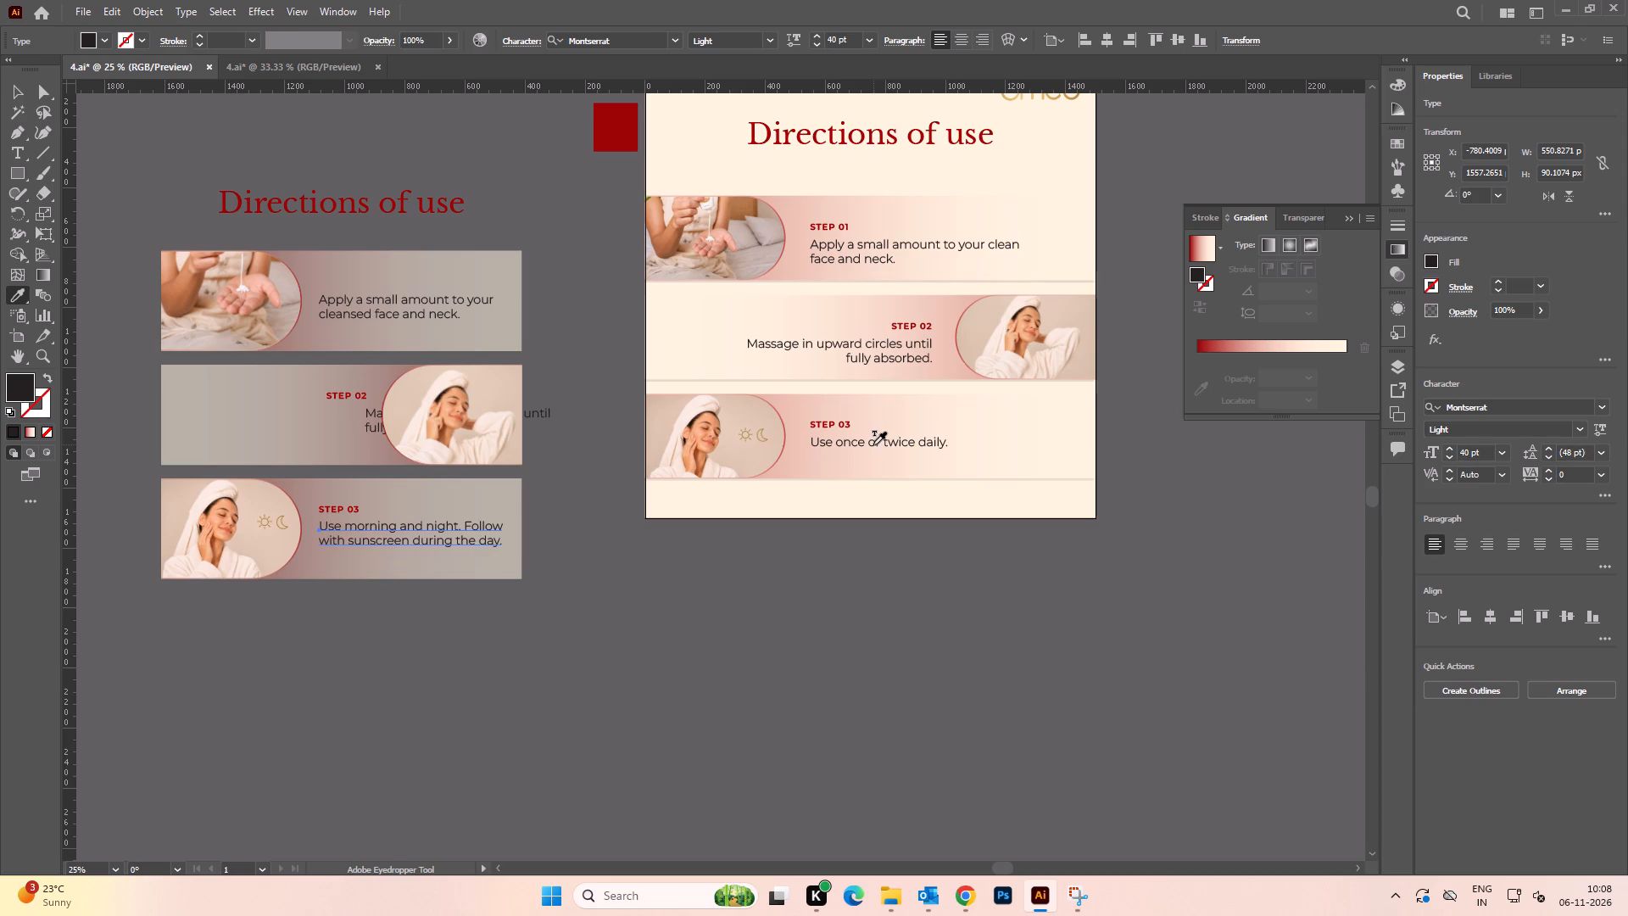
key("v")
left_click(602, 312)
Replace the artboard's Step 01 description with the copied panel's text "Apply a small amount to your cleansed face and neck.".
key("t")
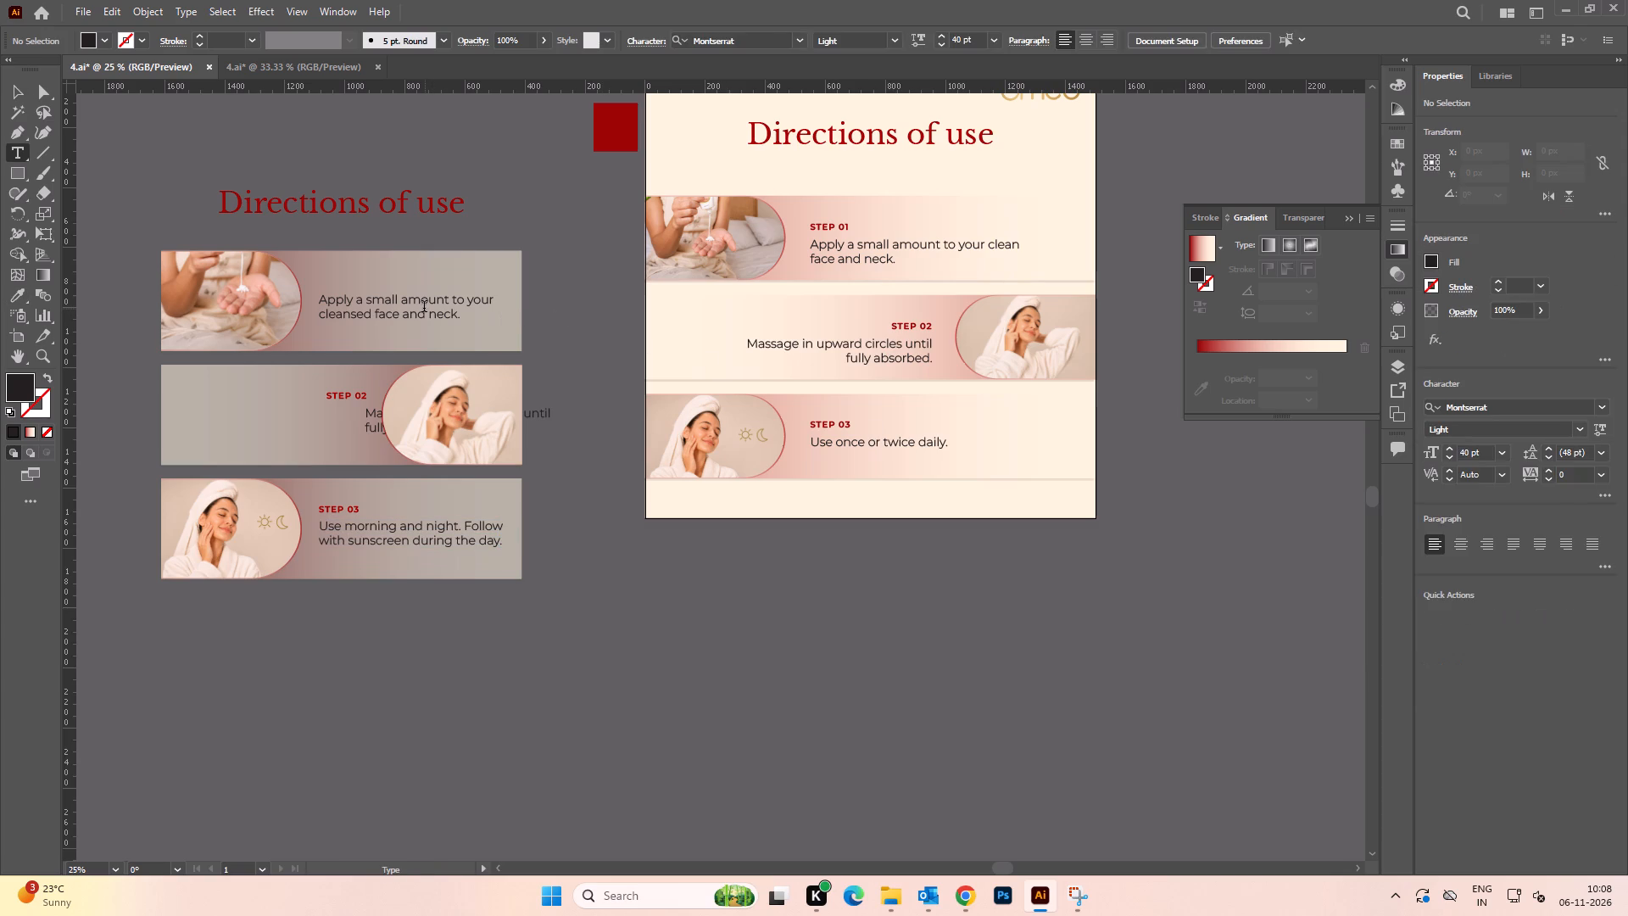
left_click(423, 308)
key("ctrl+a")
key("ctrl+c")
left_click(913, 246)
key("ctrl+a")
key("ctrl+v")
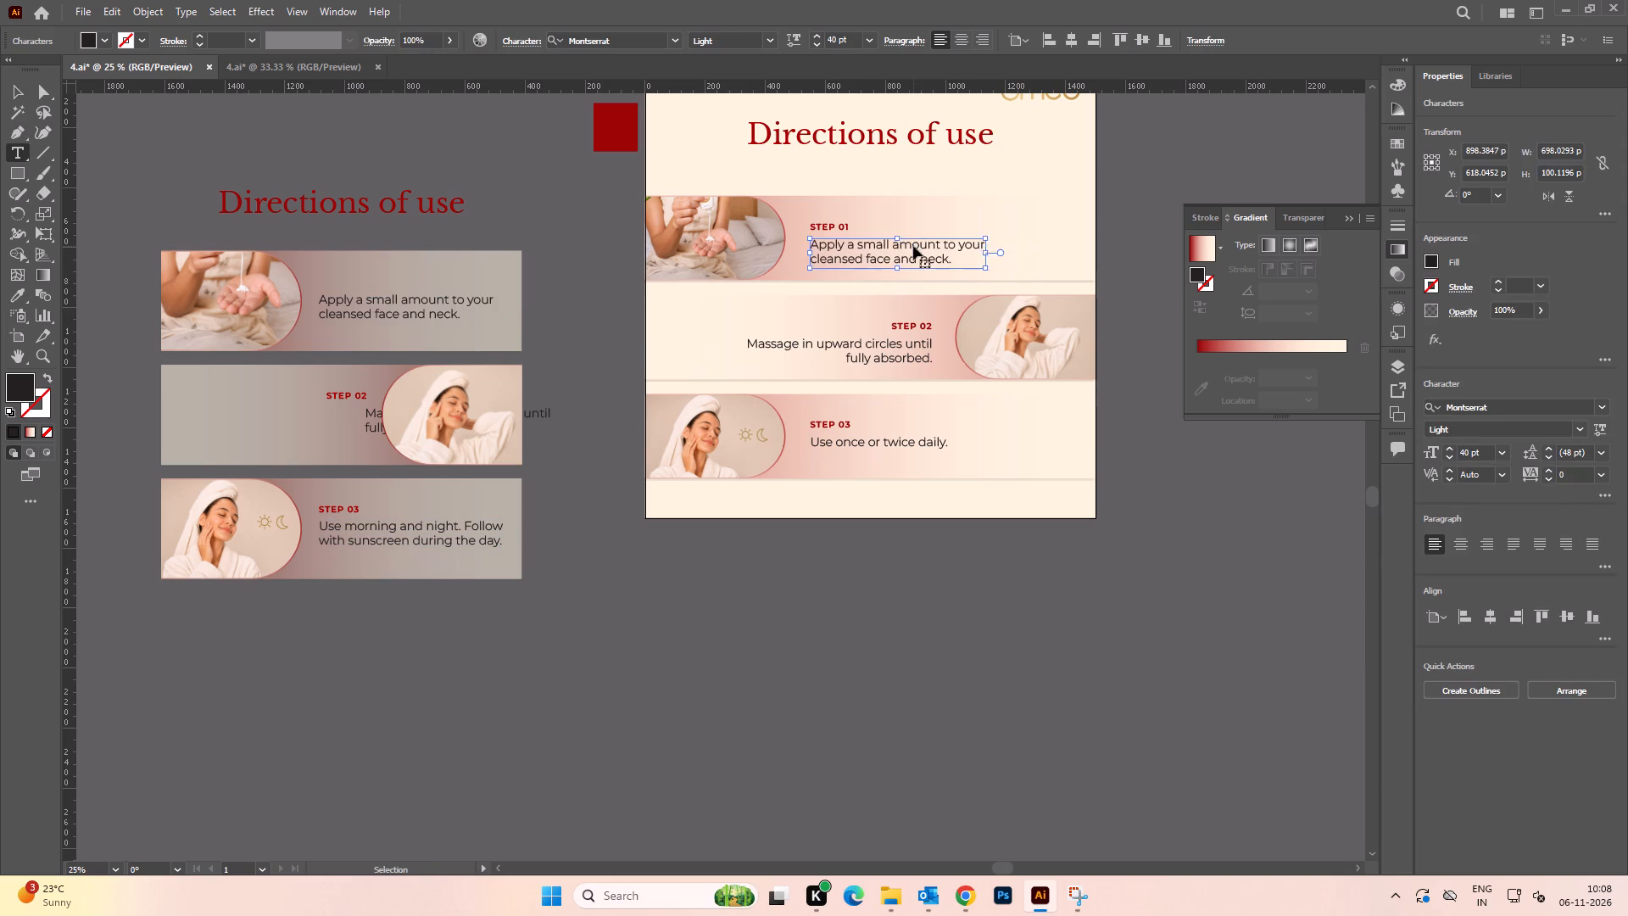
Replace the artboard's Step 02 description with the copied panel's text and align it right.
left_click(532, 413)
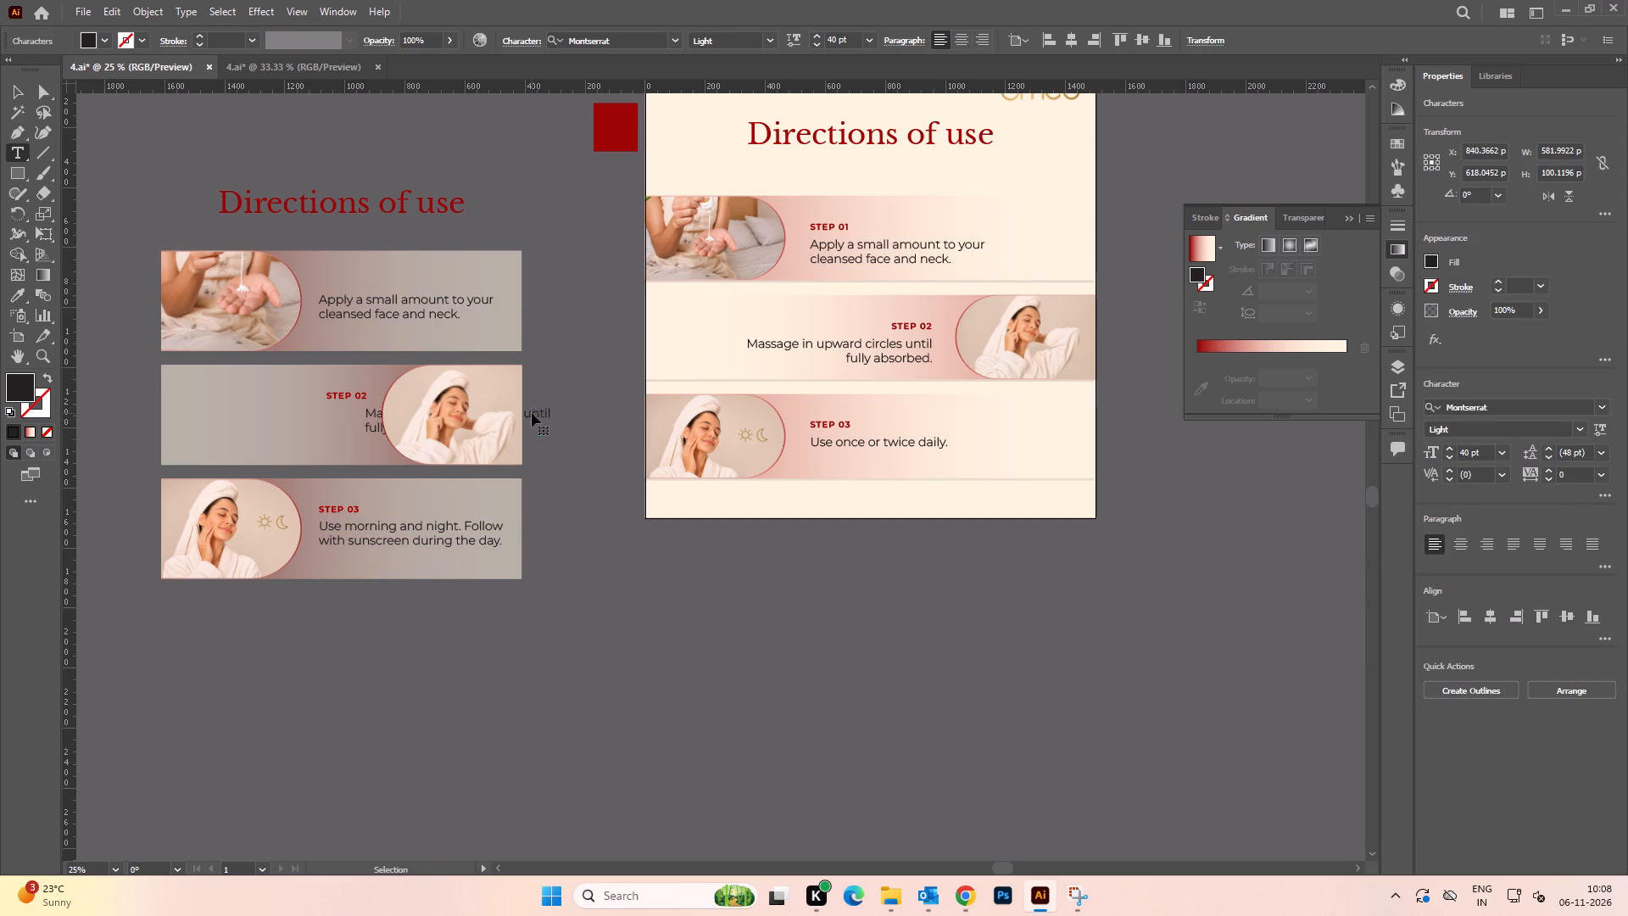
key("ctrl+a")
key("ctrl+c")
left_click(857, 346)
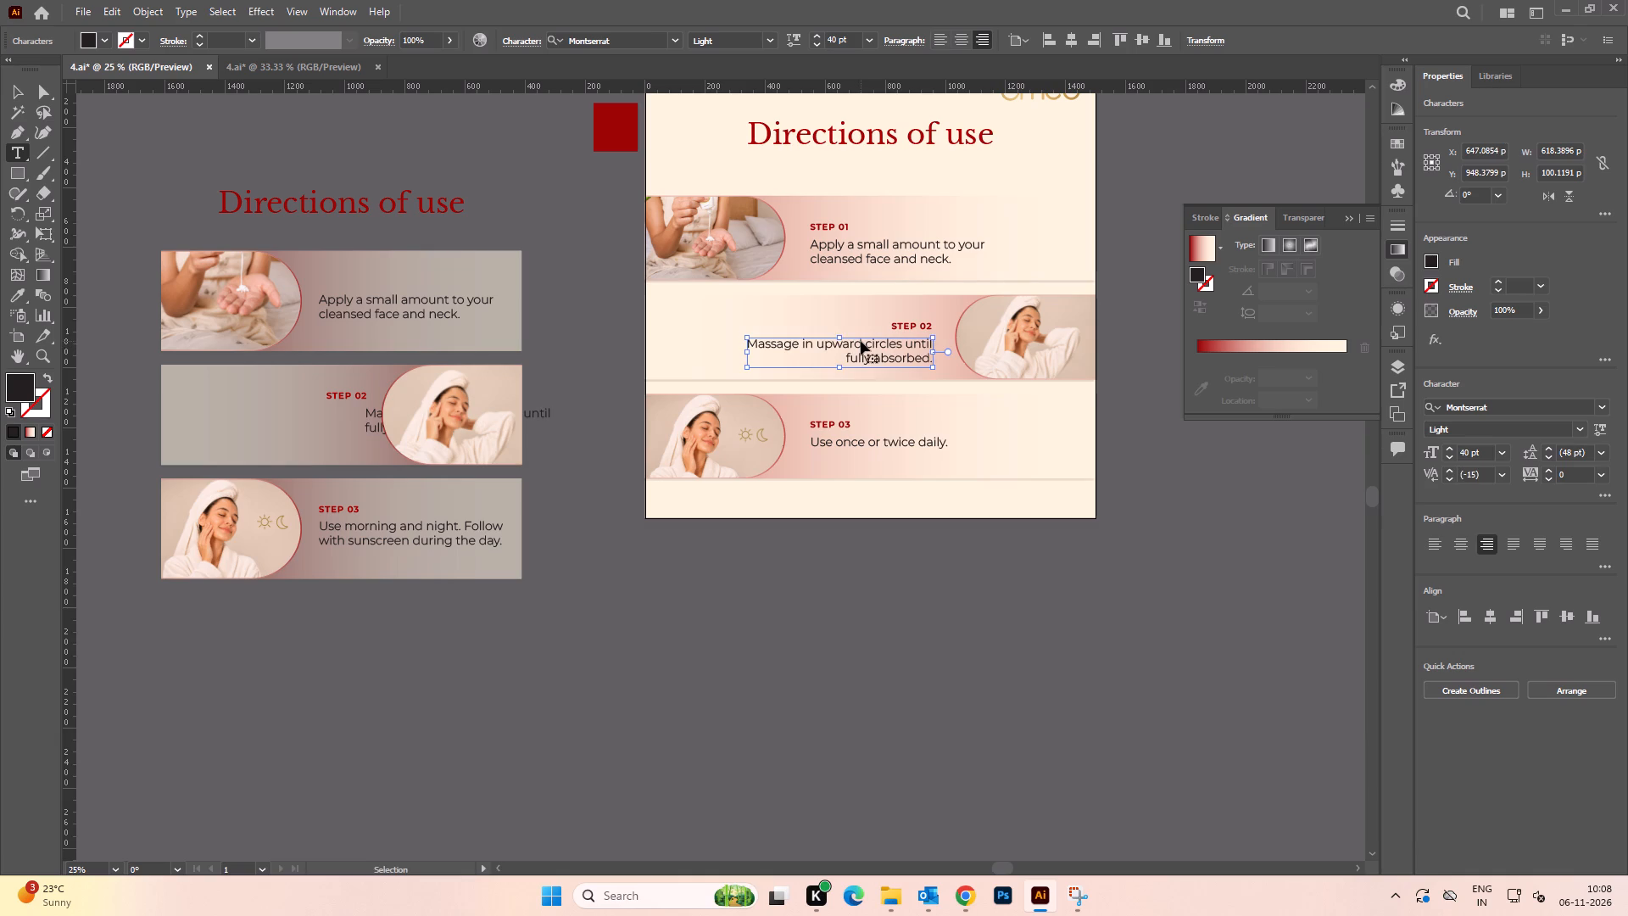
key("ctrl+a")
key("ctrl+v")
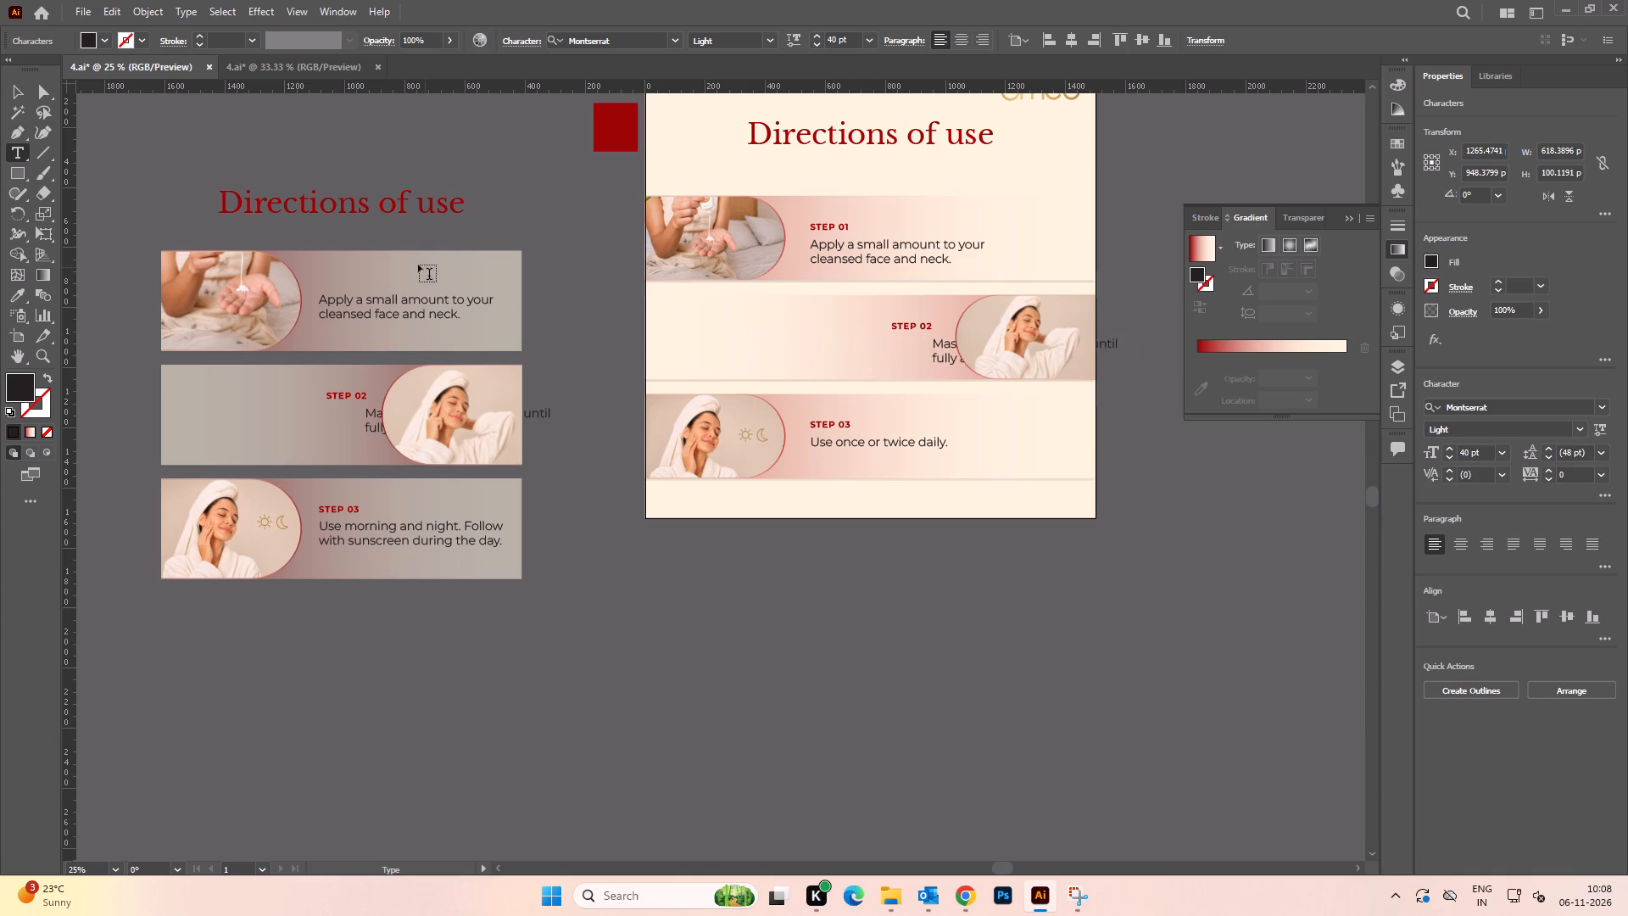
key("ctrl+z")
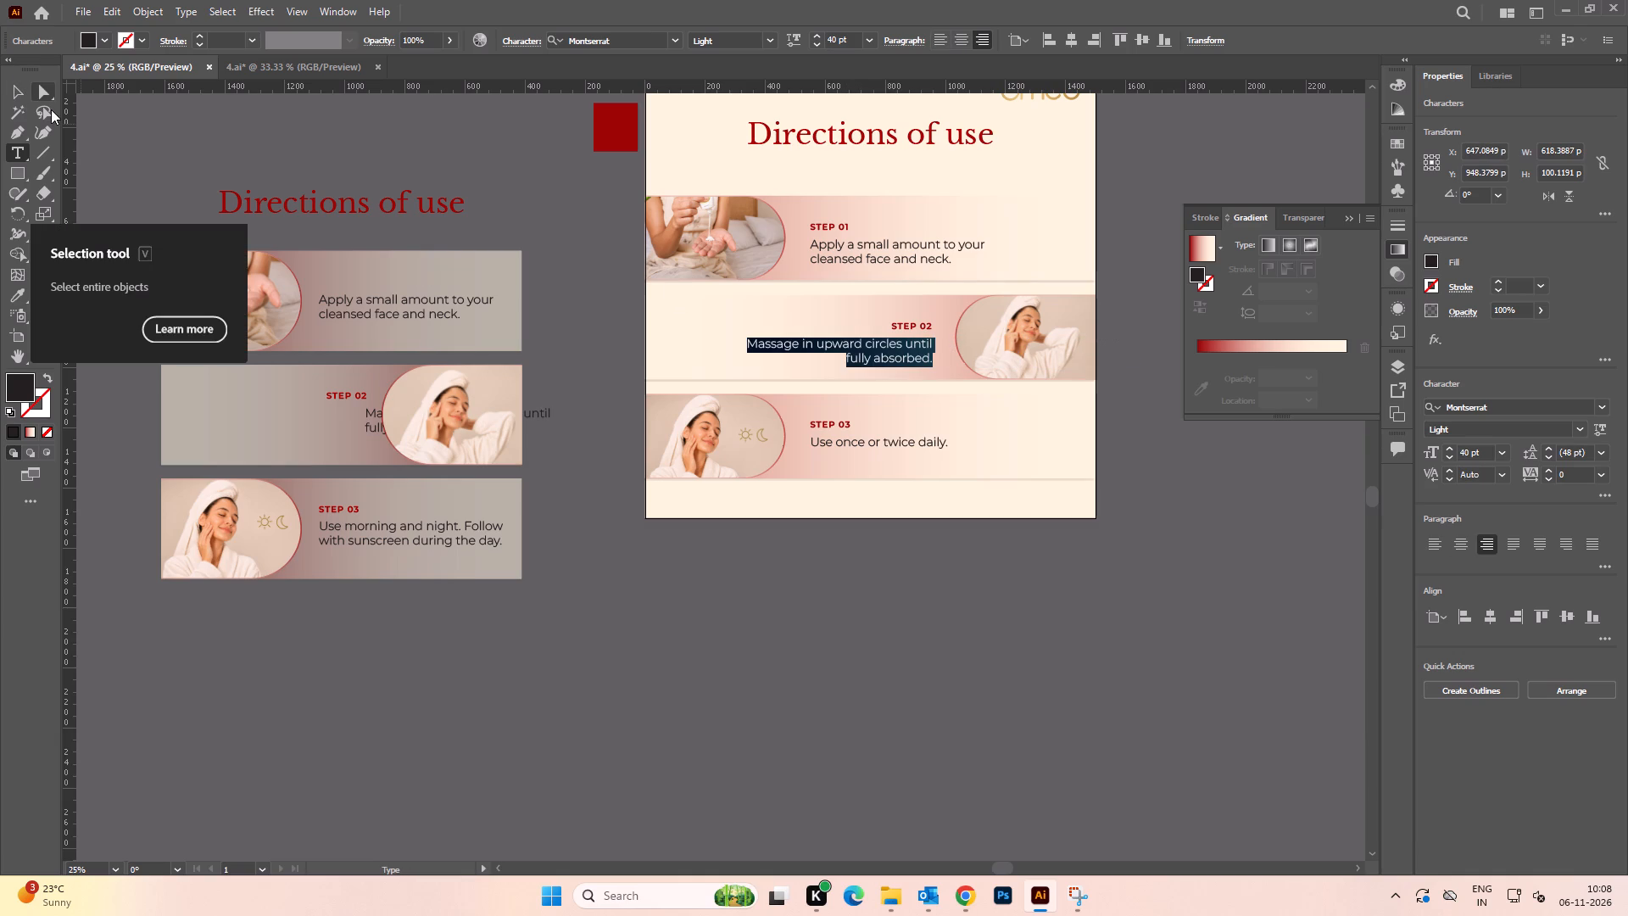
key("ctrl+v")
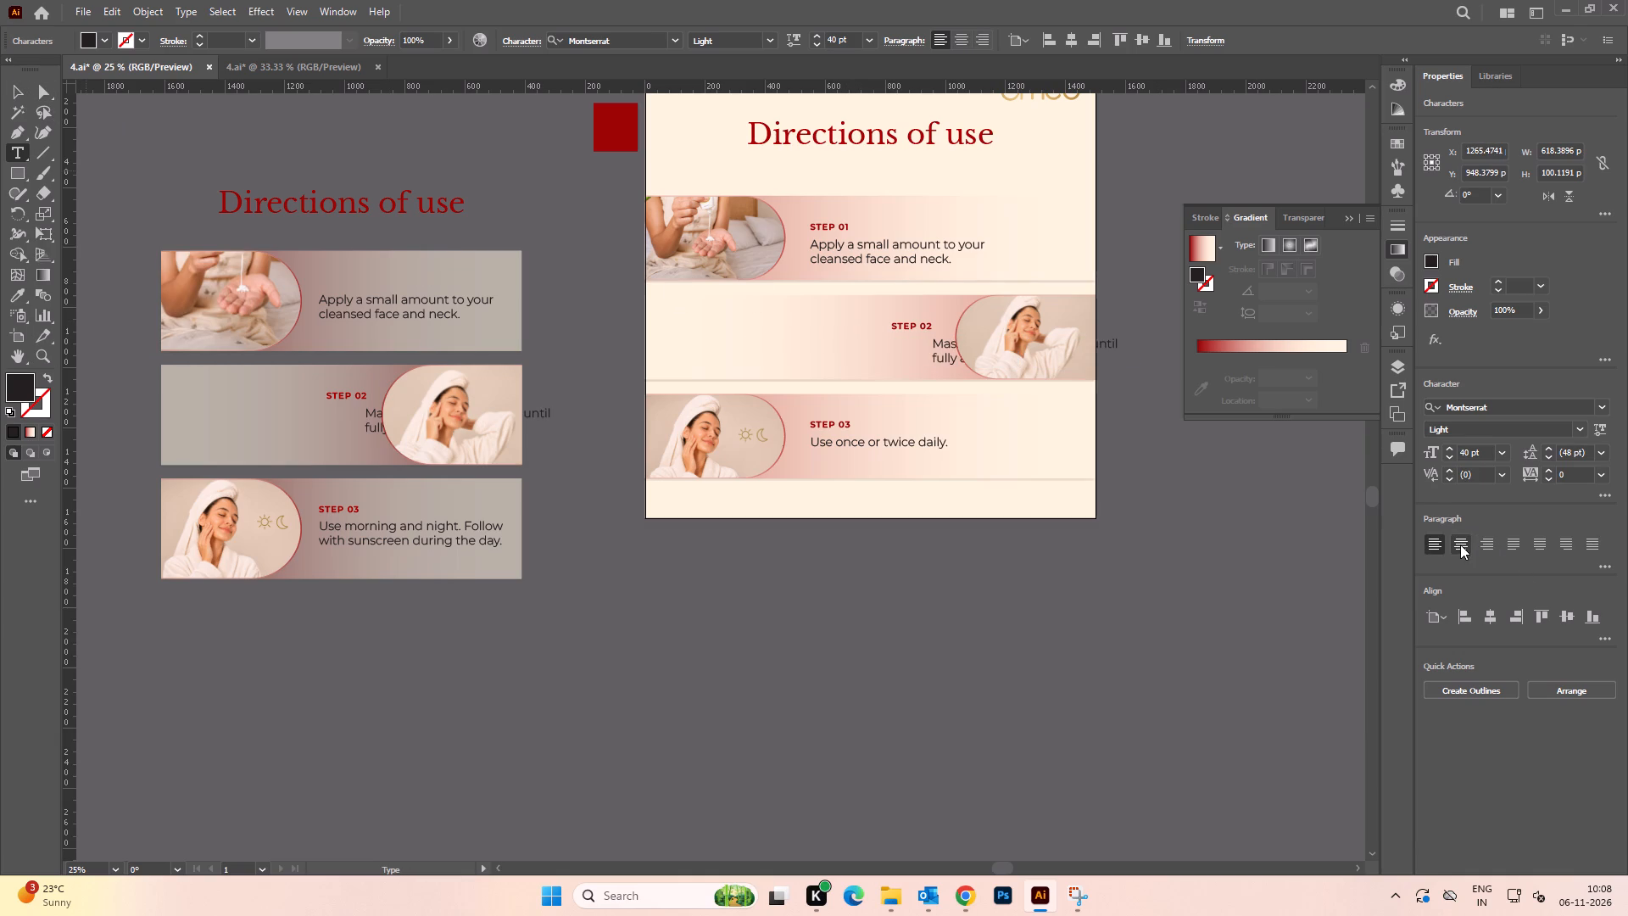
key("ctrl+a")
left_click(1481, 545)
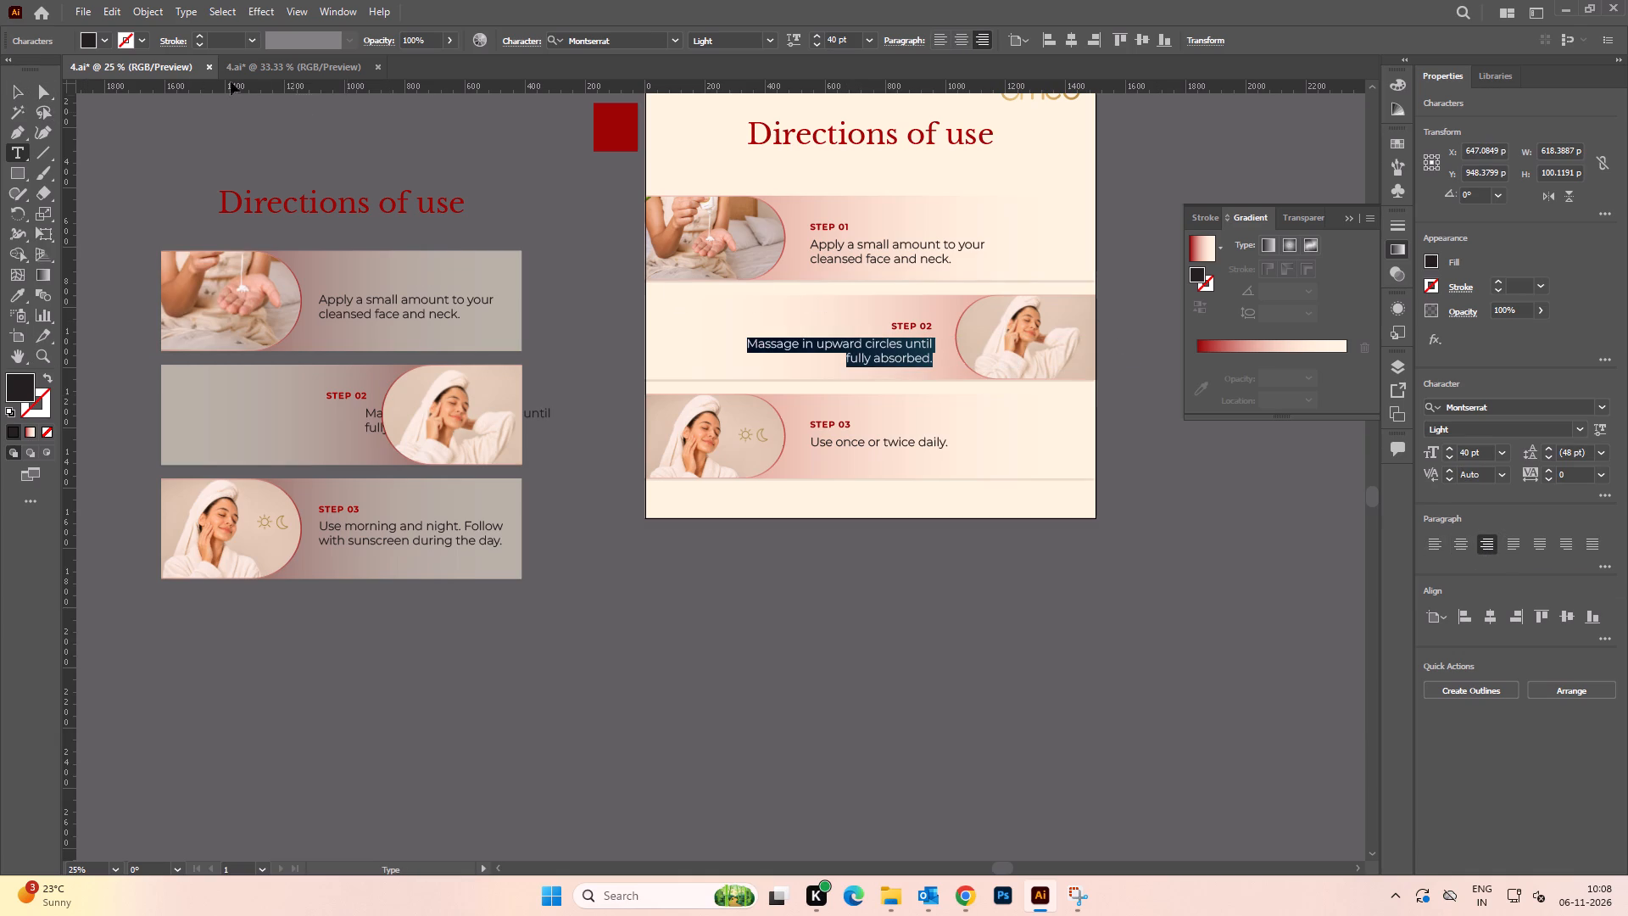
left_click(20, 94)
left_click(815, 619)
Replace the artboard's Step 03 description with the copied text "Use morning and night. Follow with sunscreen during the day.".
scroll(907, 350, "up", 2, "alt")
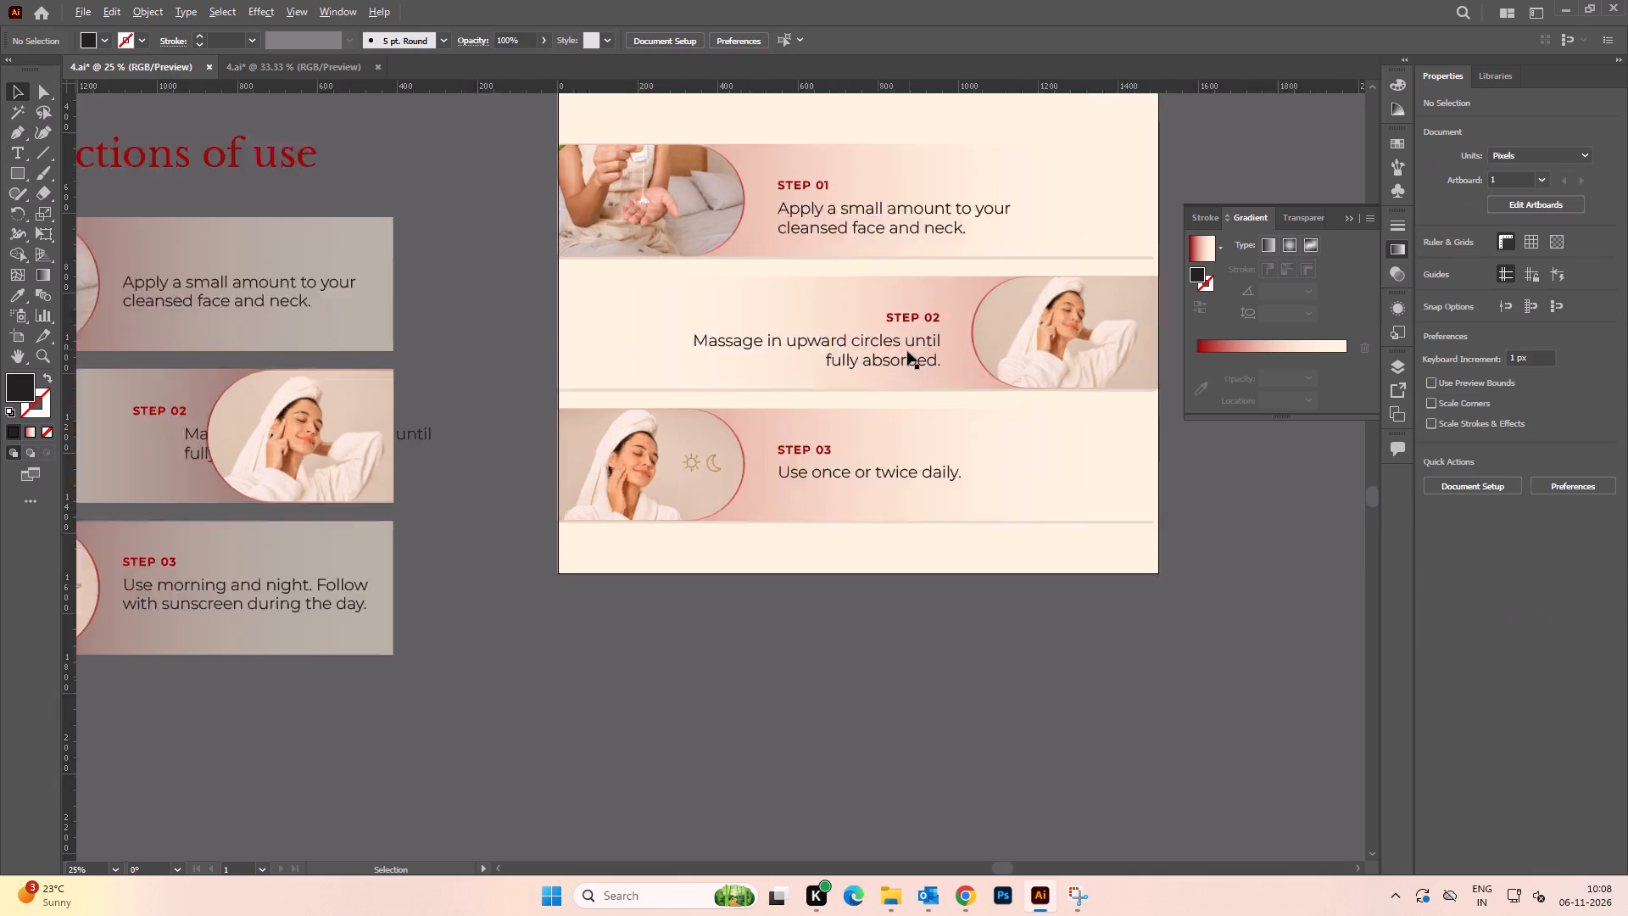
scroll(907, 351, "up", 2, "alt")
scroll(907, 351, "down", 4, "alt")
key("space")
left_click_drag(920, 392, 945, 353)
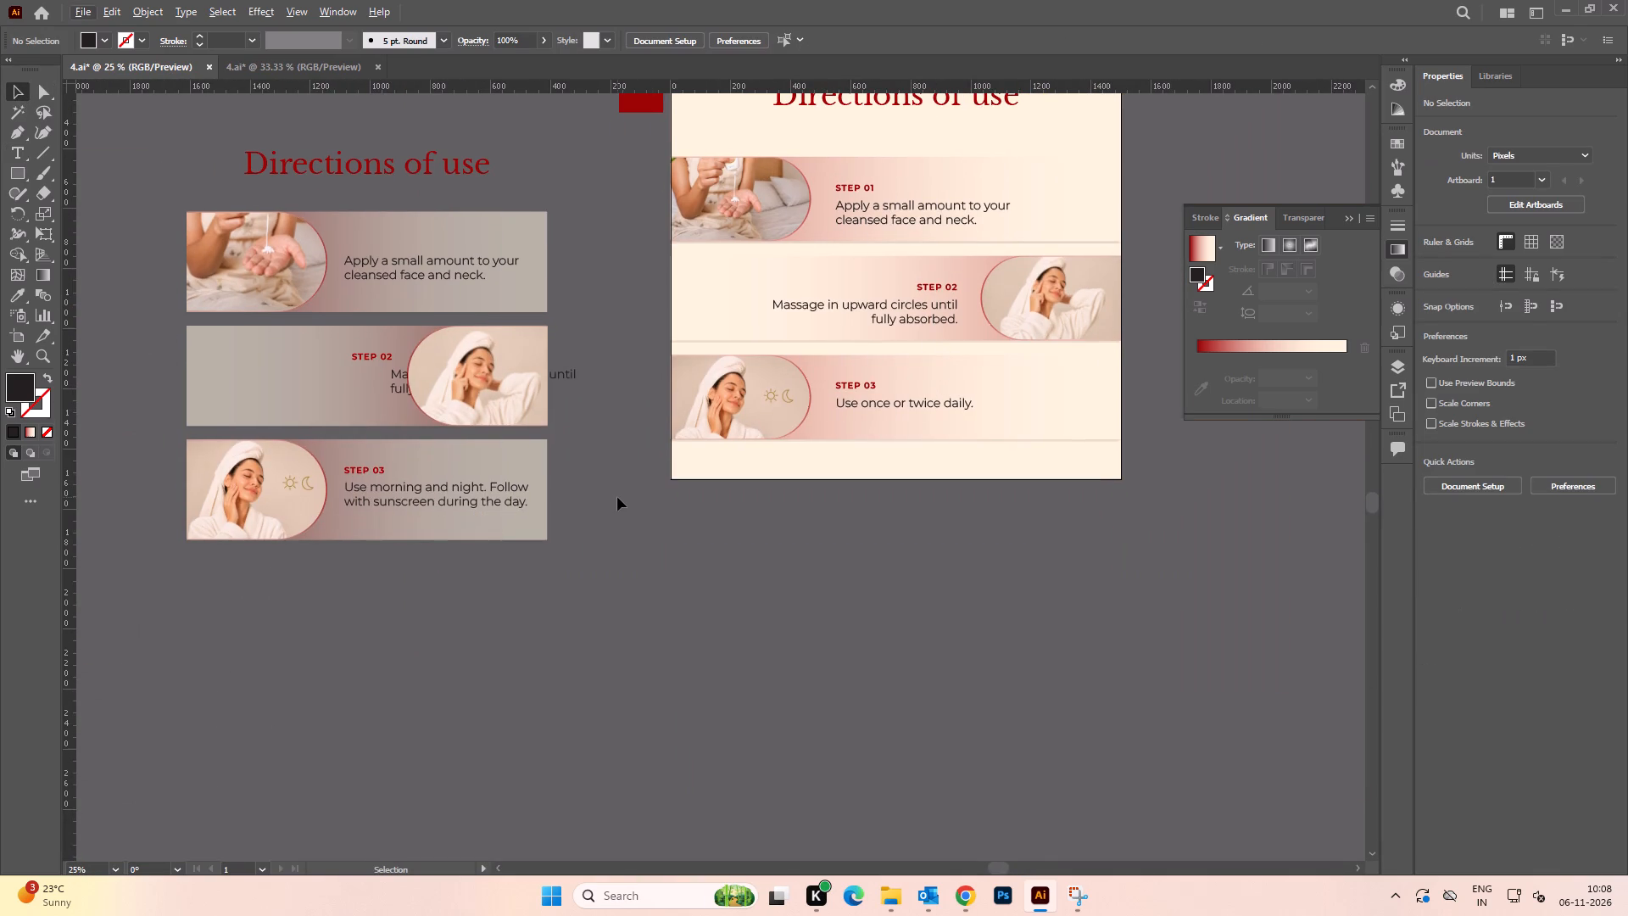
key("t")
left_click(597, 511)
key("t")
left_click(485, 500)
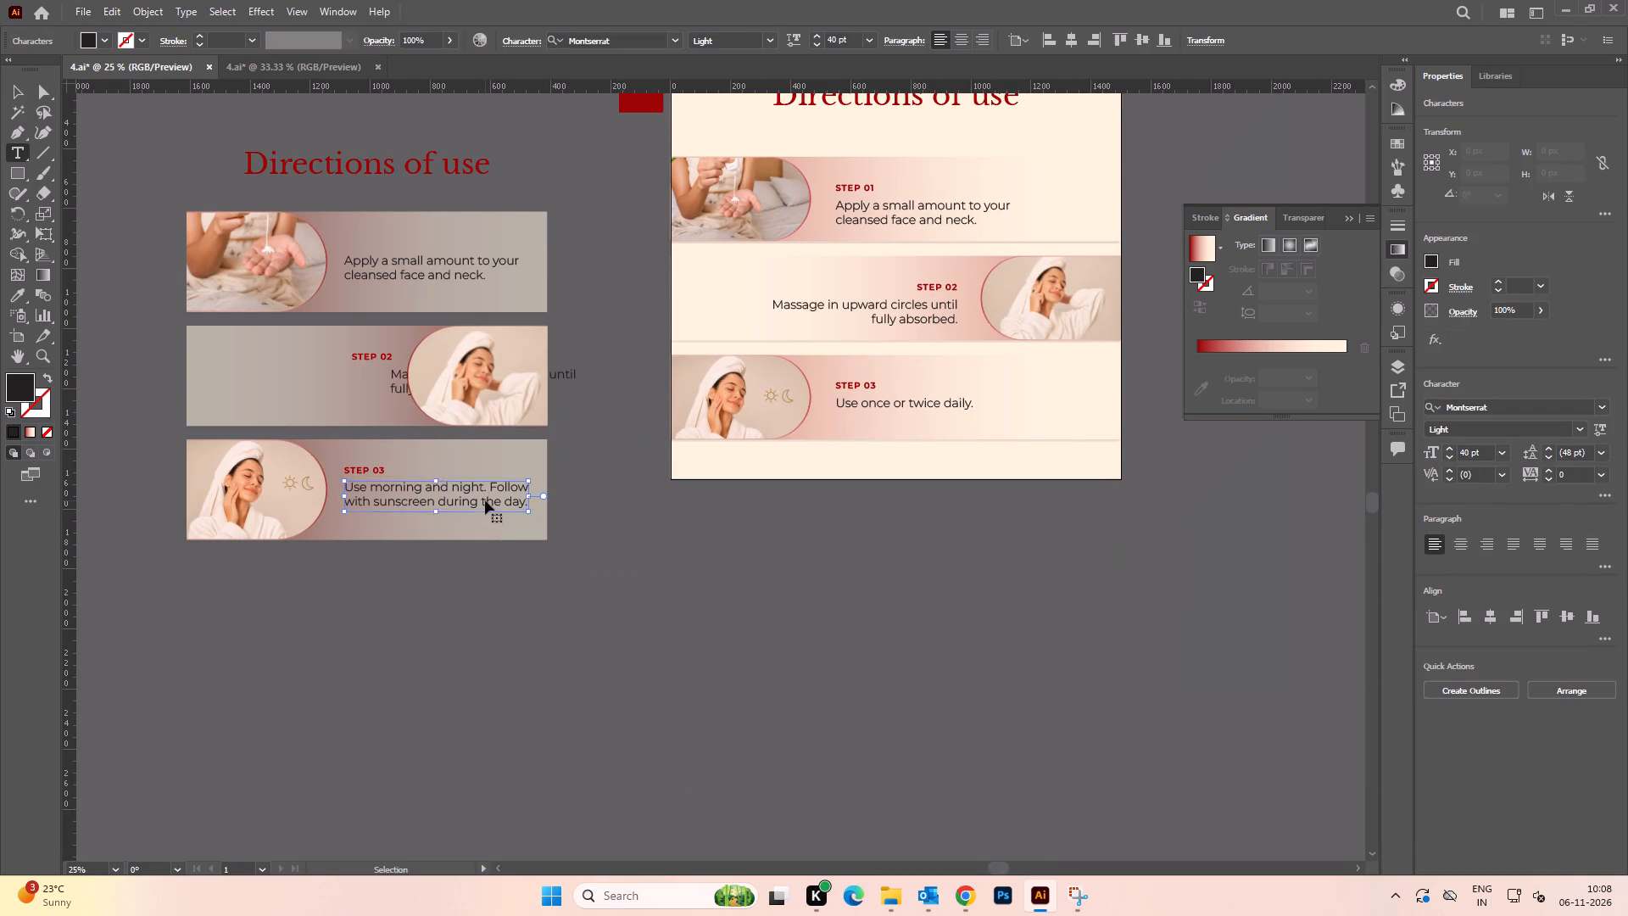
key("ctrl+a")
key("ctrl+c")
left_click(901, 405)
key("ctrl+a")
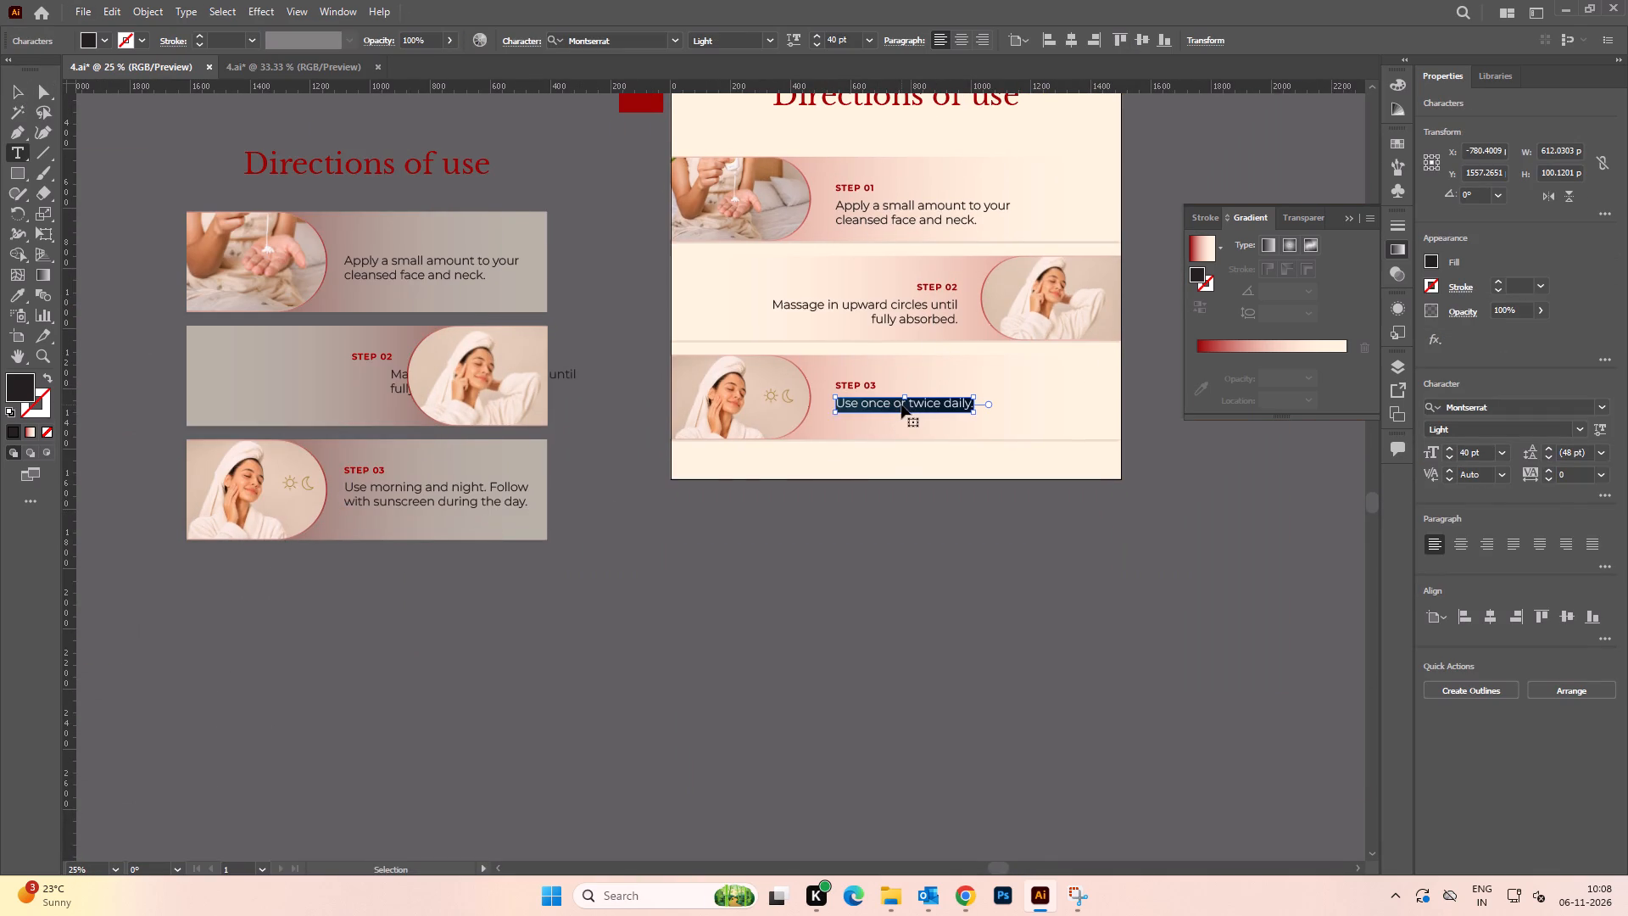
key("ctrl+v")
left_click(8, 90)
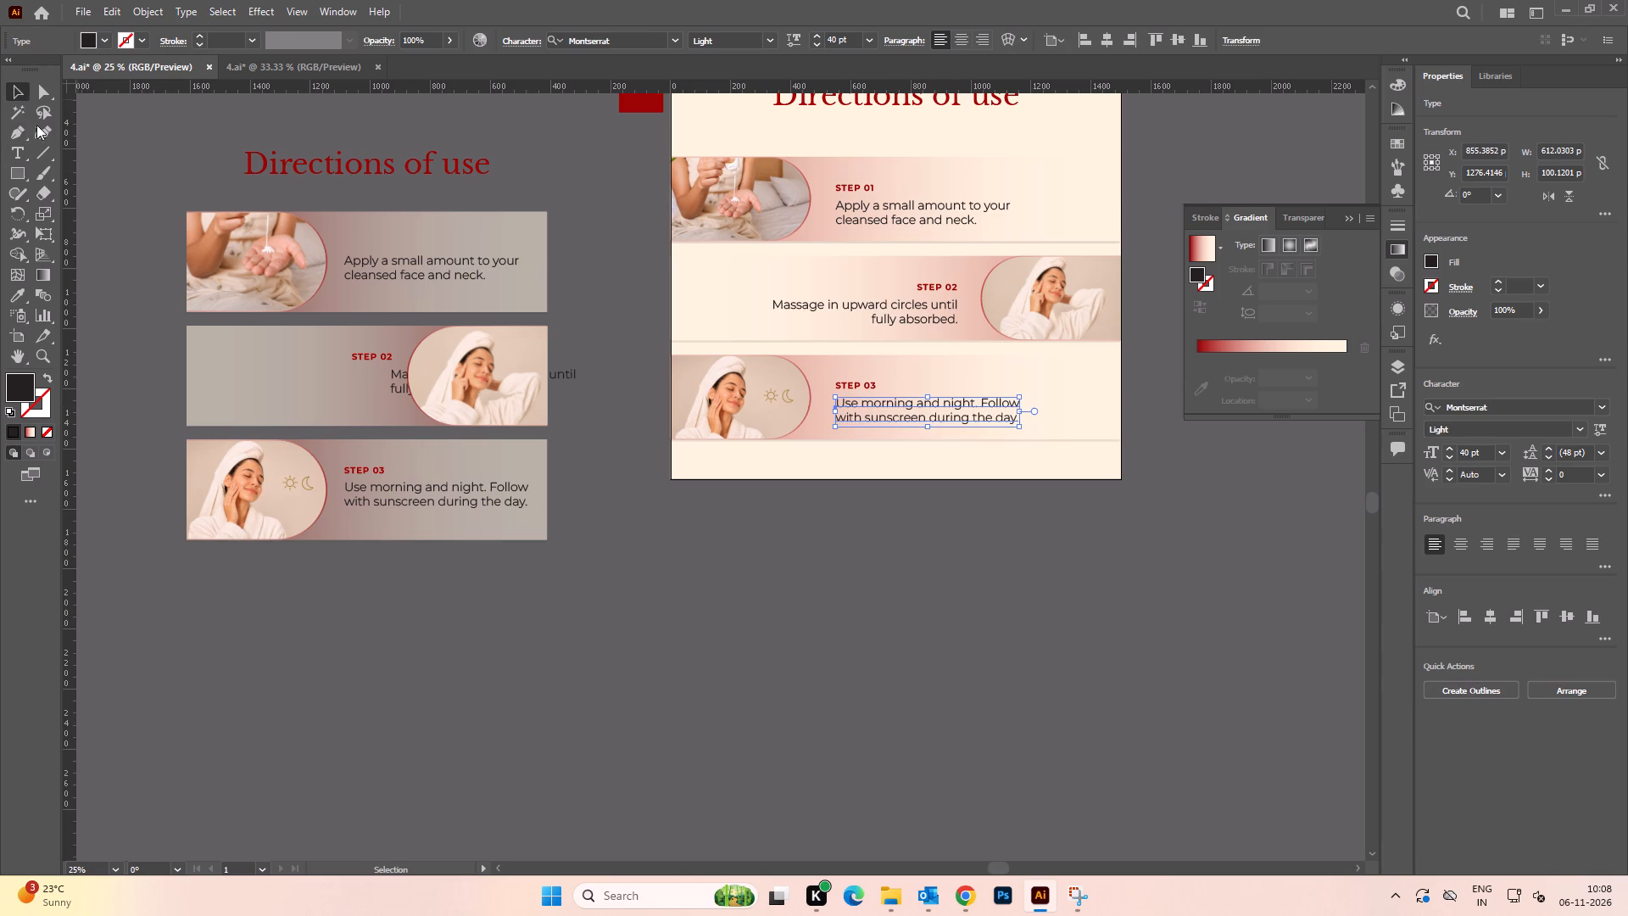
key("space")
left_click_drag(637, 443, 565, 443)
left_click(543, 400)
Check the overall Directions of use artboard with its three replaced step descriptions.
scroll(961, 444, "up", 2, "alt")
key("space")
left_click_drag(913, 346, 841, 546)
scroll(820, 450, "down", 2, "alt")
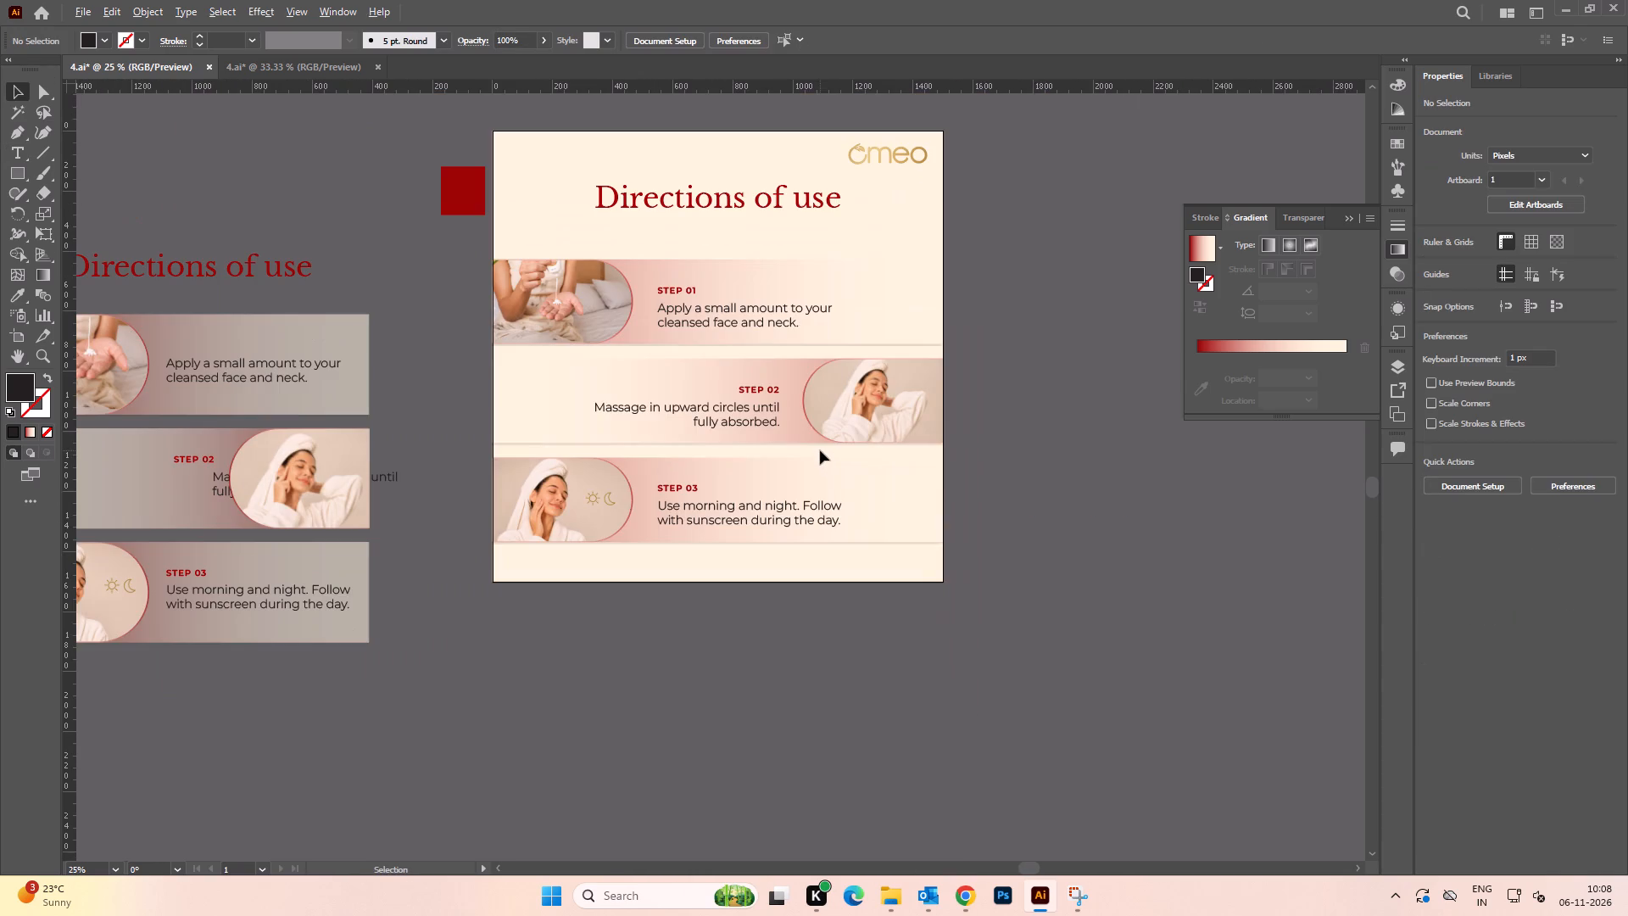
key("space")
left_click_drag(1042, 397, 1053, 412)
left_click(1054, 411)
Rebreak the Step 03 description so "with" ends the first line and "sunscreen during the day." forms the second, and save.
scroll(767, 550, "up", 3, "alt")
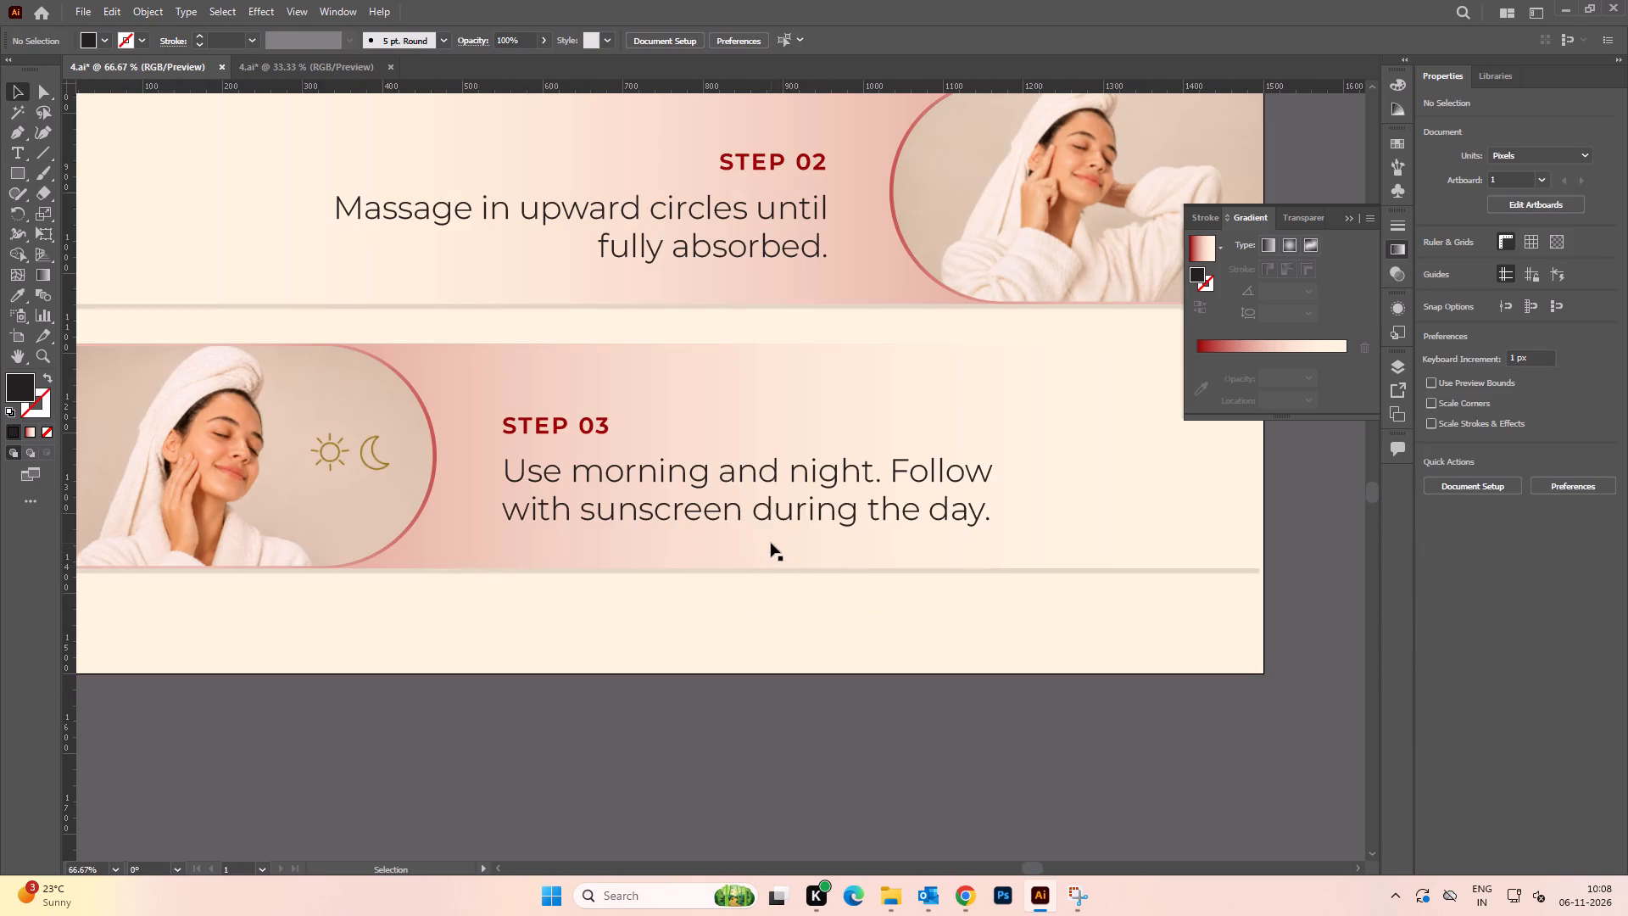
key("space")
left_click_drag(785, 538, 791, 507)
left_click(804, 470)
key("y")
key("t")
left_click(770, 486)
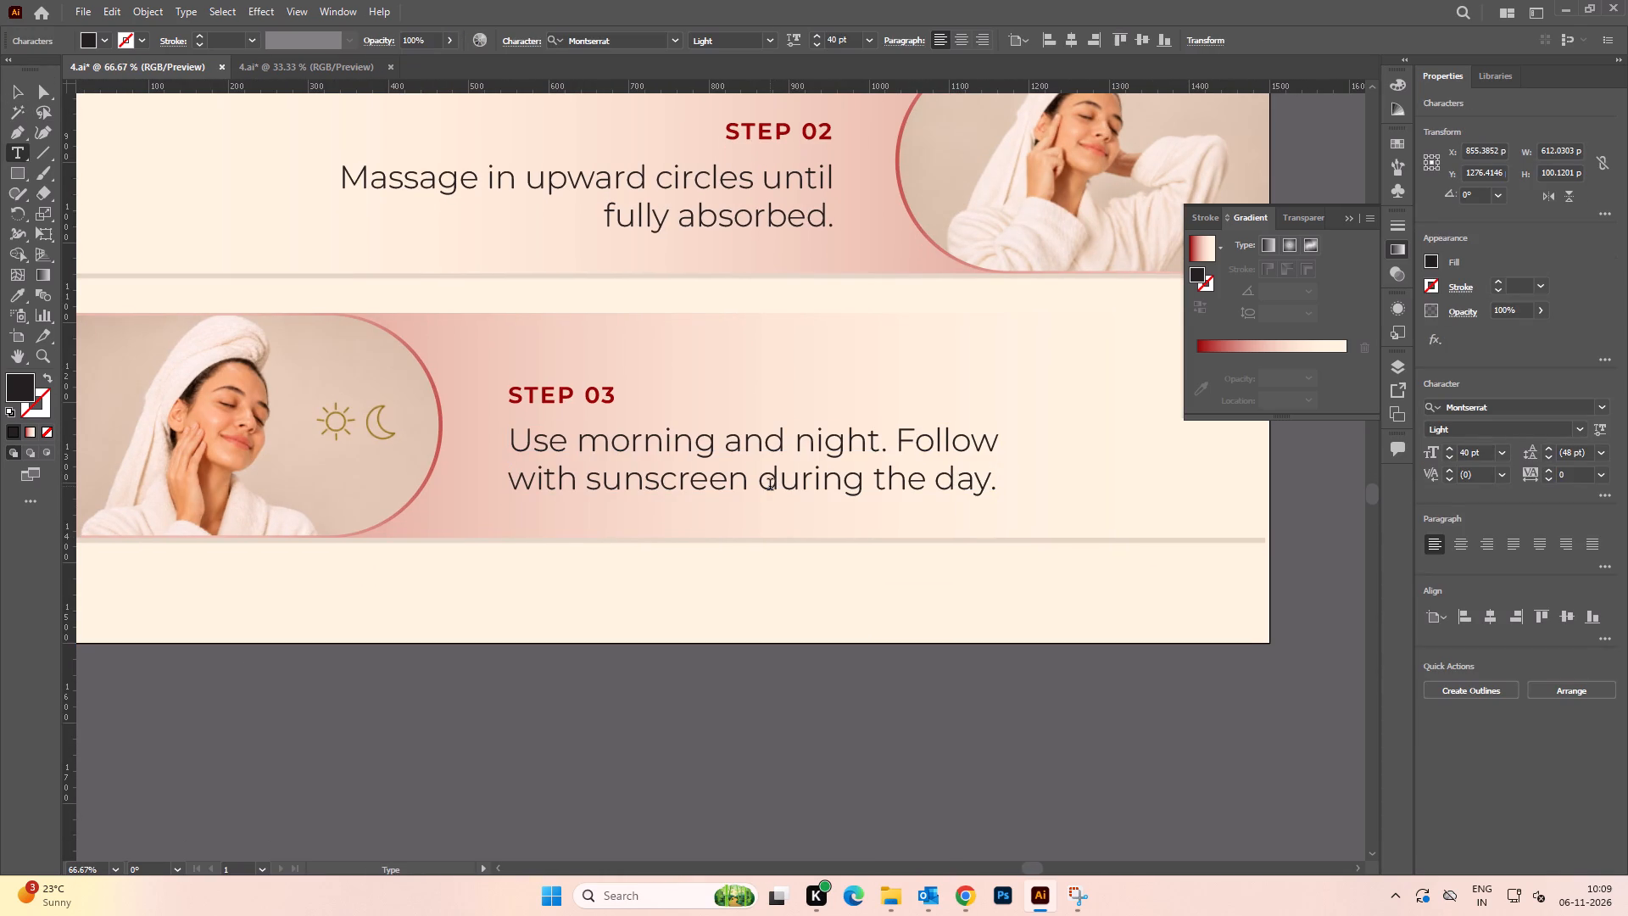
key("ctrl+Left")
key("ctrl+Left")
key("BackSpace")
key("space")
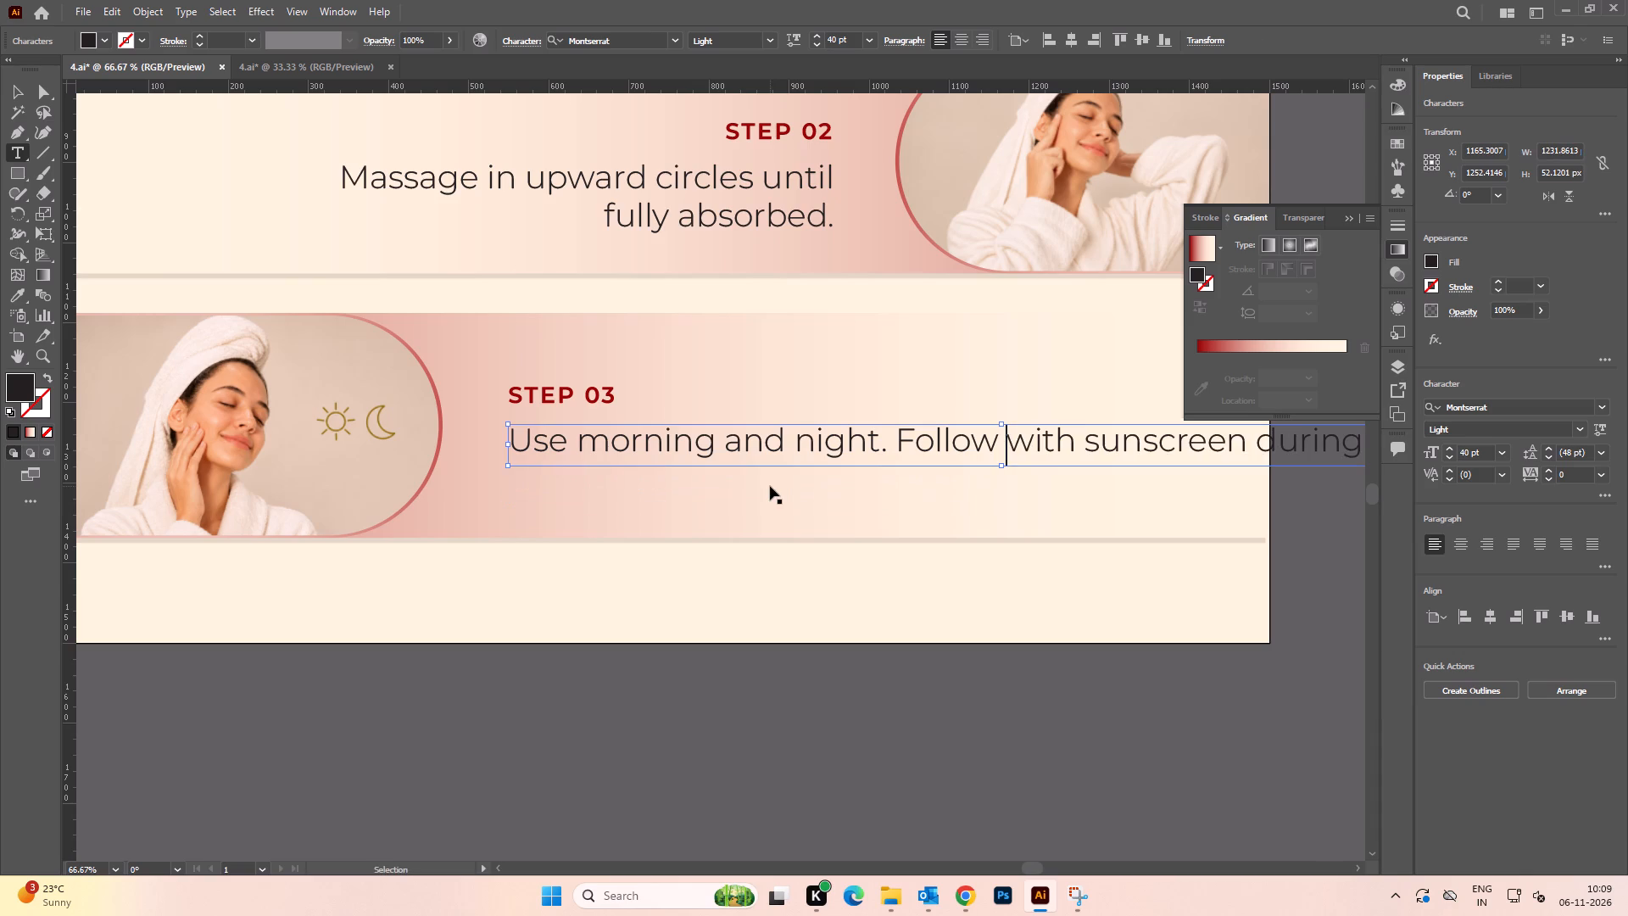
key("ctrl+Right")
key("BackSpace")
key("Return")
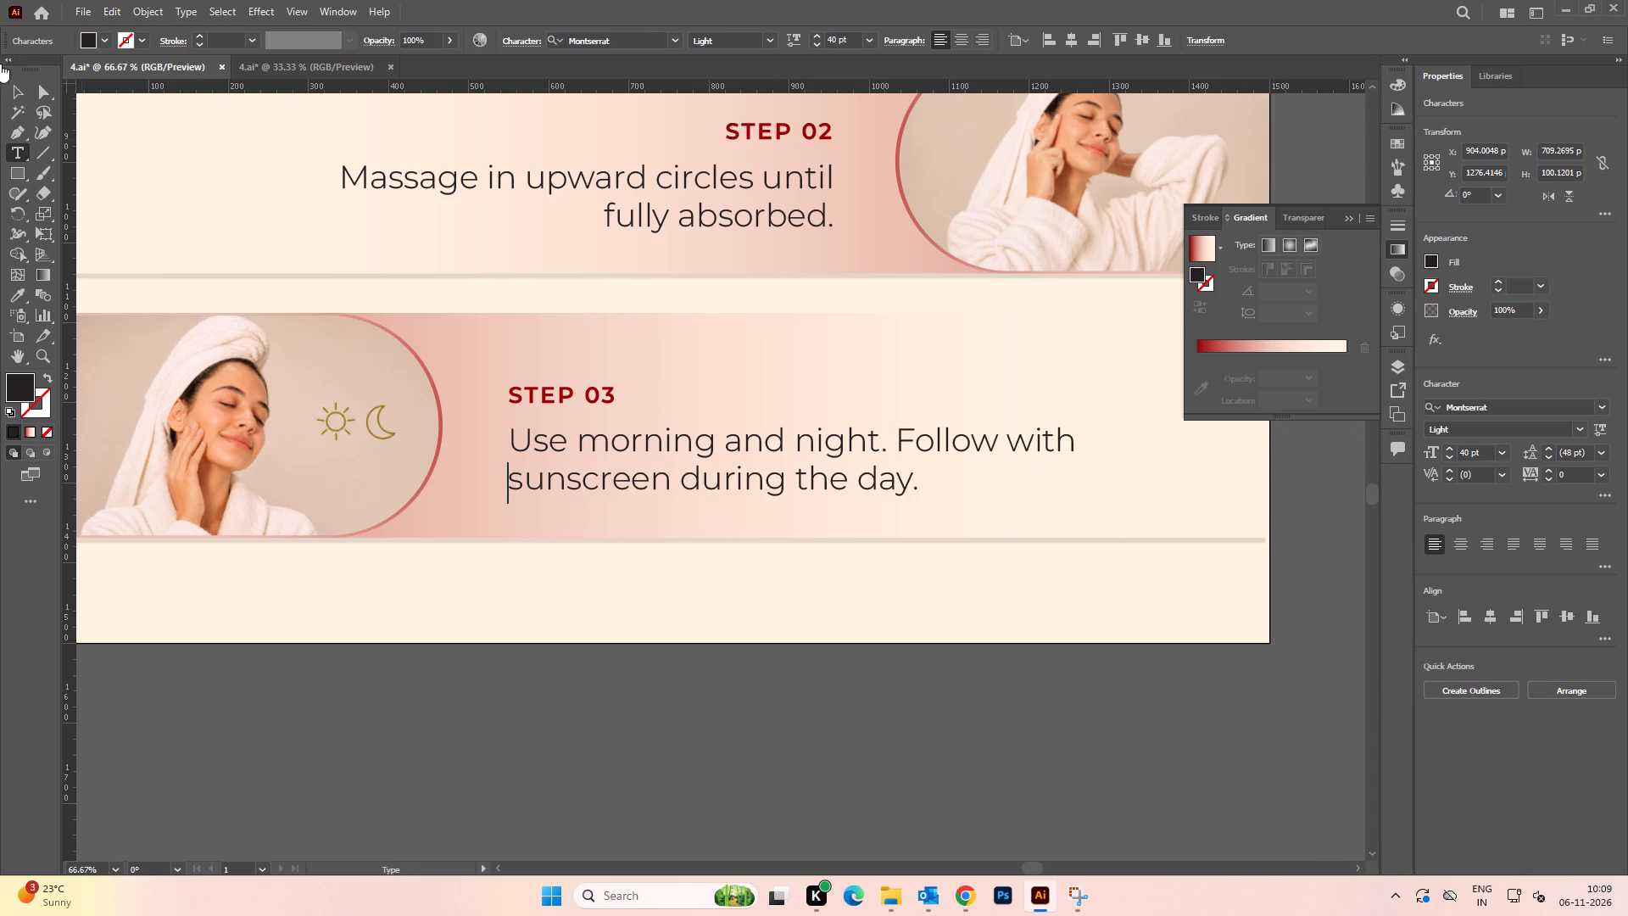
left_click(14, 81)
key("ctrl+0")
key("ctrl+s")
key("ctrl+s")
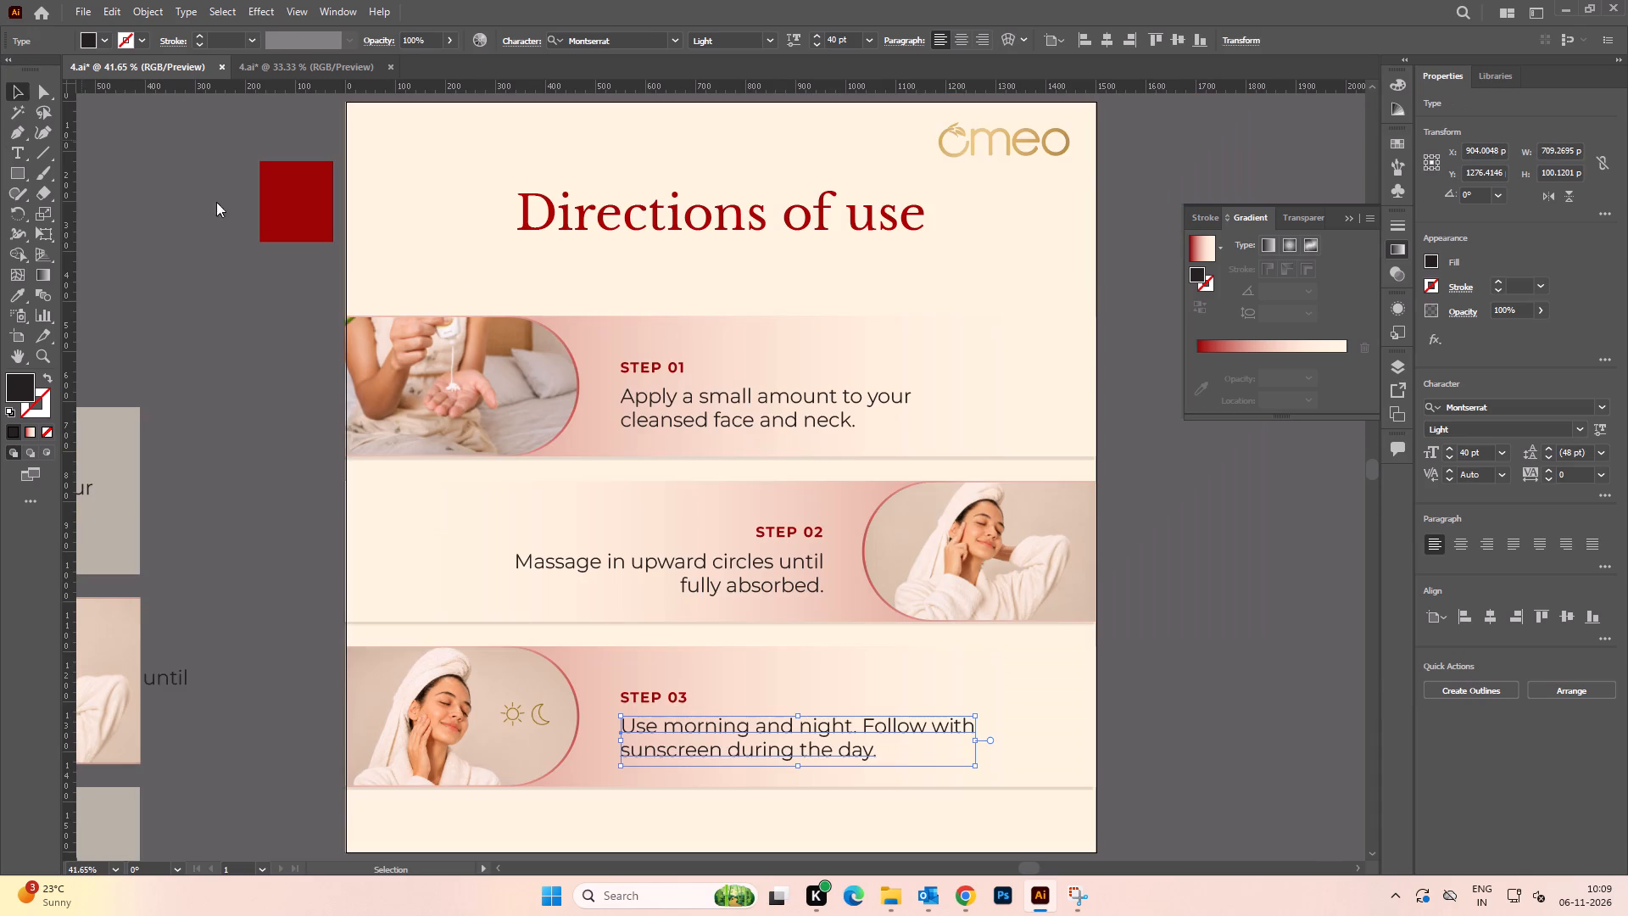
Delete the copied Directions of use title and step panels lying beside the artboard, and save 4.ai.
scroll(794, 407, "down", 3, "alt")
key("space")
left_click_drag(742, 395, 616, 390)
left_click(803, 355)
key("space")
left_click_drag(458, 455, 839, 360)
left_click_drag(505, 247, 562, 326)
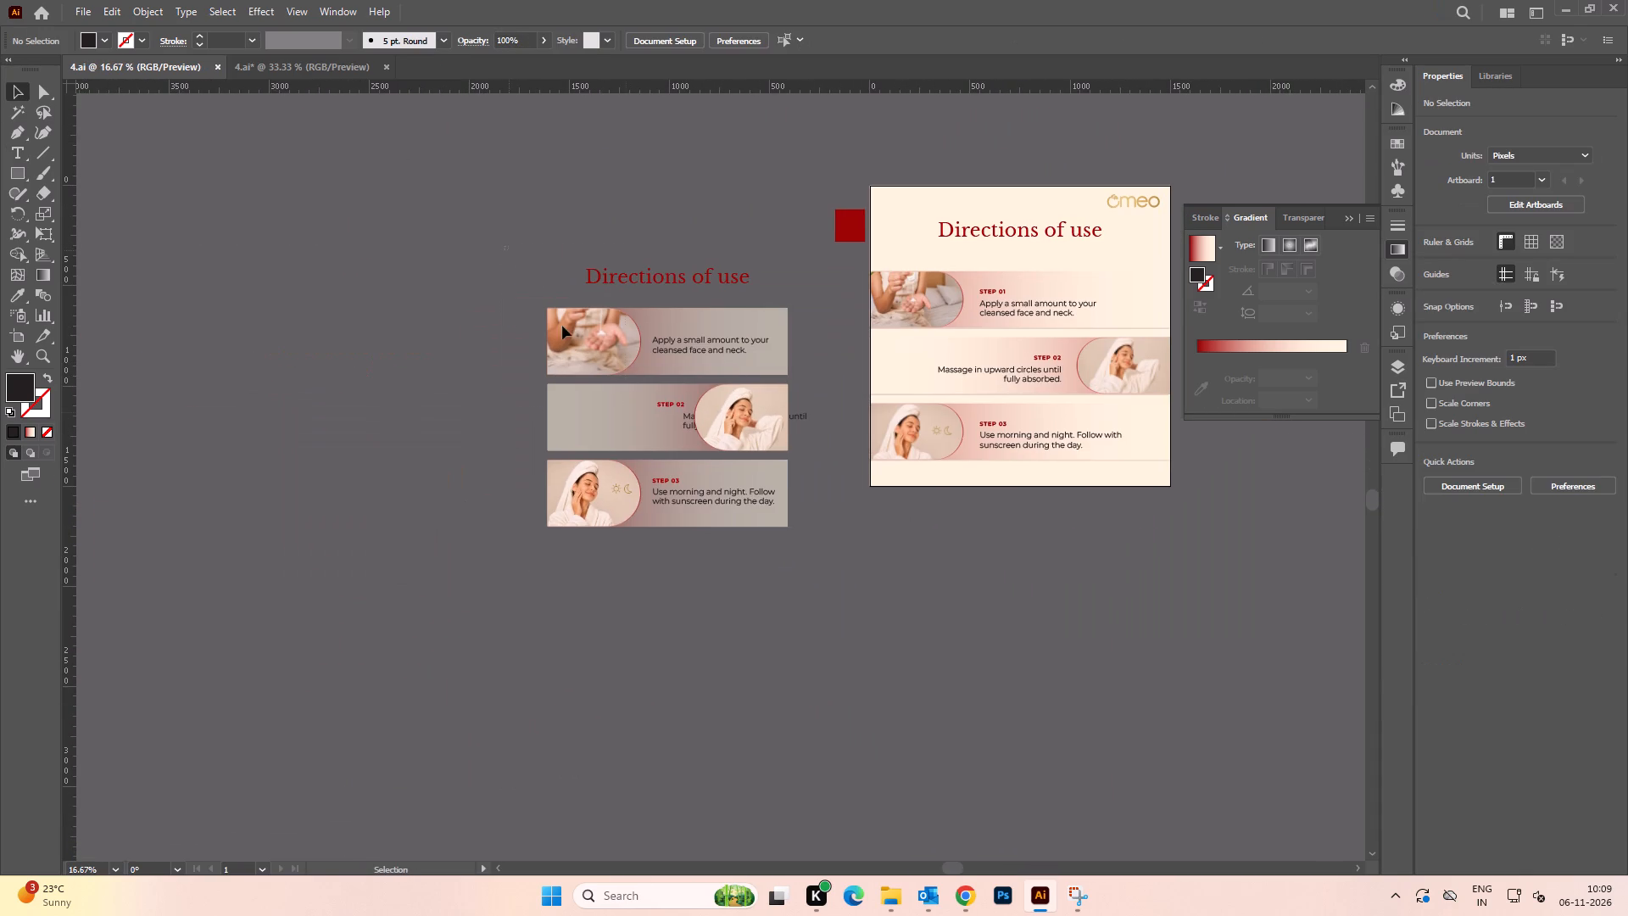
left_click_drag(562, 326, 800, 606)
key("Delete")
key("ctrl+0")
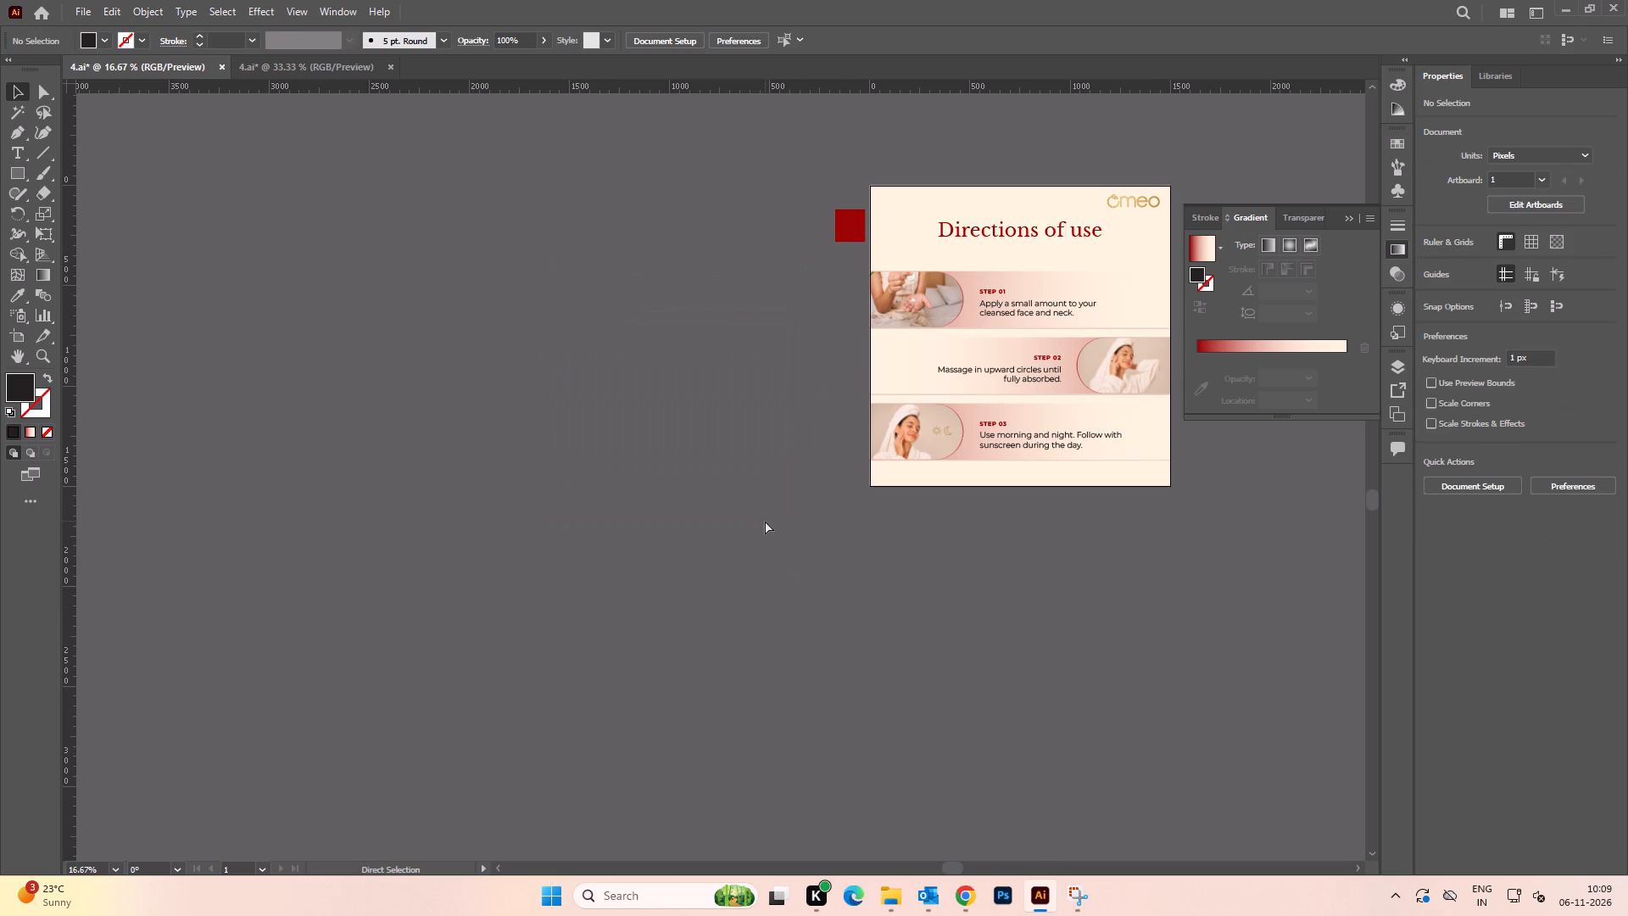
key("ctrl+s")
key("ctrl+s")
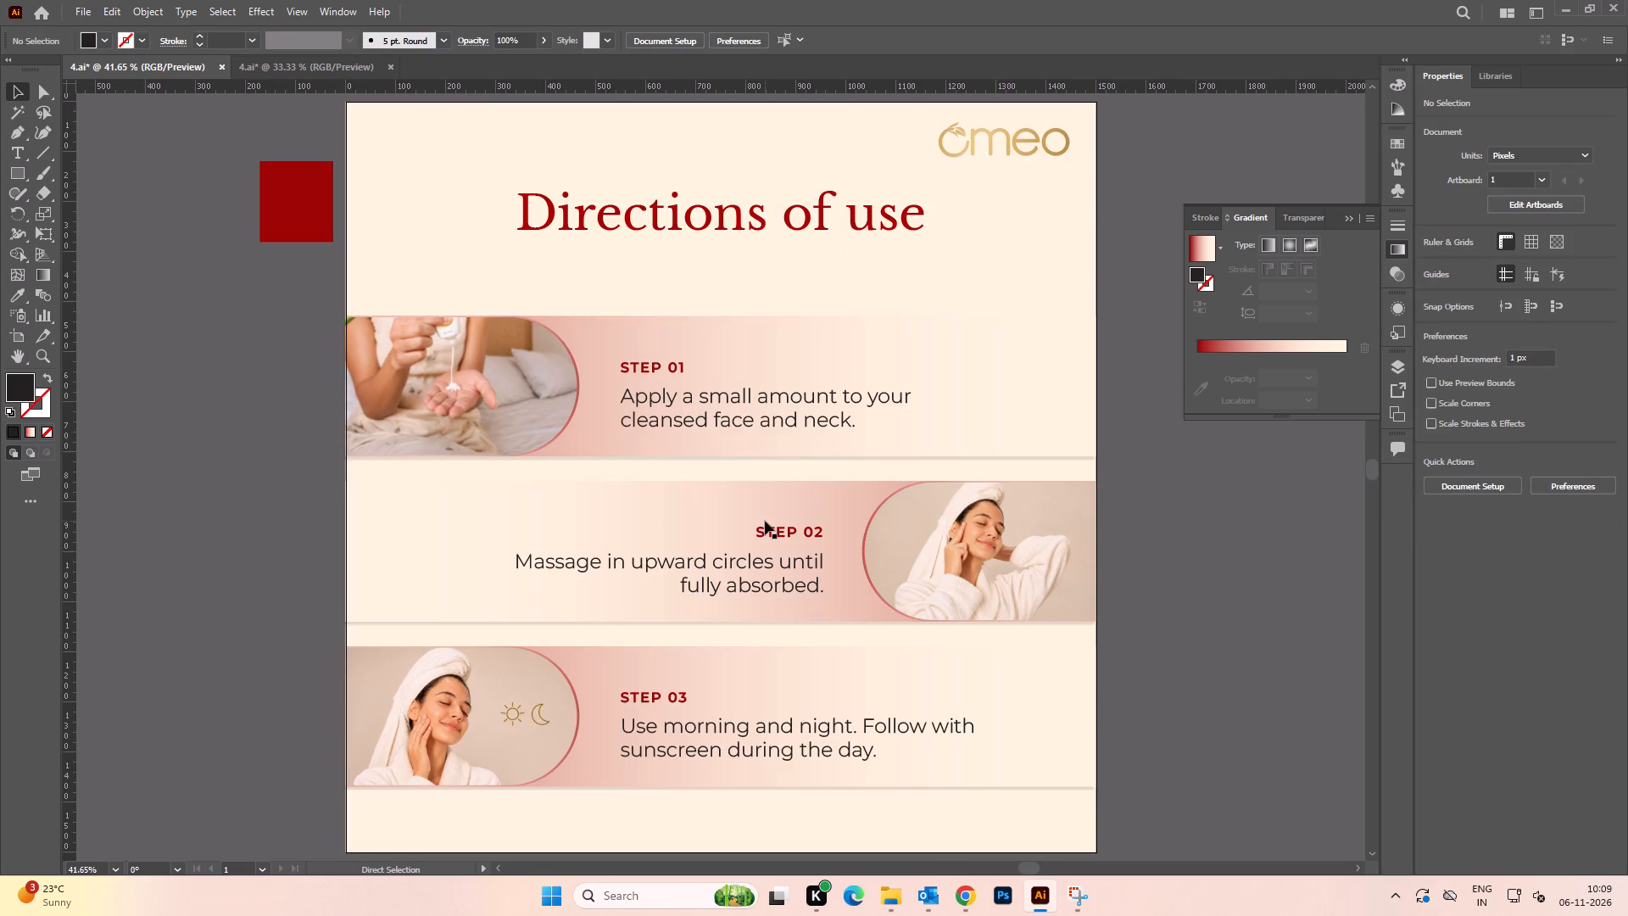
Export the artboard for web as a JPEG named 4 in the 1500x1500 folder, replacing the existing image, and save the document.
key("ctrl+alt+shift+w")
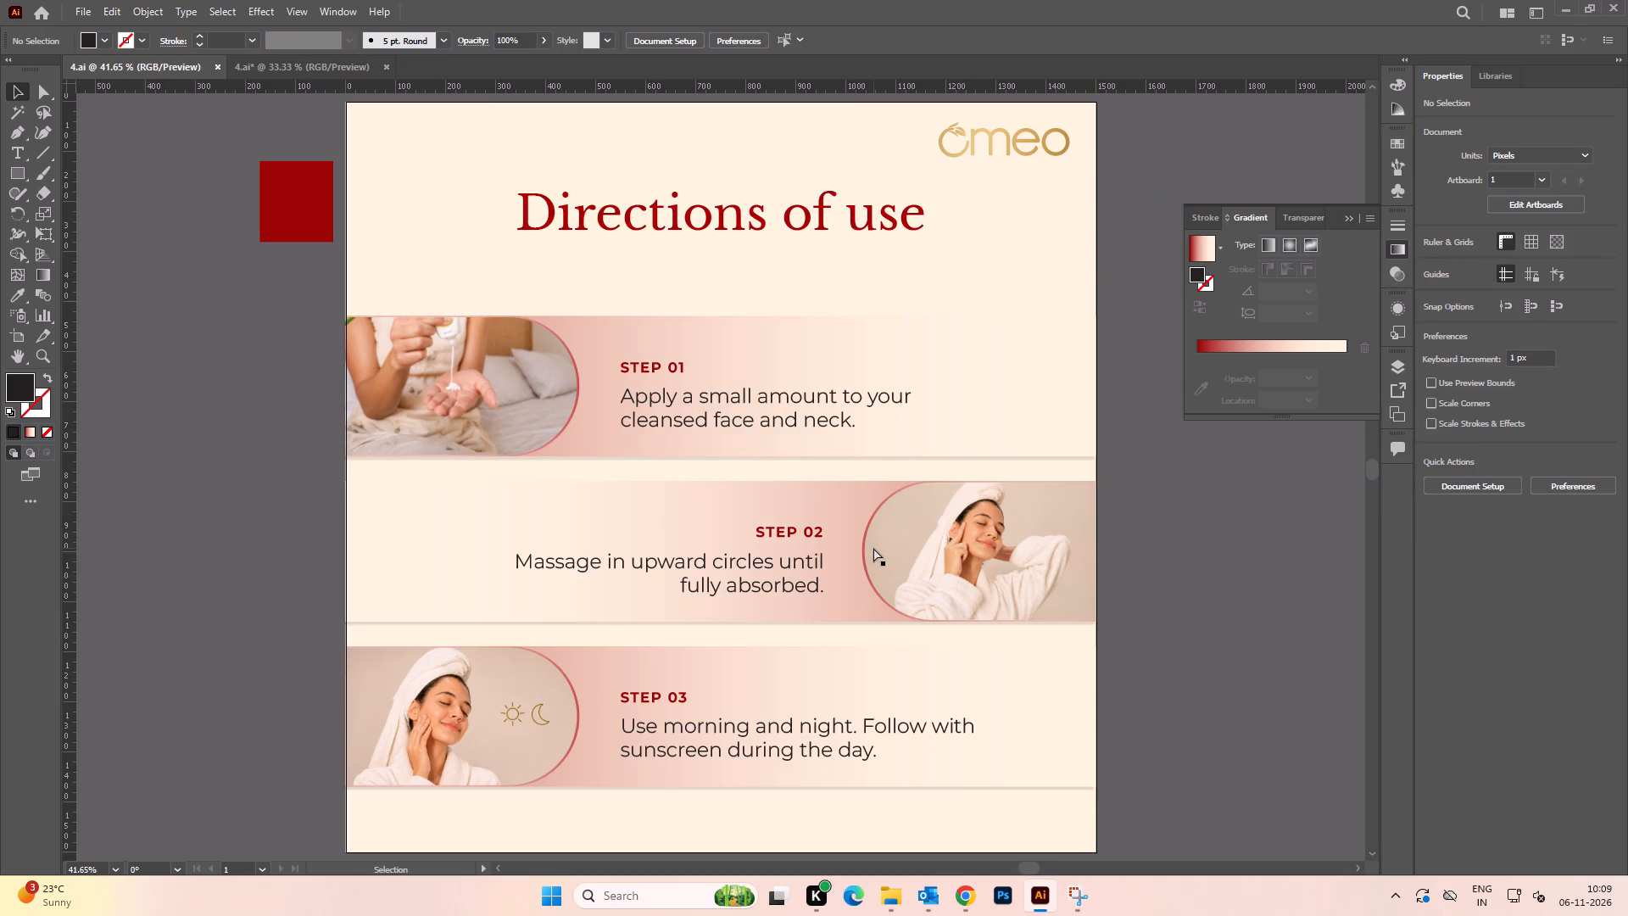
key("ctrl+alt+shift+s")
left_click(1394, 824)
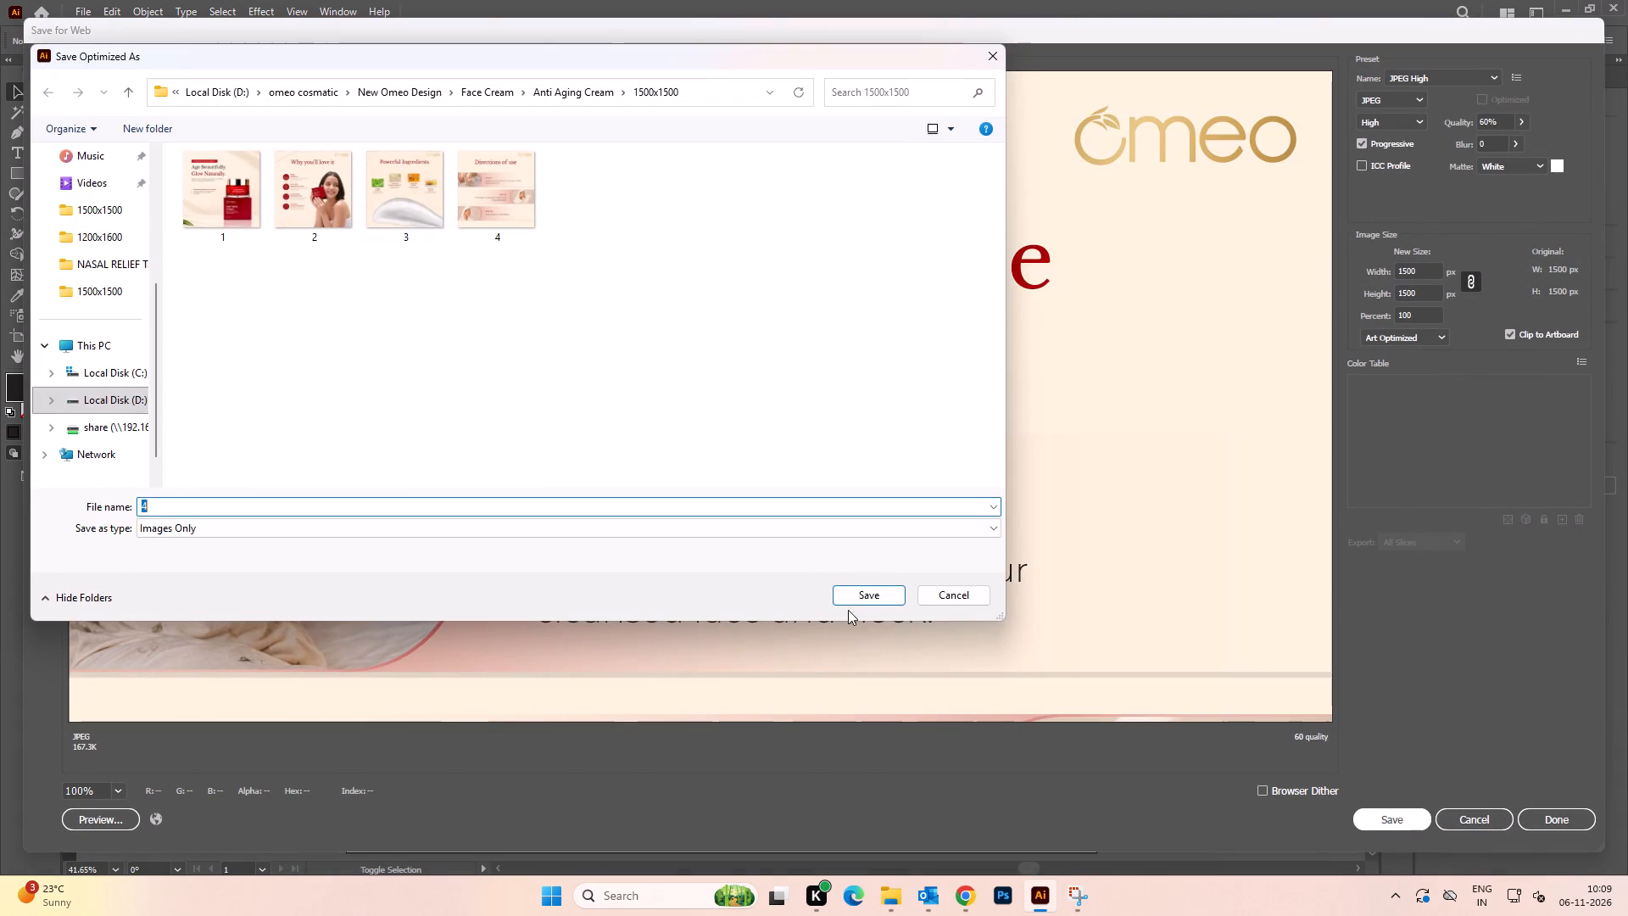
left_click(873, 597)
left_click(615, 377)
key("ctrl+s")
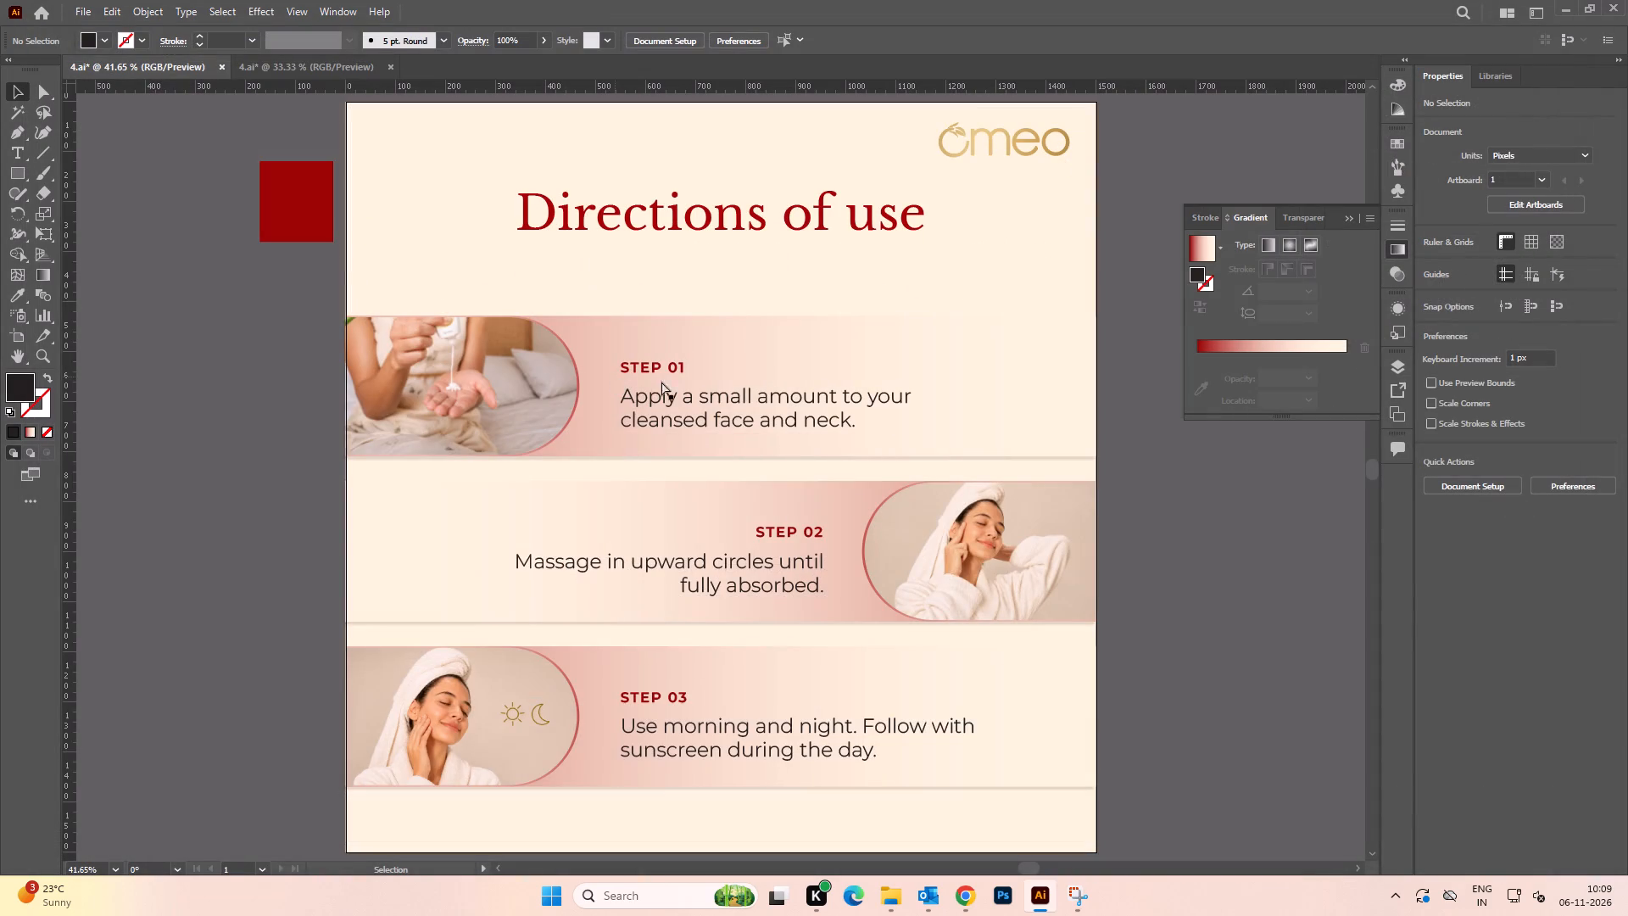
key("ctrl+s")
Close the finished 1500x1500 version of 4.ai.
scroll(666, 382, "down", 2, "alt")
key("space")
left_click_drag(665, 387, 589, 387)
left_click(951, 328)
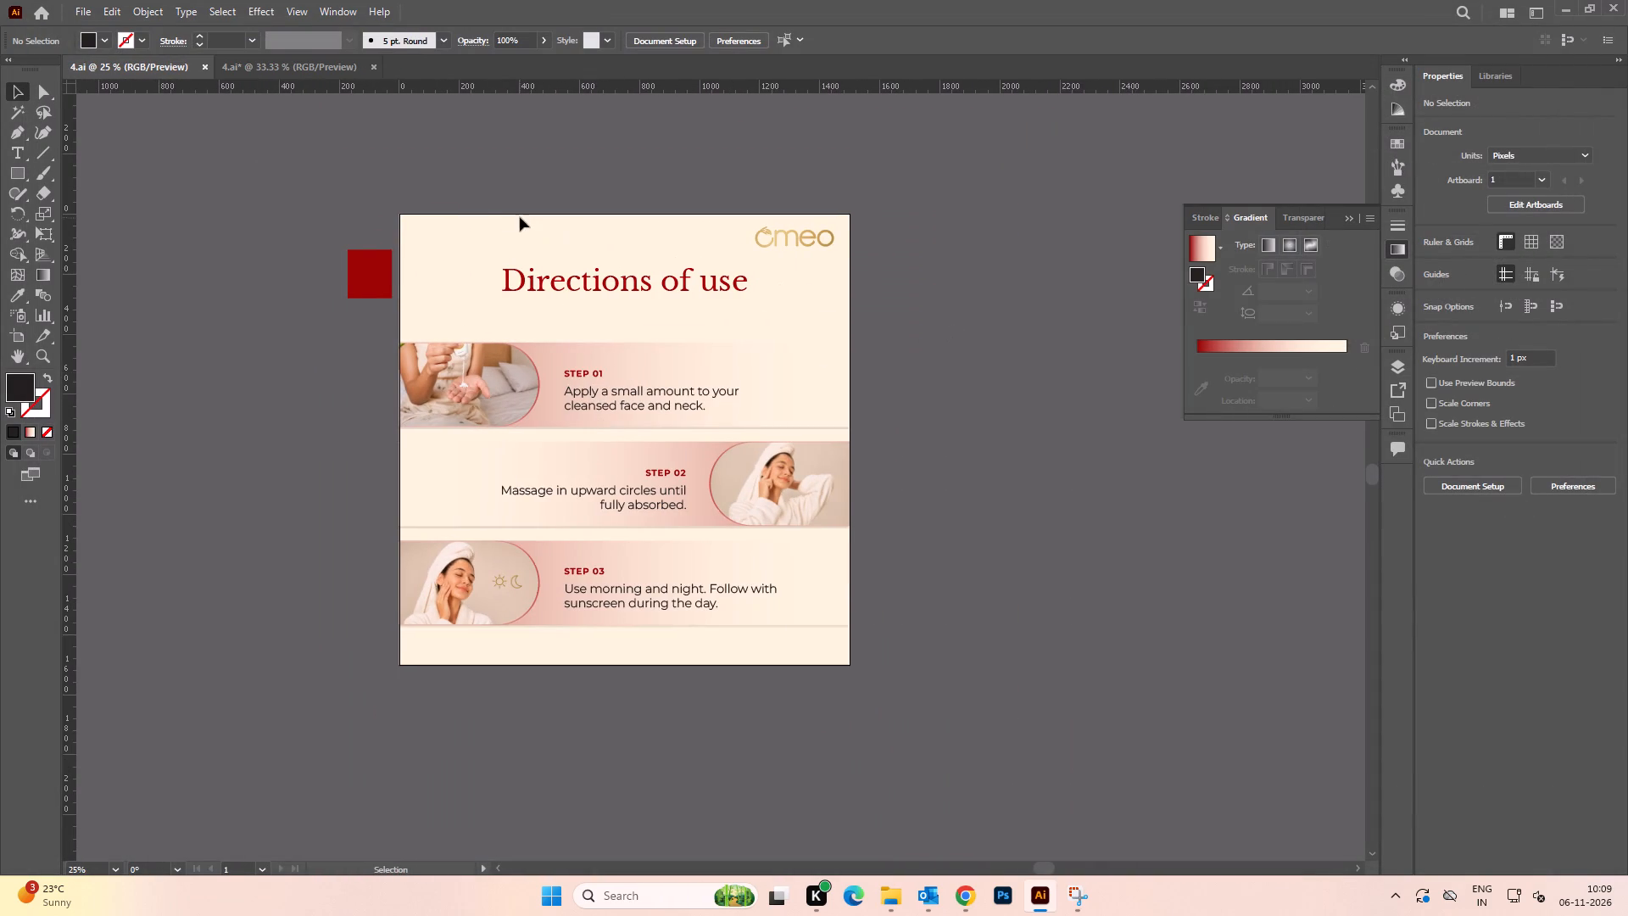
left_click(520, 217)
left_click(204, 70)
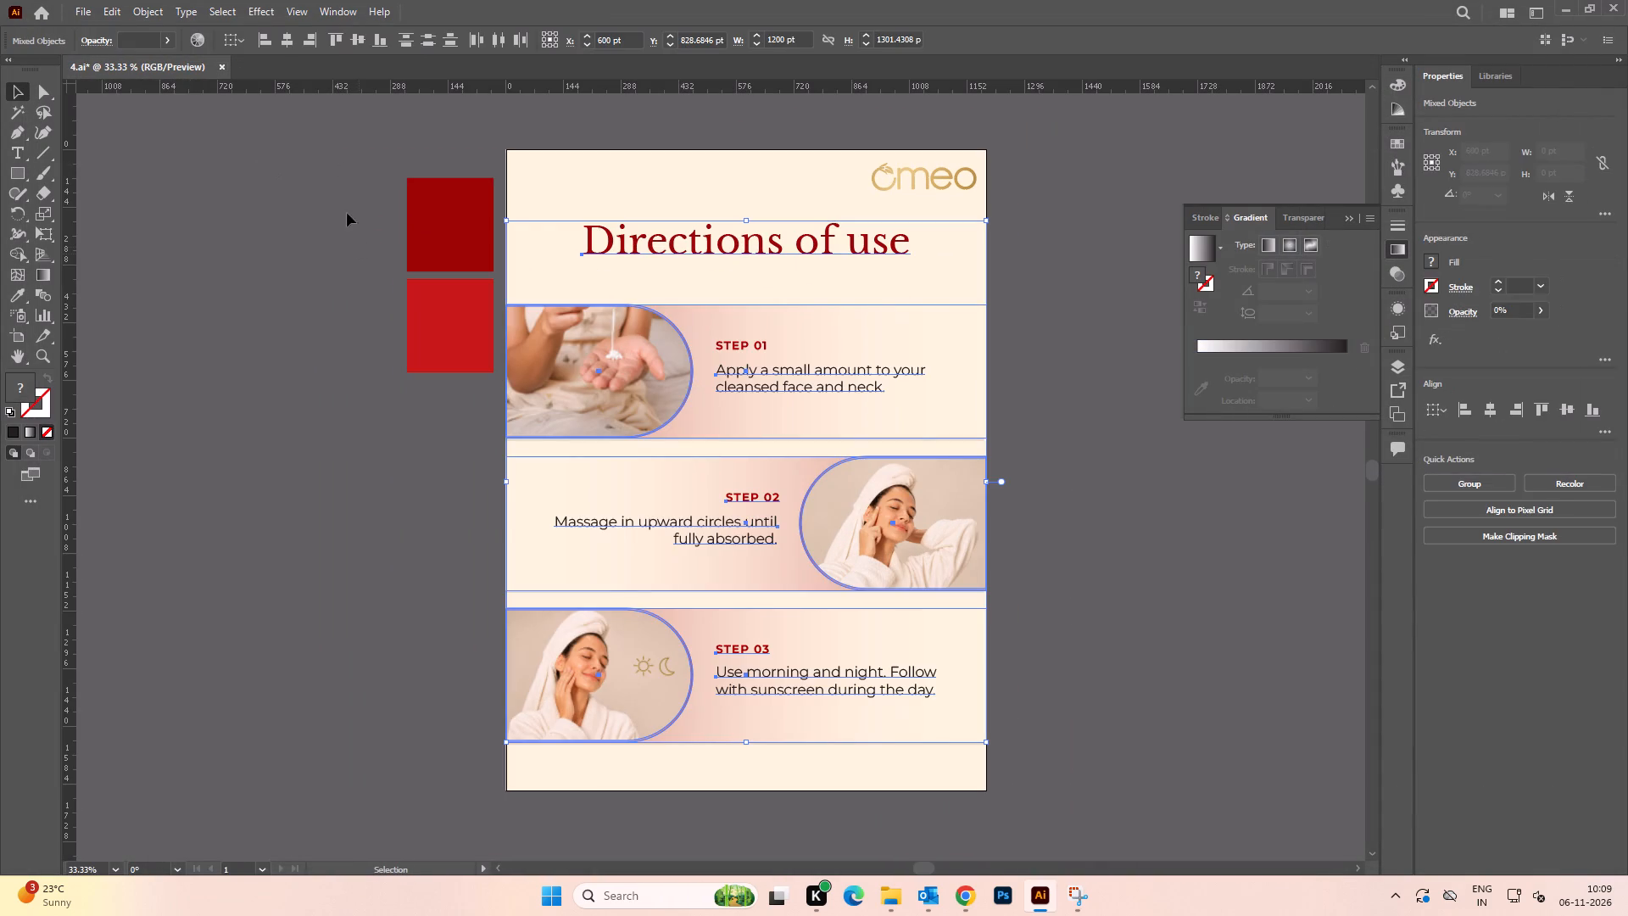
Deselect the artwork in the 1200x1600 version of 4.ai, save it and close it.
left_click(254, 142)
scroll(263, 255, "down", 1, "alt")
key("space")
left_click_drag(266, 246, 271, 282)
key("ctrl+s")
key("ctrl+s")
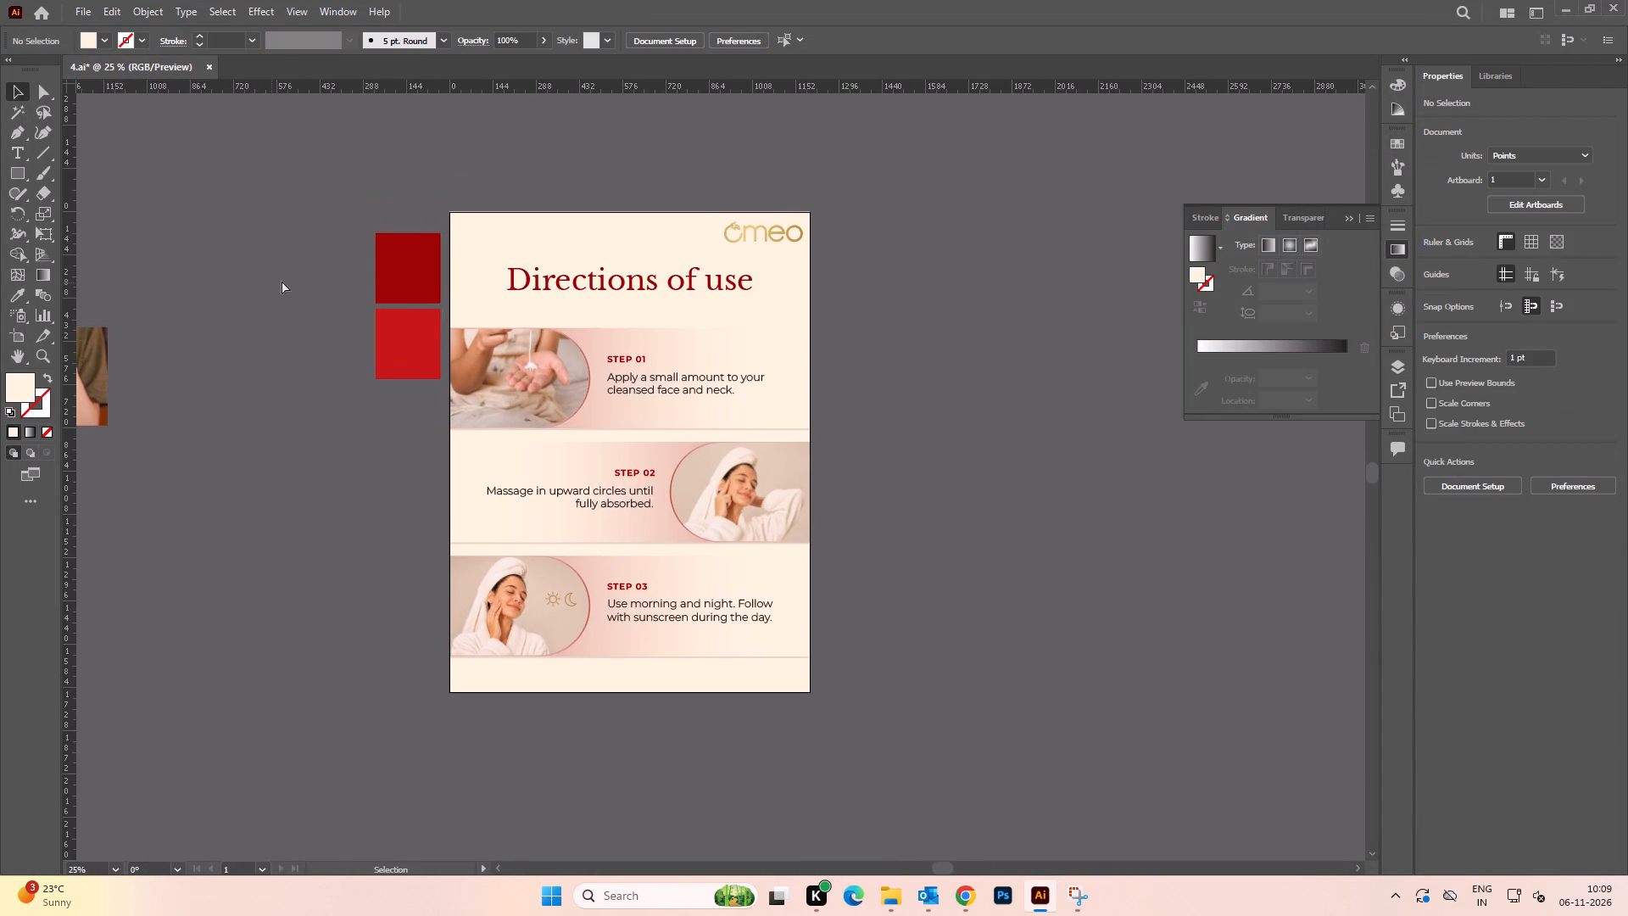
left_click(205, 67)
Switch to File Explorer and delete the leftover .tmp file from the Anti Aging Cream 1500x1500 folder.
key("alt+Tab")
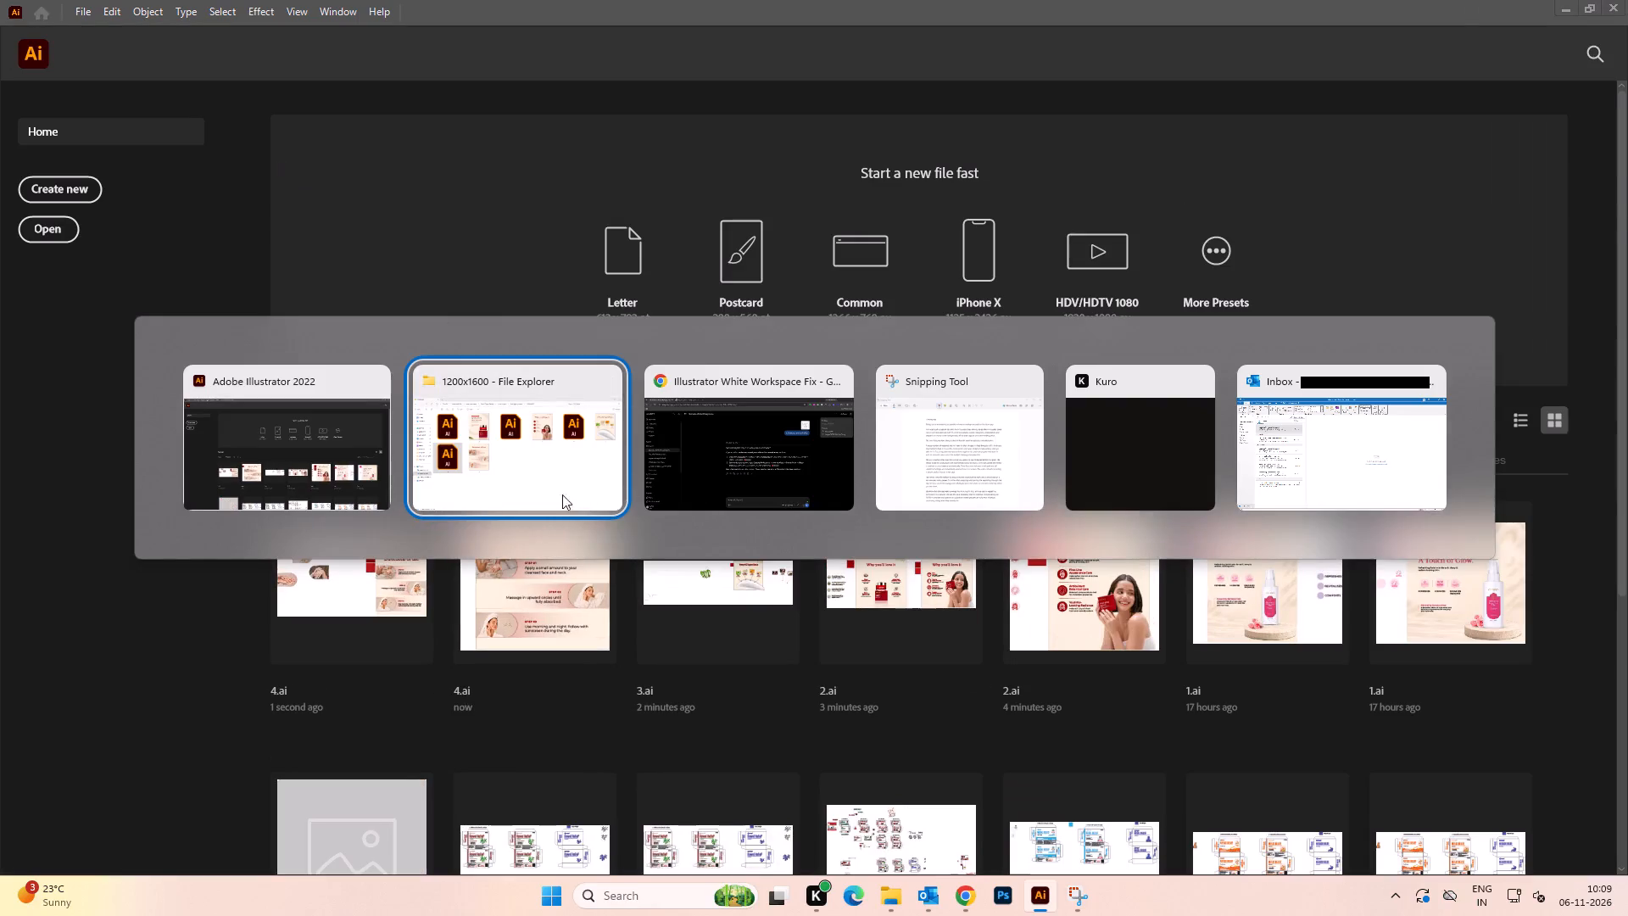
left_click(556, 489, "alt")
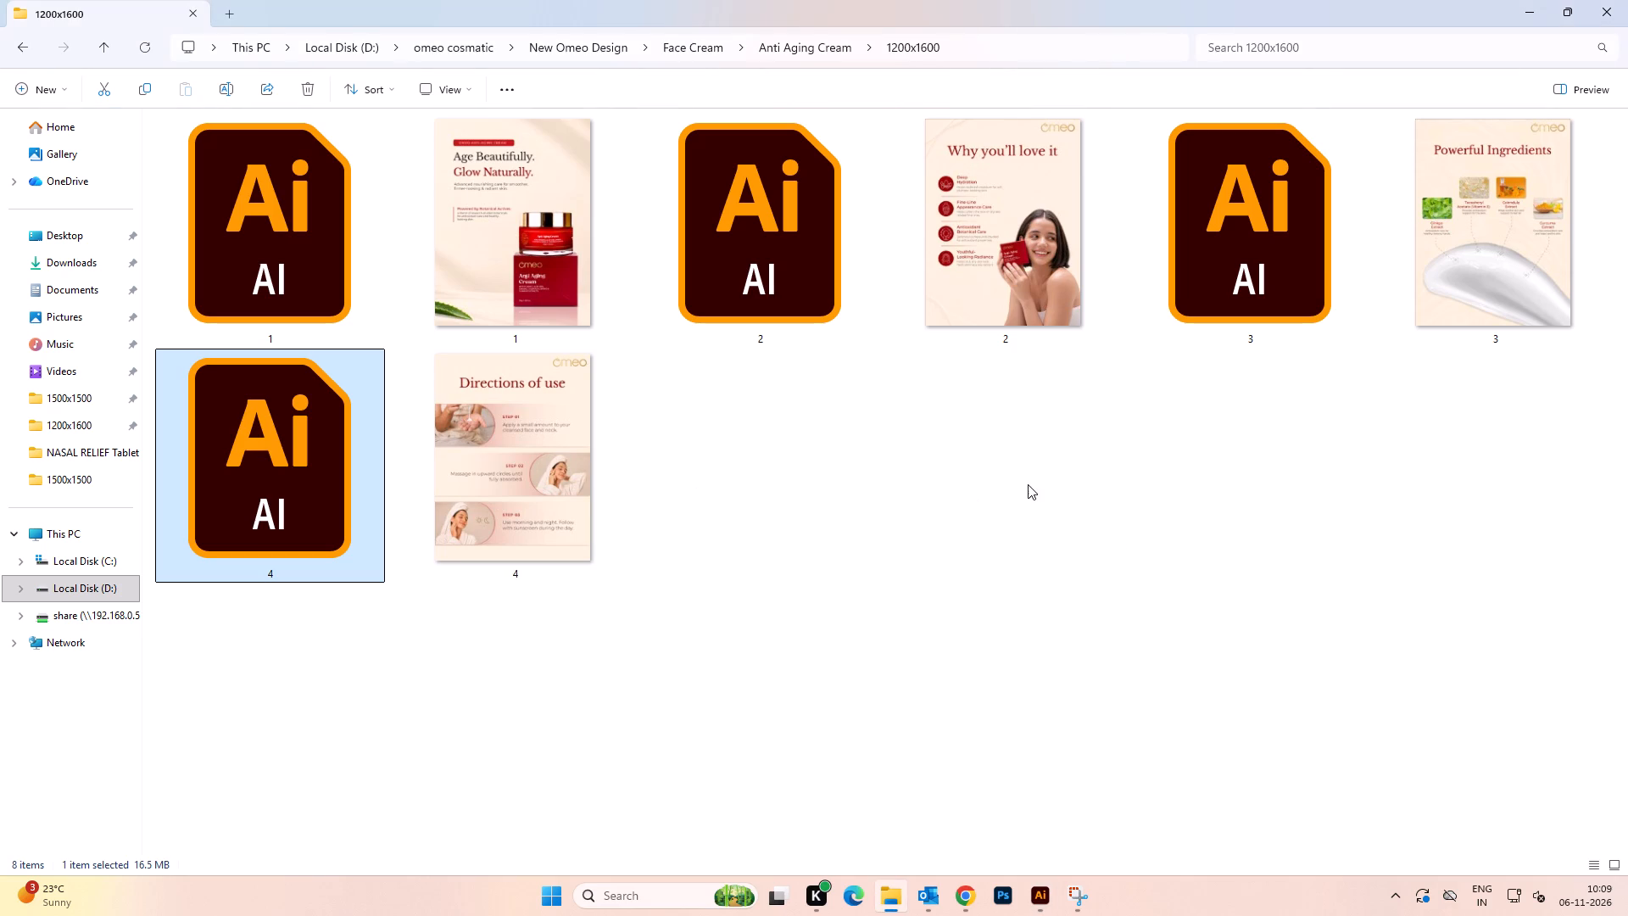
left_click(17, 47)
double_click(460, 222)
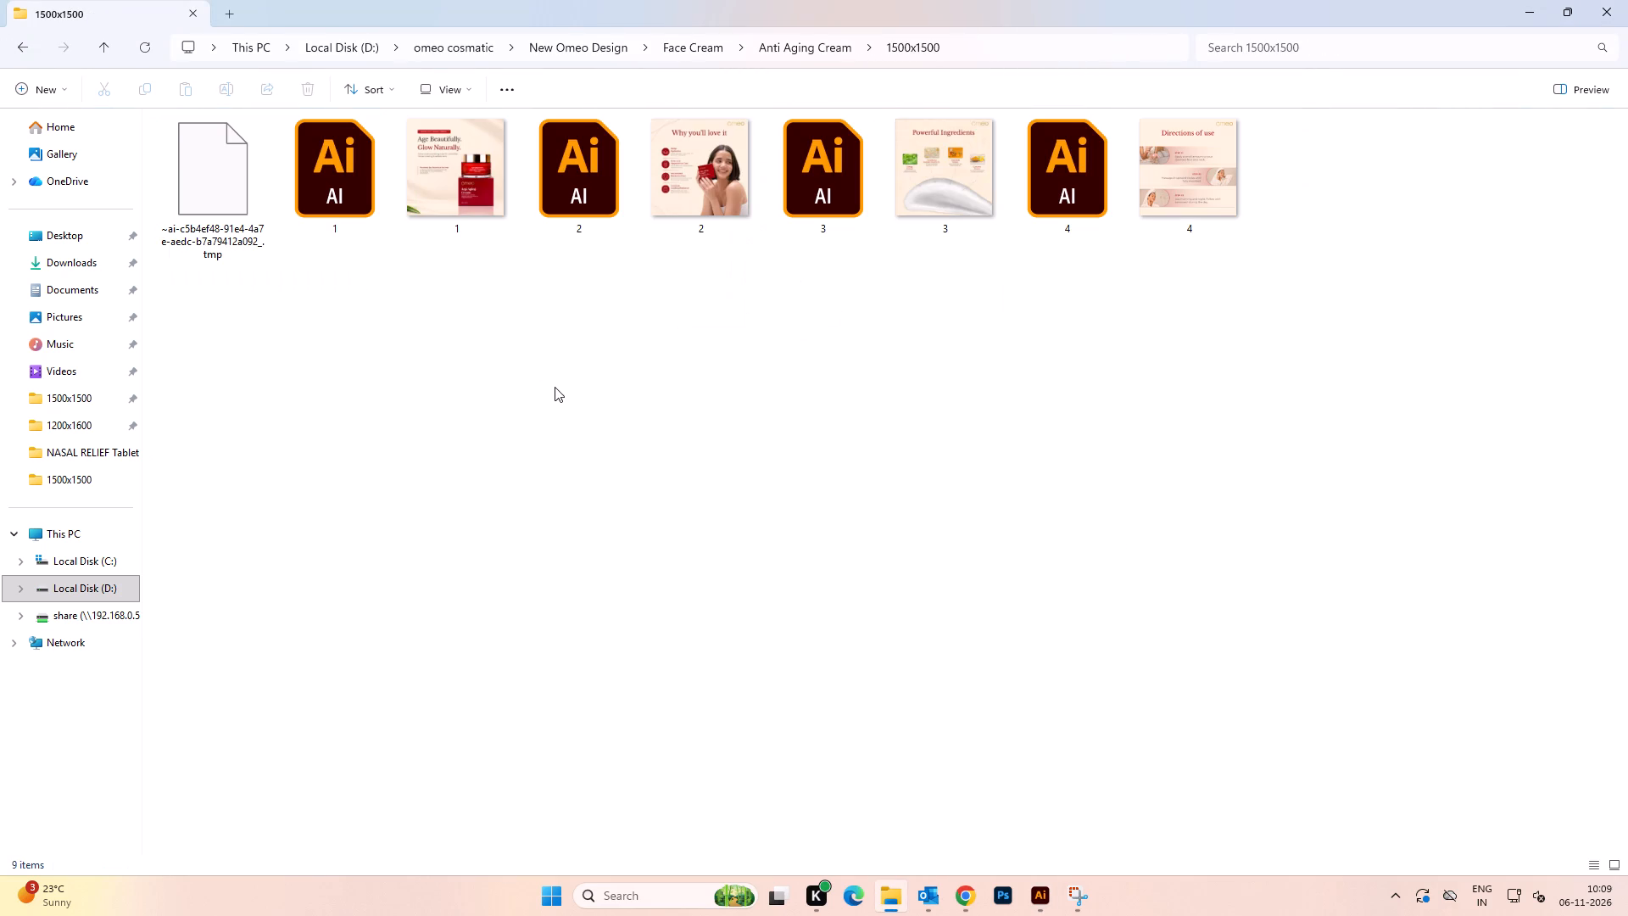
left_click(250, 205)
key("Delete")
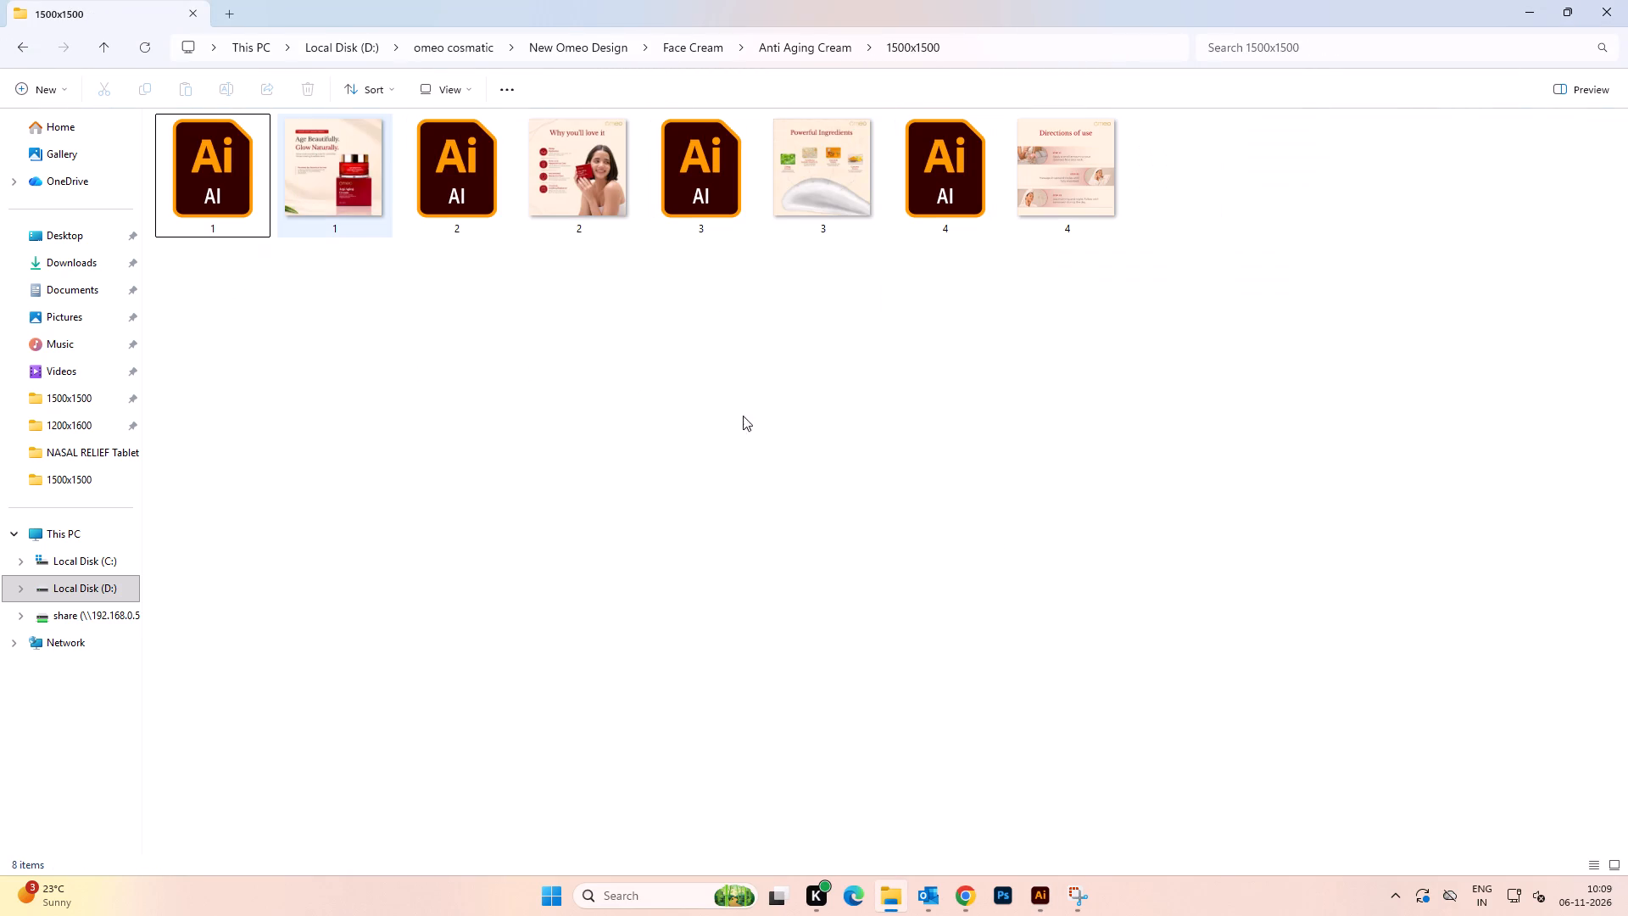
Check the Anti Aging Cream 1200x1600 and 1500x1500 folders for their source files and exported images.
left_click(920, 411)
left_click(25, 49)
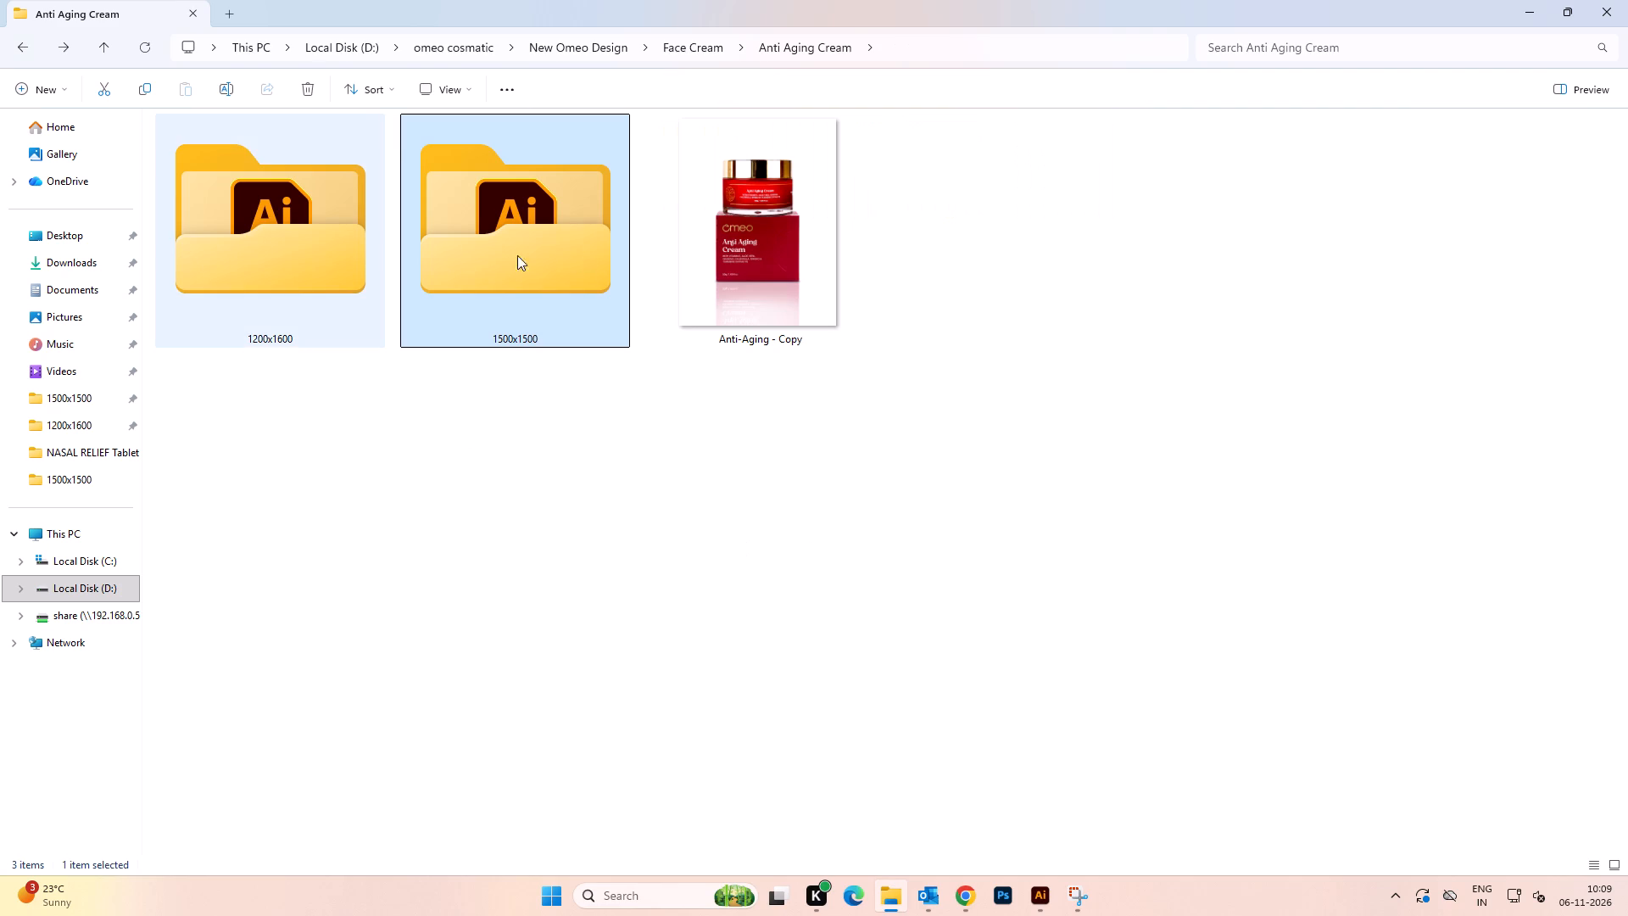
left_click(303, 250)
left_click(536, 238)
left_click(790, 429)
left_click(458, 220)
double_click(283, 219)
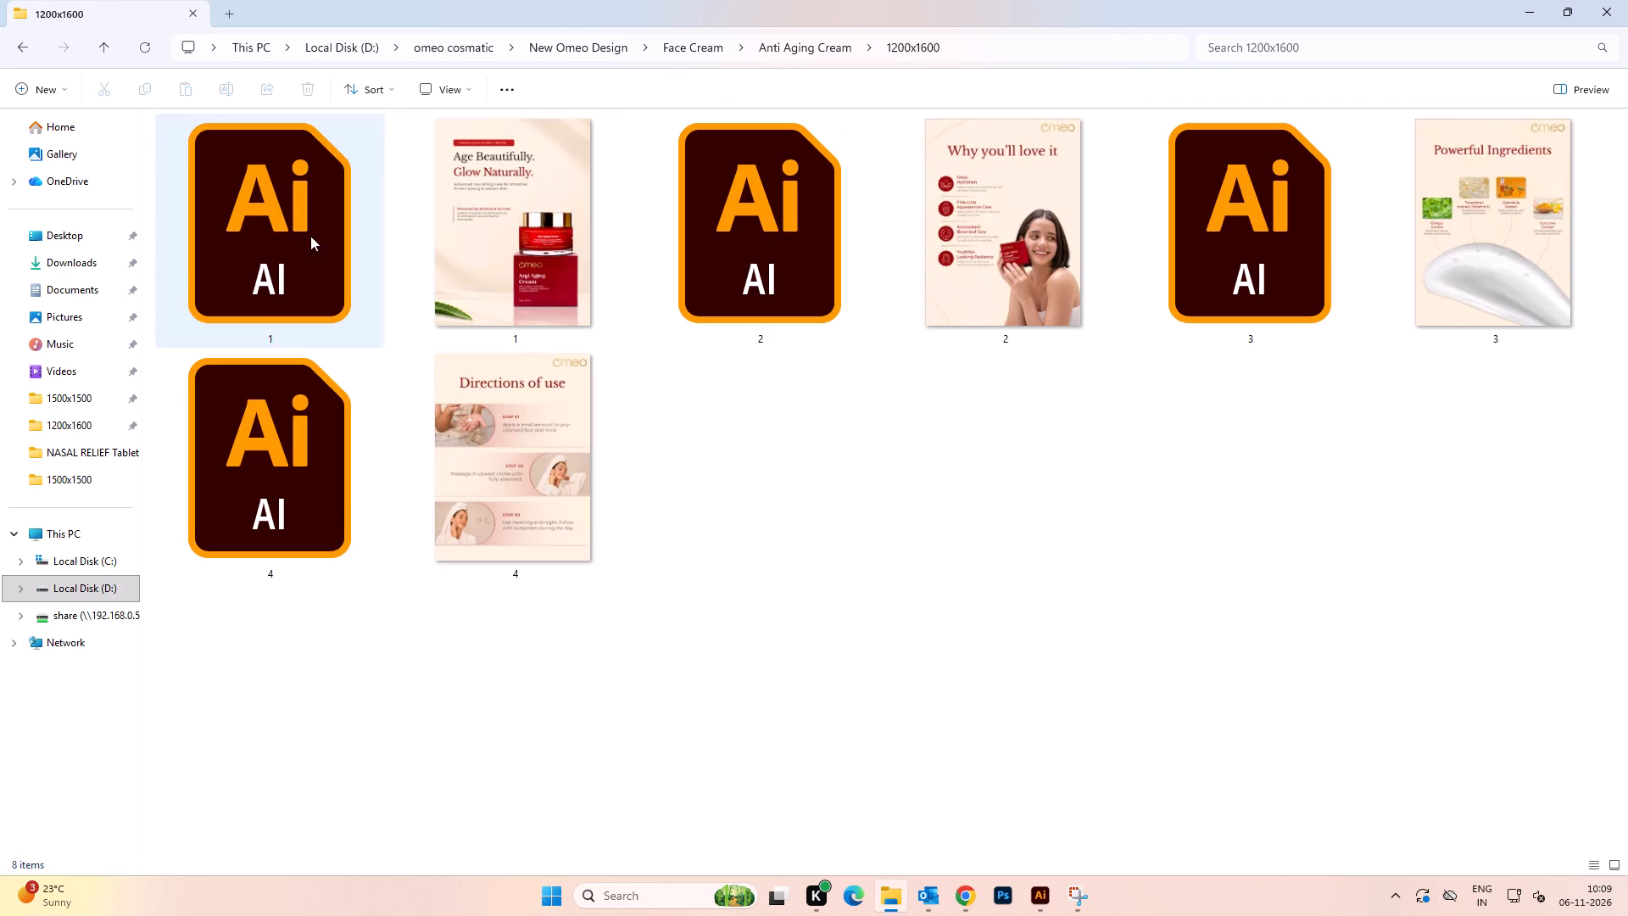
left_click(16, 47)
double_click(455, 235)
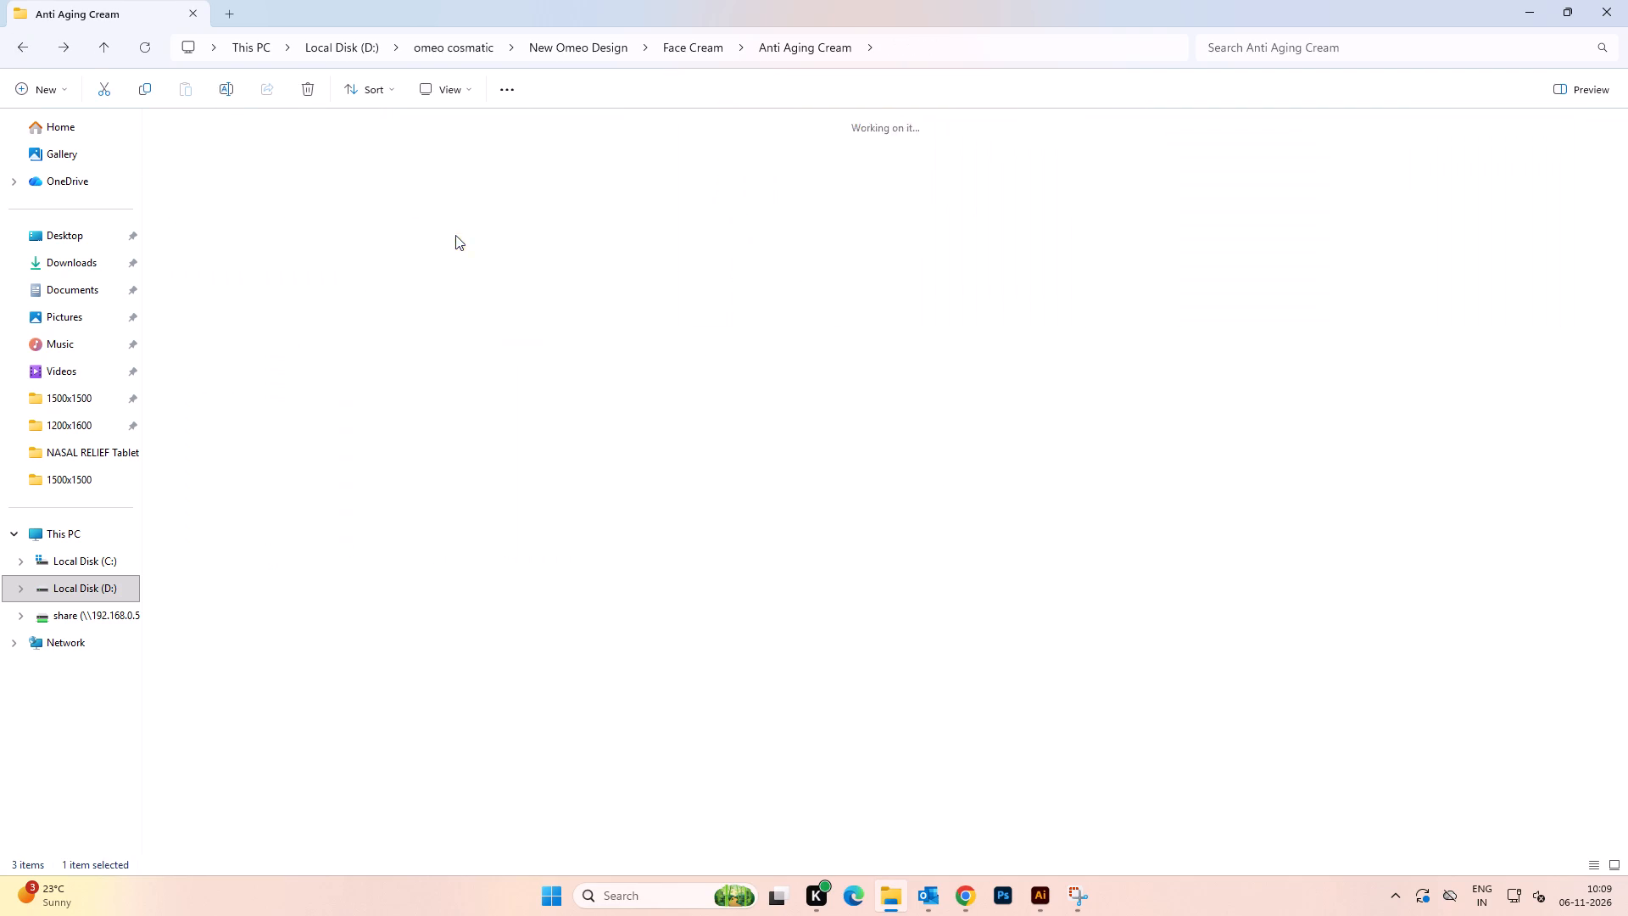
Examine the files in the Aloe Vera Cream 1500x1500 folder, and return to the Anti Aging Cream 1200x1600 folder.
left_click(42, 42)
double_click(32, 50)
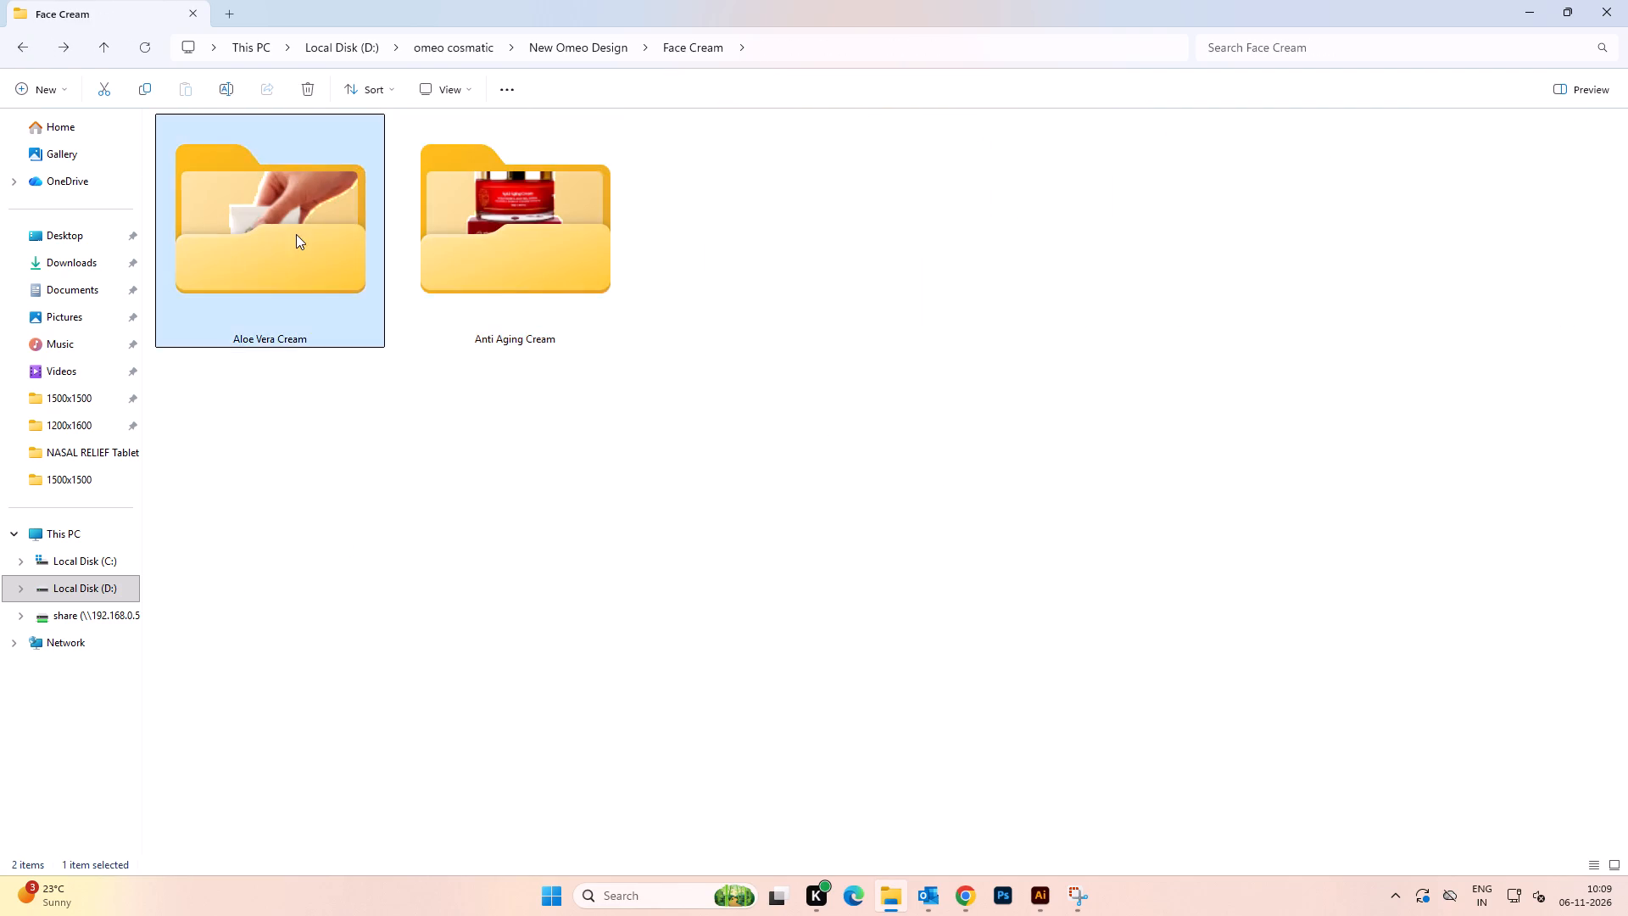
double_click(296, 234)
double_click(304, 237)
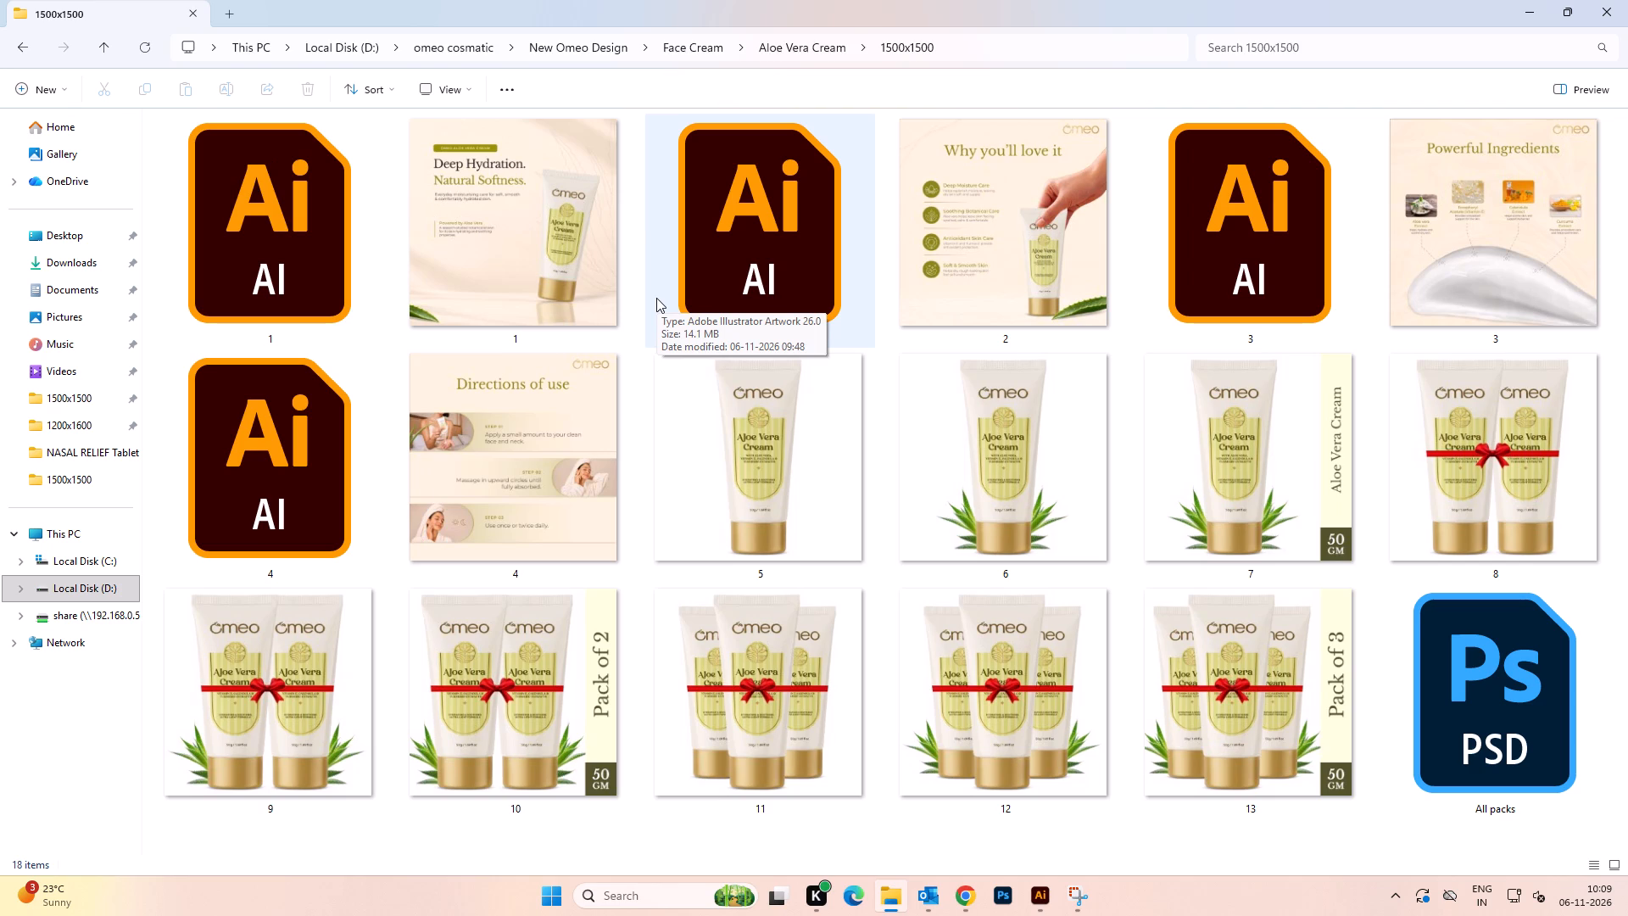
left_click(21, 49)
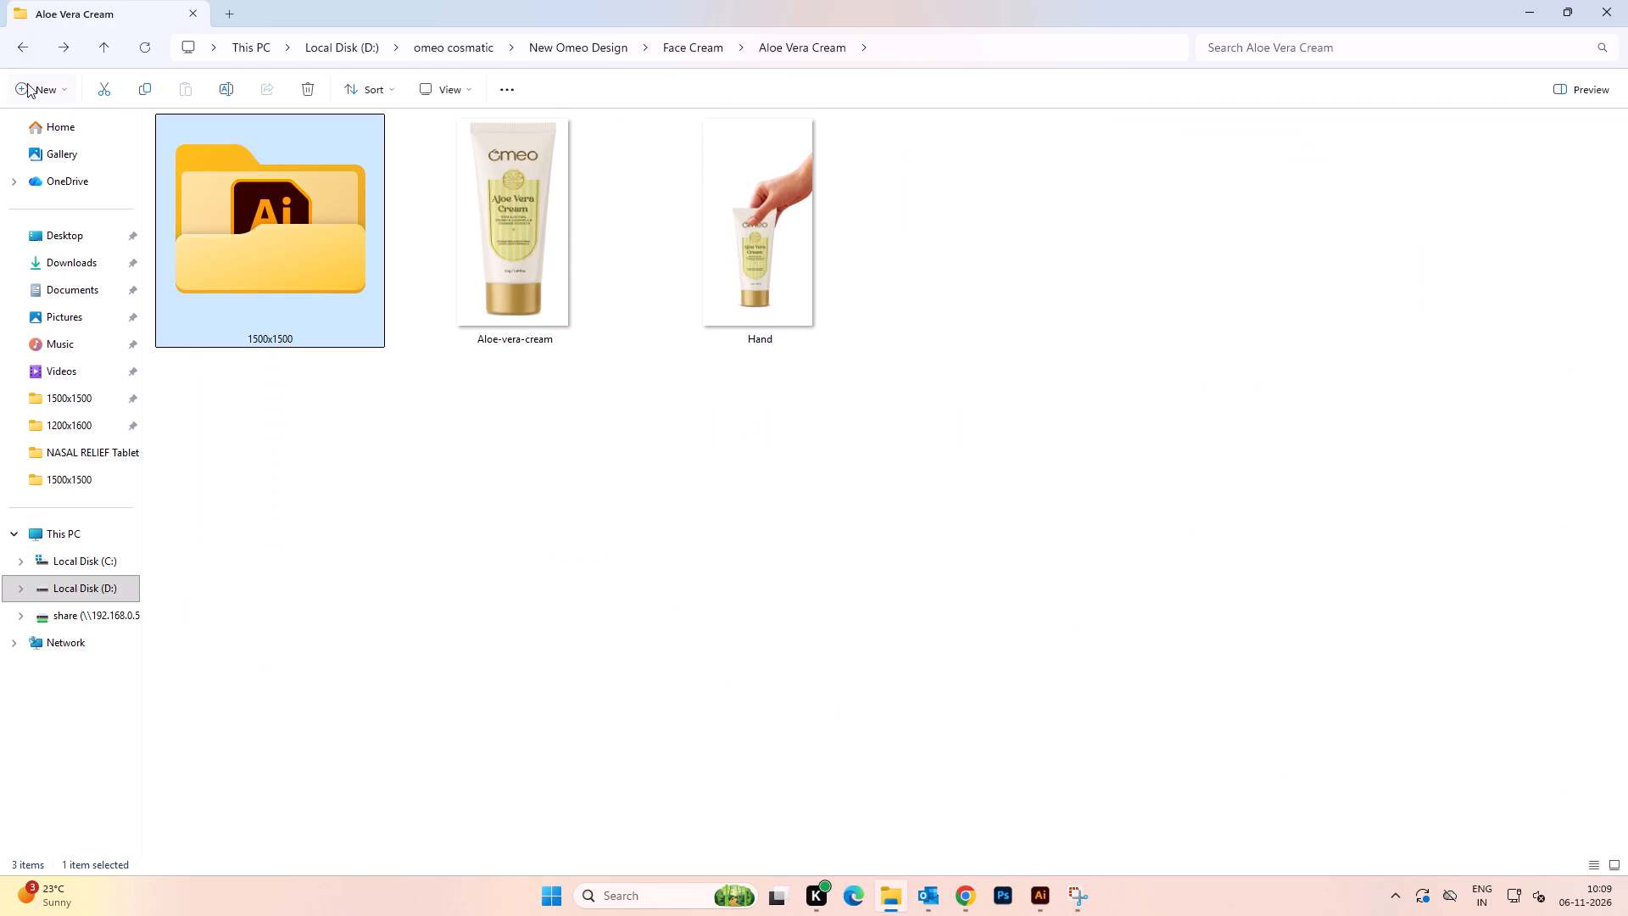
left_click(30, 47)
double_click(498, 263)
double_click(240, 230)
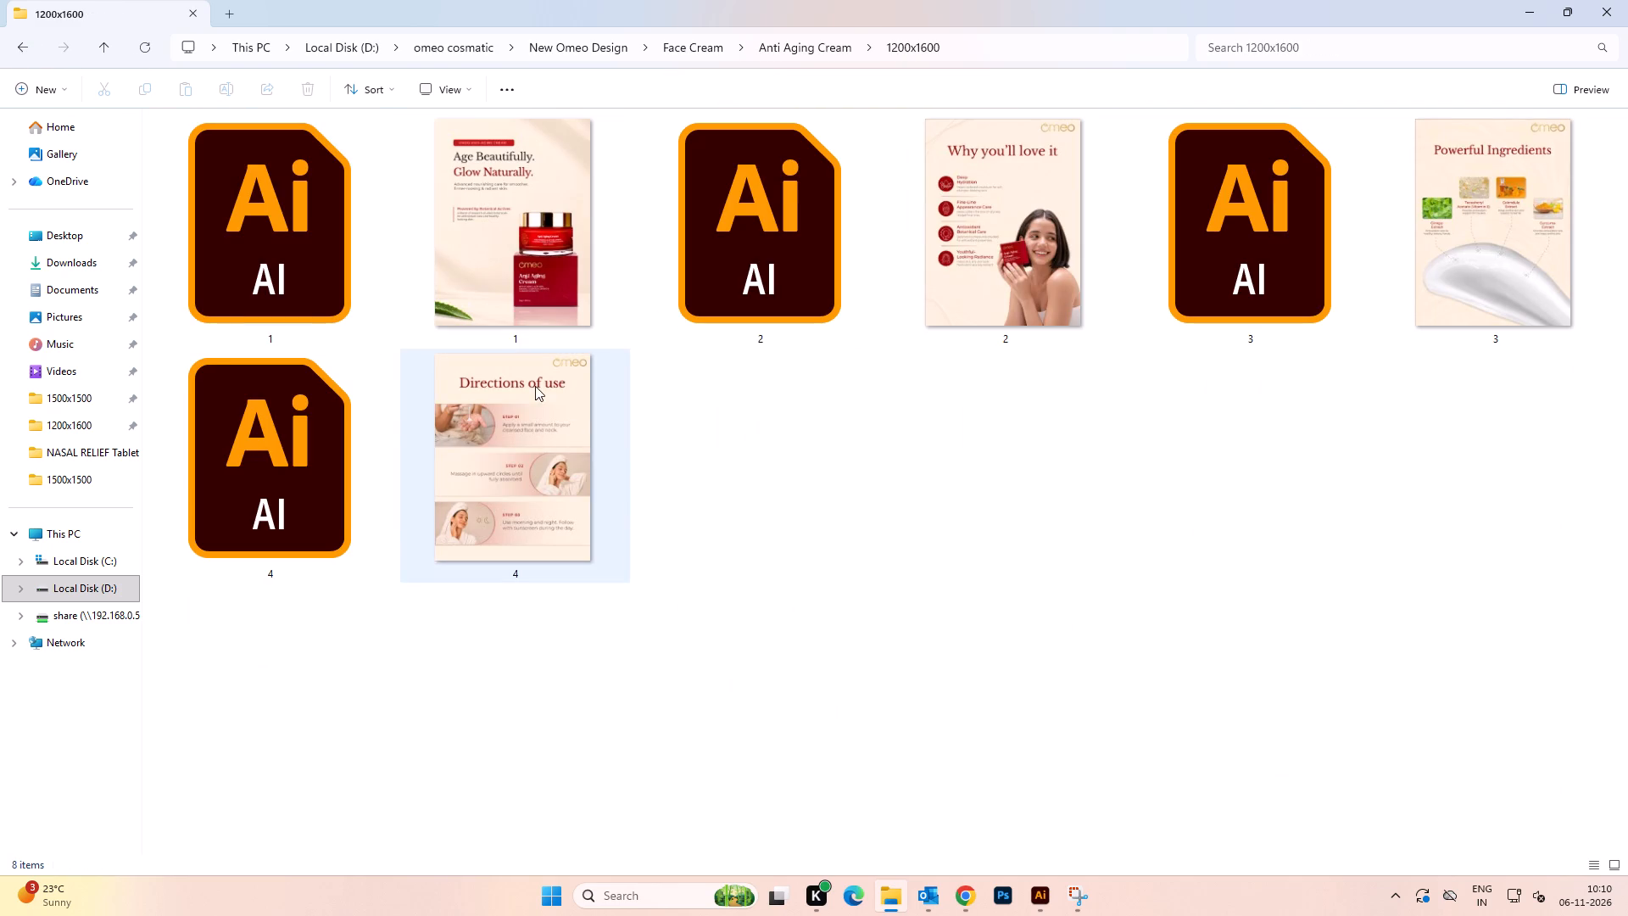
Leave the Anti Aging Cream 1200x1600 folder and launch Photoshop.
left_click(909, 479)
left_click(992, 895)
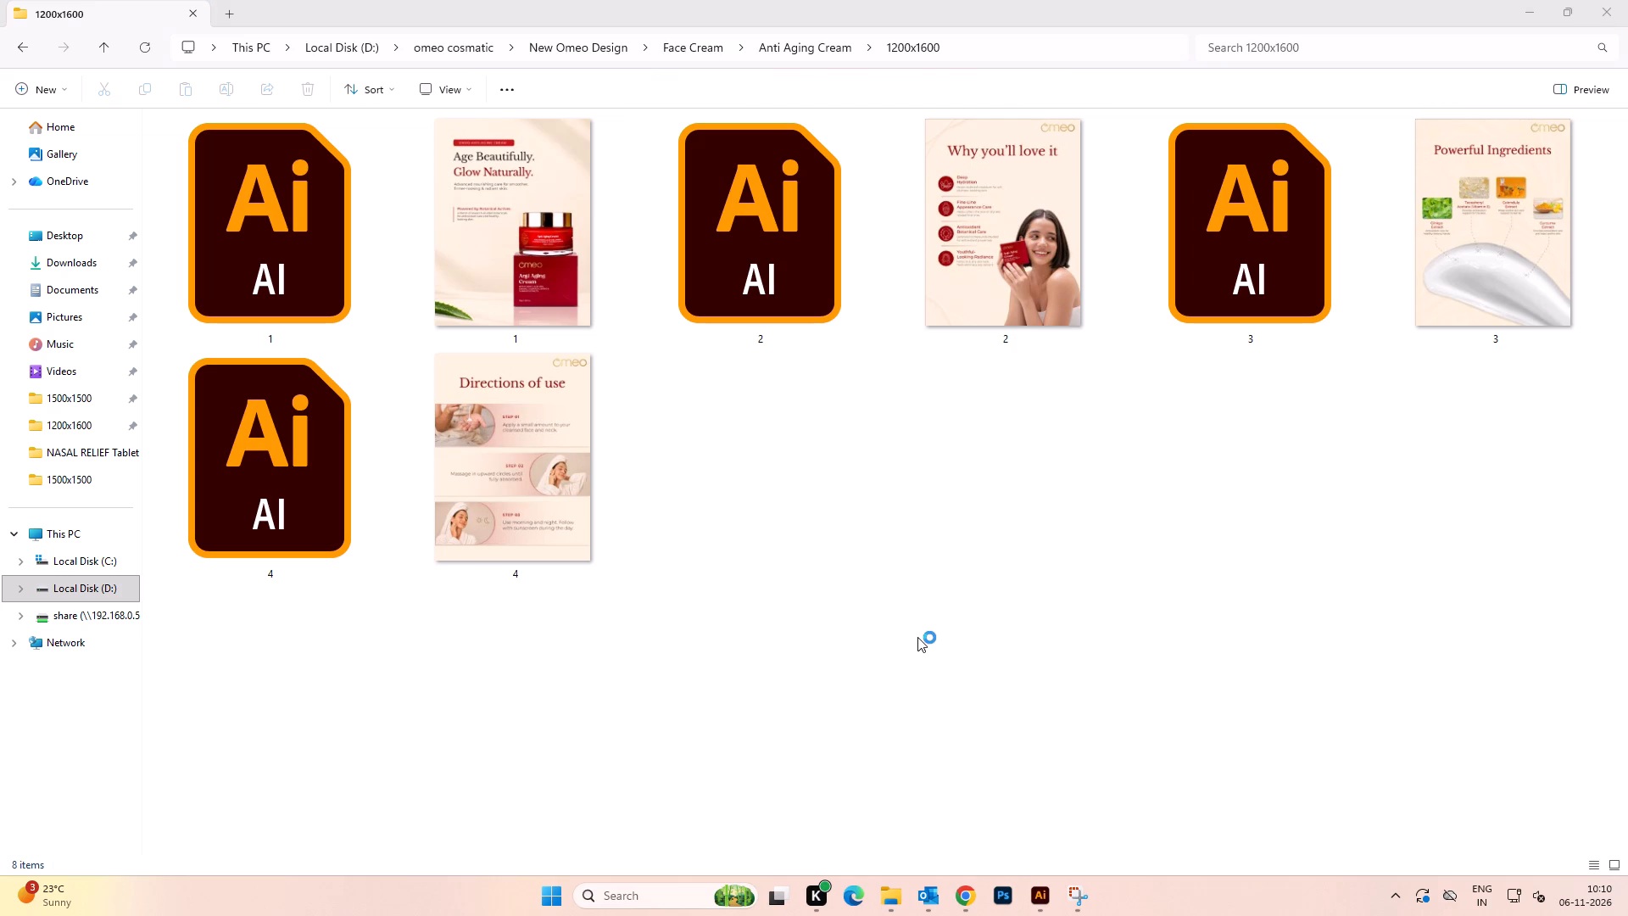
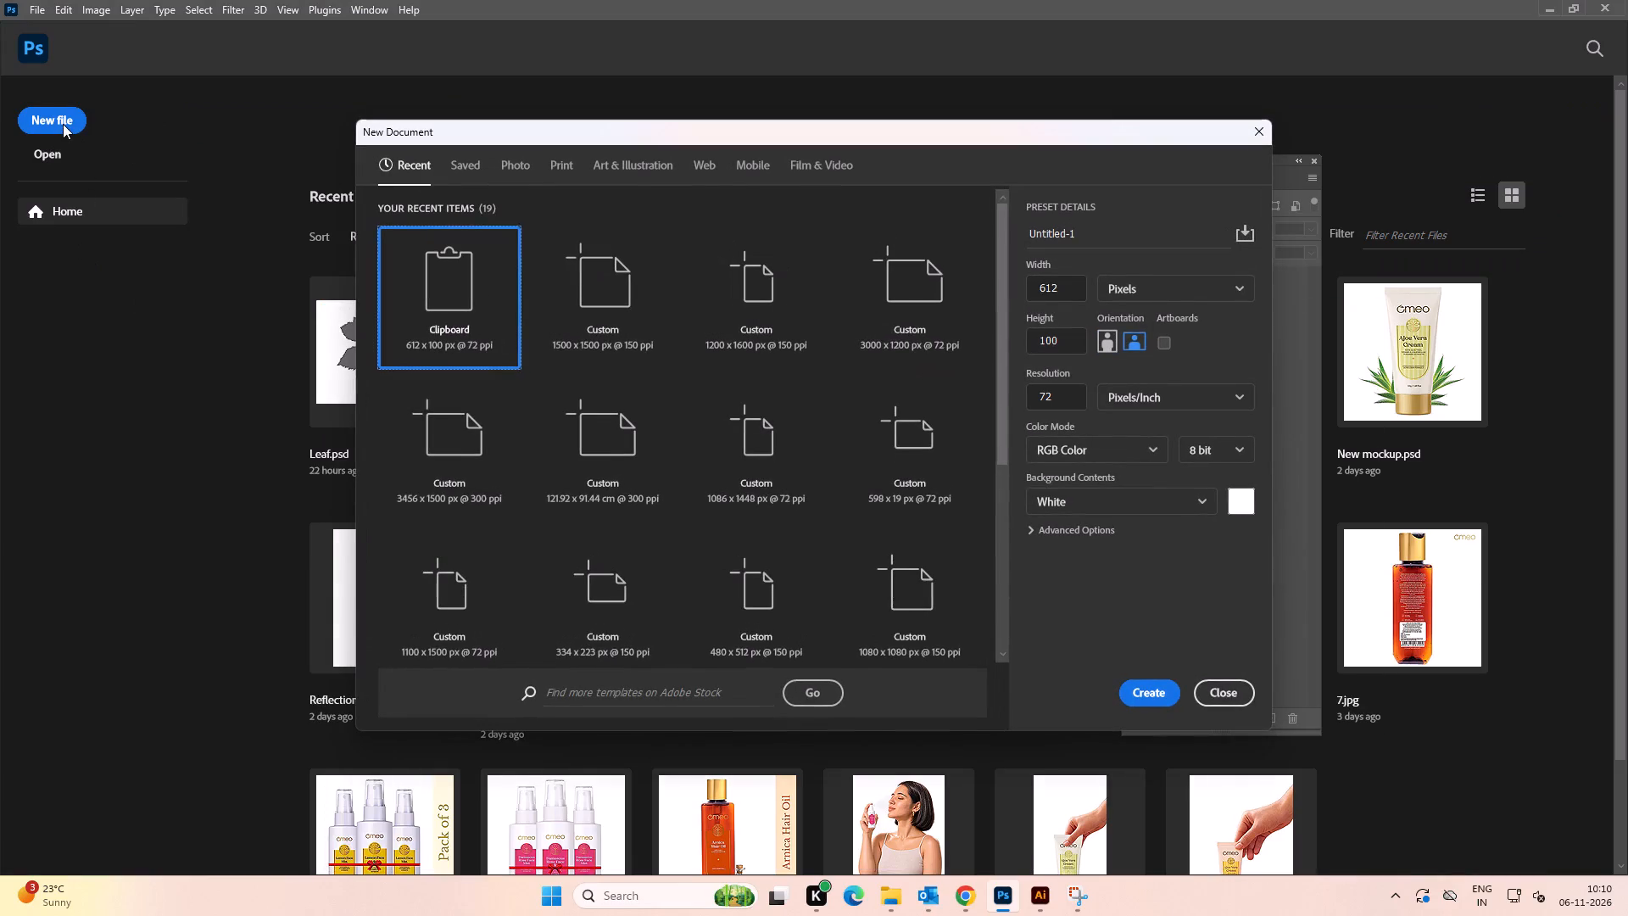
Choose the recent custom 1500 x 1500 px preset at 150 ppi for the new document.
left_click(599, 309)
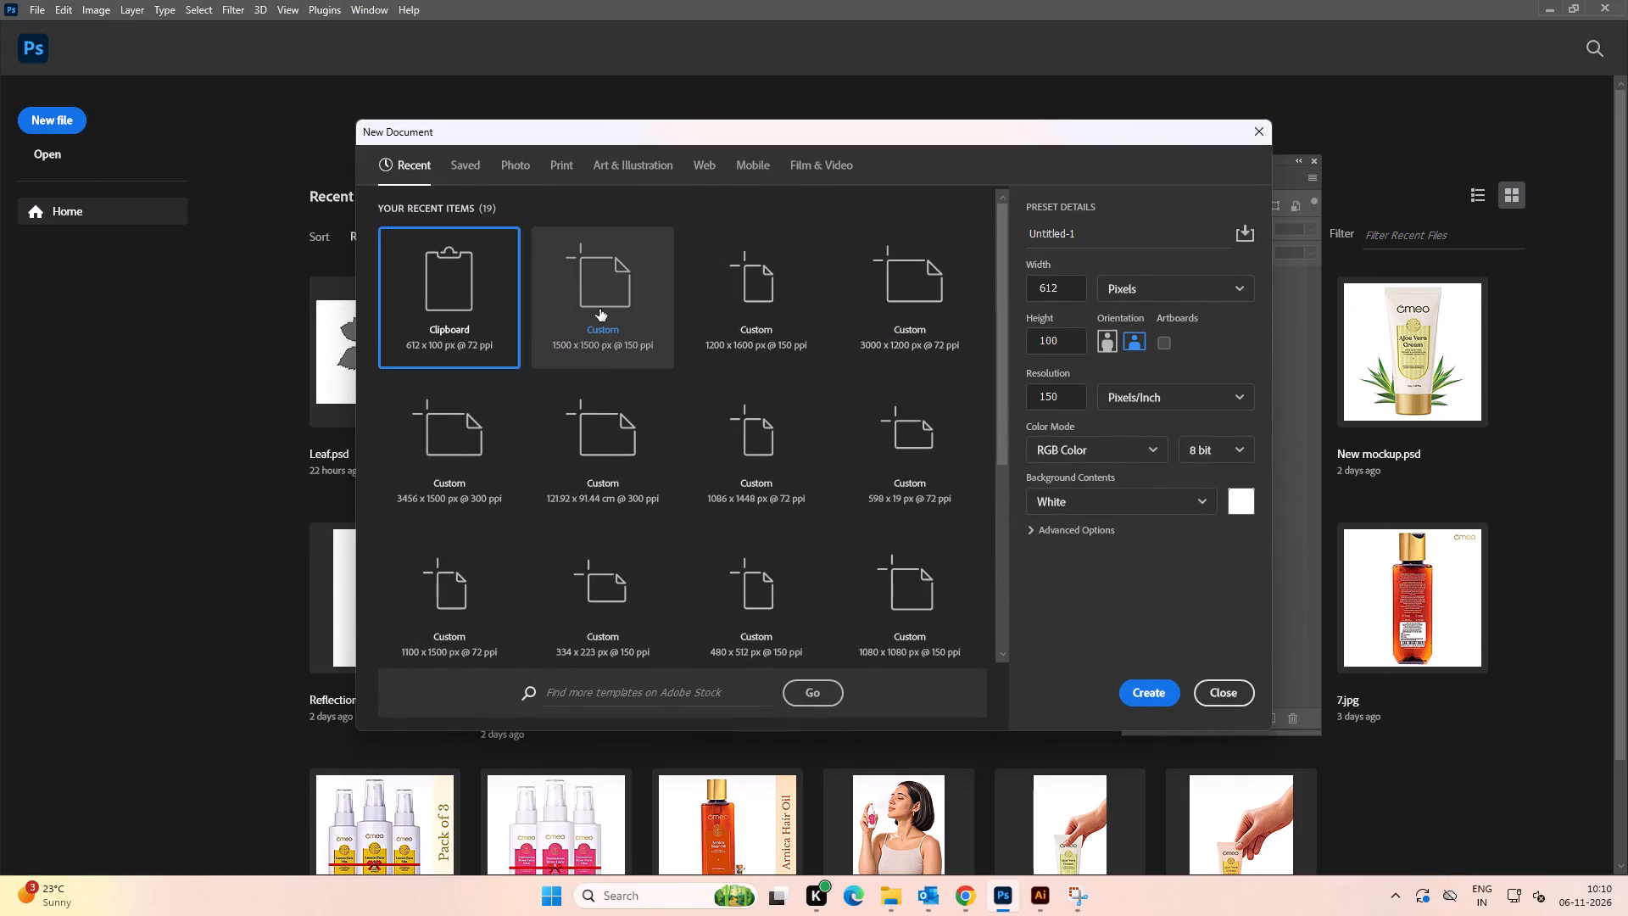